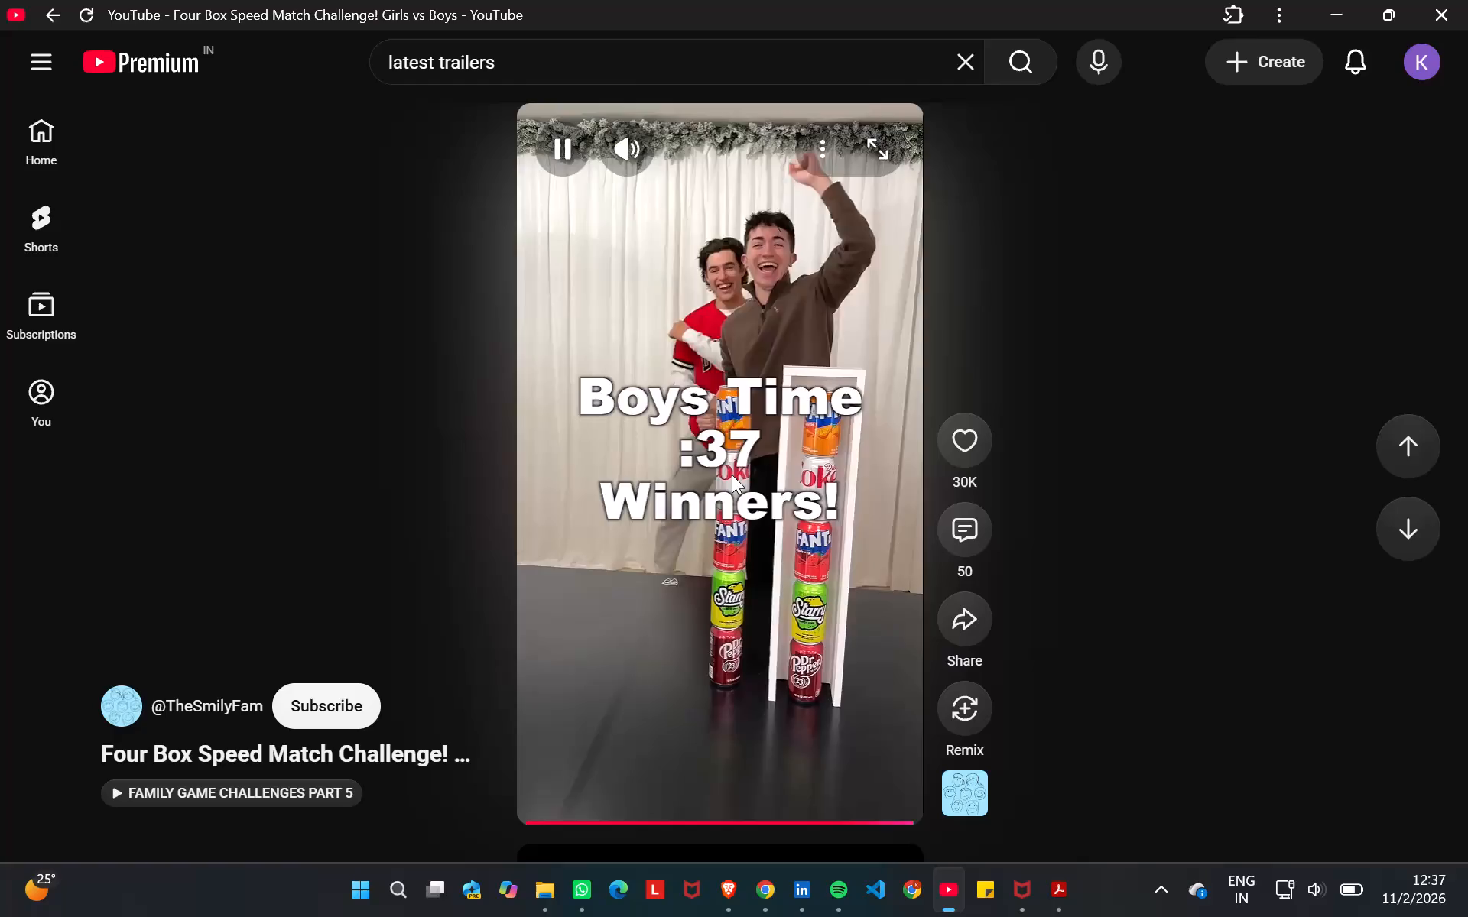
Pause the Four Box Speed Match Challenge short and like it.
click(732, 475)
click(970, 436)
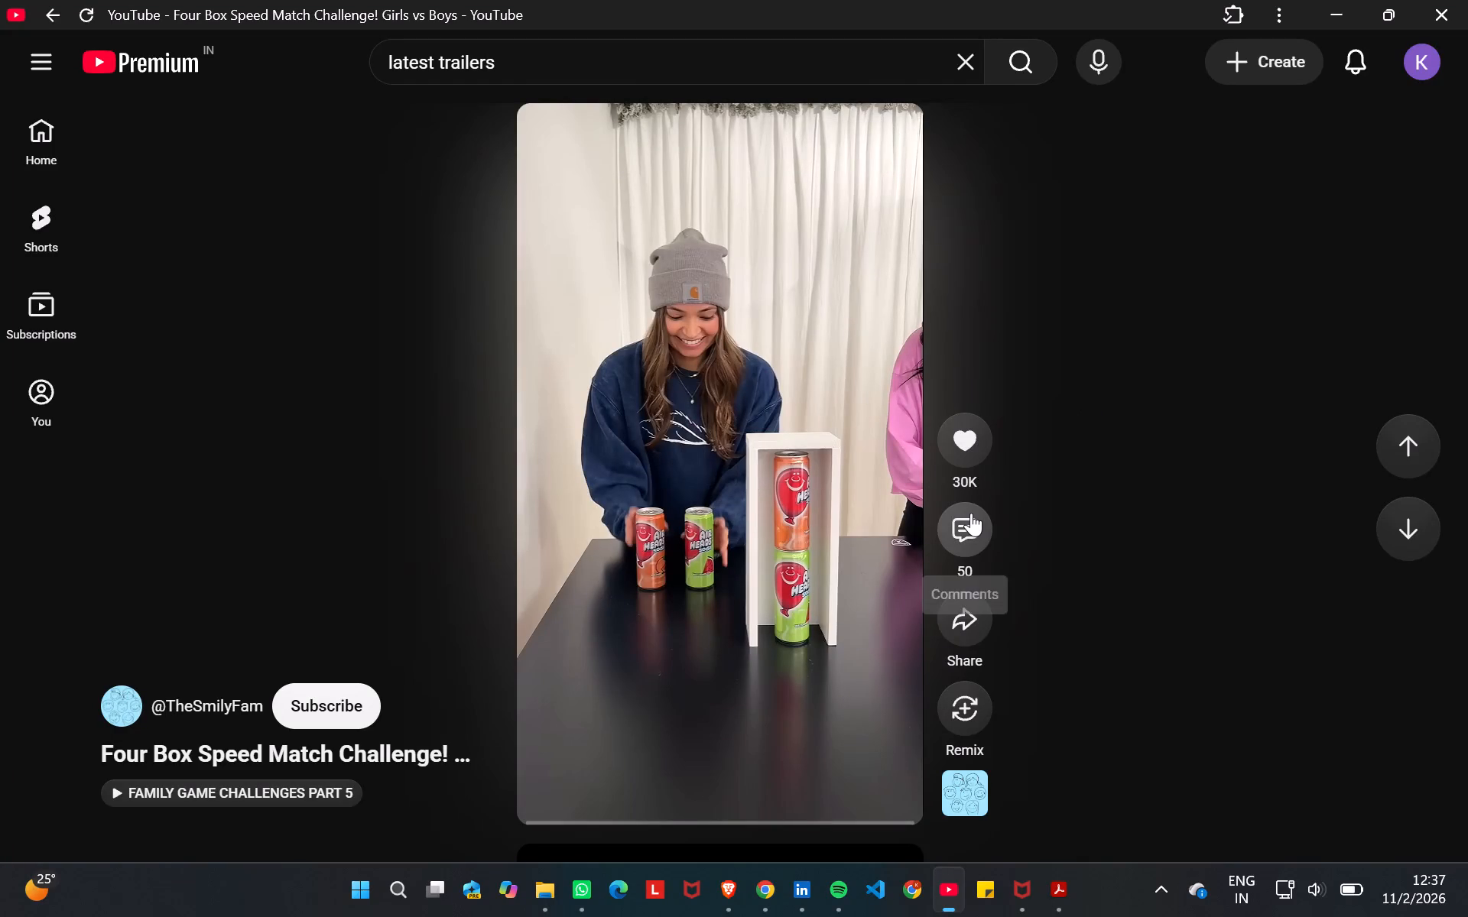
View the comments on the Four Box Speed Match Challenge short and close them again.
click(971, 513)
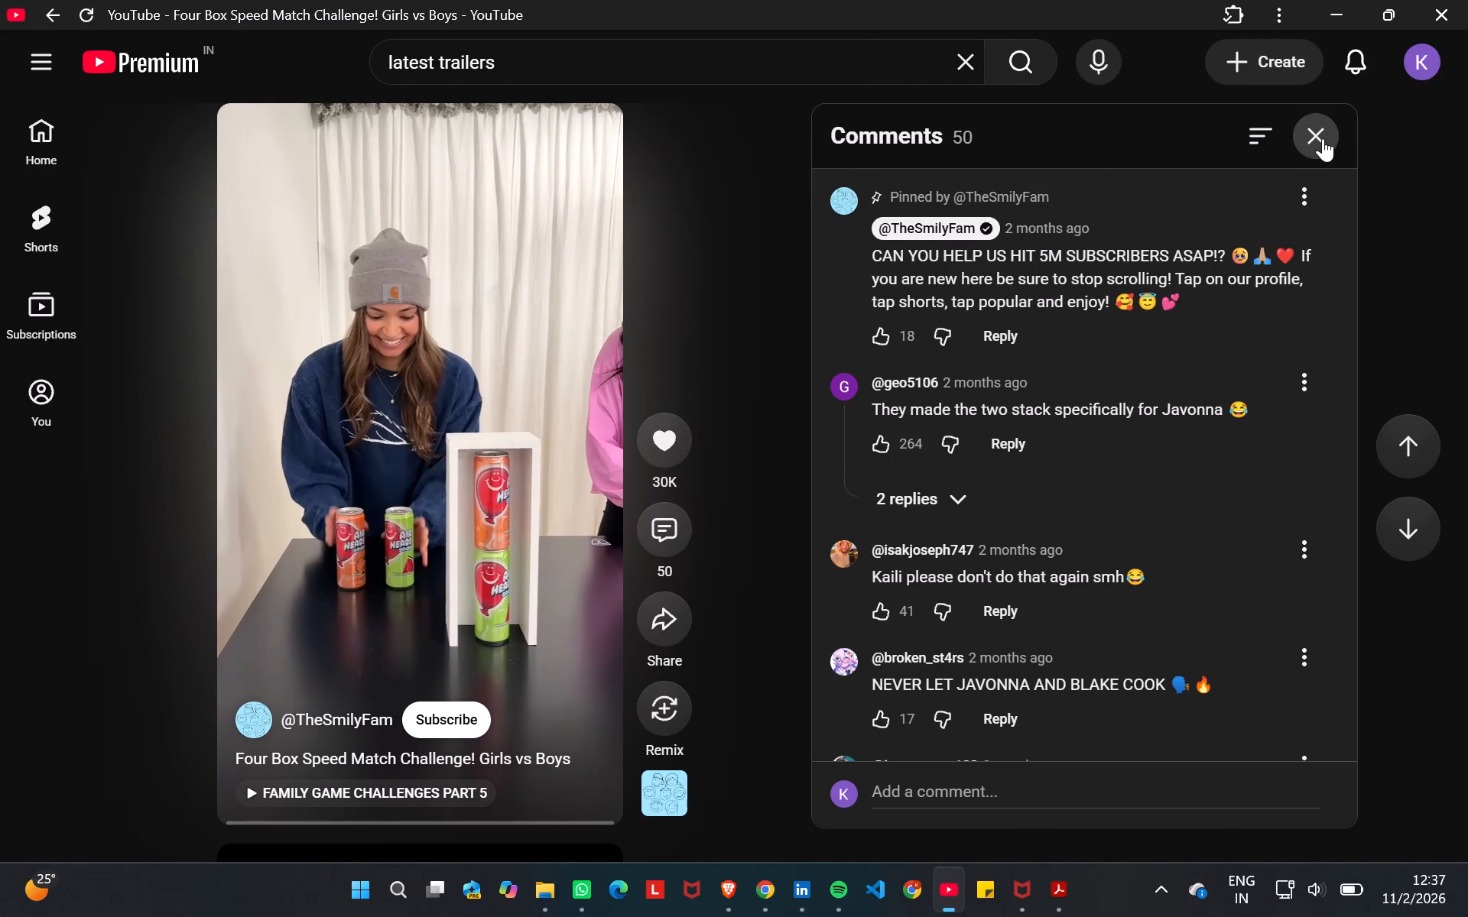
click(1323, 138)
Skip to the following short and return to the YouTube home feed.
scroll(1178, 274, down, 1)
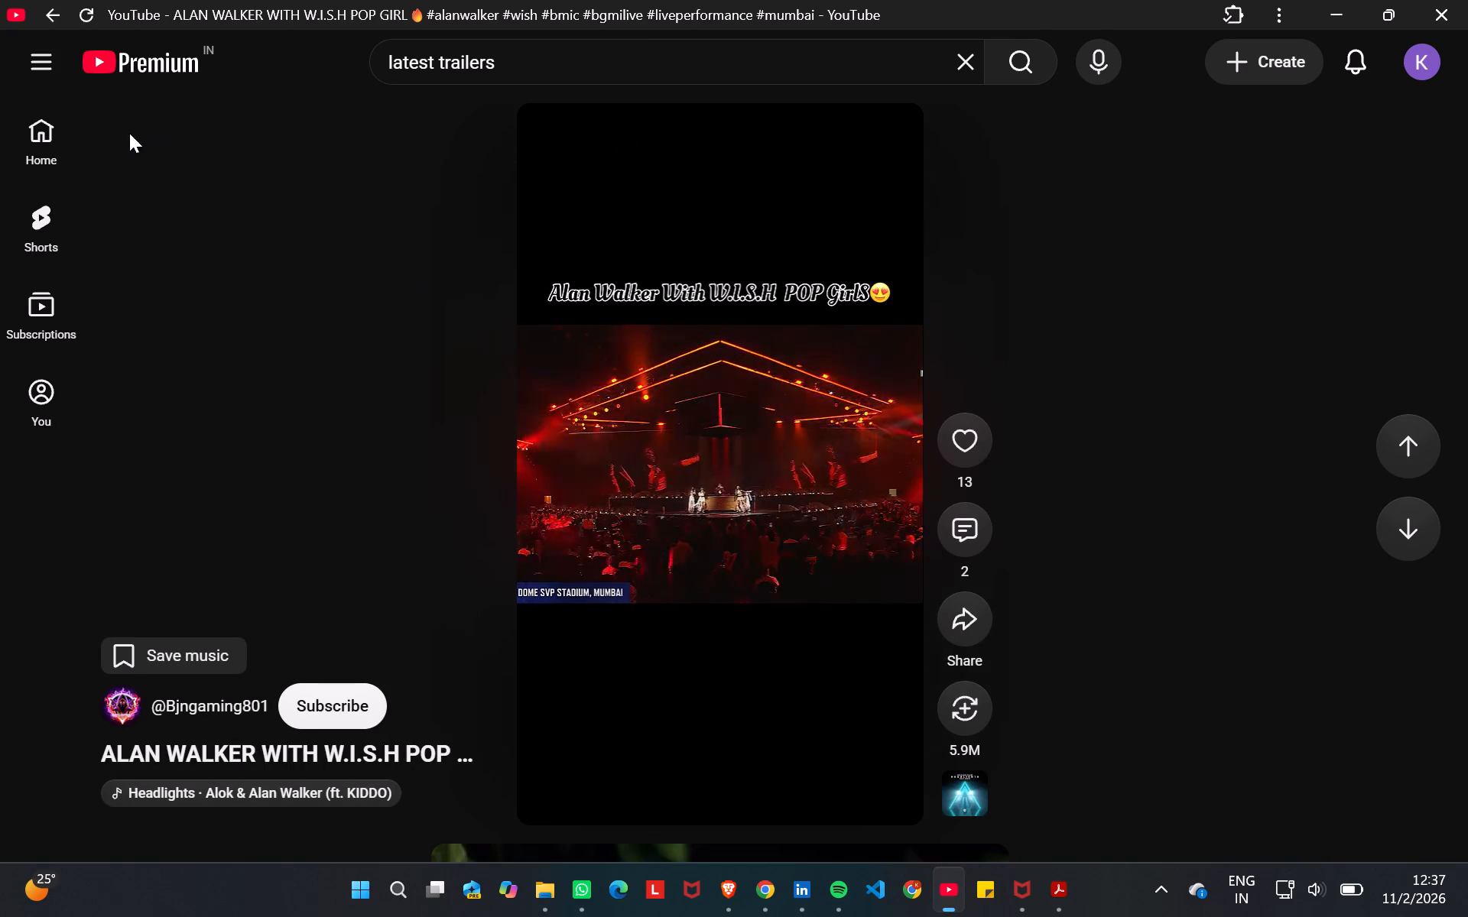
click(41, 149)
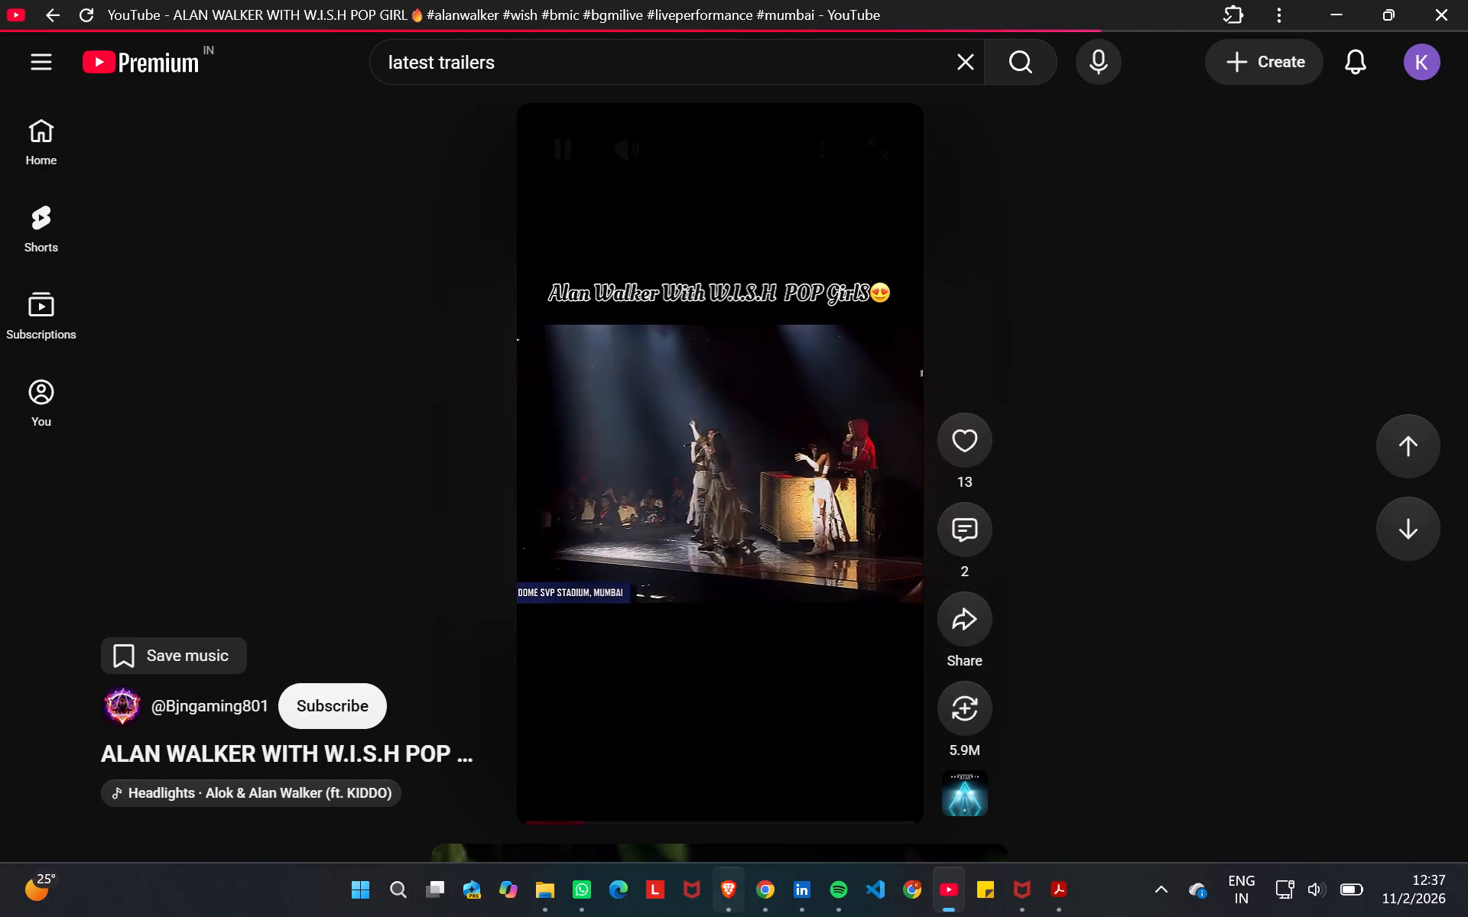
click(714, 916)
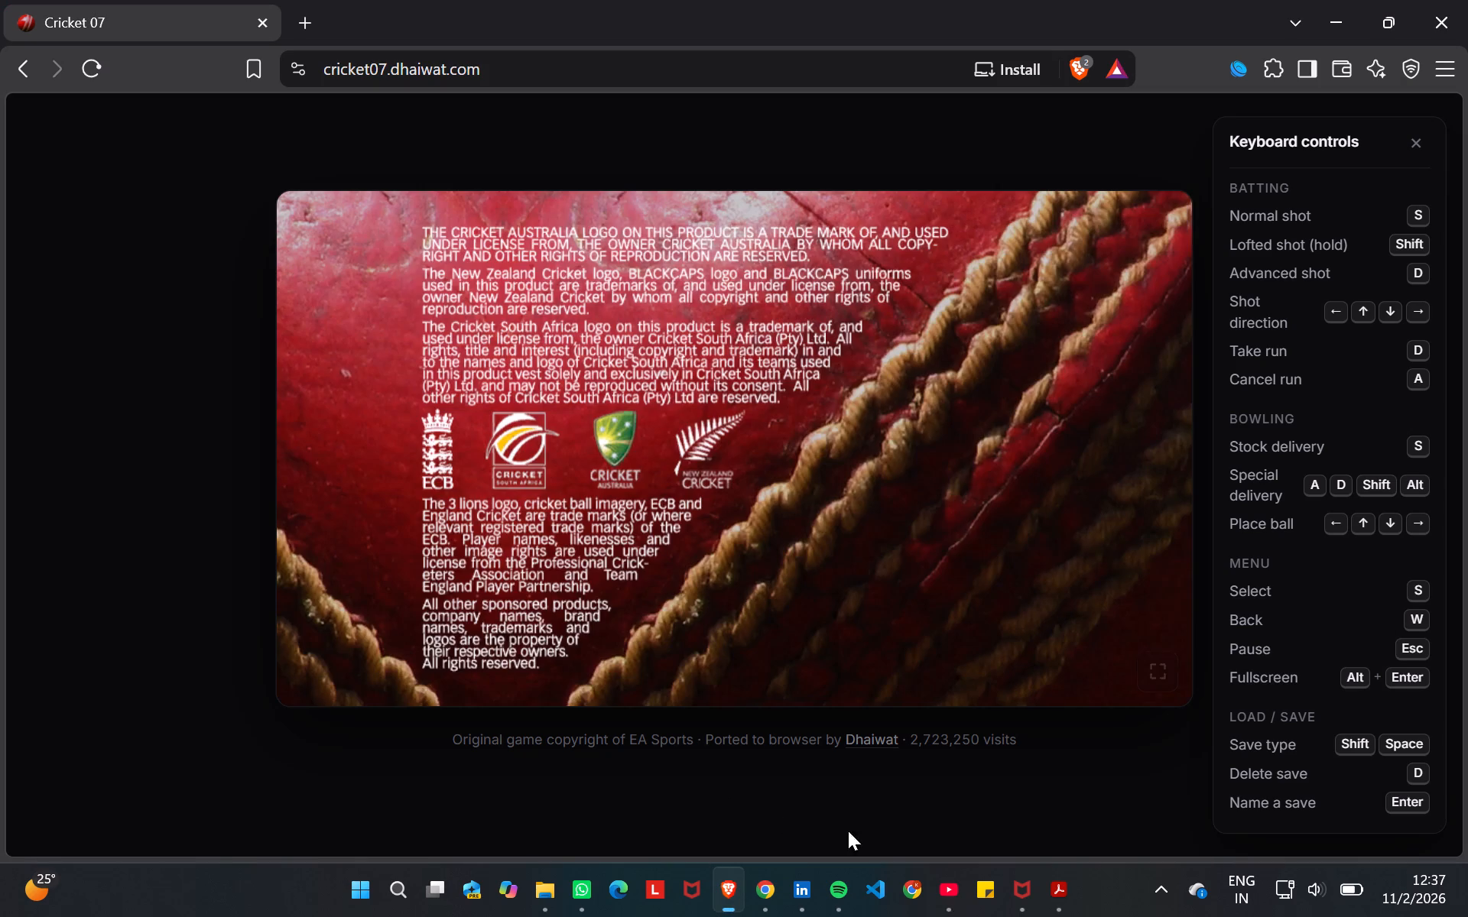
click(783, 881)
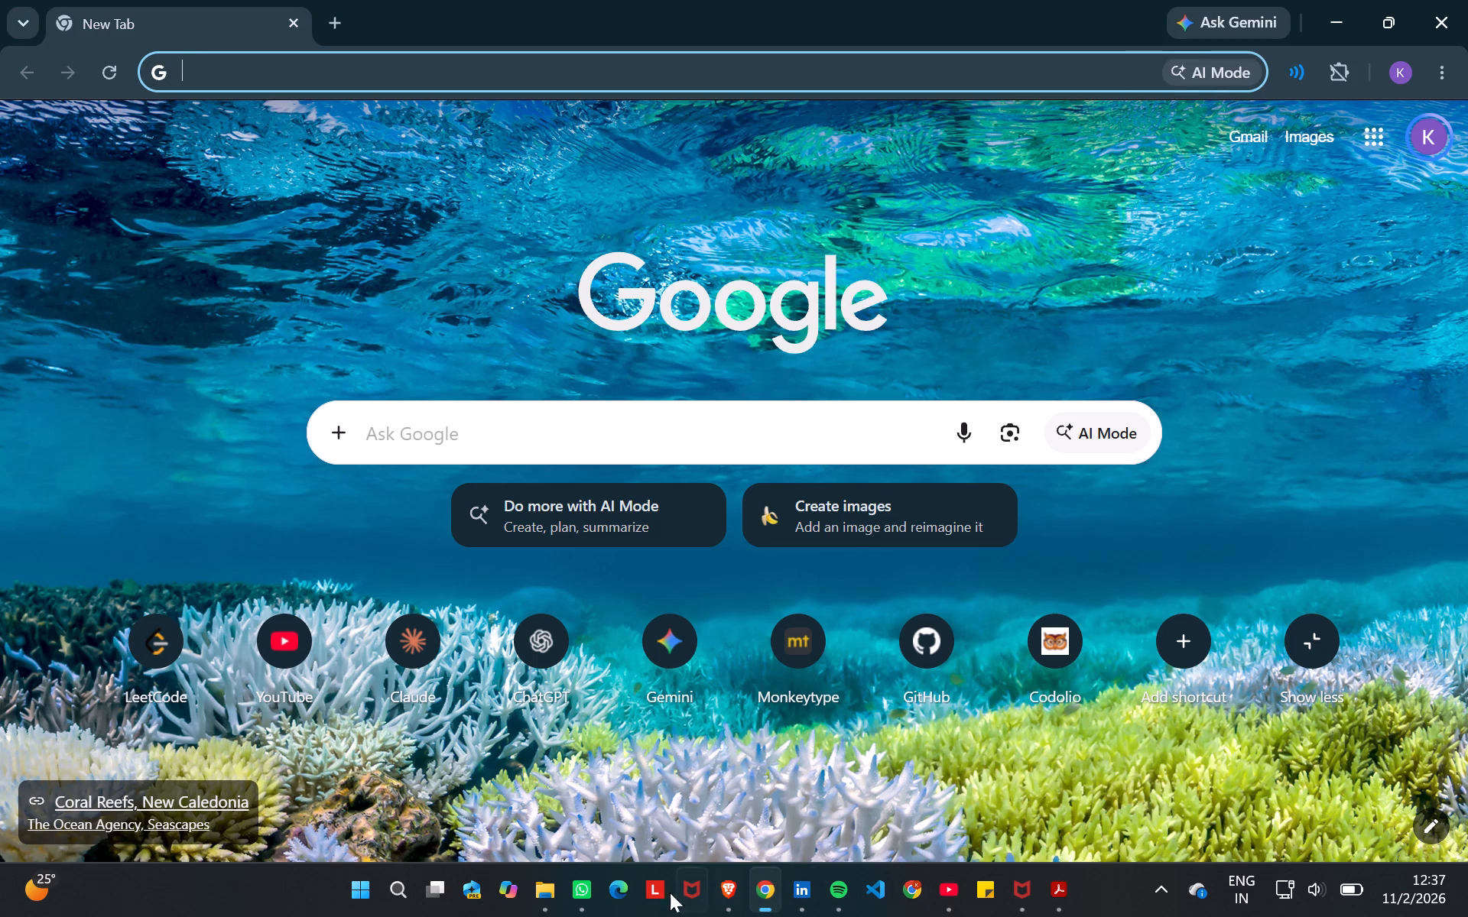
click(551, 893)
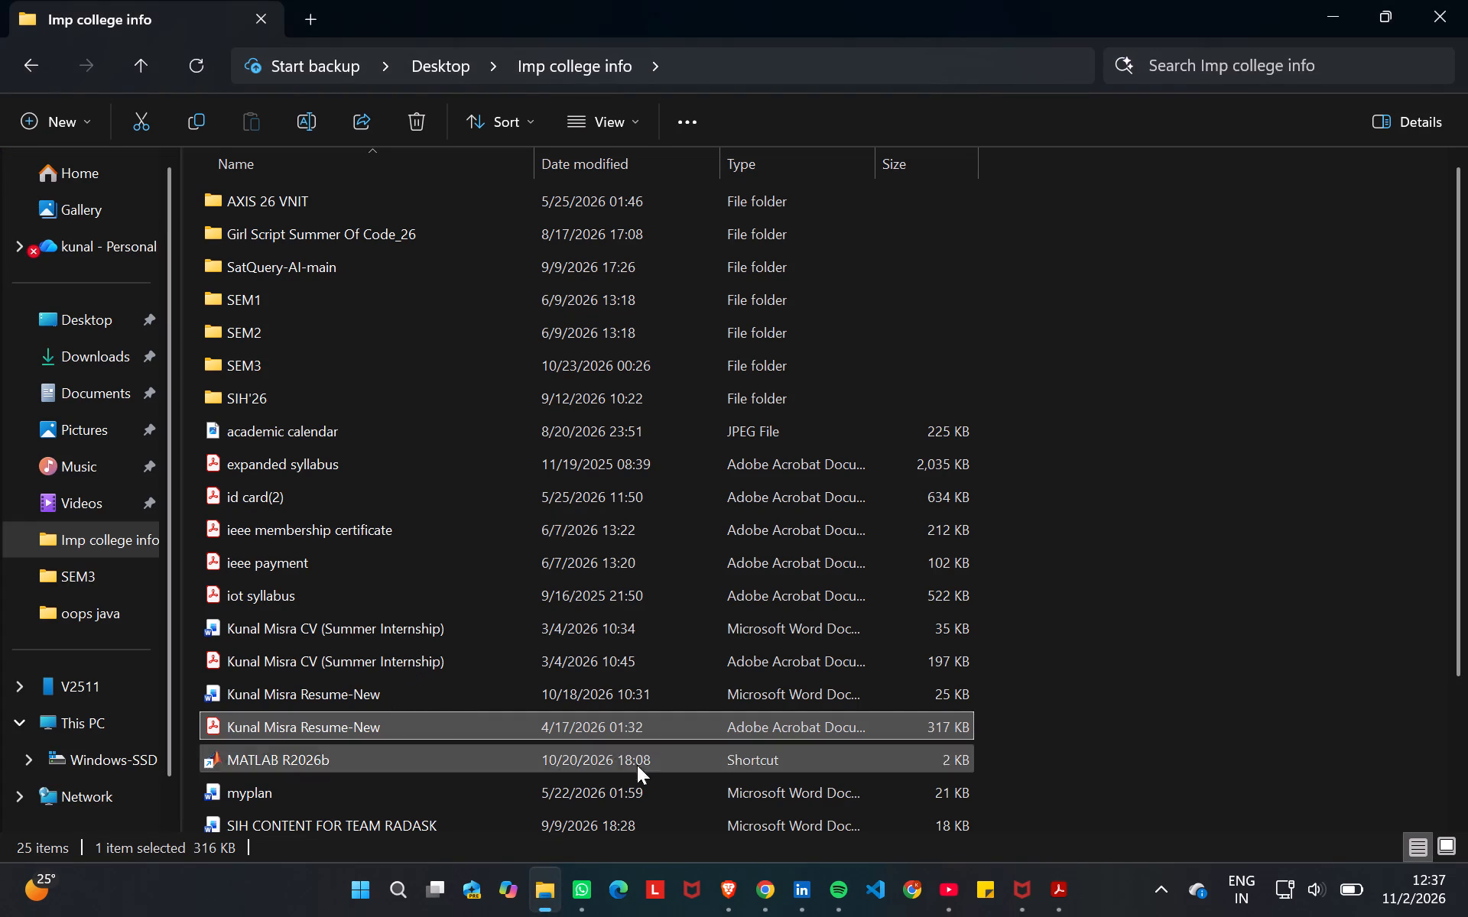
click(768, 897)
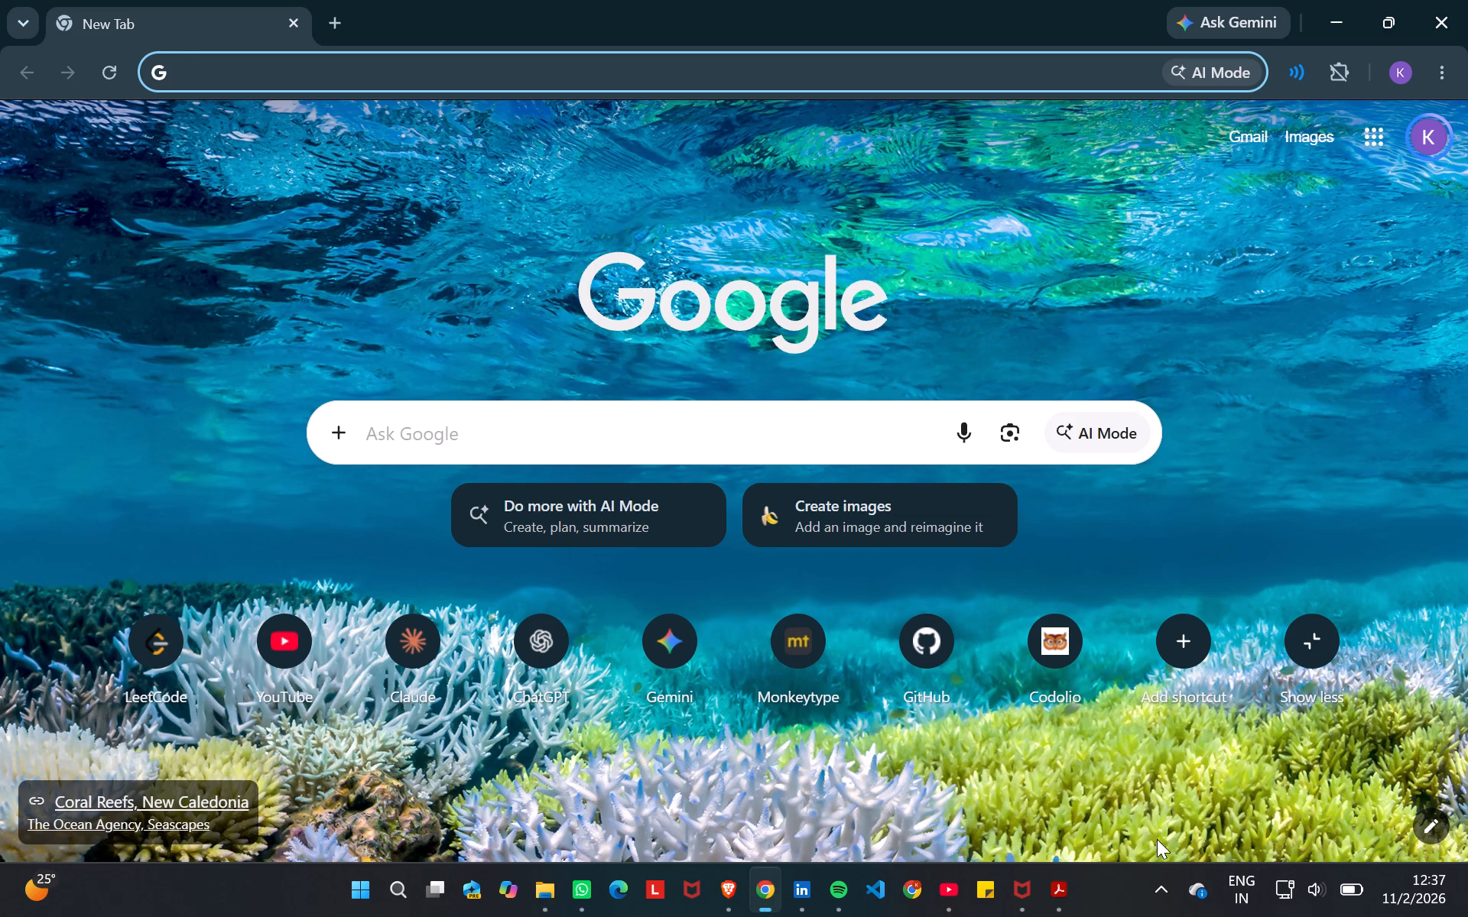
Switch back to YouTube, watch the Inde Navarrette SNL short from the home feed, and go back.
click(947, 894)
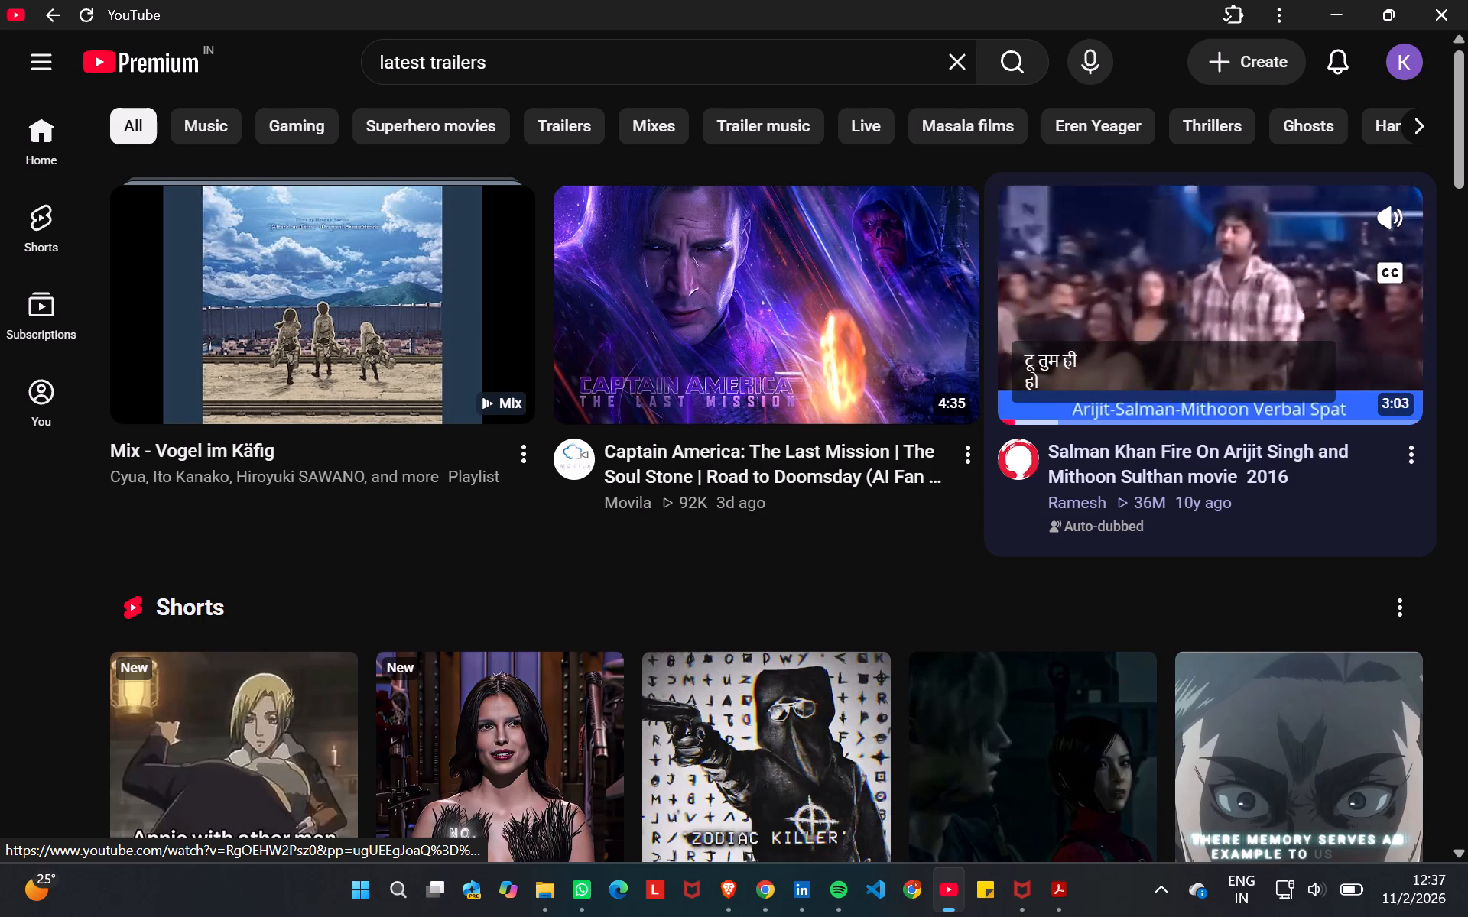
scroll(1251, 316, down, 3)
click(1251, 316)
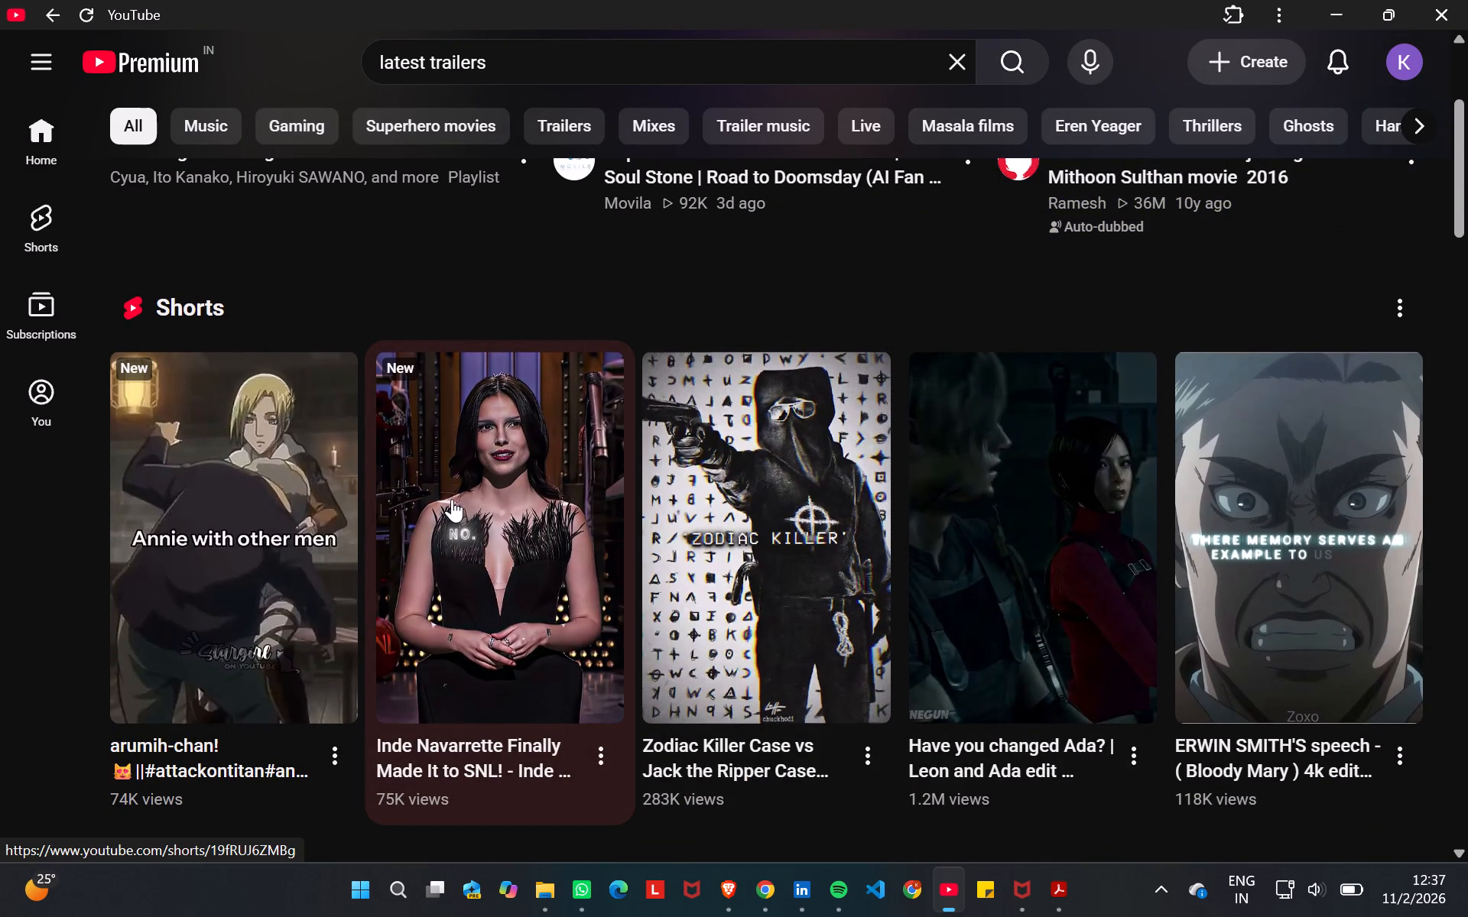
click(431, 499)
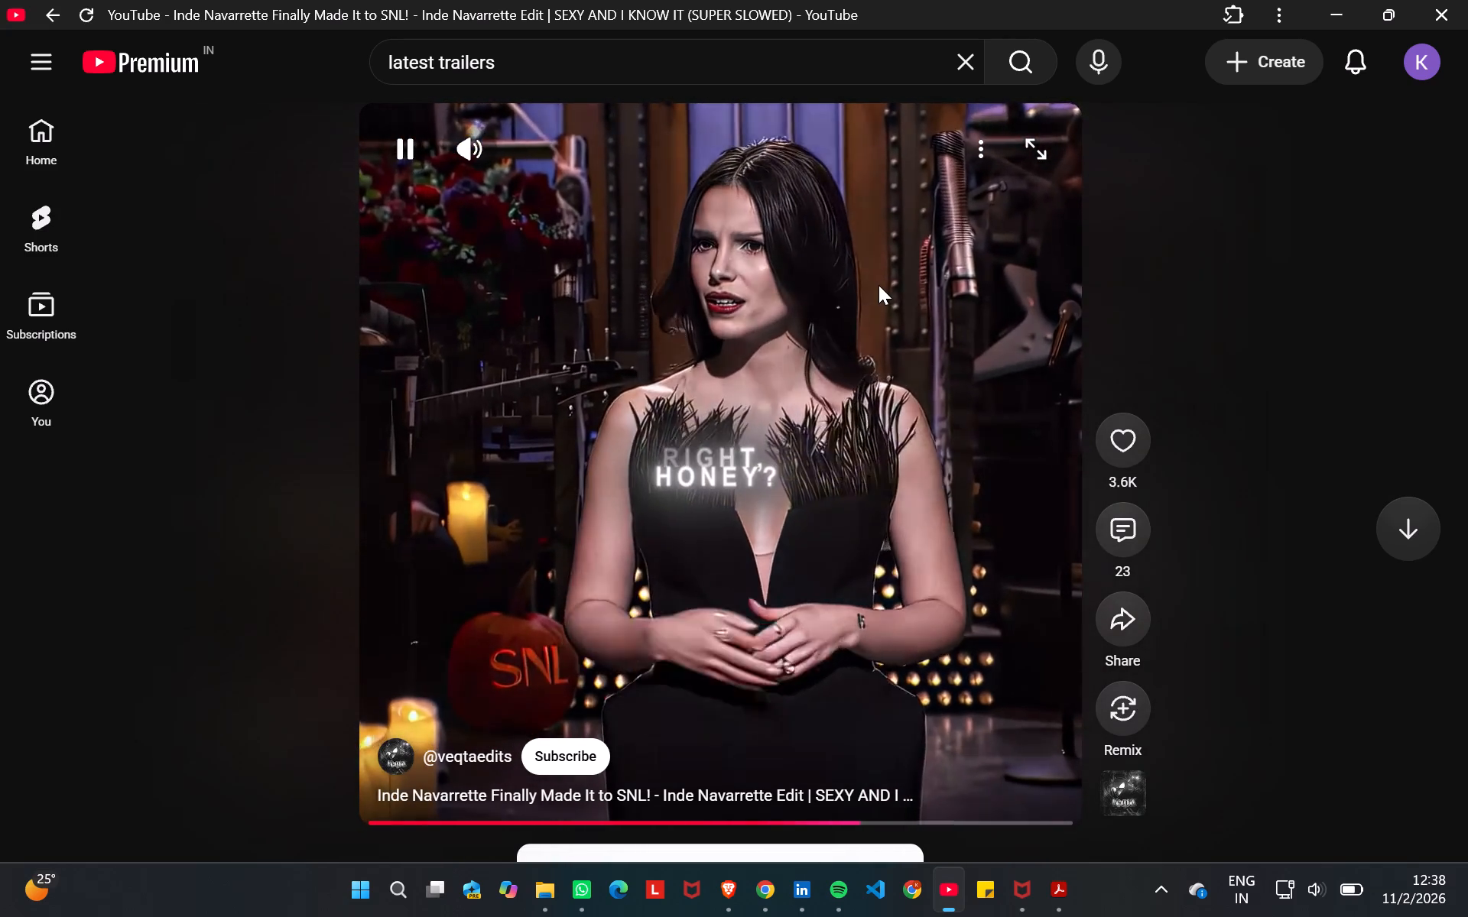
double_click(879, 285)
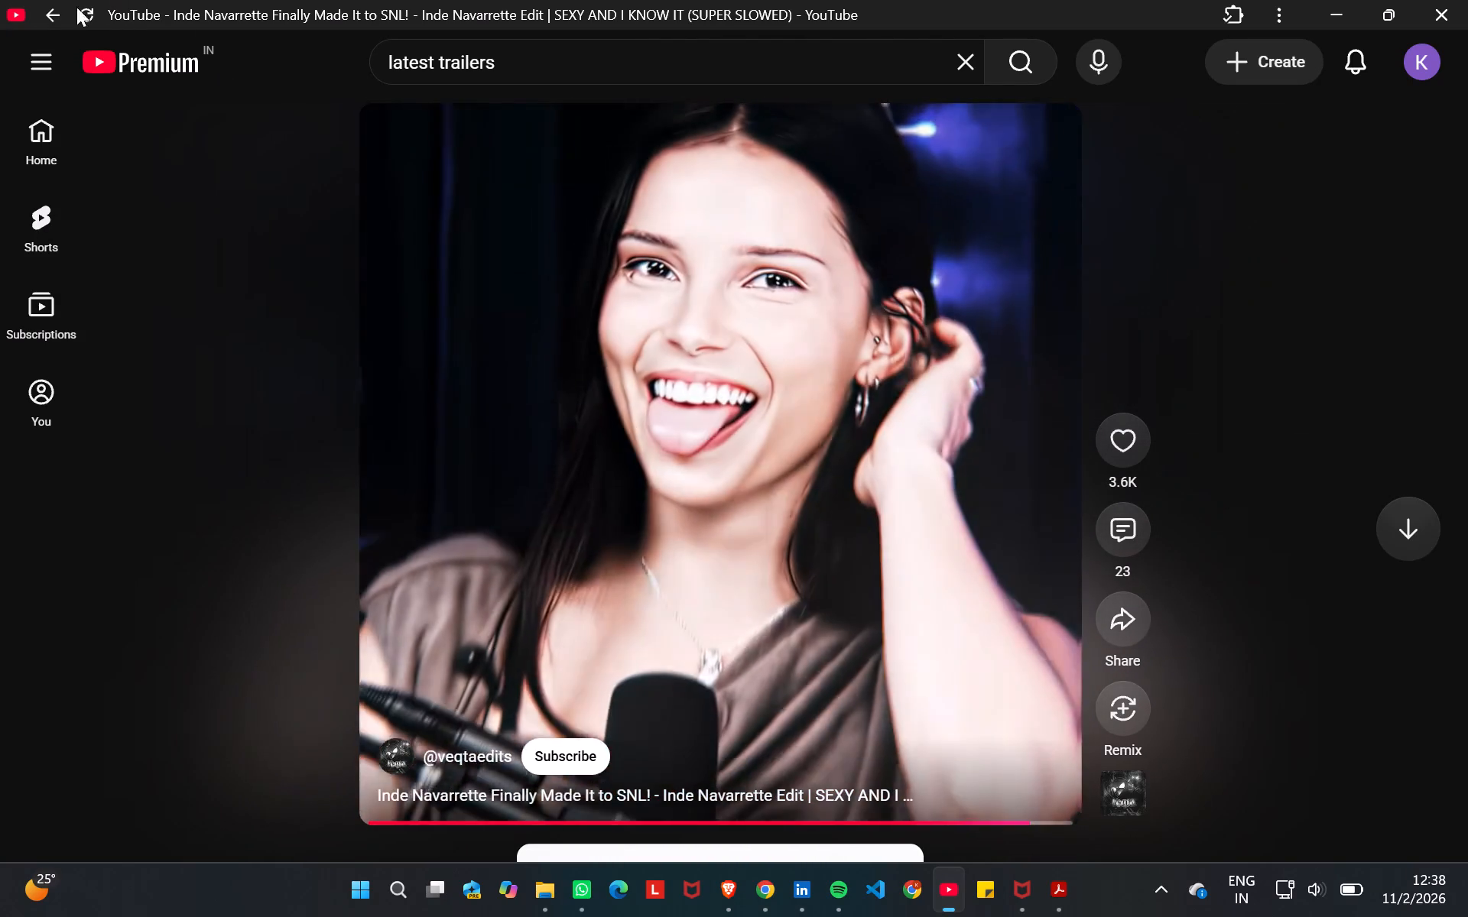
click(55, 14)
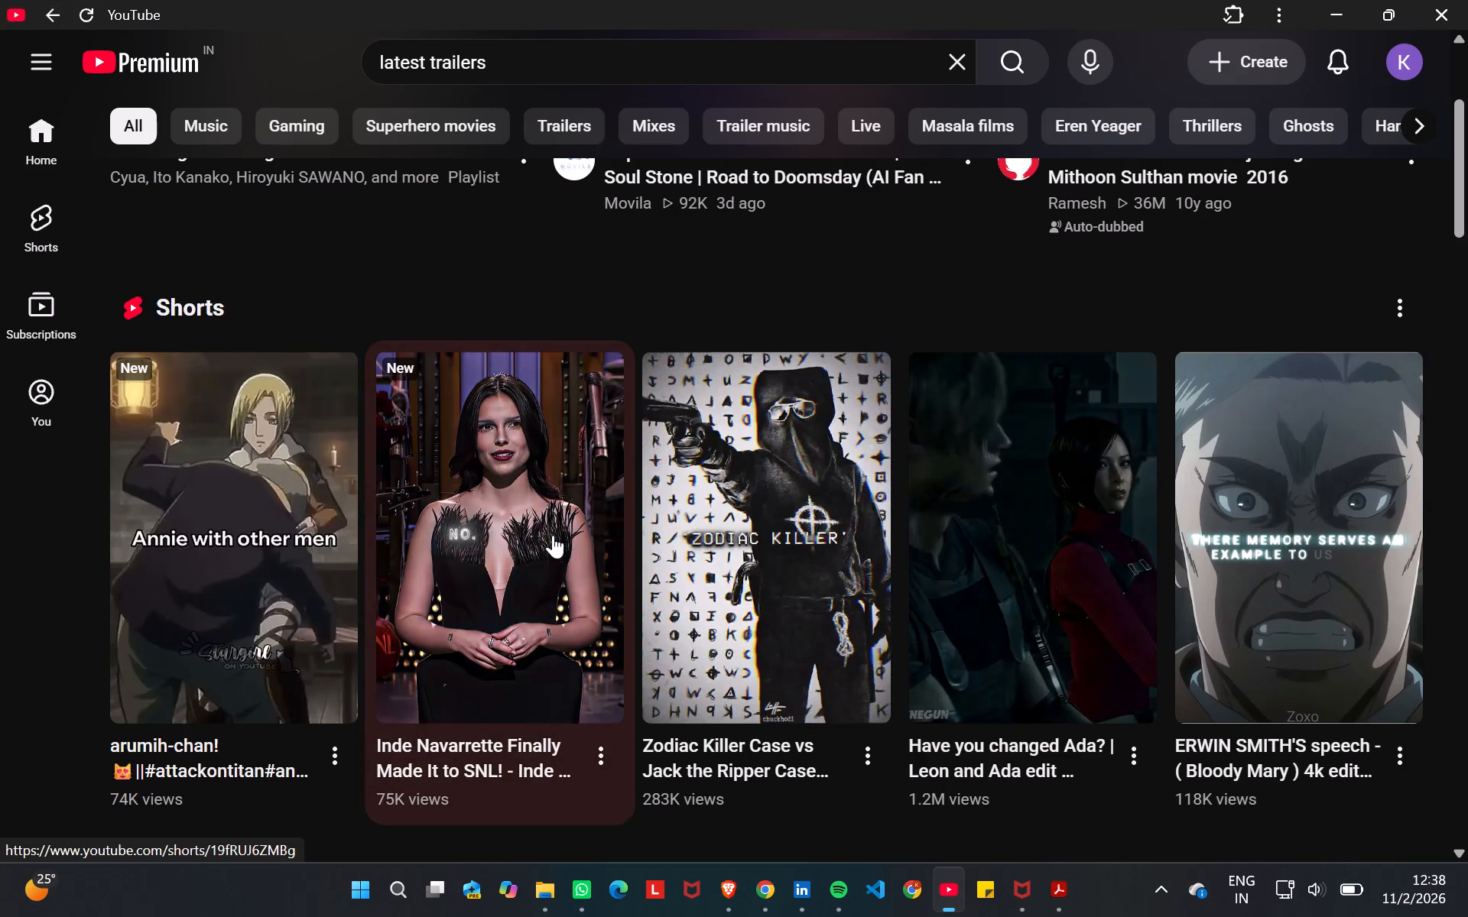
Watch the "arumih-chan!" Attack on Titan short and return to the home feed.
click(197, 428)
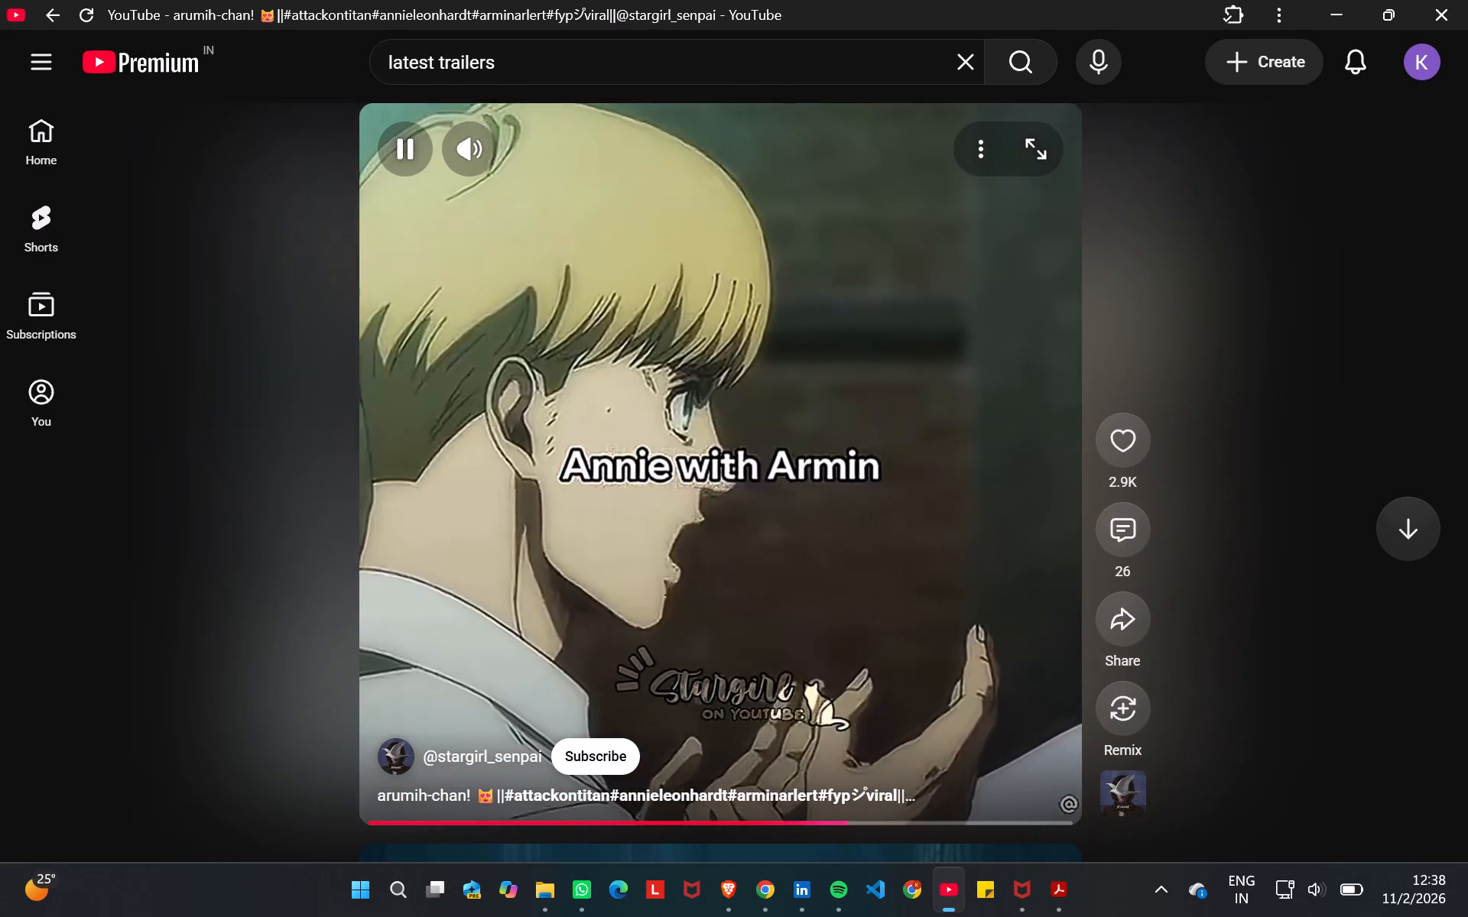
drag(946, 436, 318, 268)
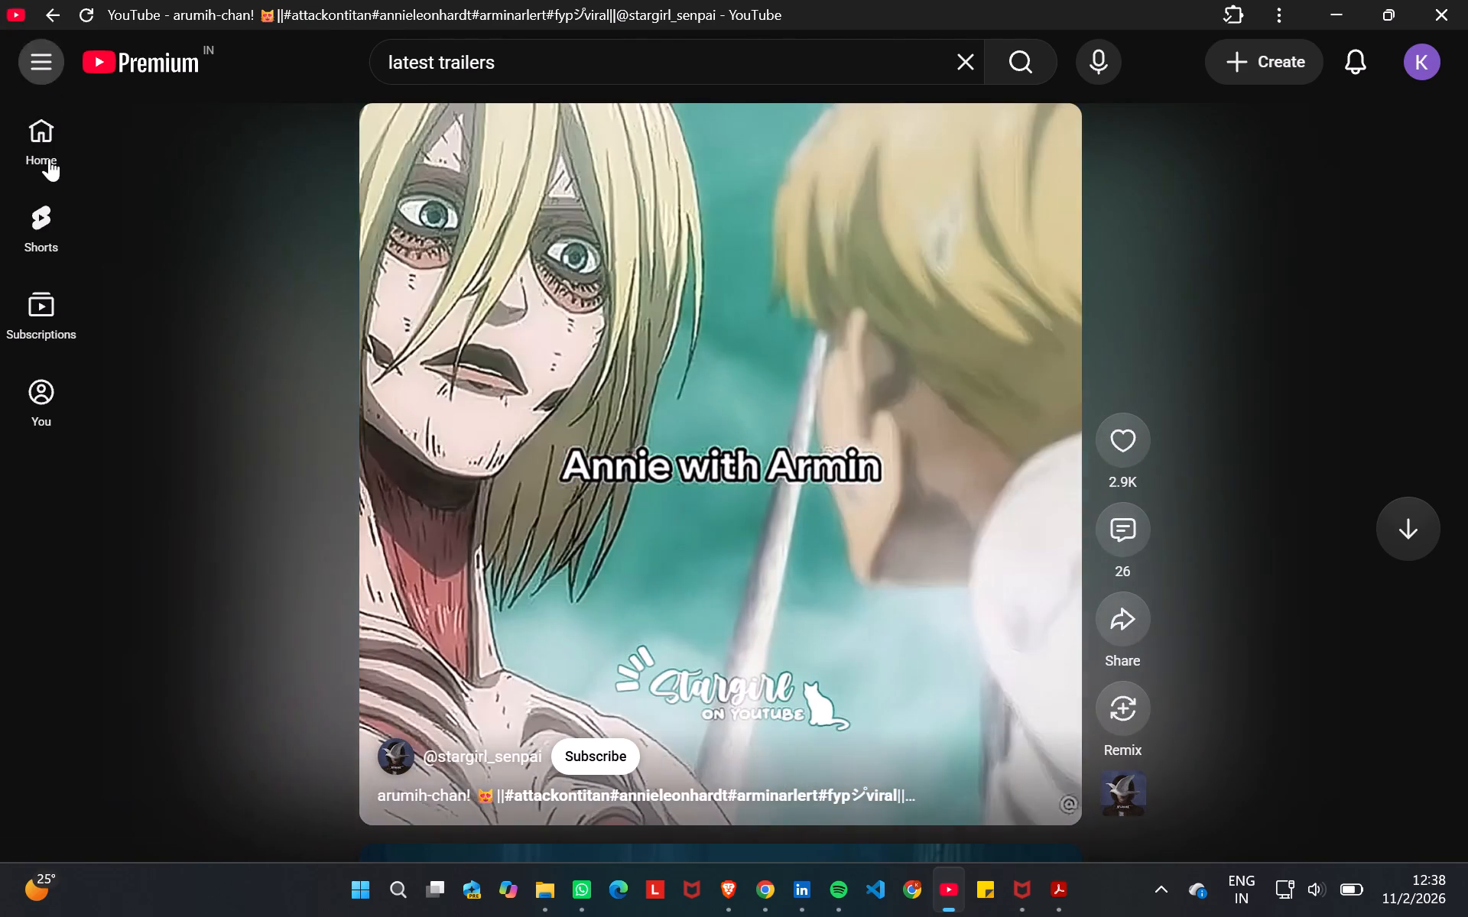
click(49, 158)
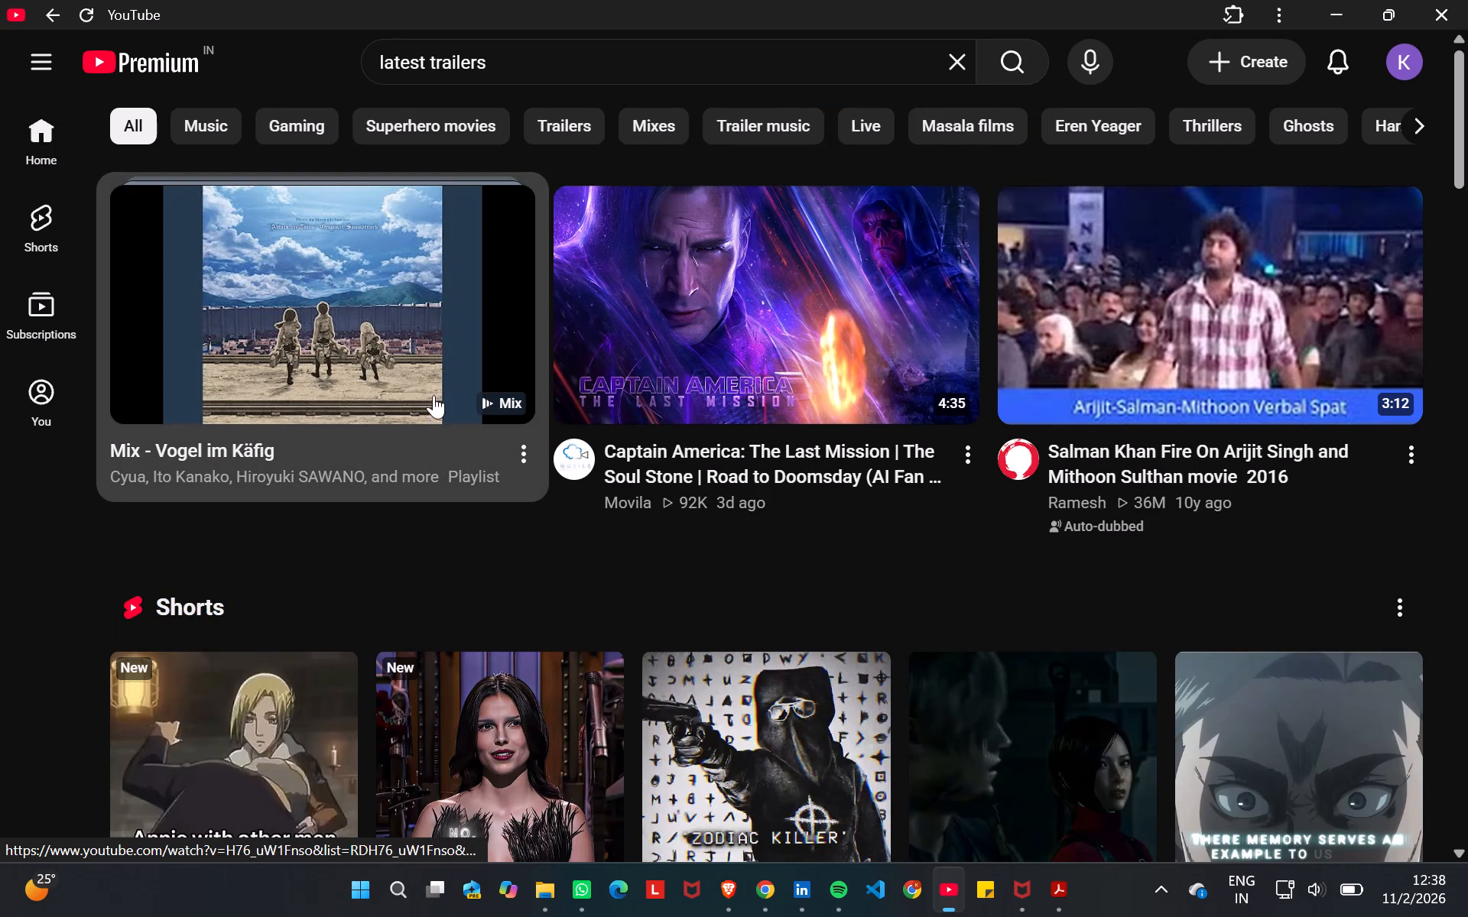
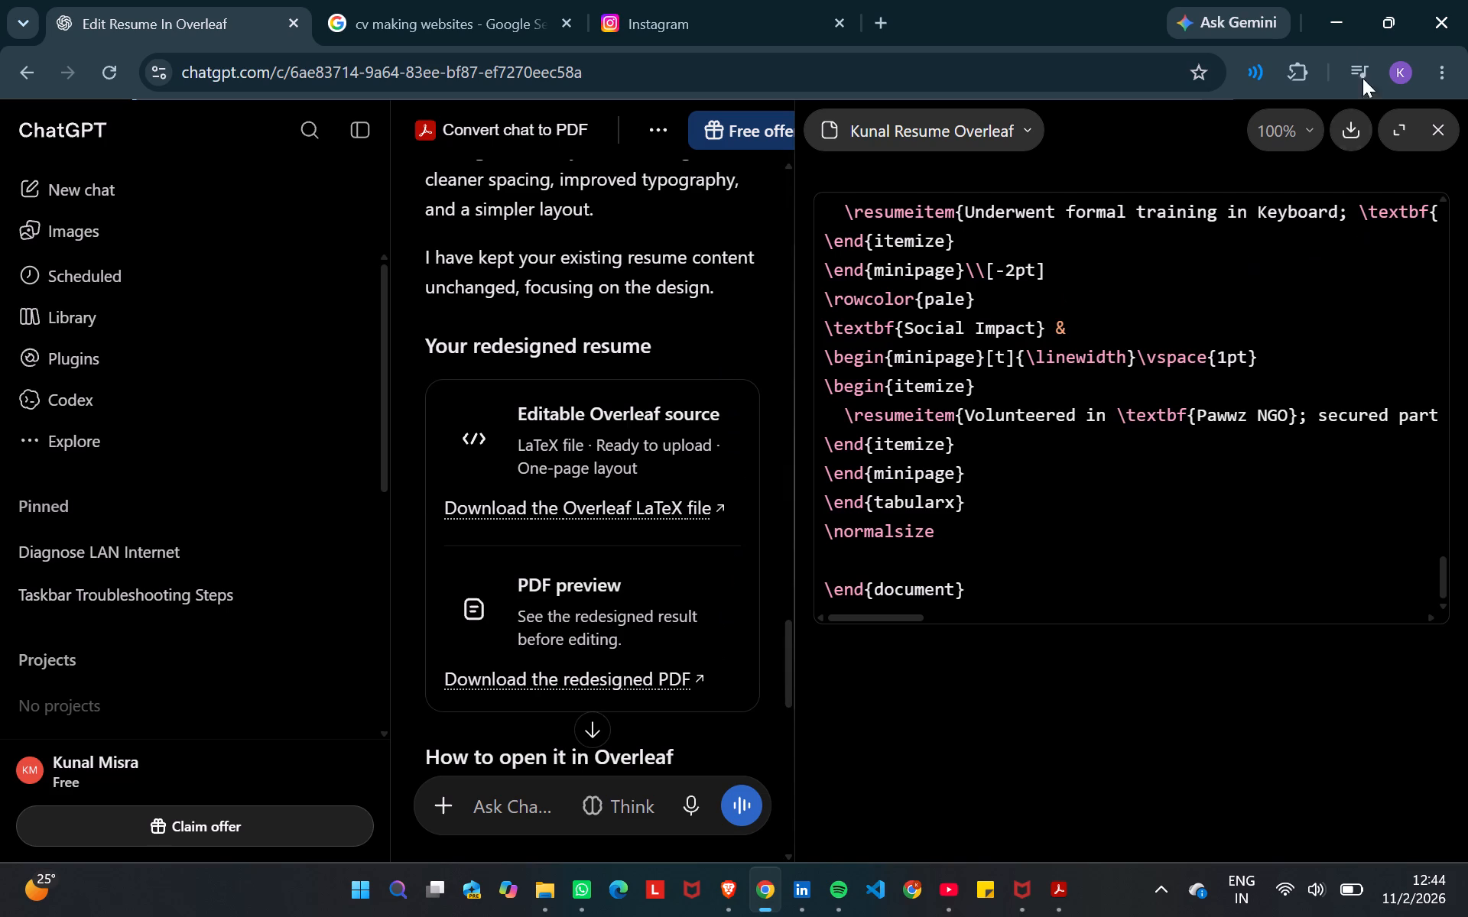
click(1349, 126)
Open the Overleaf website from the link in ChatGPT's "How to open it in Overleaf" instructions, rechecking those instructions while it loads.
scroll(782, 390, down, 1)
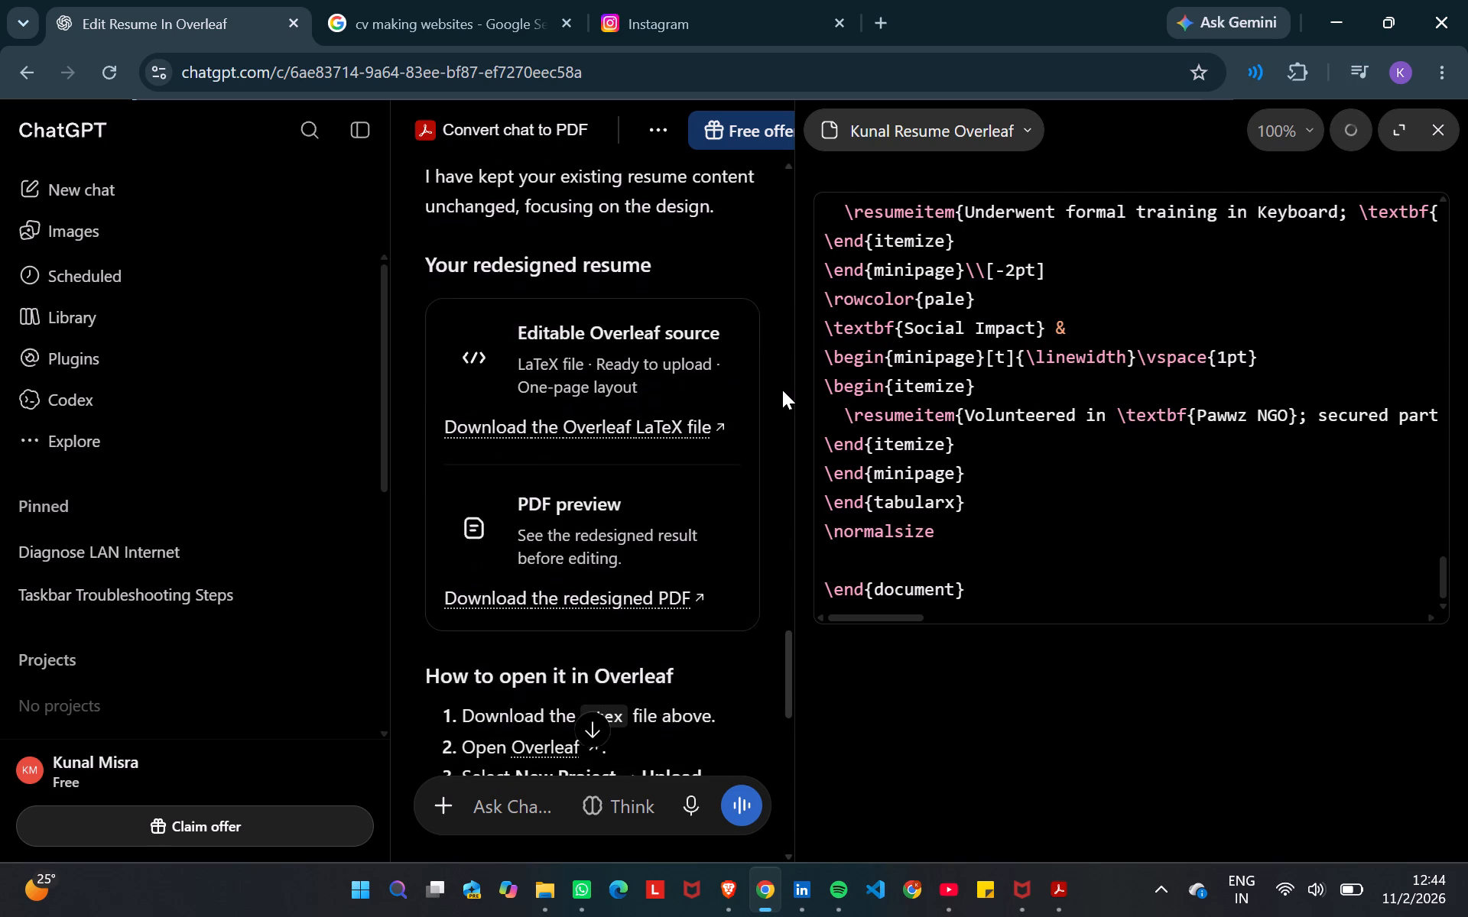
scroll(782, 390, down, 1)
scroll(711, 551, down, 2)
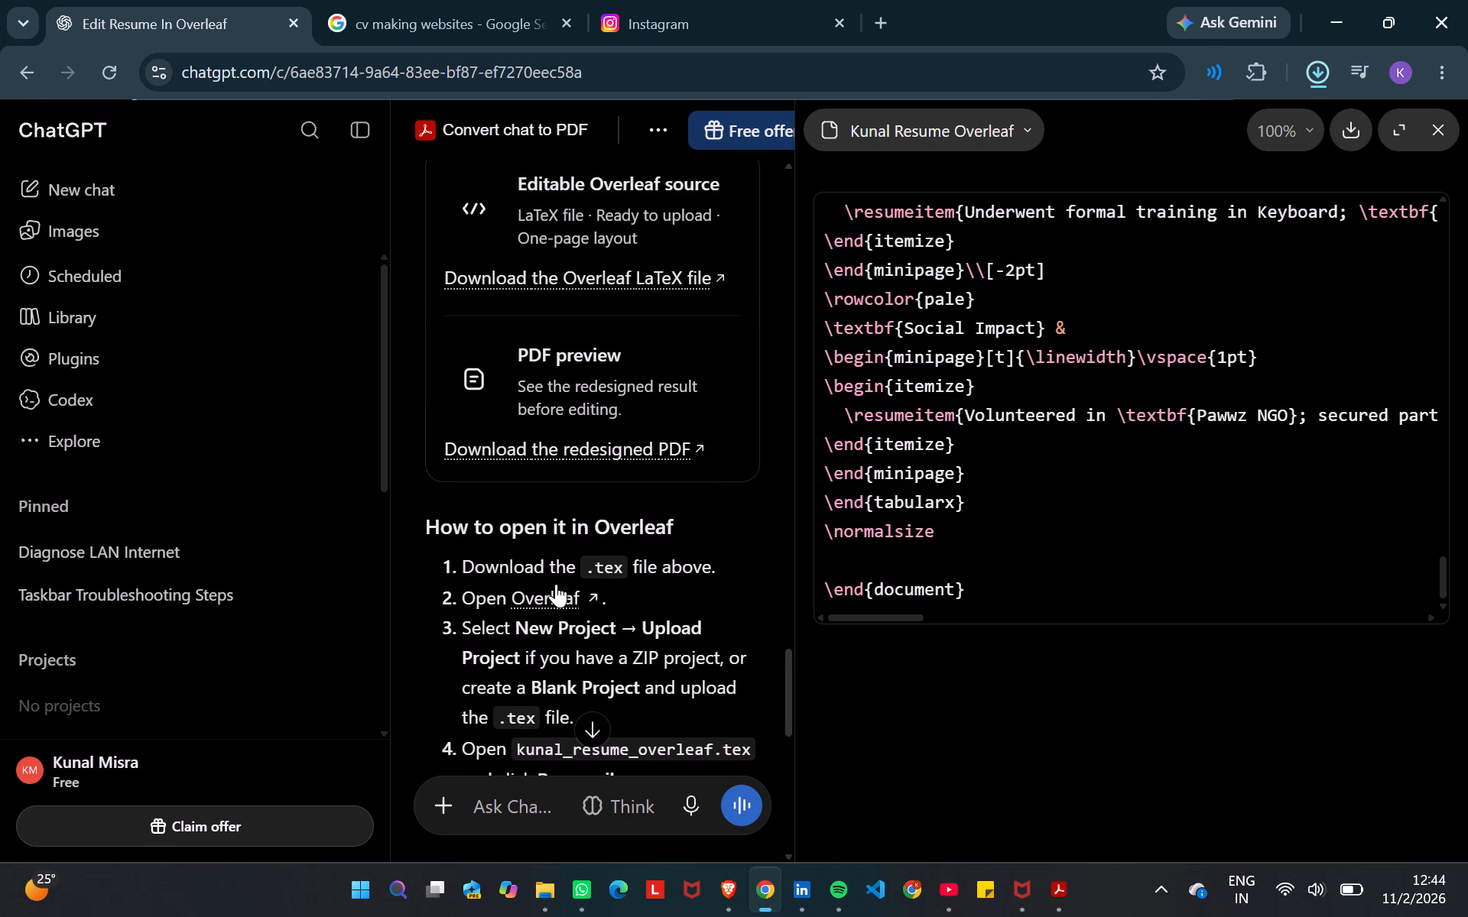
click(551, 588)
click(100, 0)
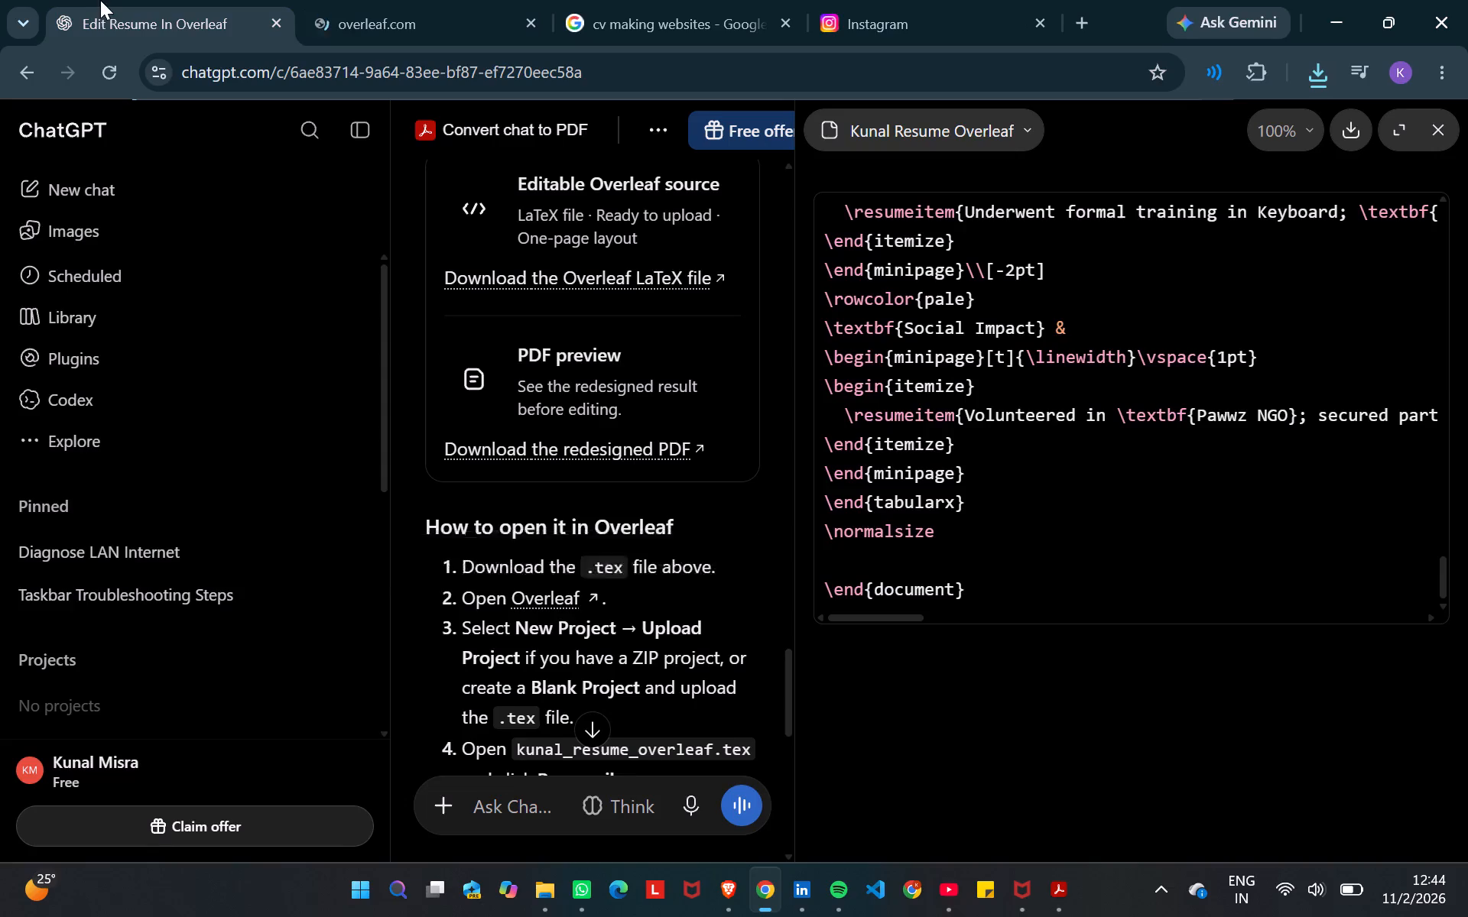
scroll(711, 656, down, 1)
click(393, 0)
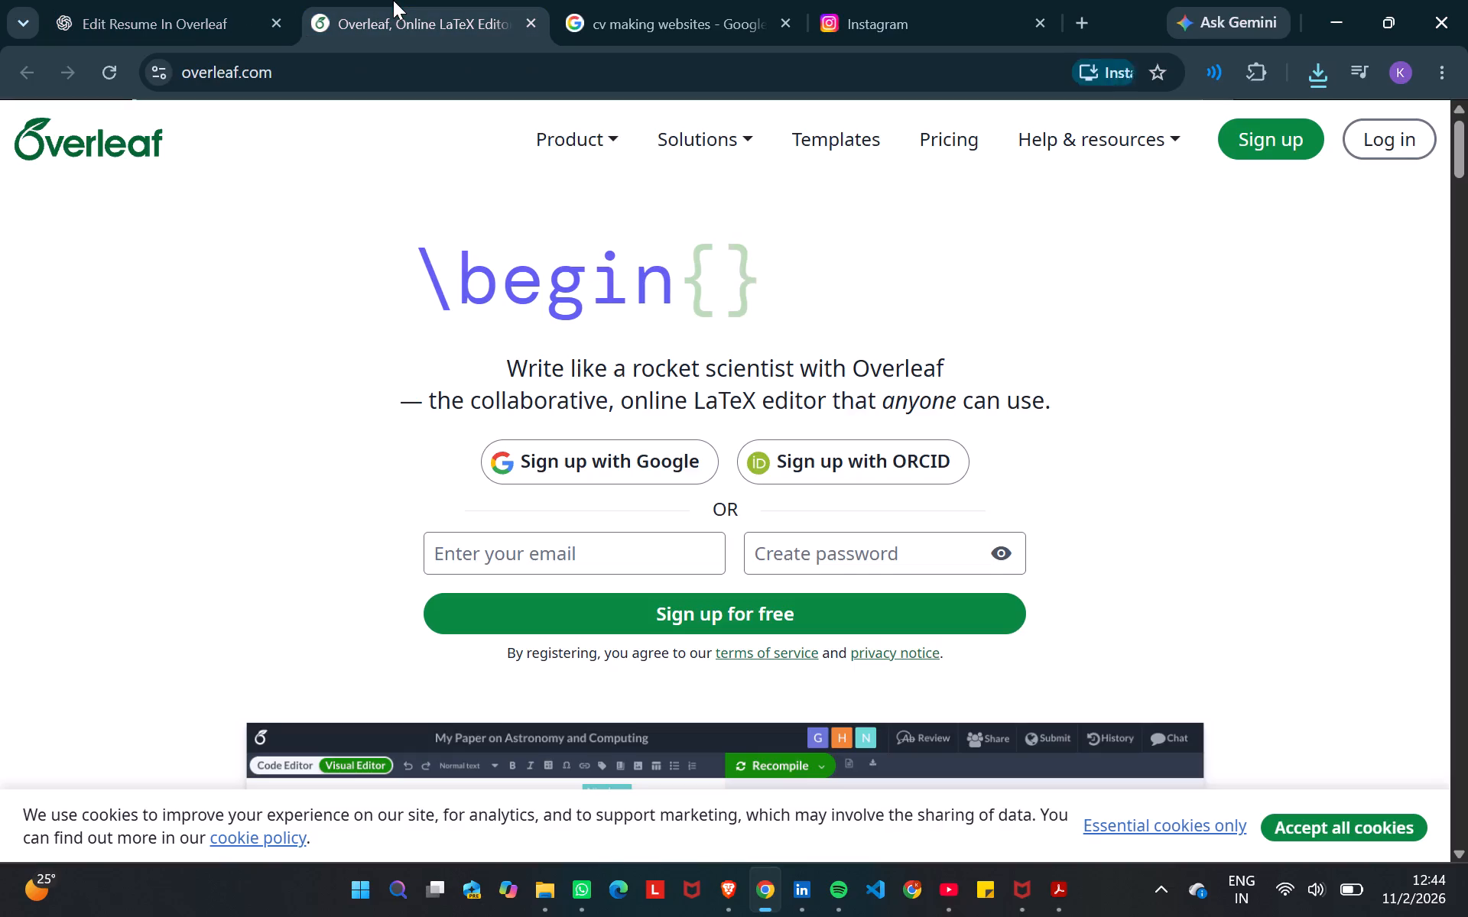
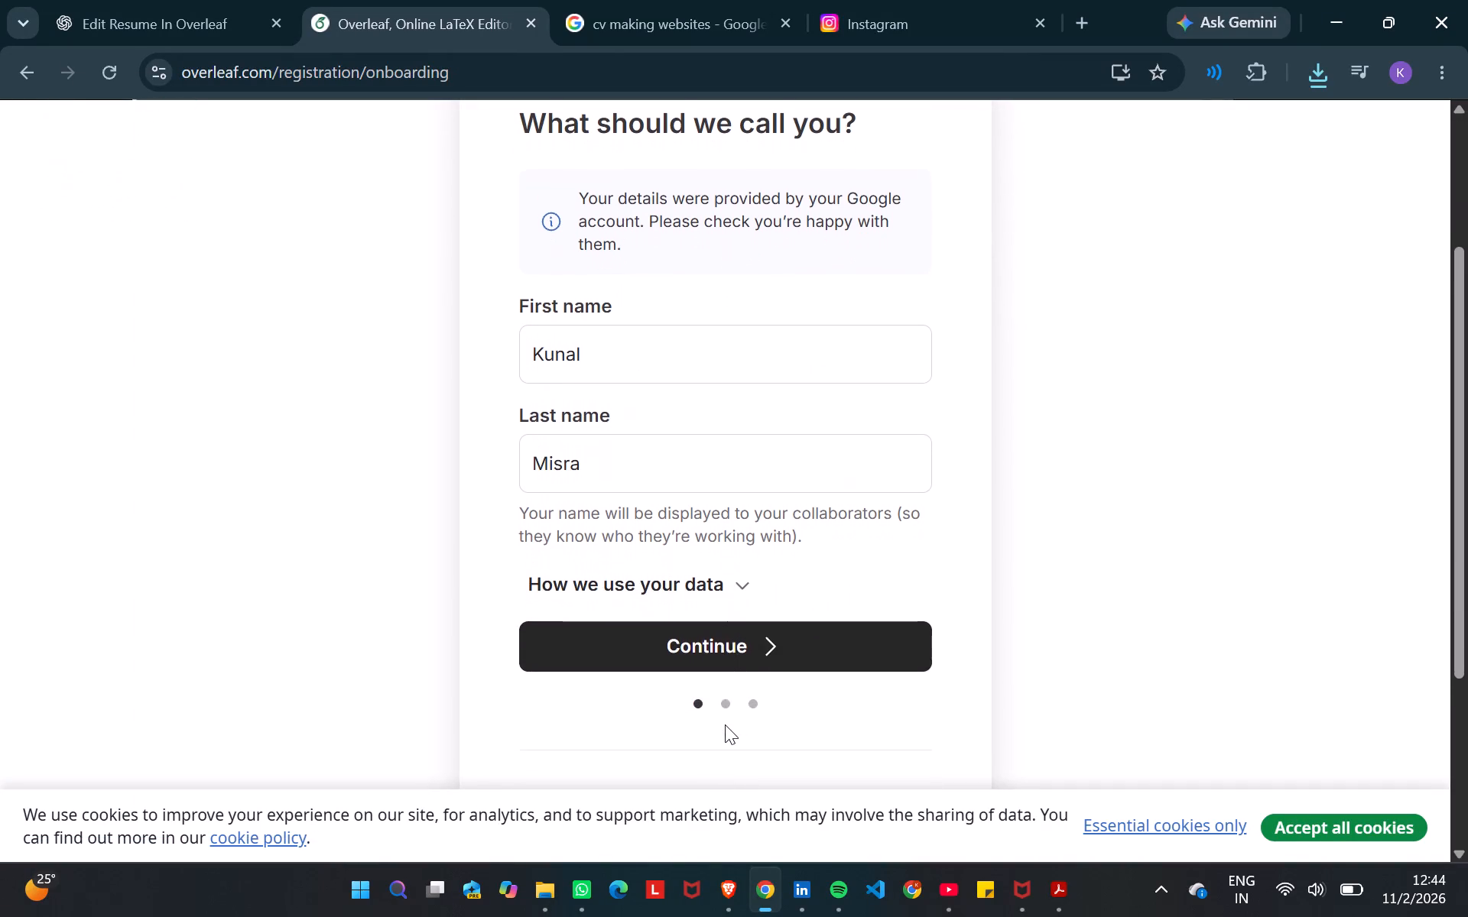
Accept the prefilled name, set LaTeX familiarity to "I've used it occasionally", and opt in to feature update emails.
scroll(725, 724, down, 1)
click(728, 634)
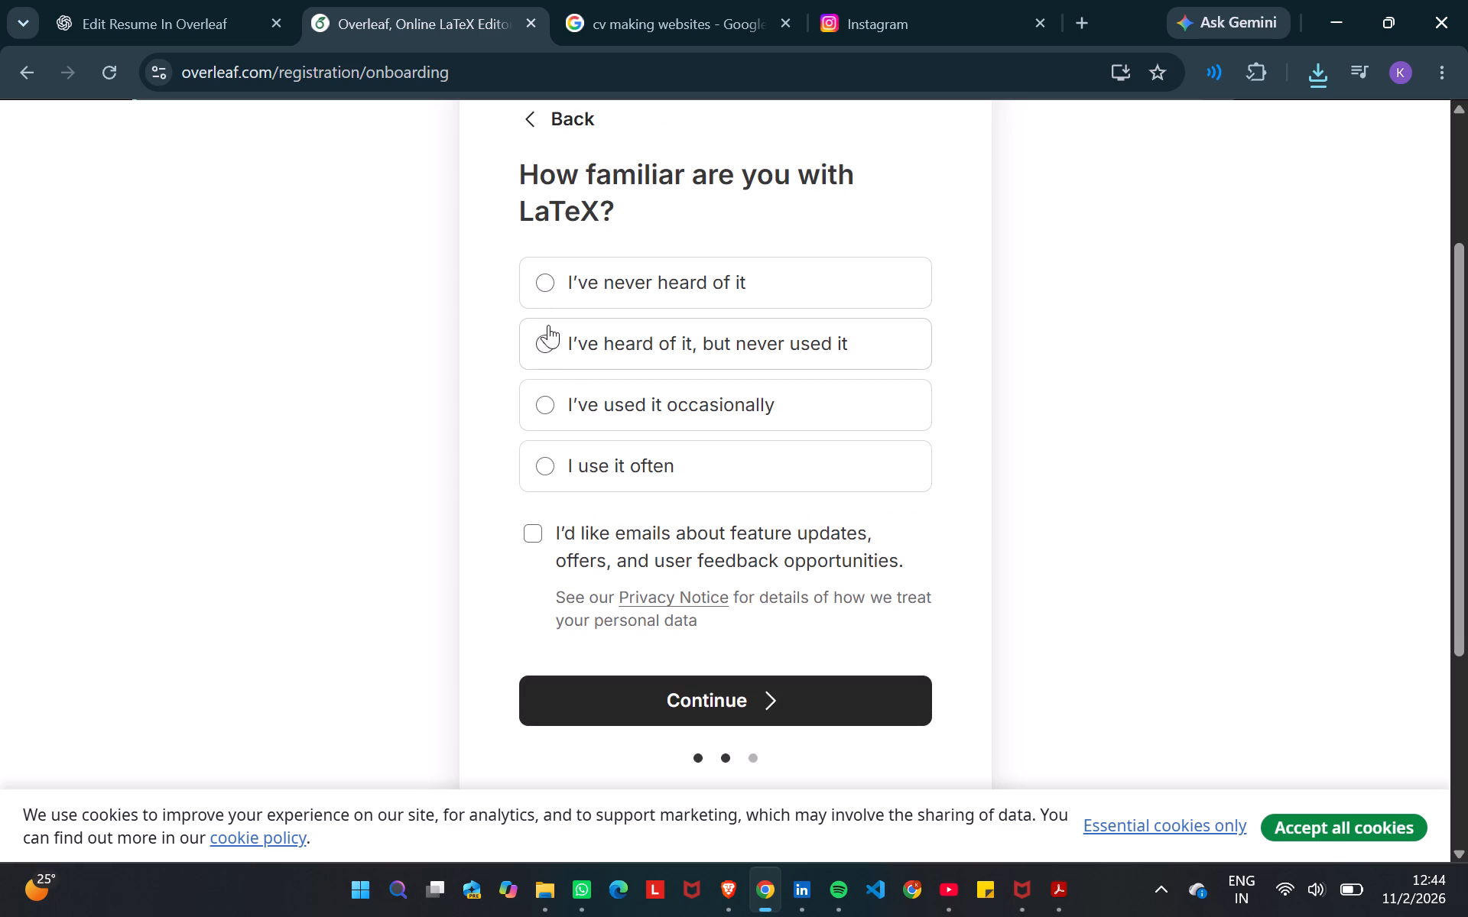
click(532, 414)
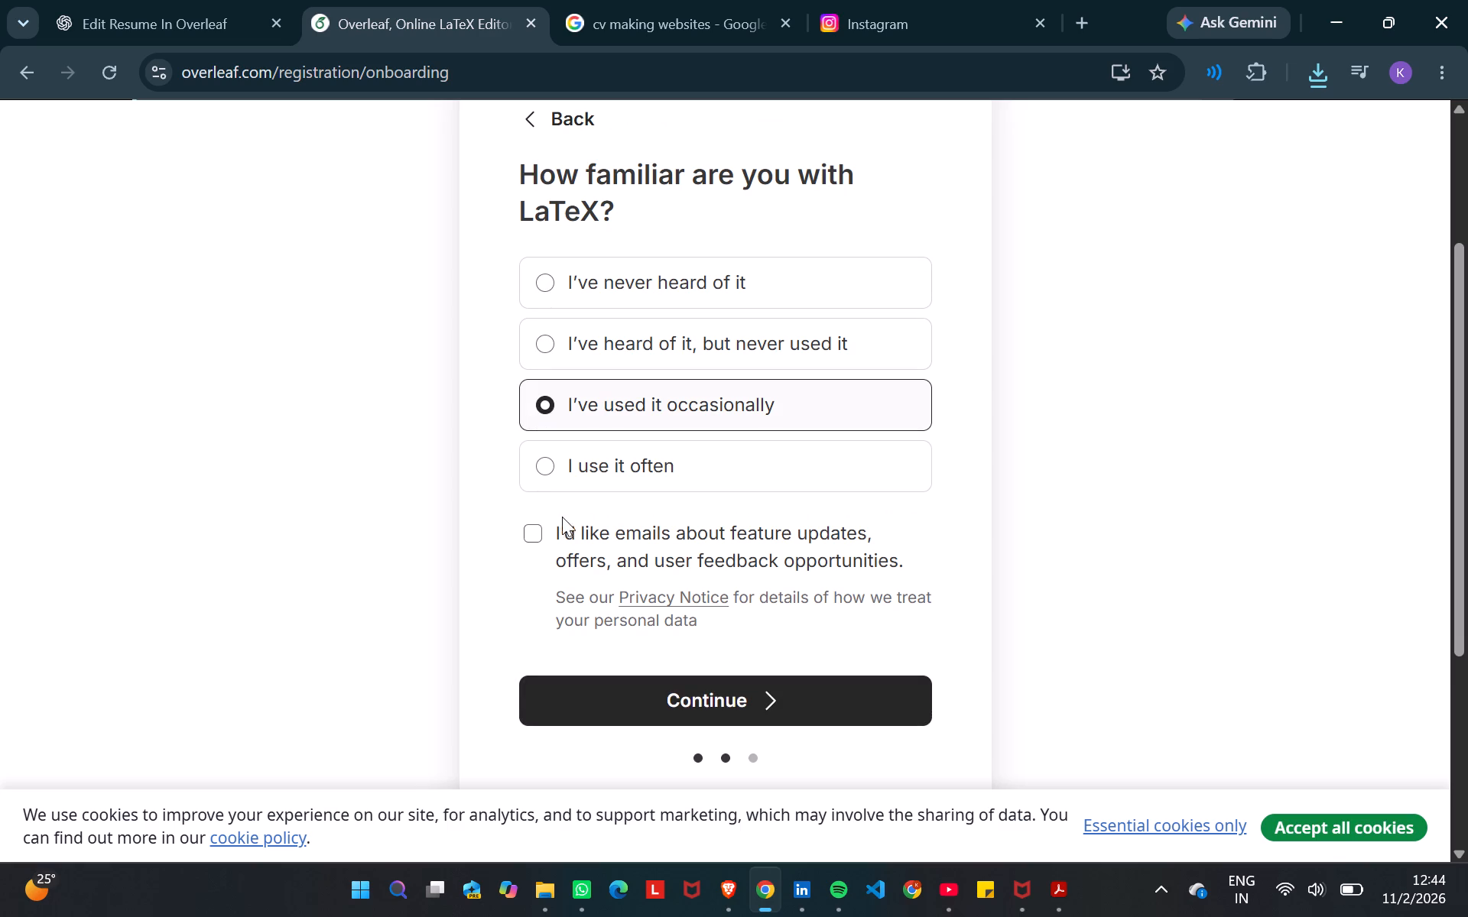
click(534, 530)
click(664, 701)
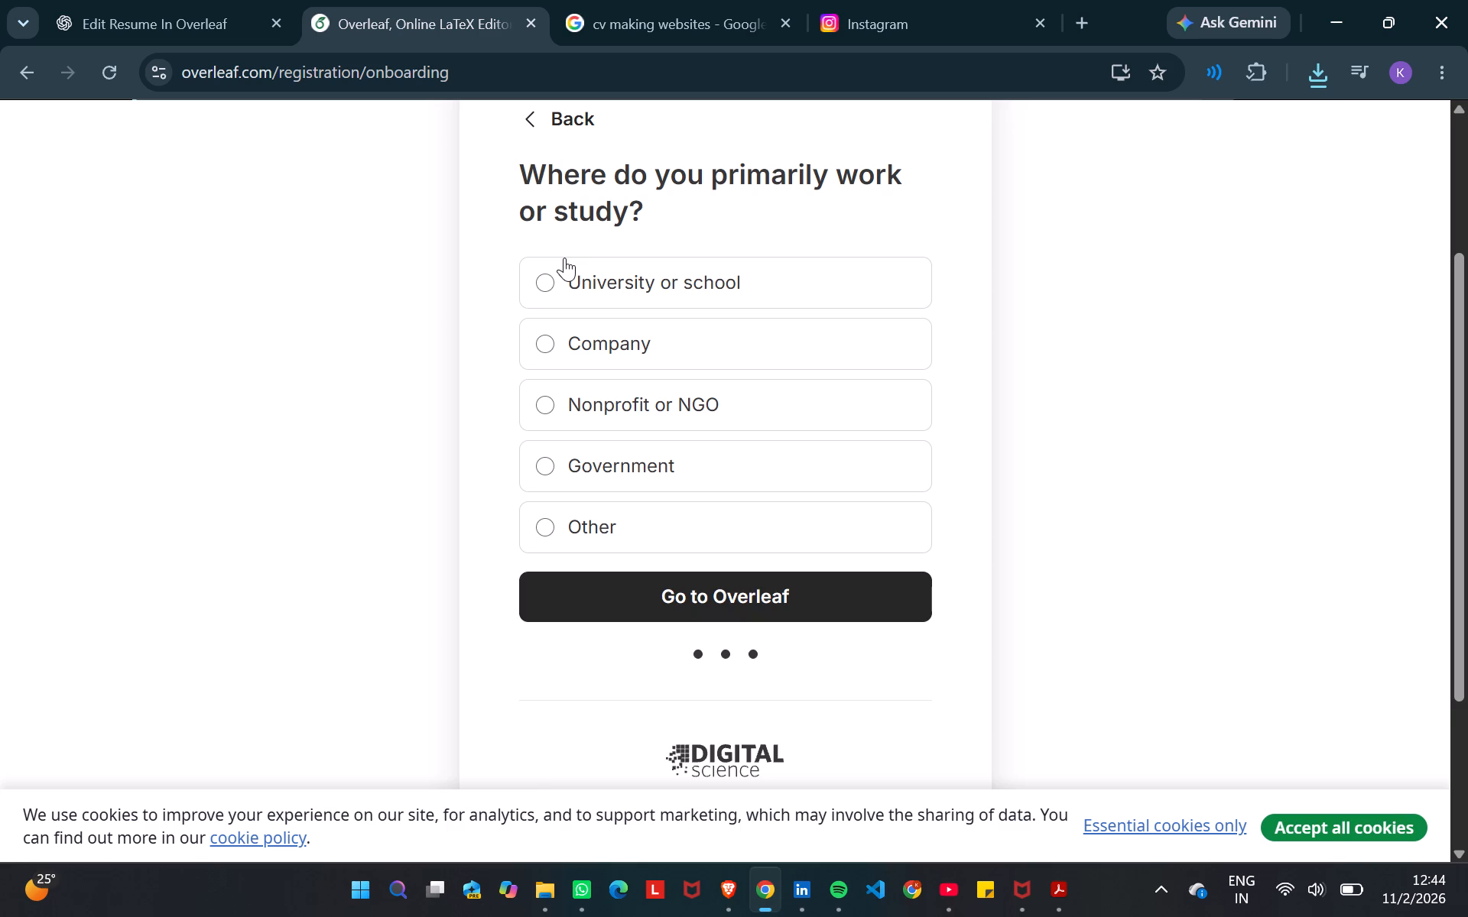
Set the workplace to University or school, subject area to Engineering and Technology, and role to Undergraduate student.
click(564, 258)
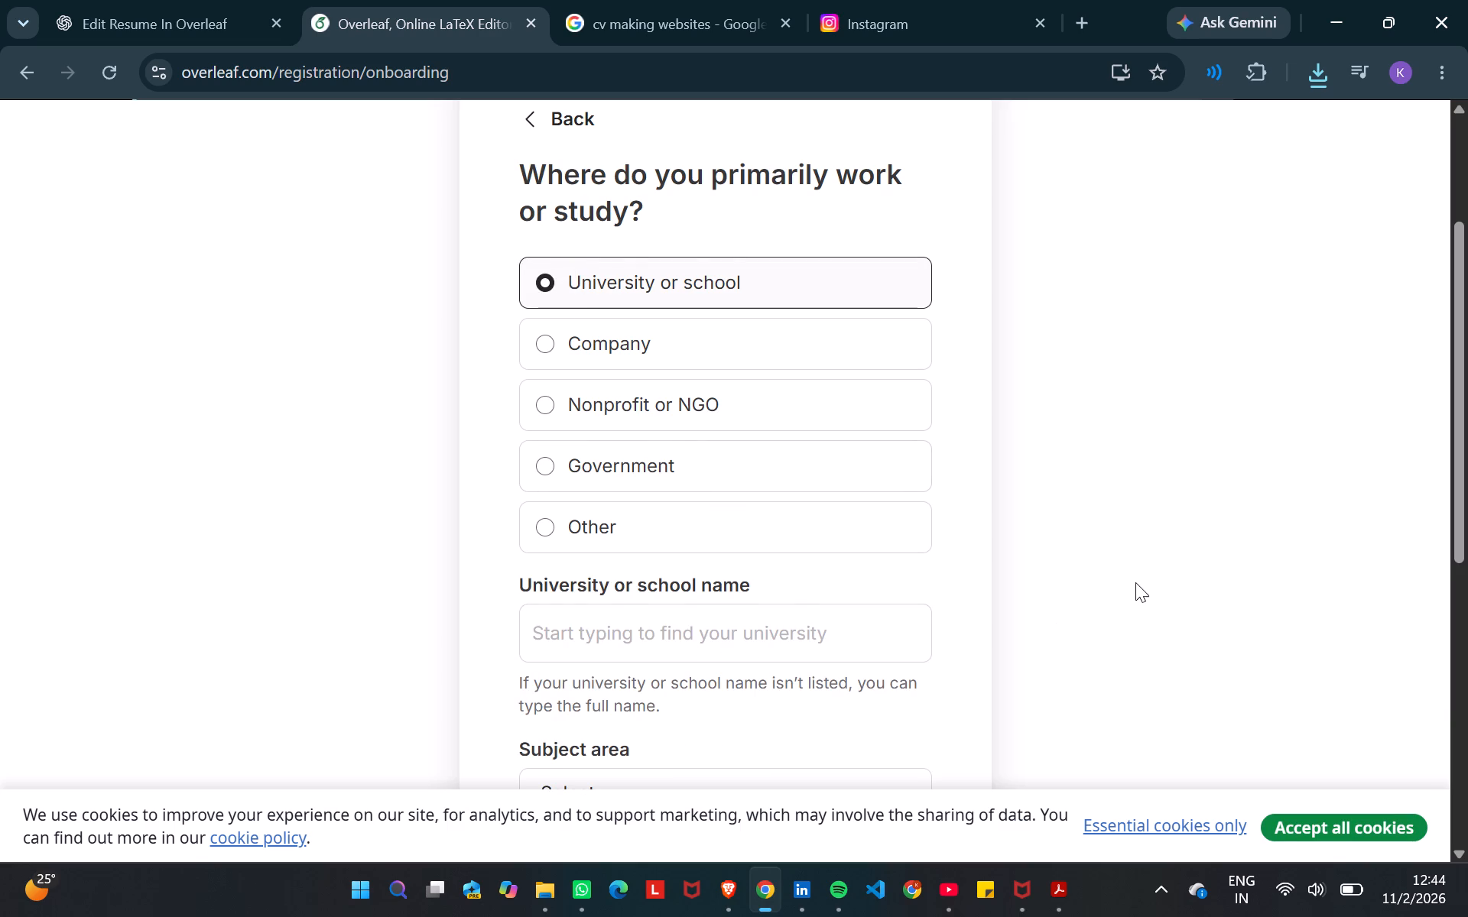
scroll(1135, 582, down, 3)
click(713, 446)
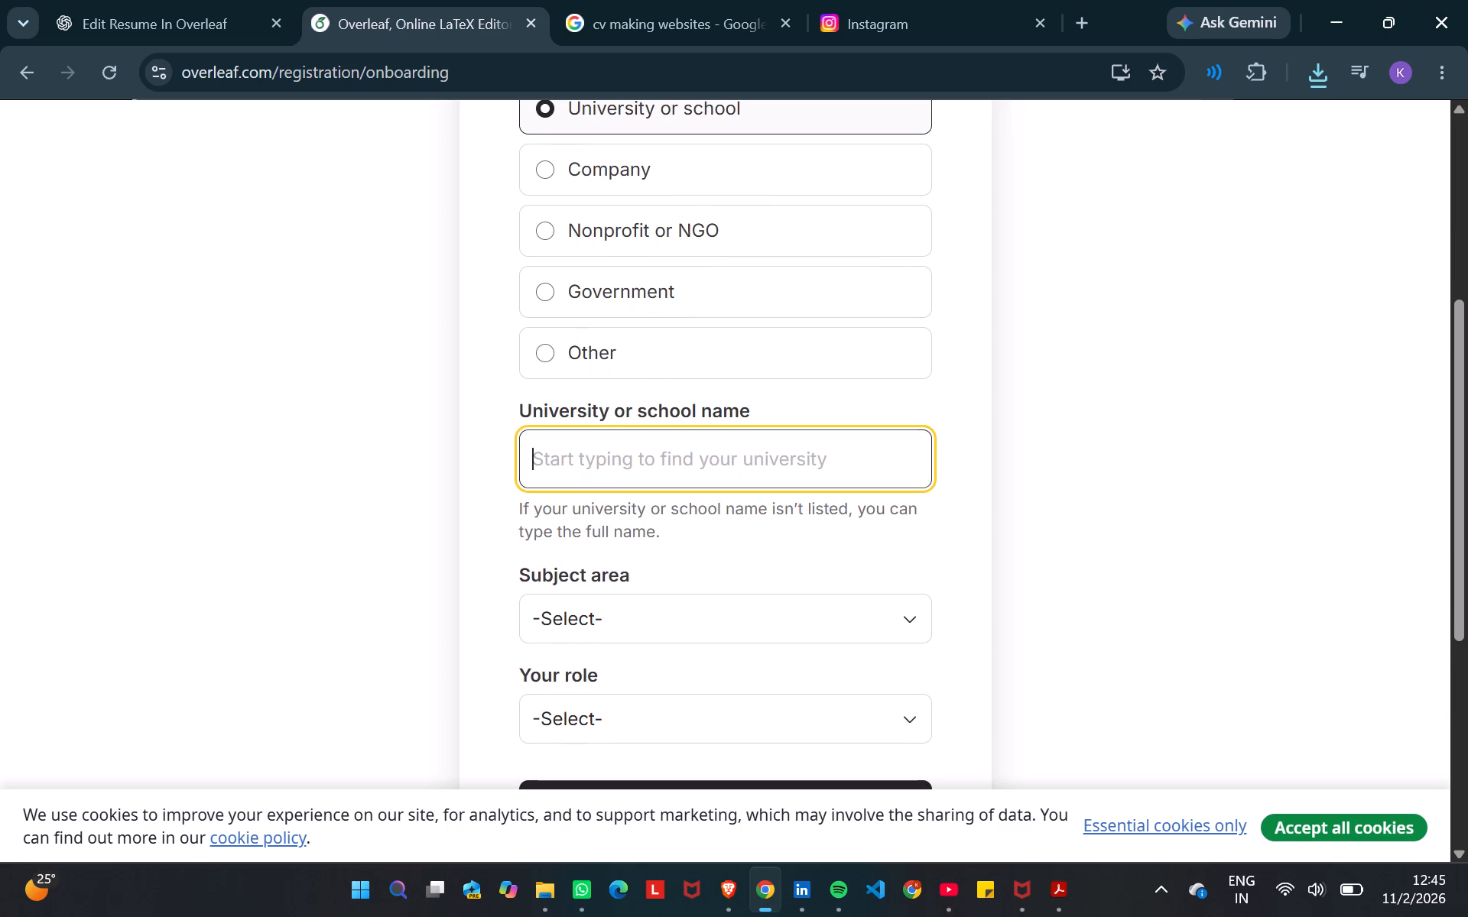
click(698, 624)
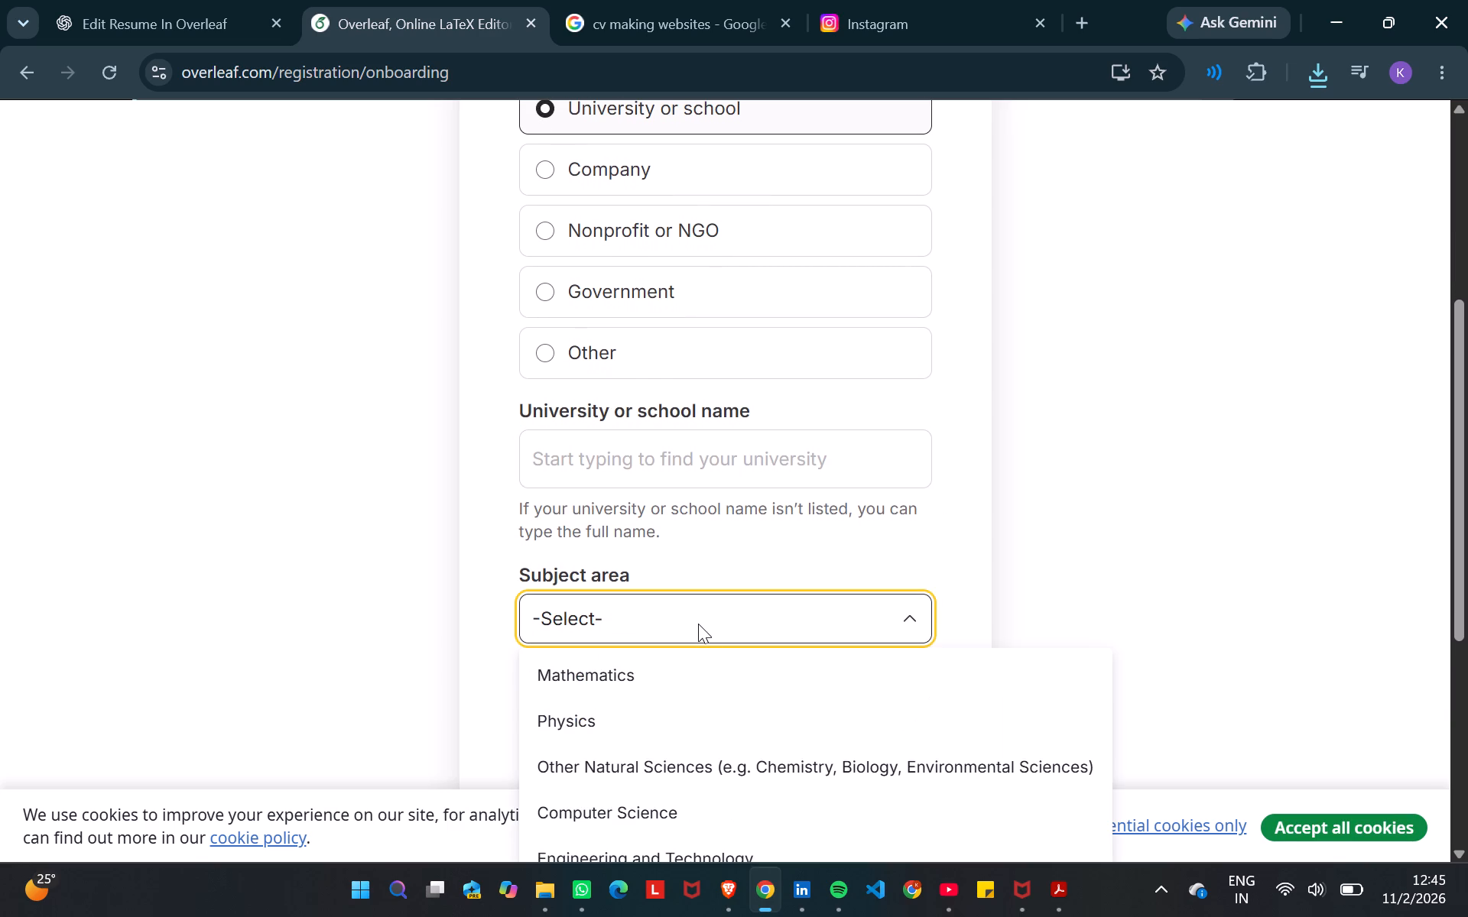
scroll(674, 773, down, 3)
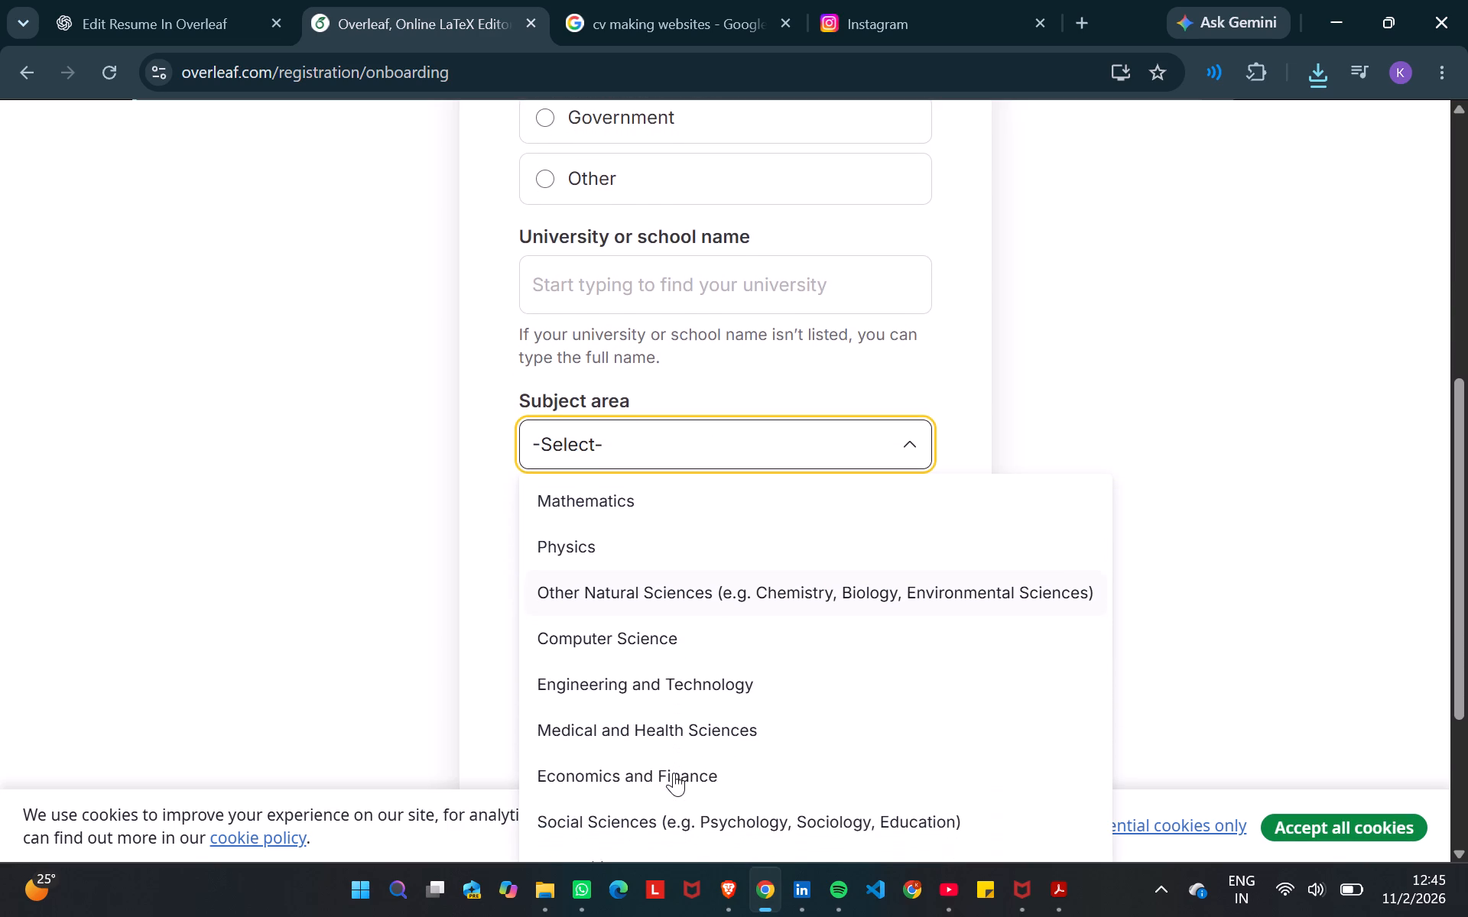
scroll(674, 773, down, 3)
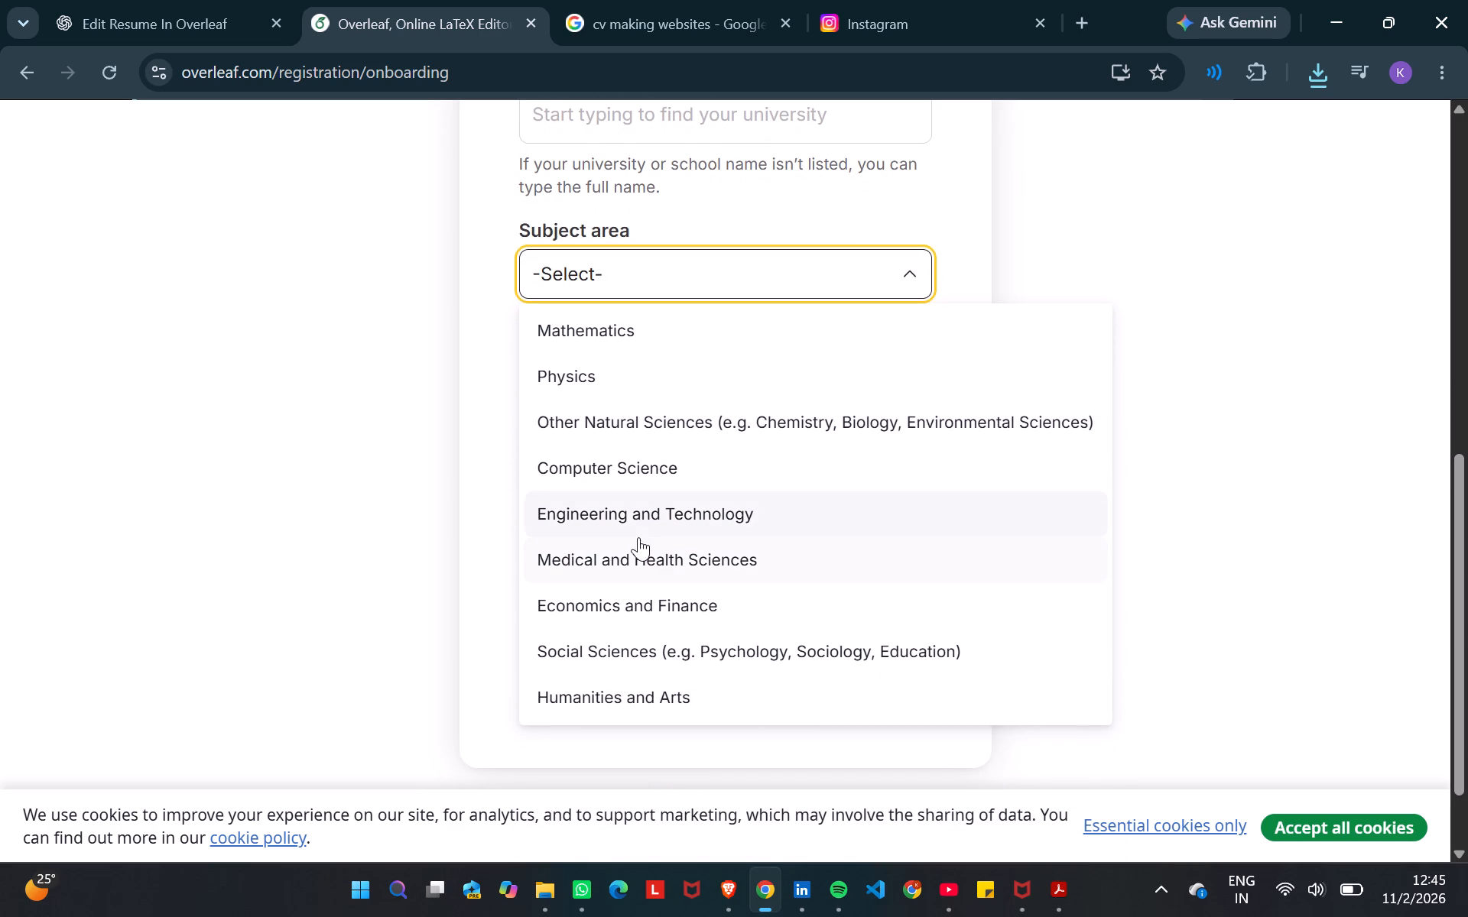
scroll(729, 572, up, 1)
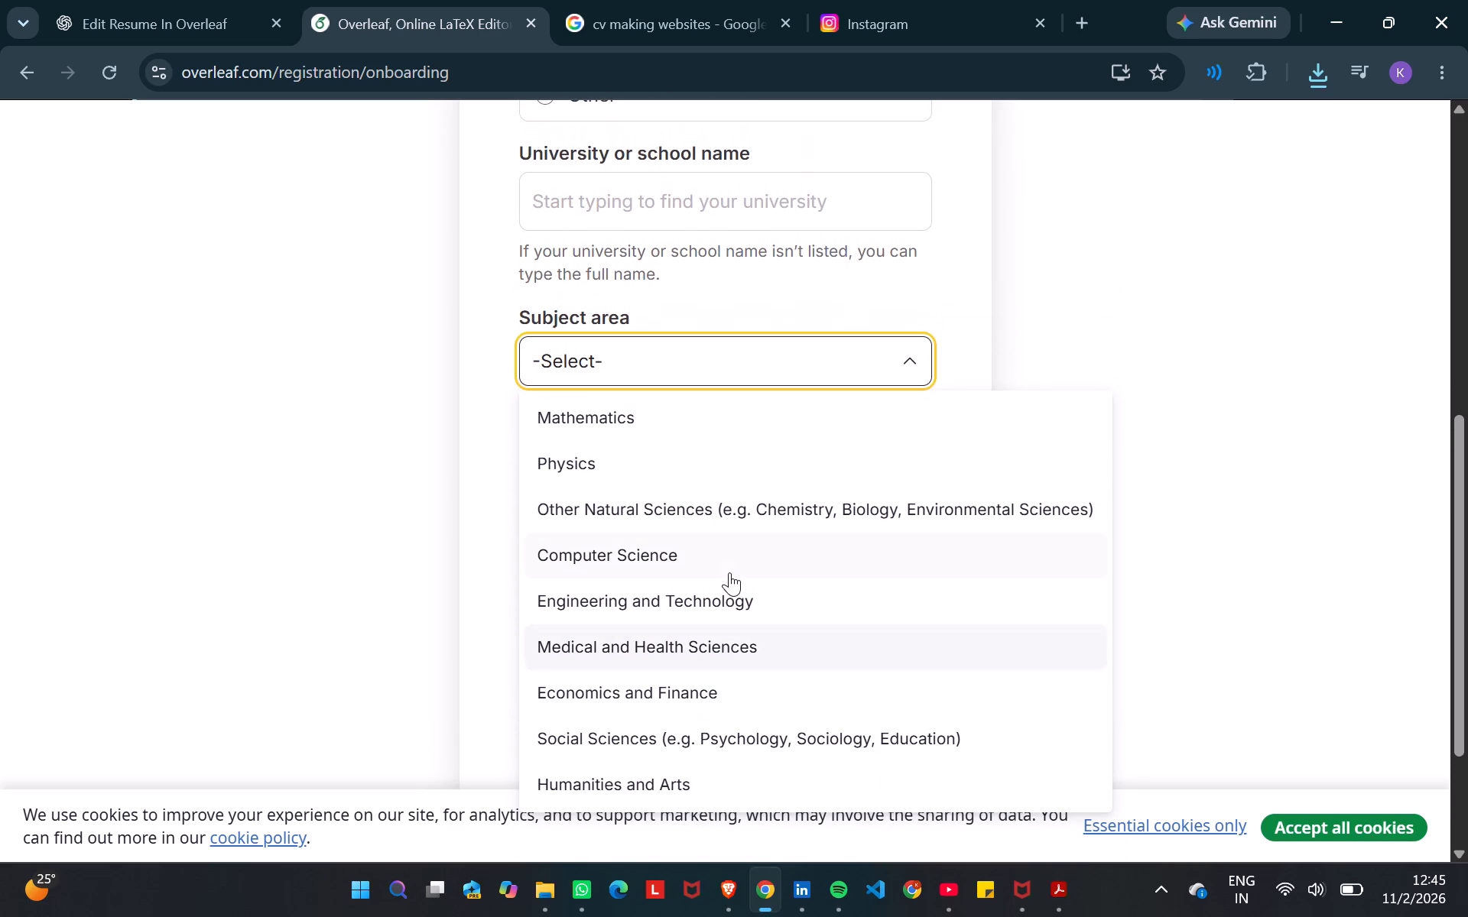
click(711, 604)
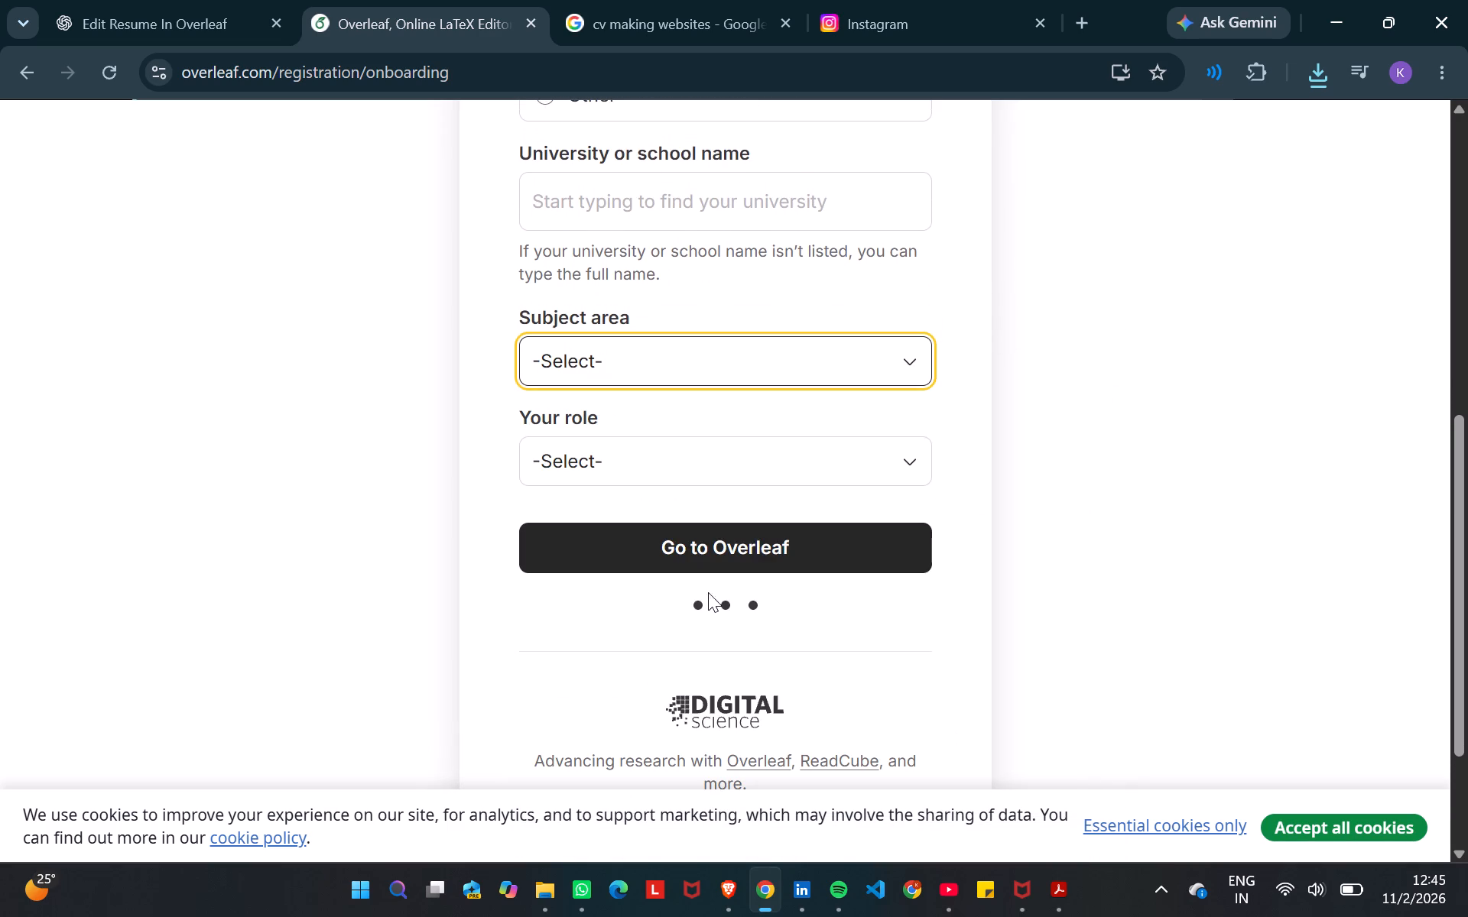
click(629, 447)
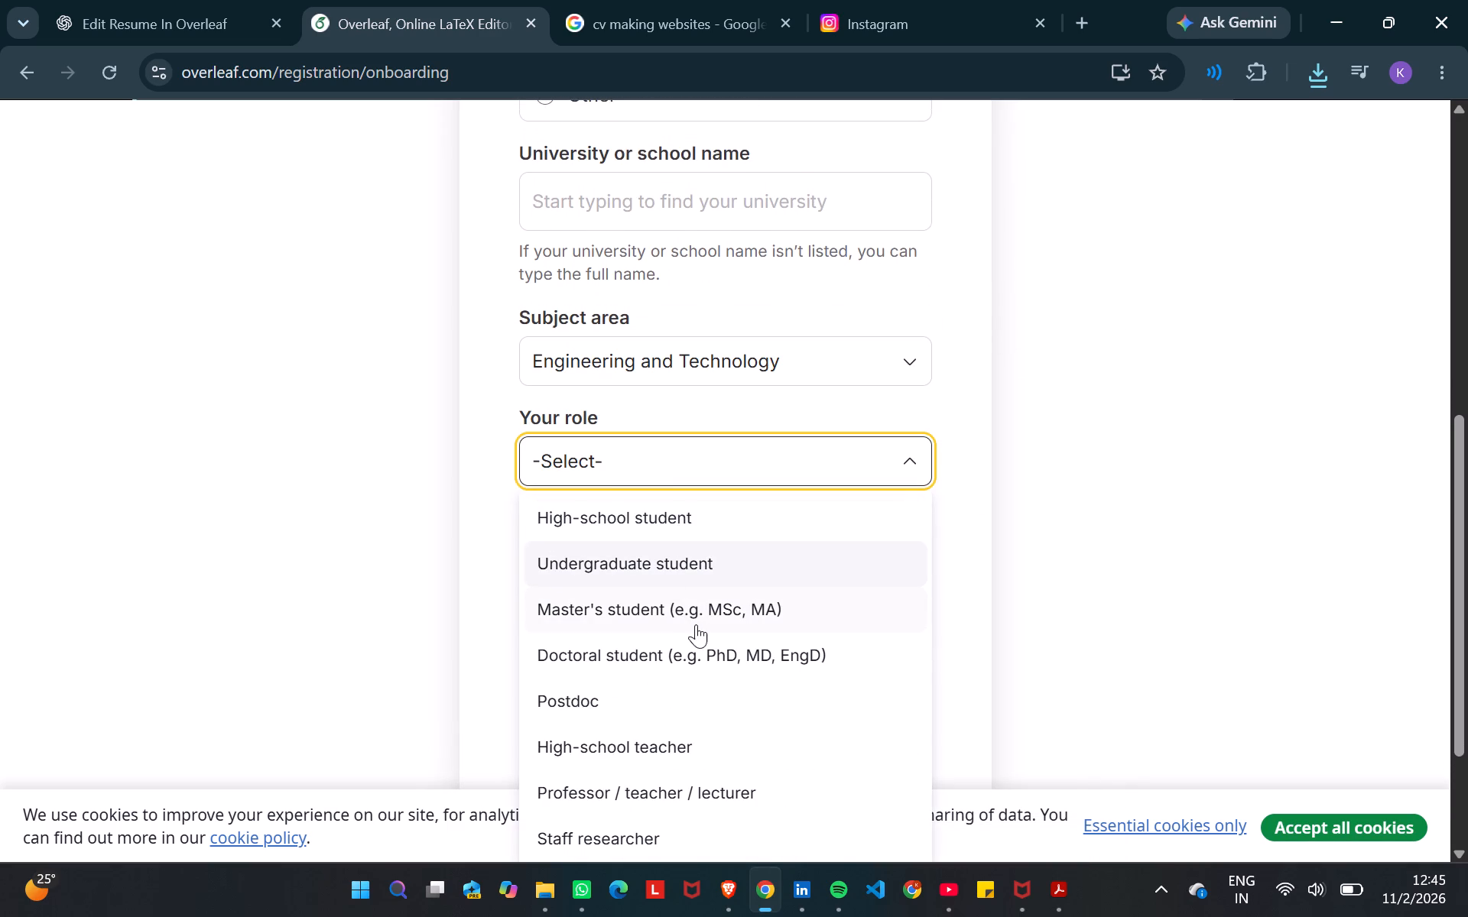
click(669, 559)
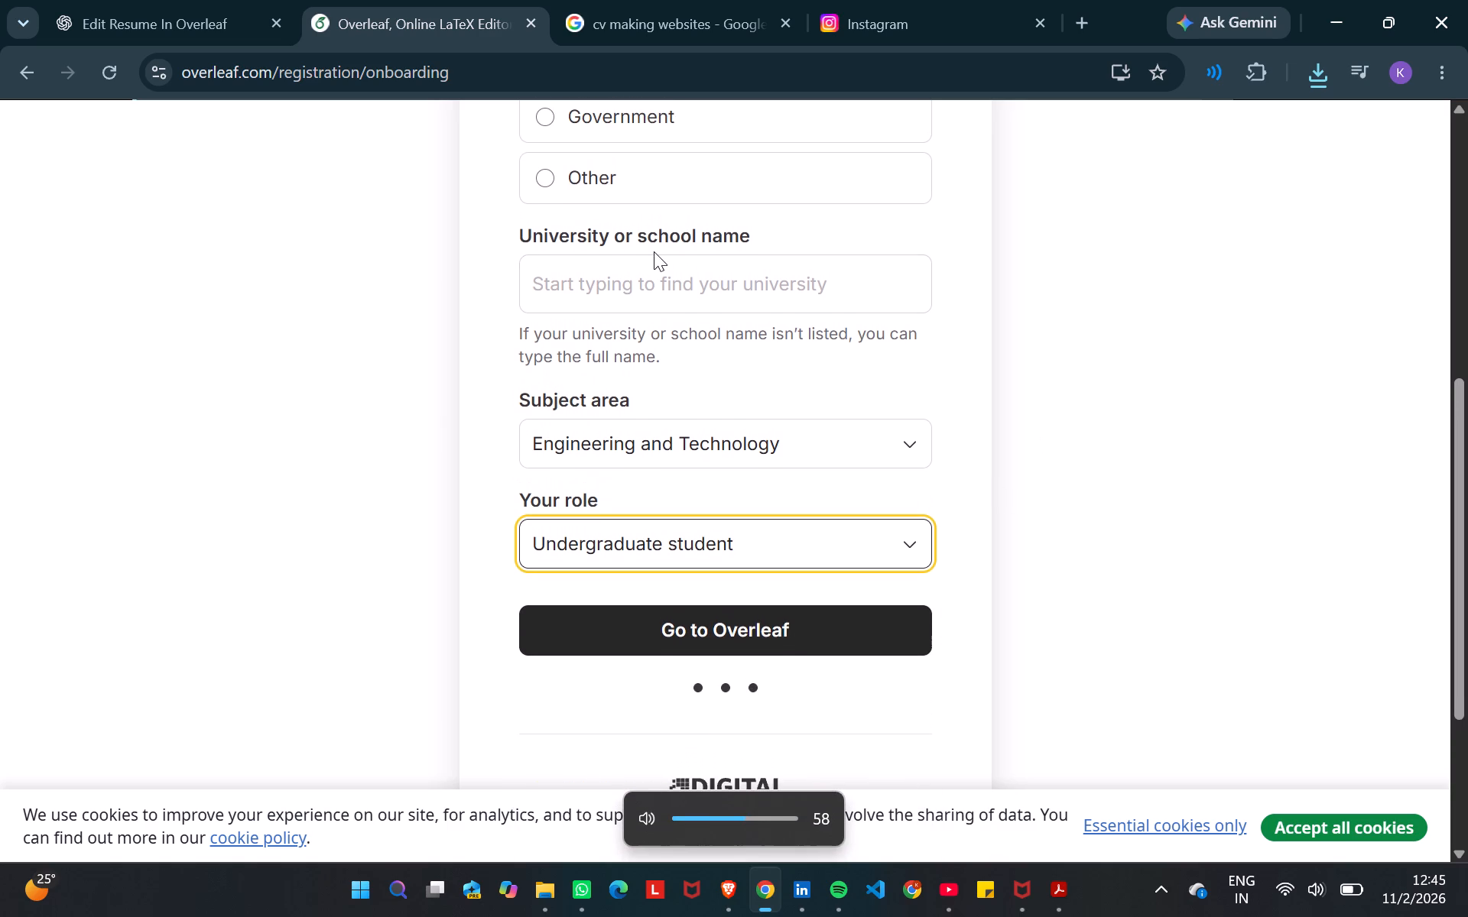
Enter Indian Institute of Information Technology Nagpur as the university name and submit the onboarding form.
click(659, 275)
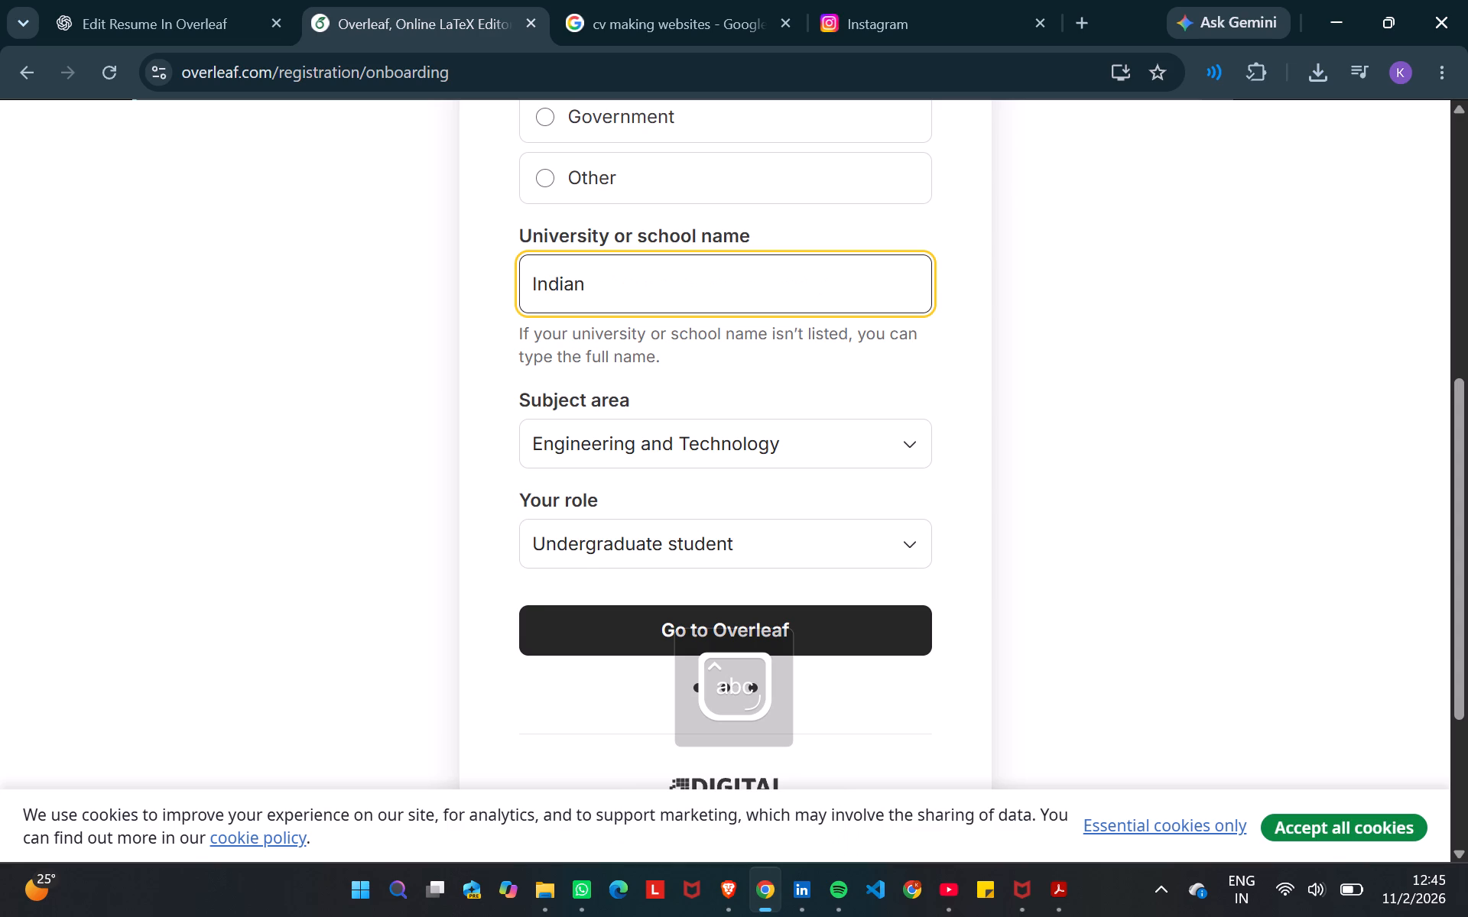
key(BackSpace)
key(BackSpace)
key(BackSpace)
text(titute)
key(space)
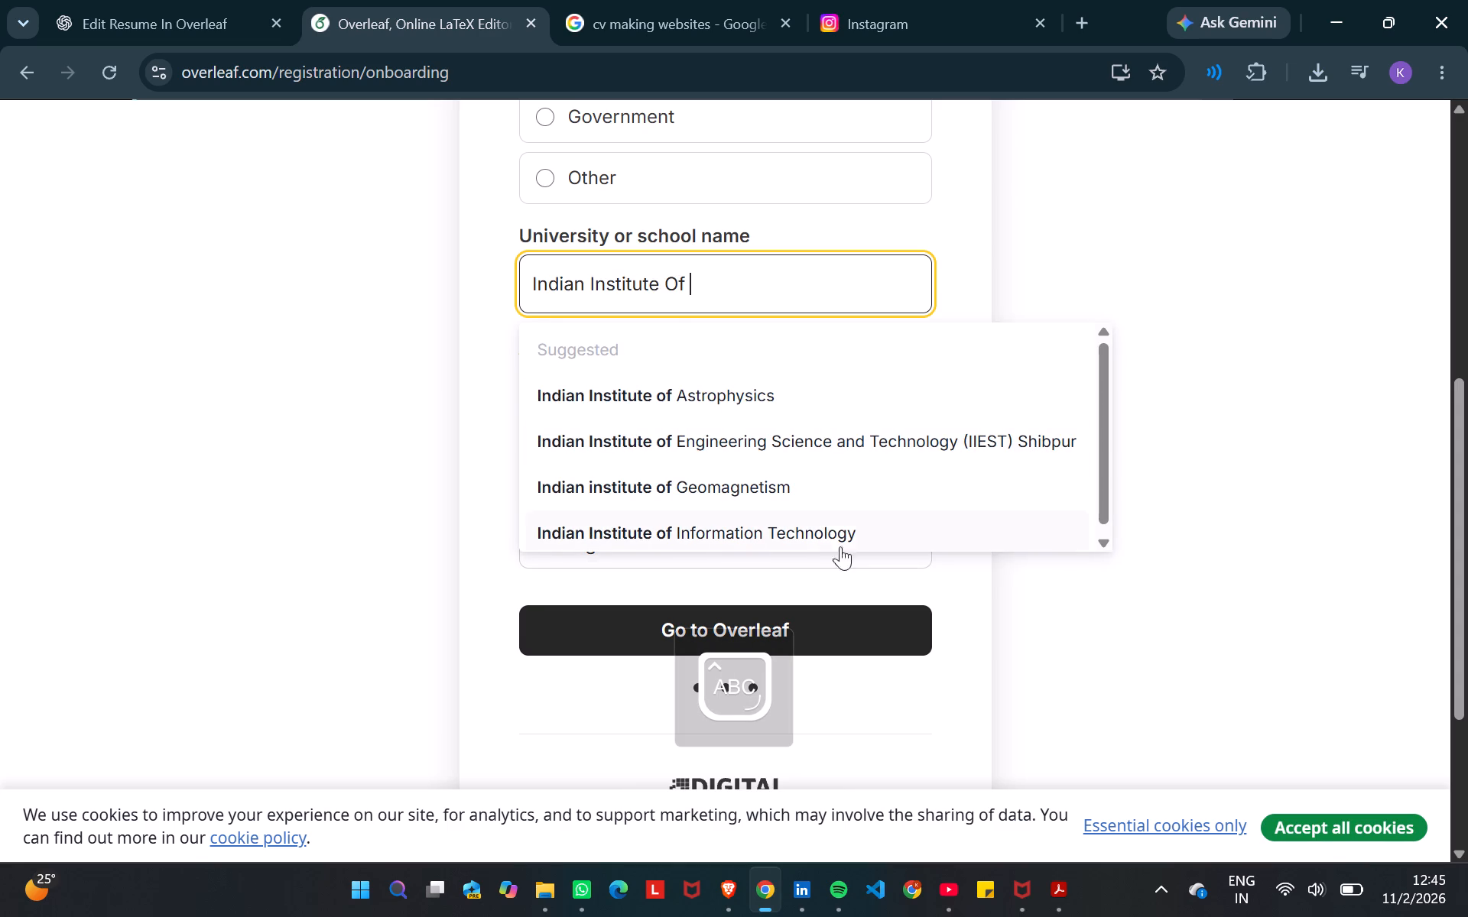
click(820, 520)
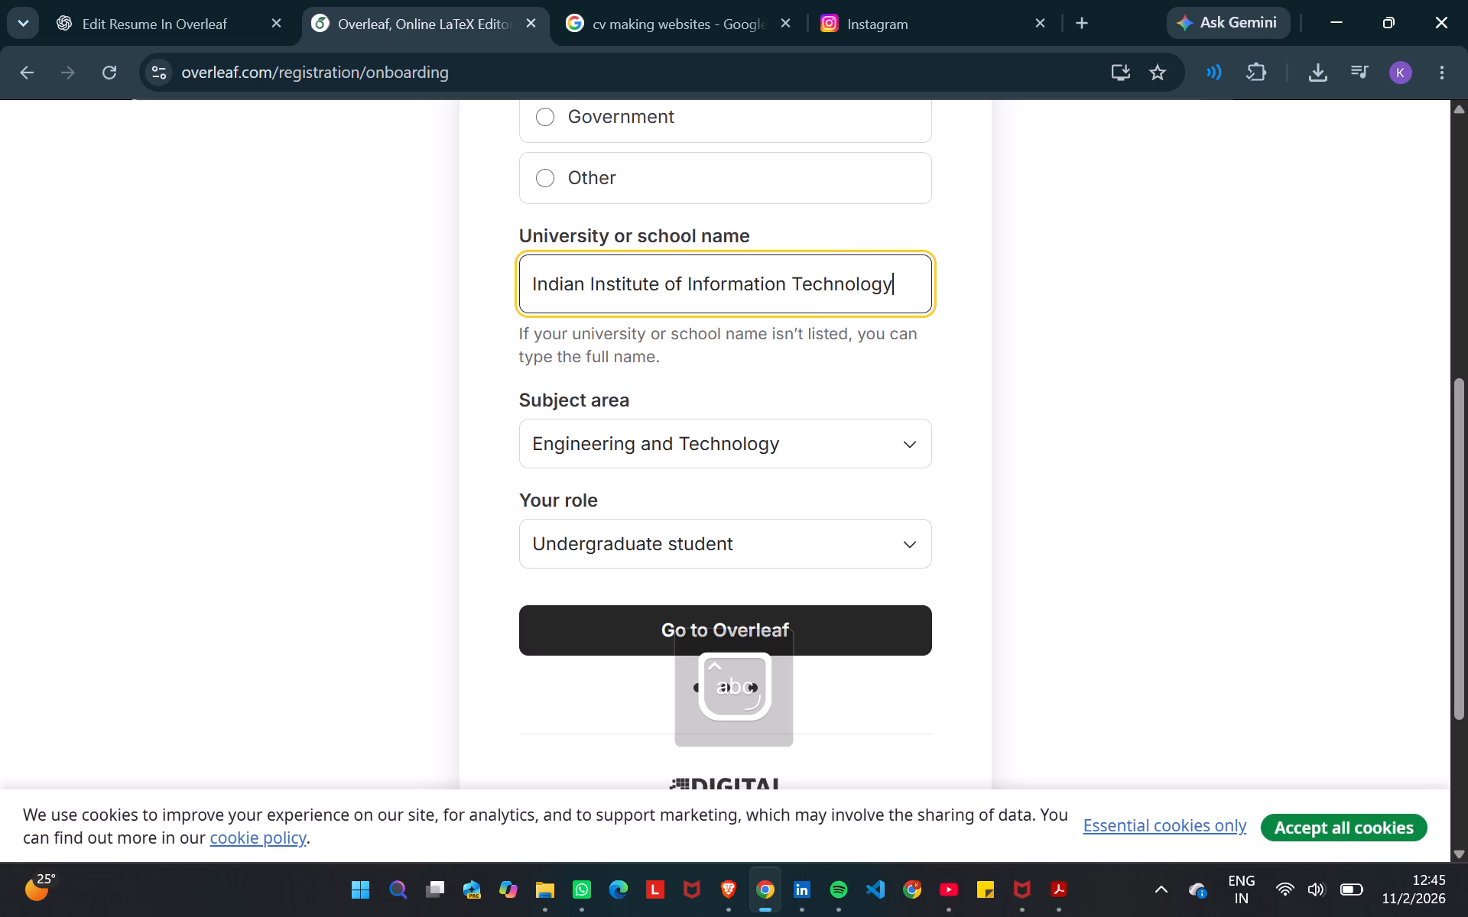
key(space)
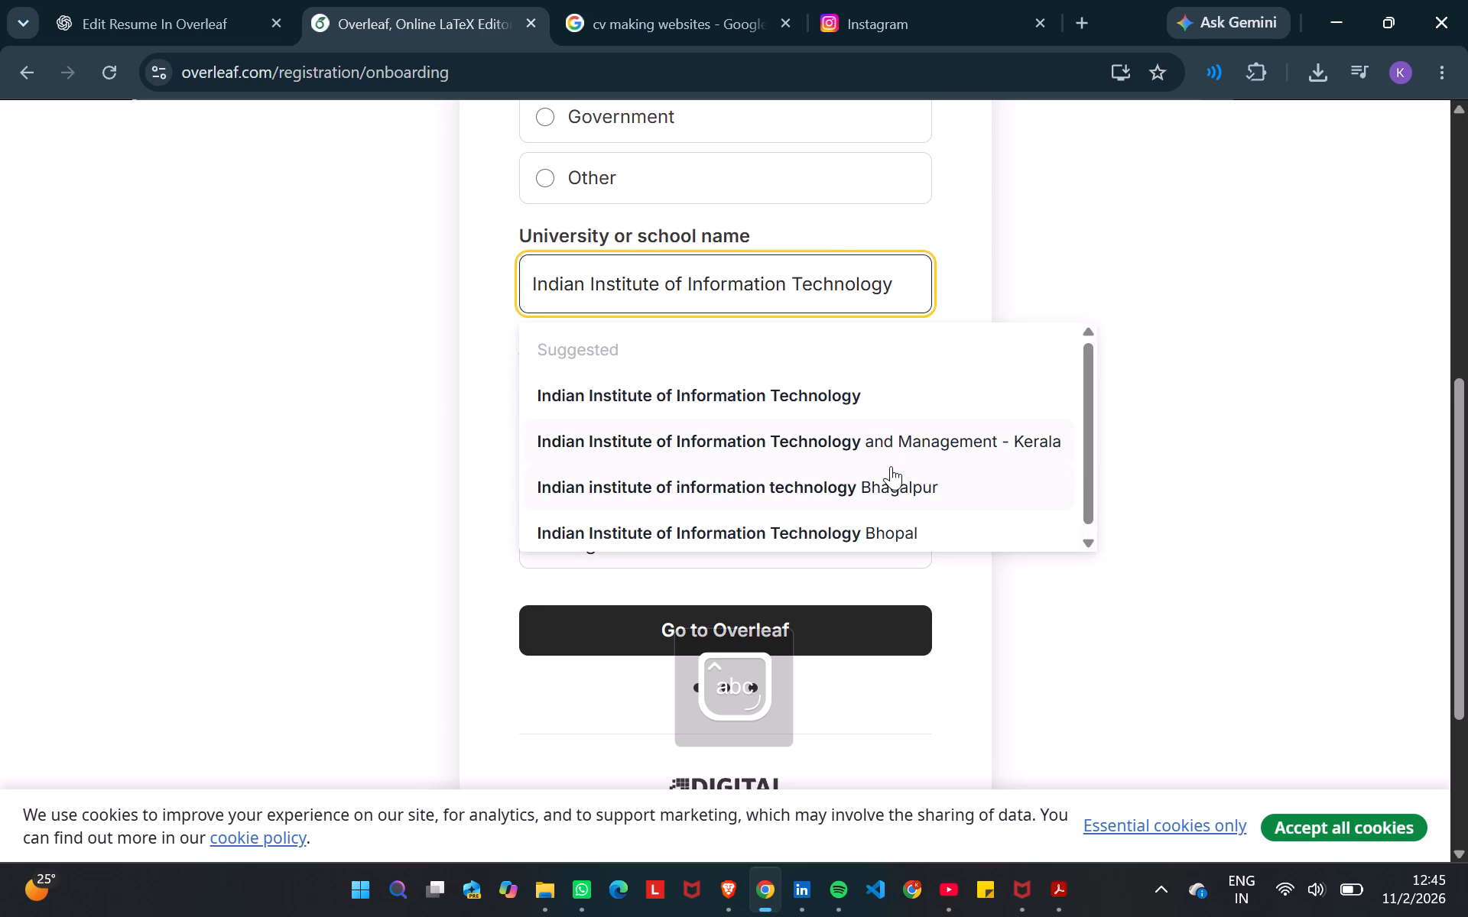
scroll(891, 466, down, 2)
key(a)
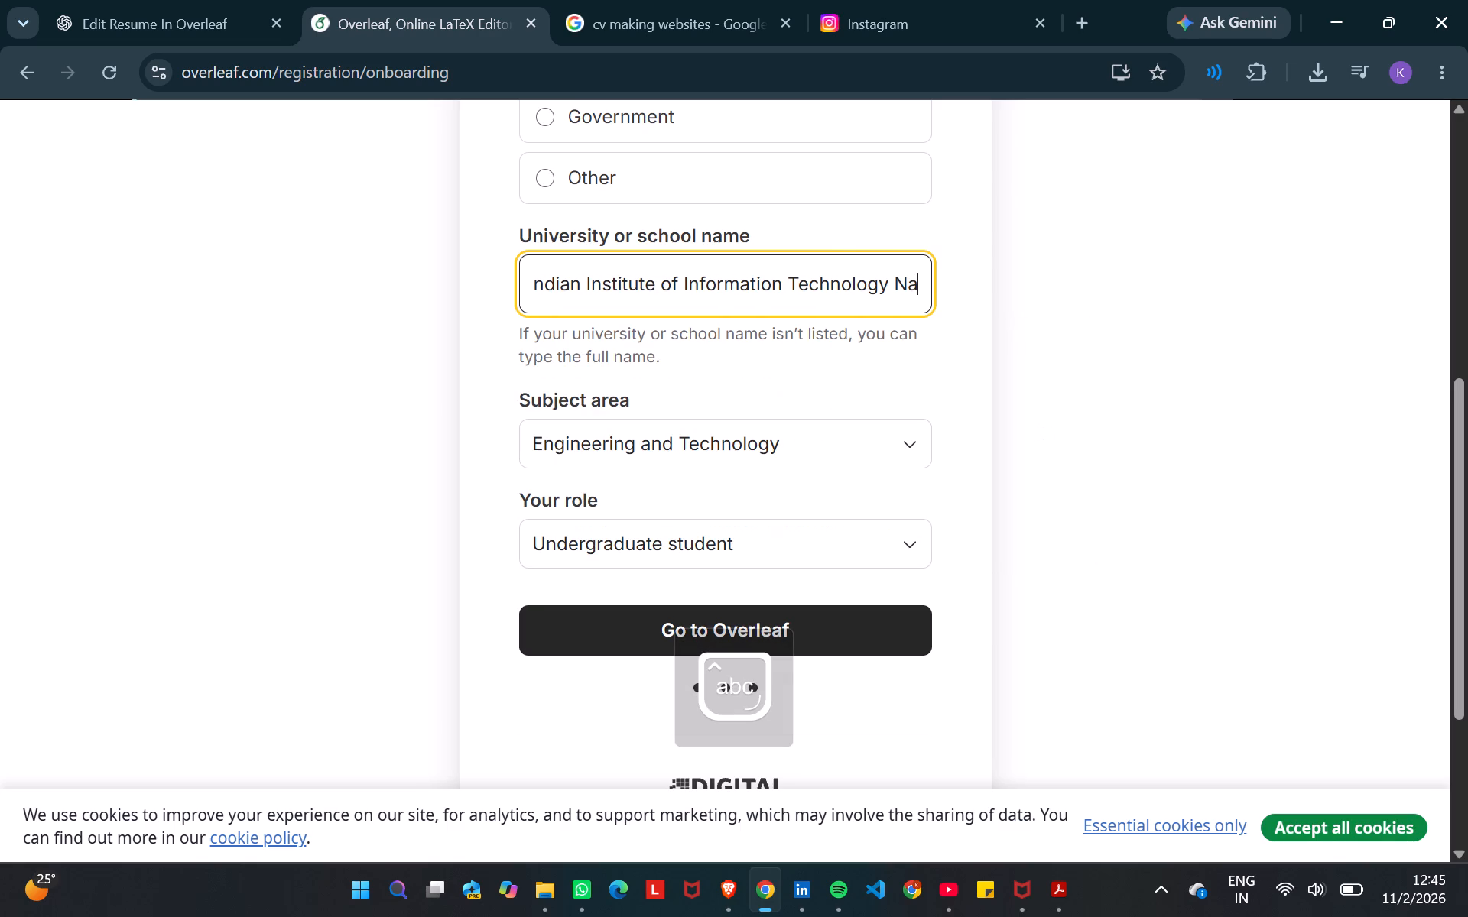
key(BackSpace)
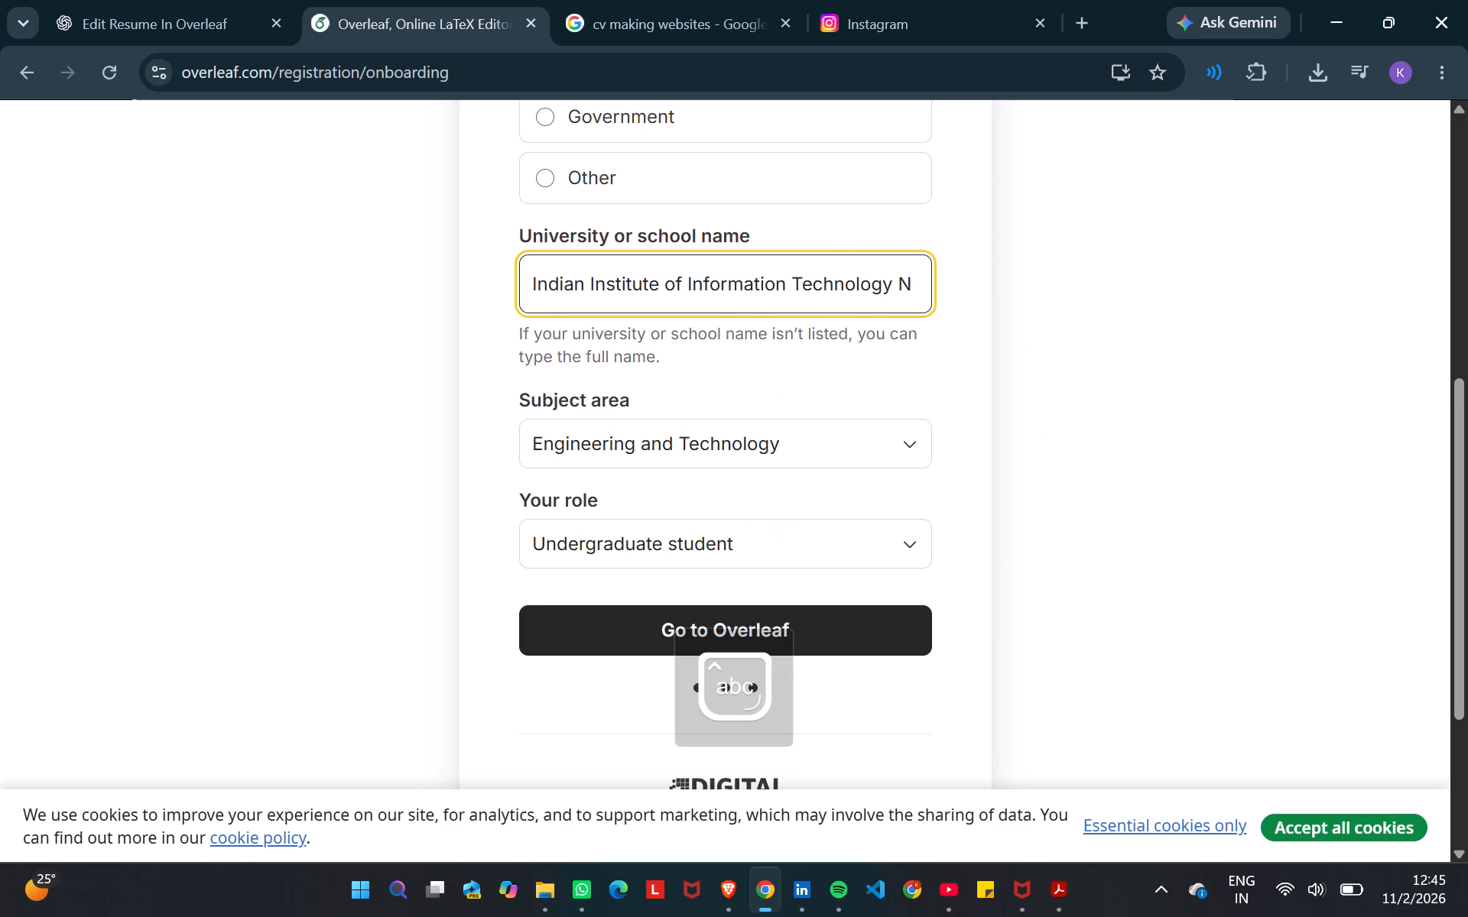
key(BackSpace)
key(BackSpace)
text(agpur)
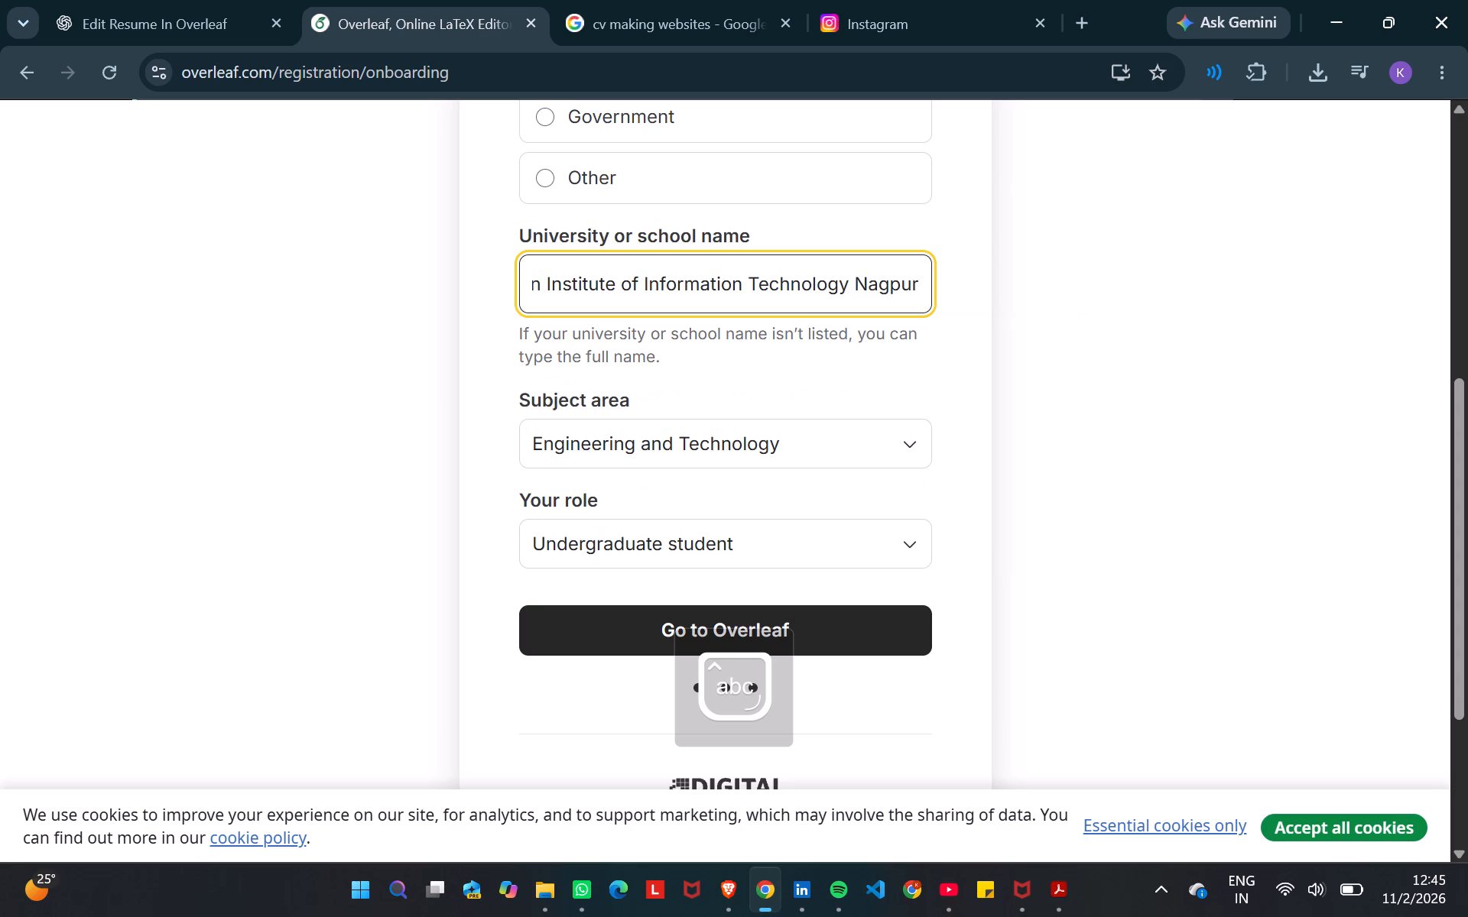
click(1164, 350)
click(819, 643)
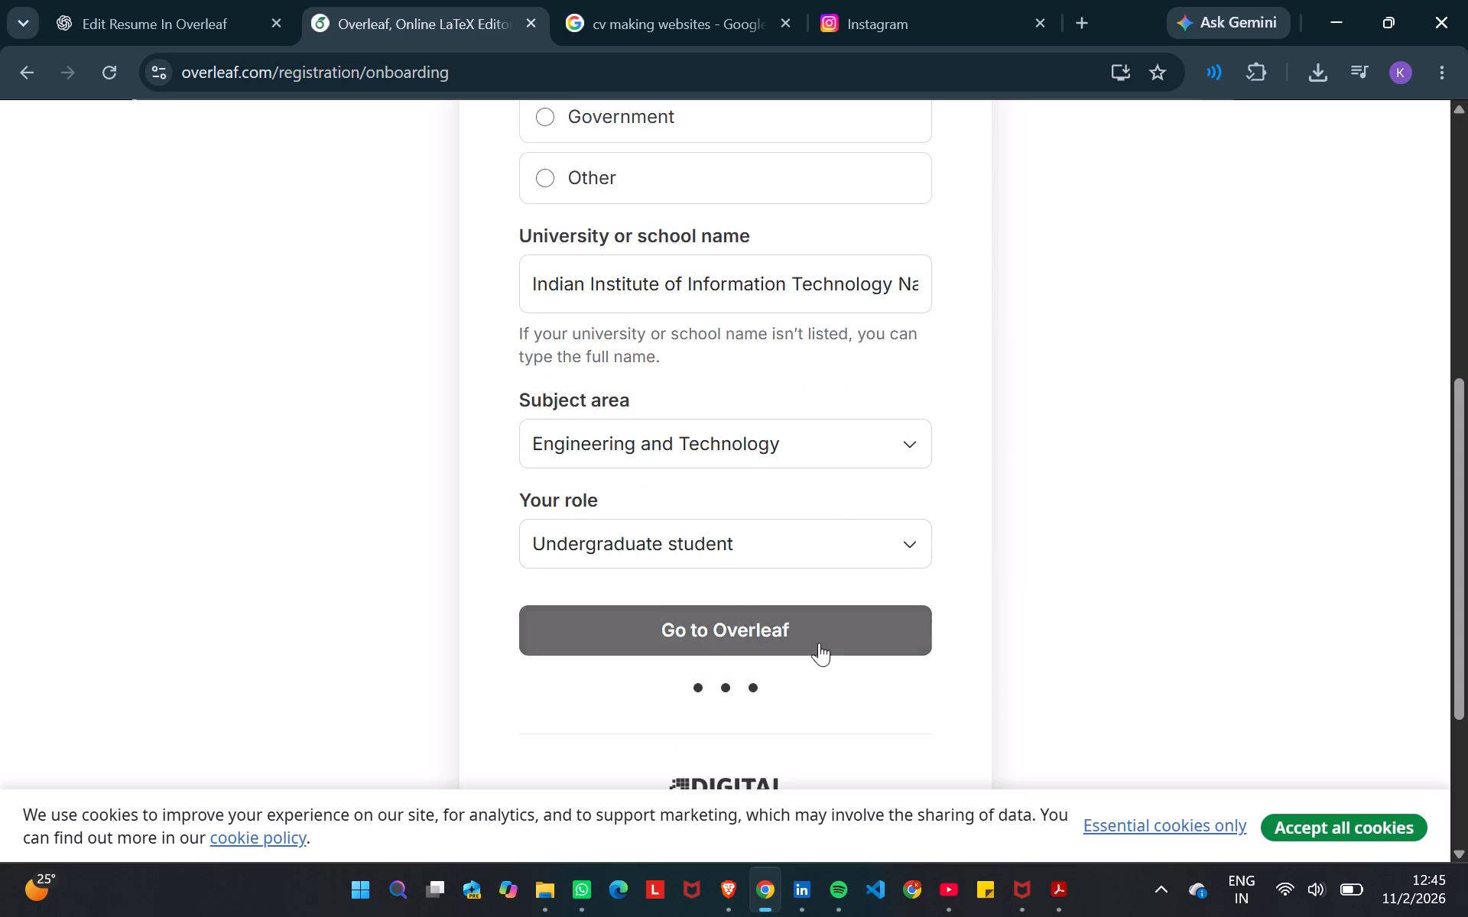
click(890, 556)
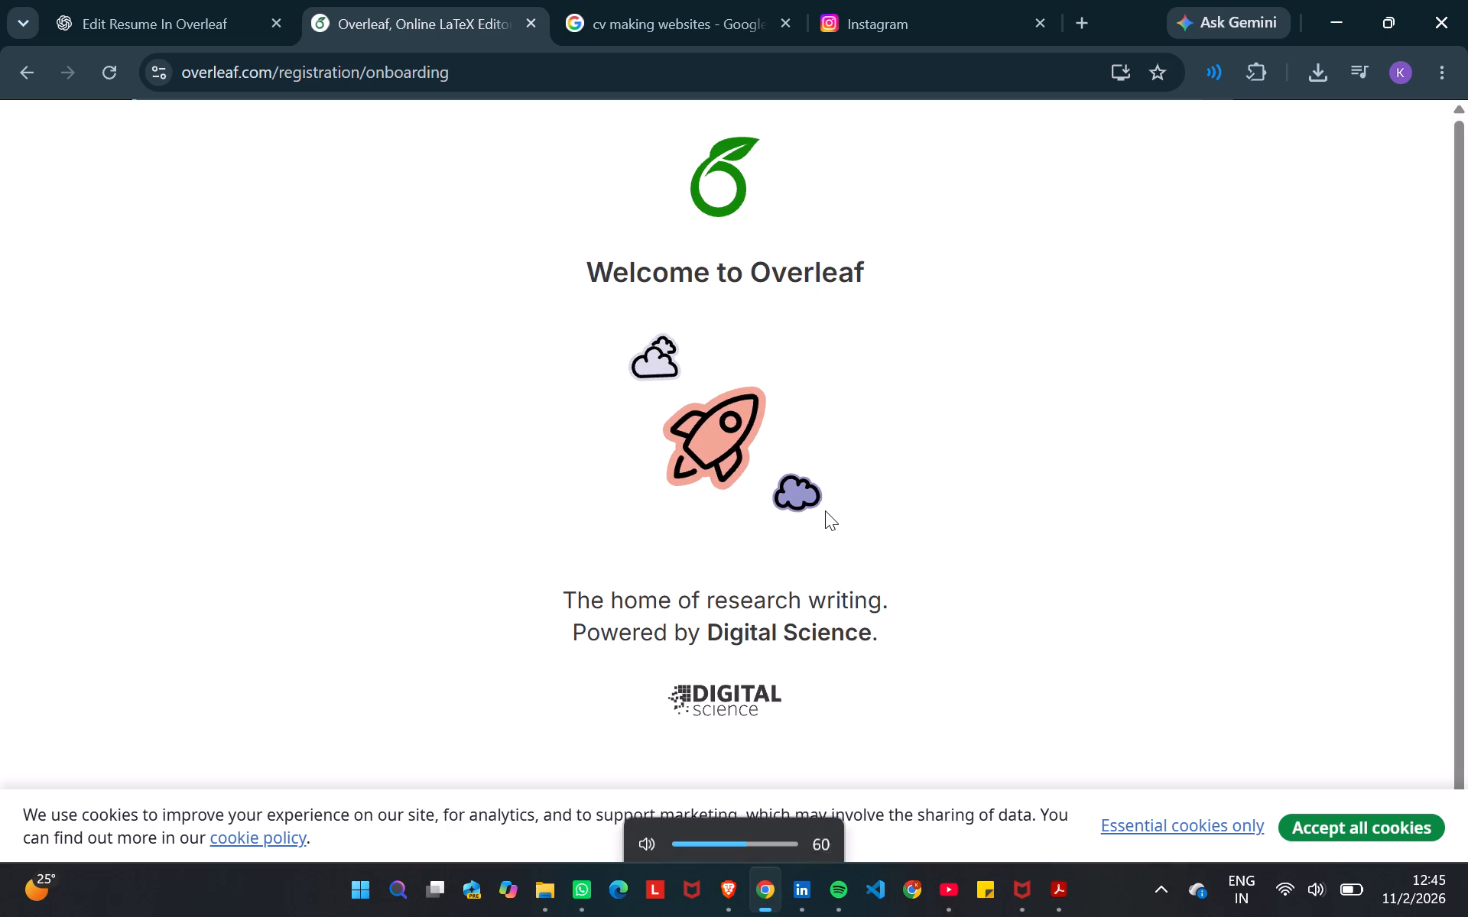
Accept all cookies on the Overleaf site.
click(1344, 828)
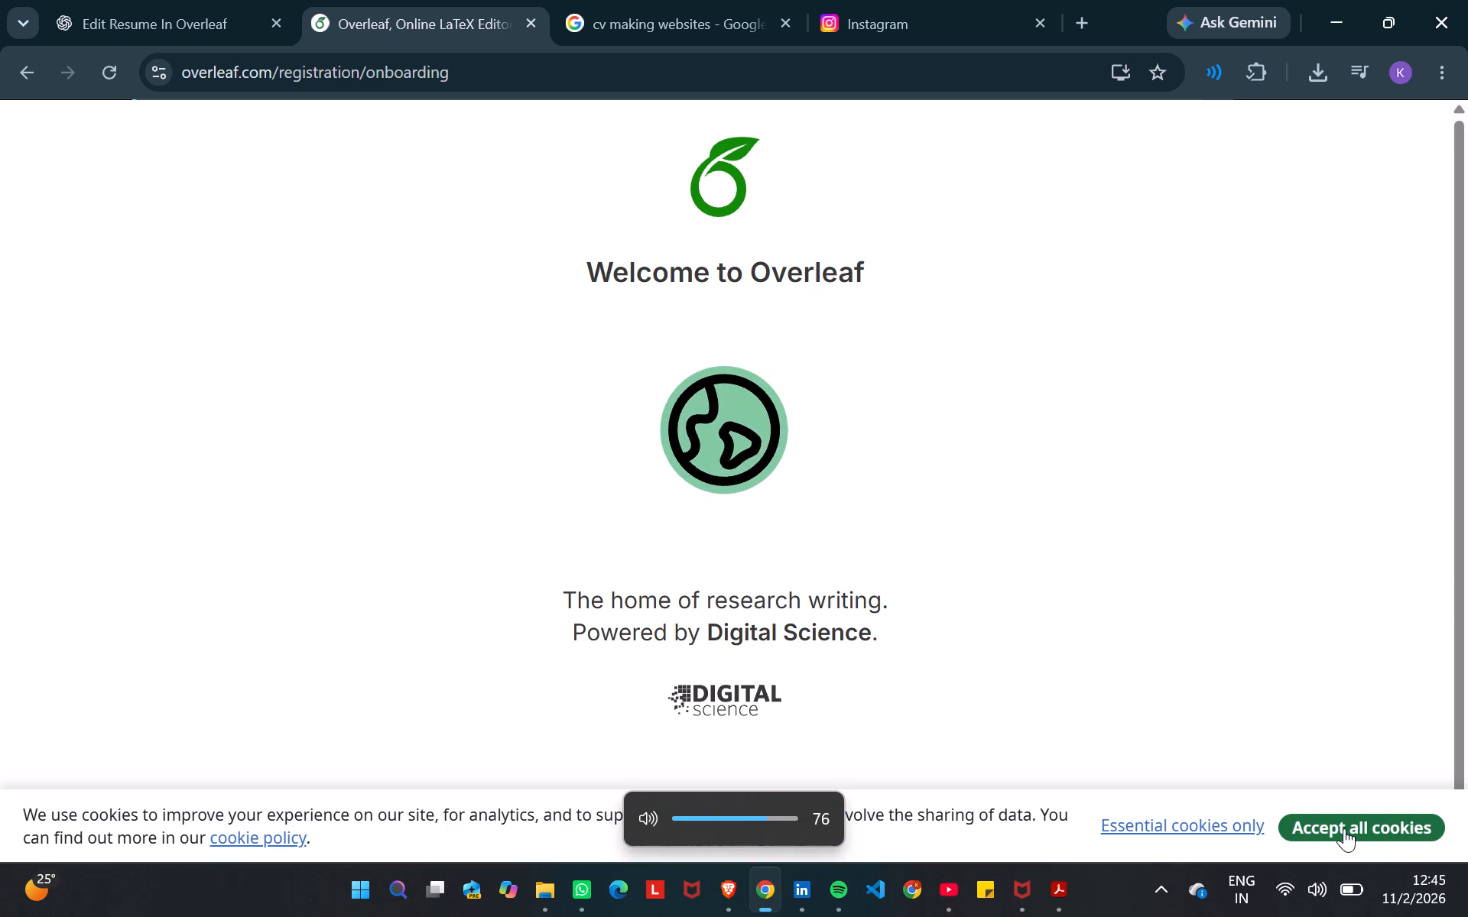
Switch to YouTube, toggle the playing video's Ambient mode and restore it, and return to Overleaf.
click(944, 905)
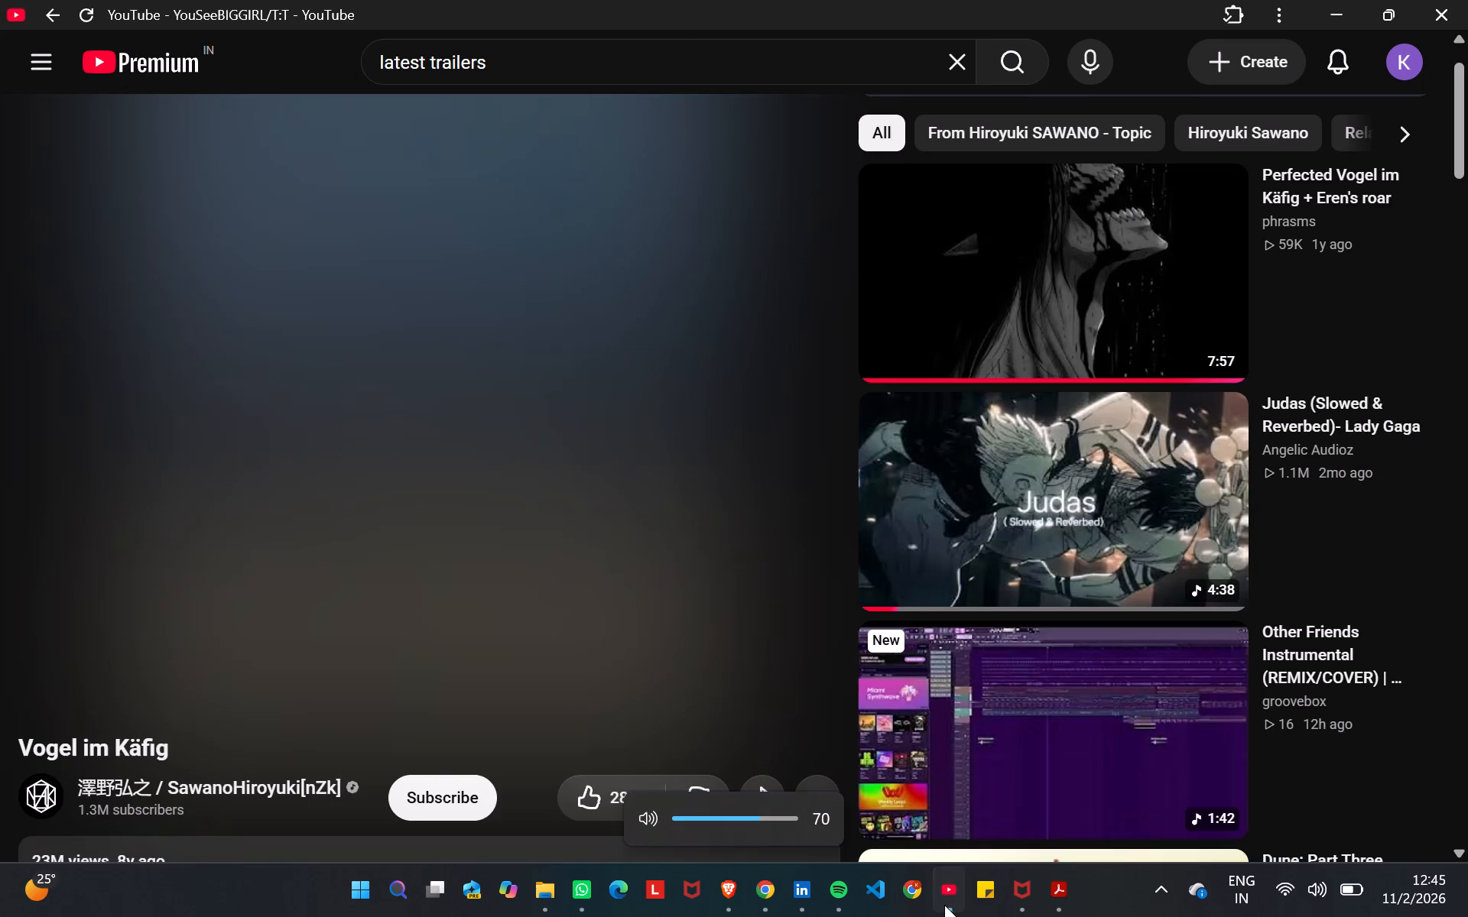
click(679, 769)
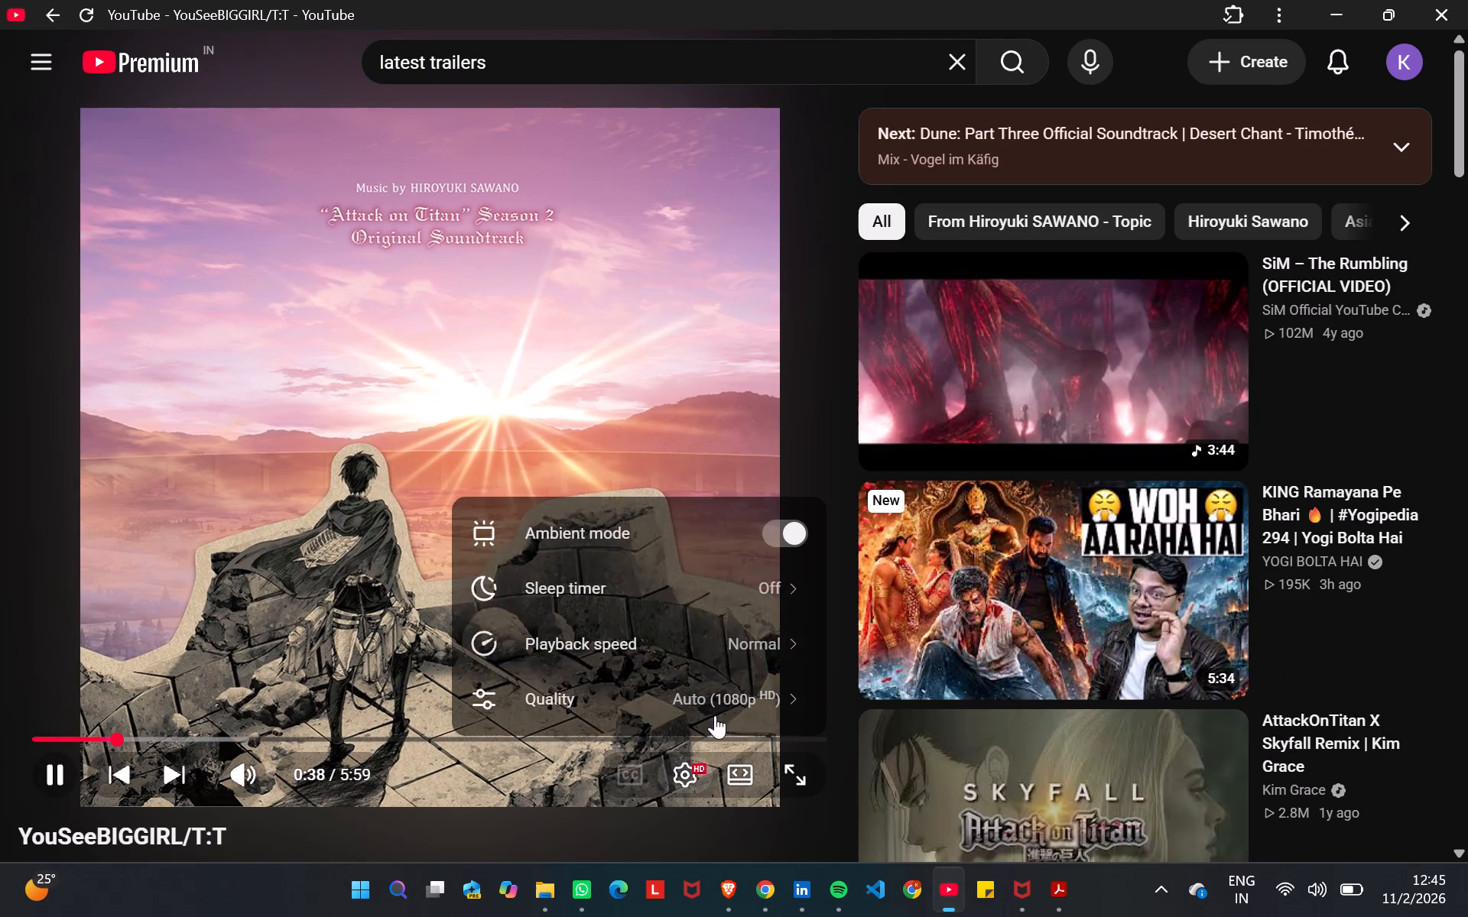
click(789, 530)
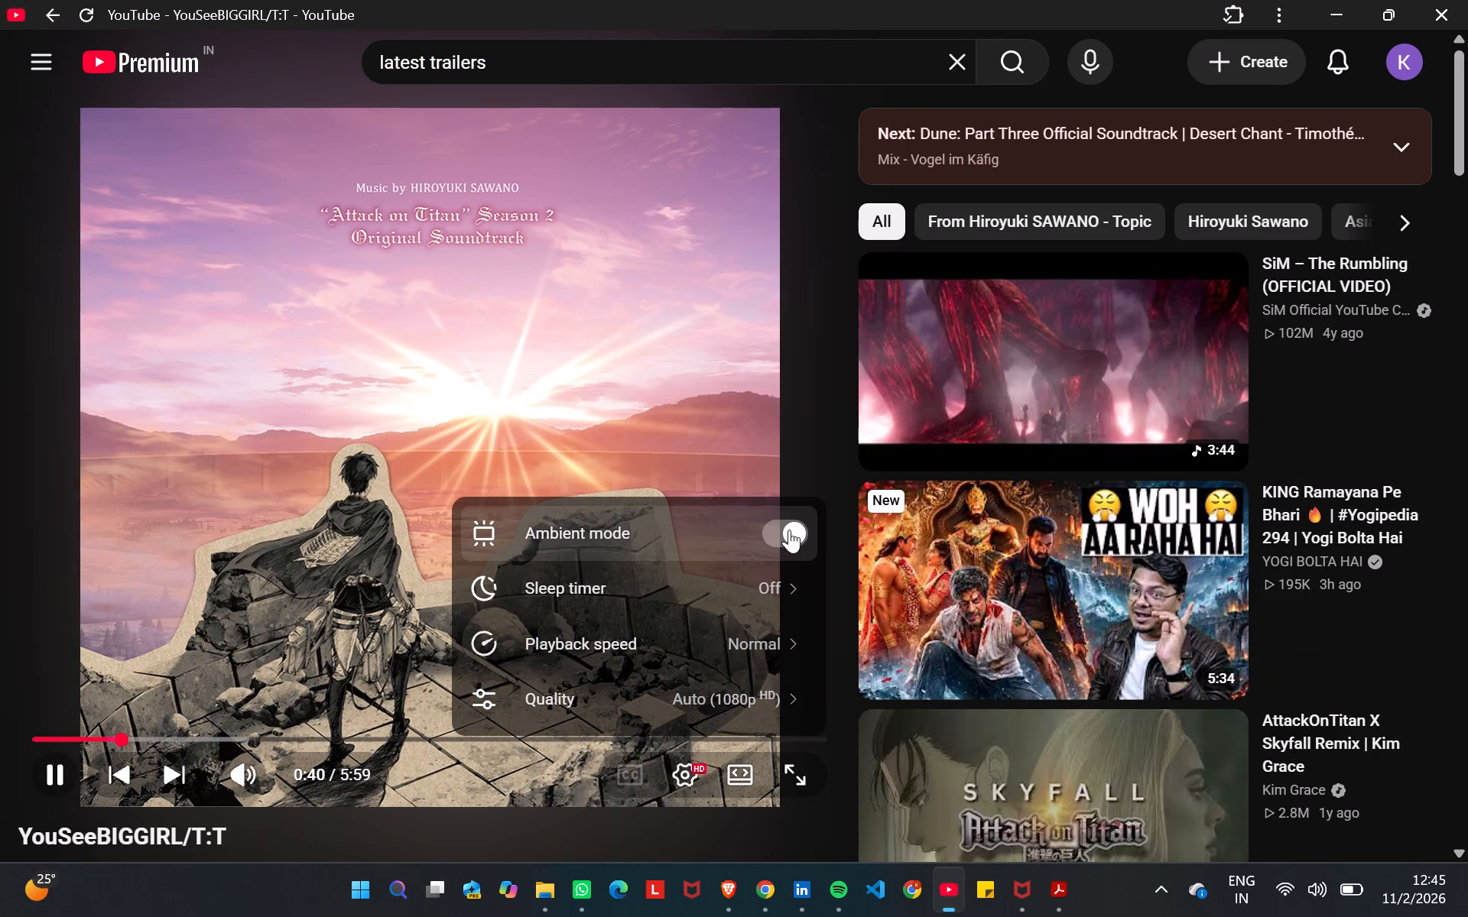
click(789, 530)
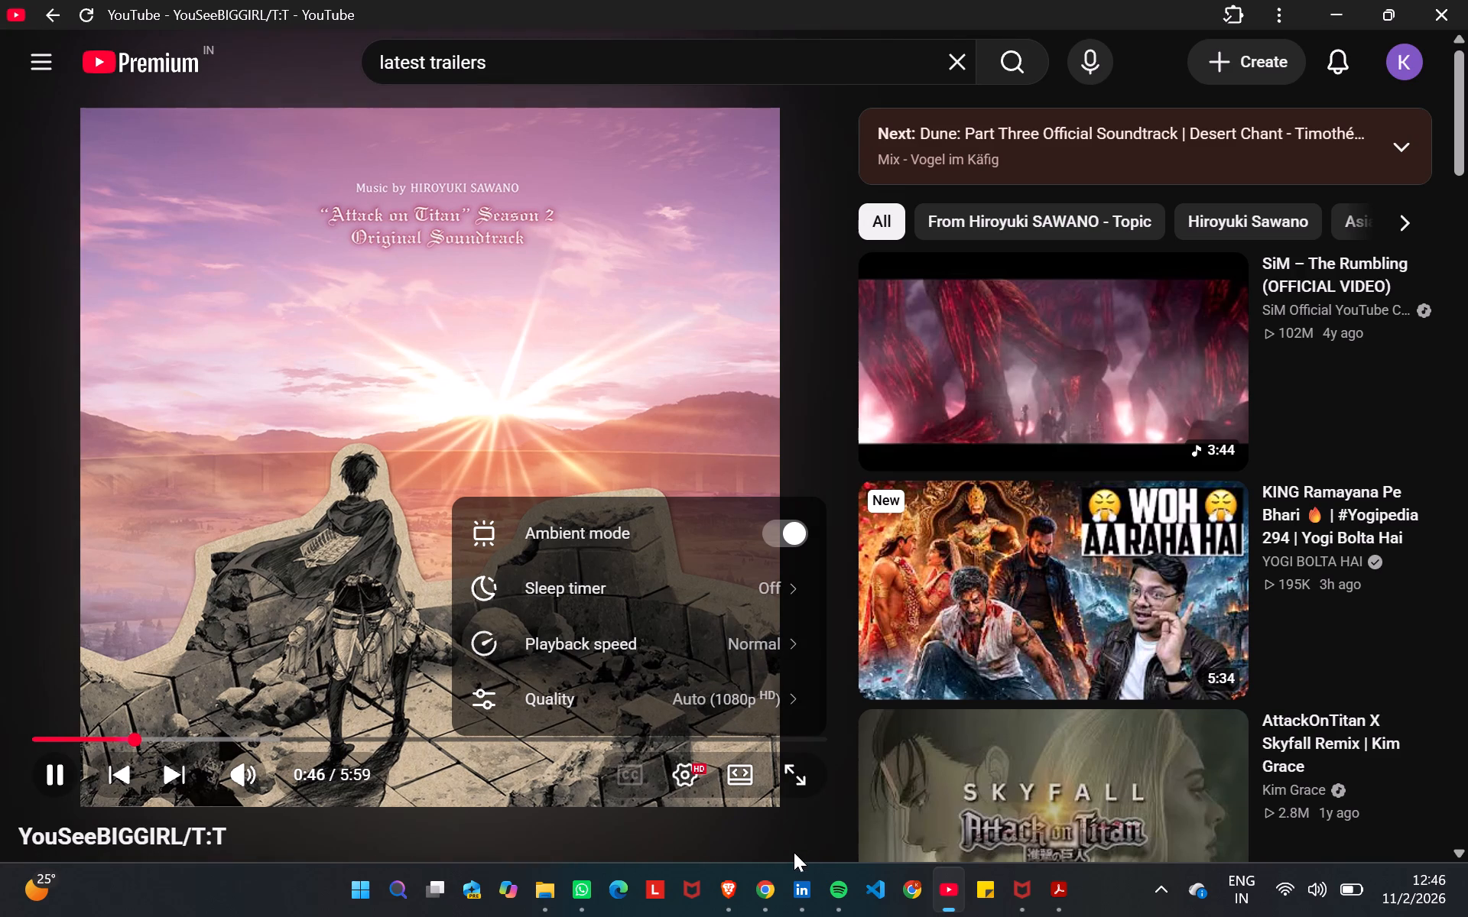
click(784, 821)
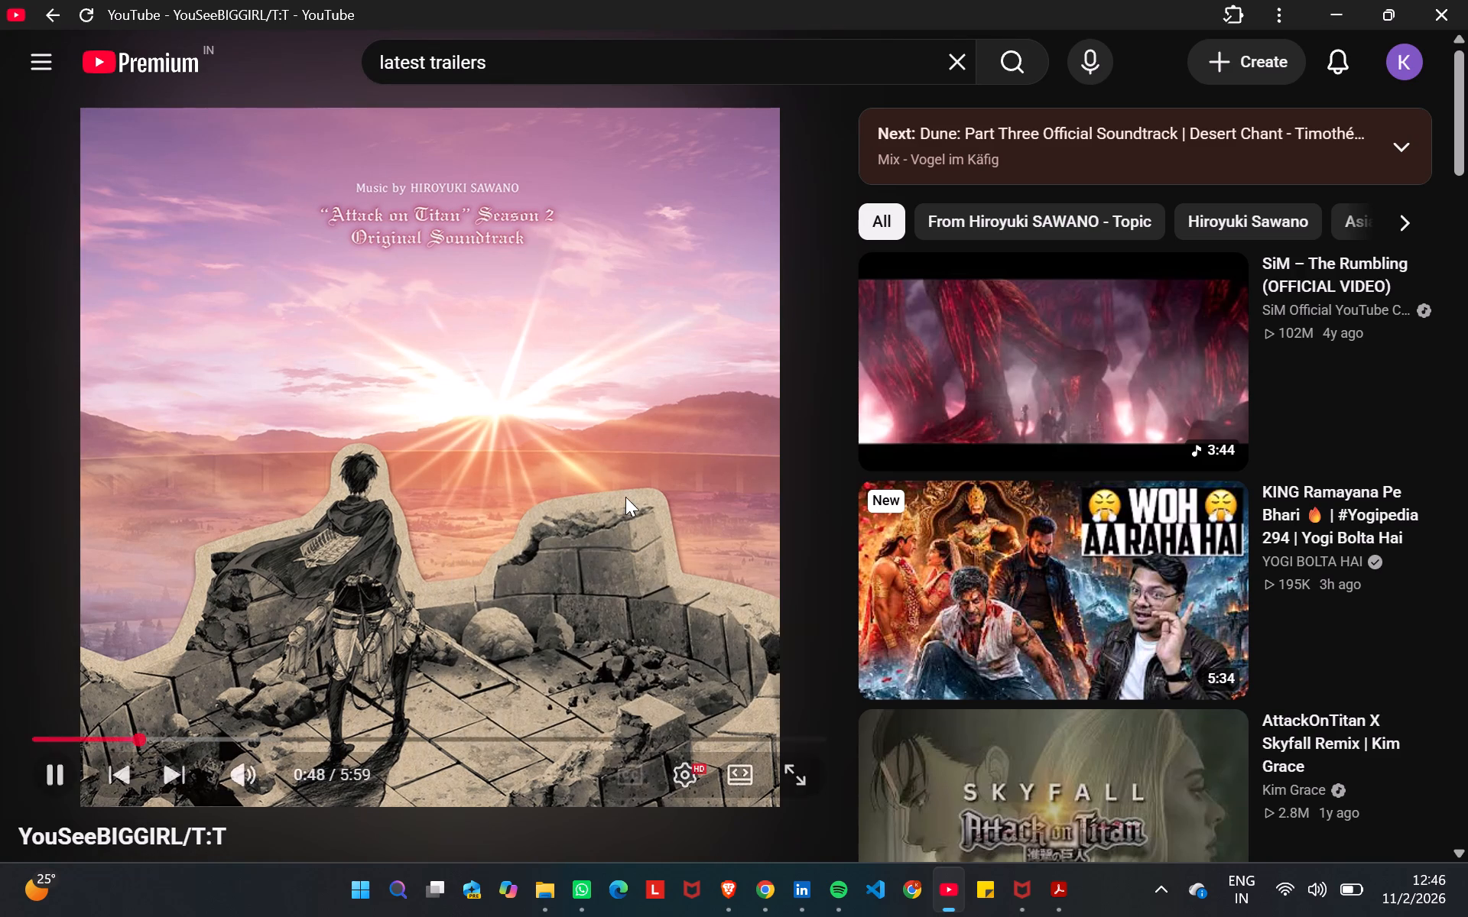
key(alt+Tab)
Dismiss the 70% off premium plans offer on the Overleaf projects page.
click(1055, 170)
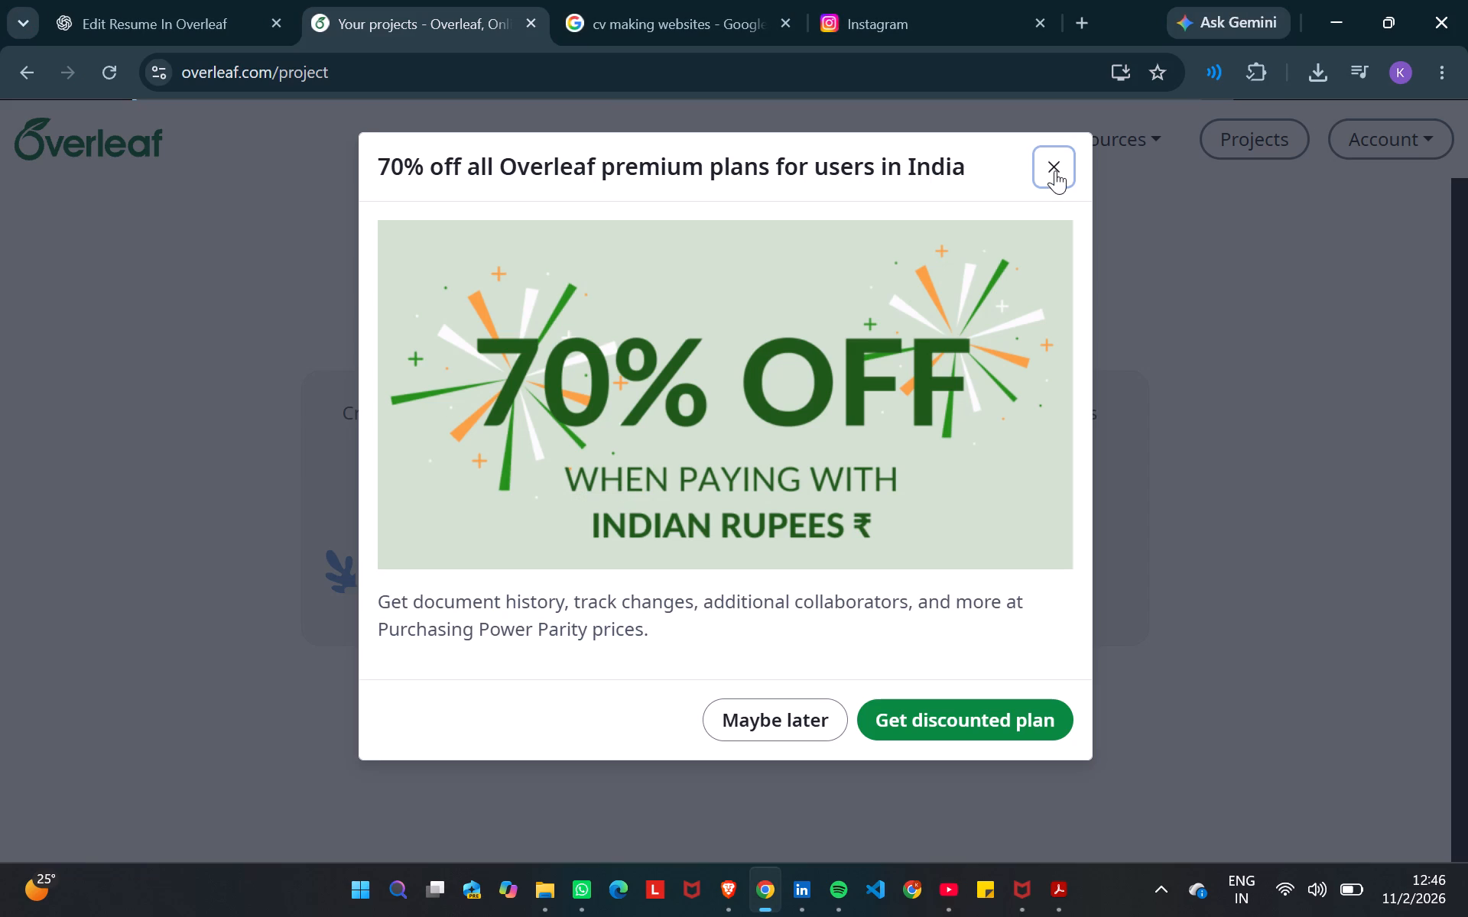
click(1262, 133)
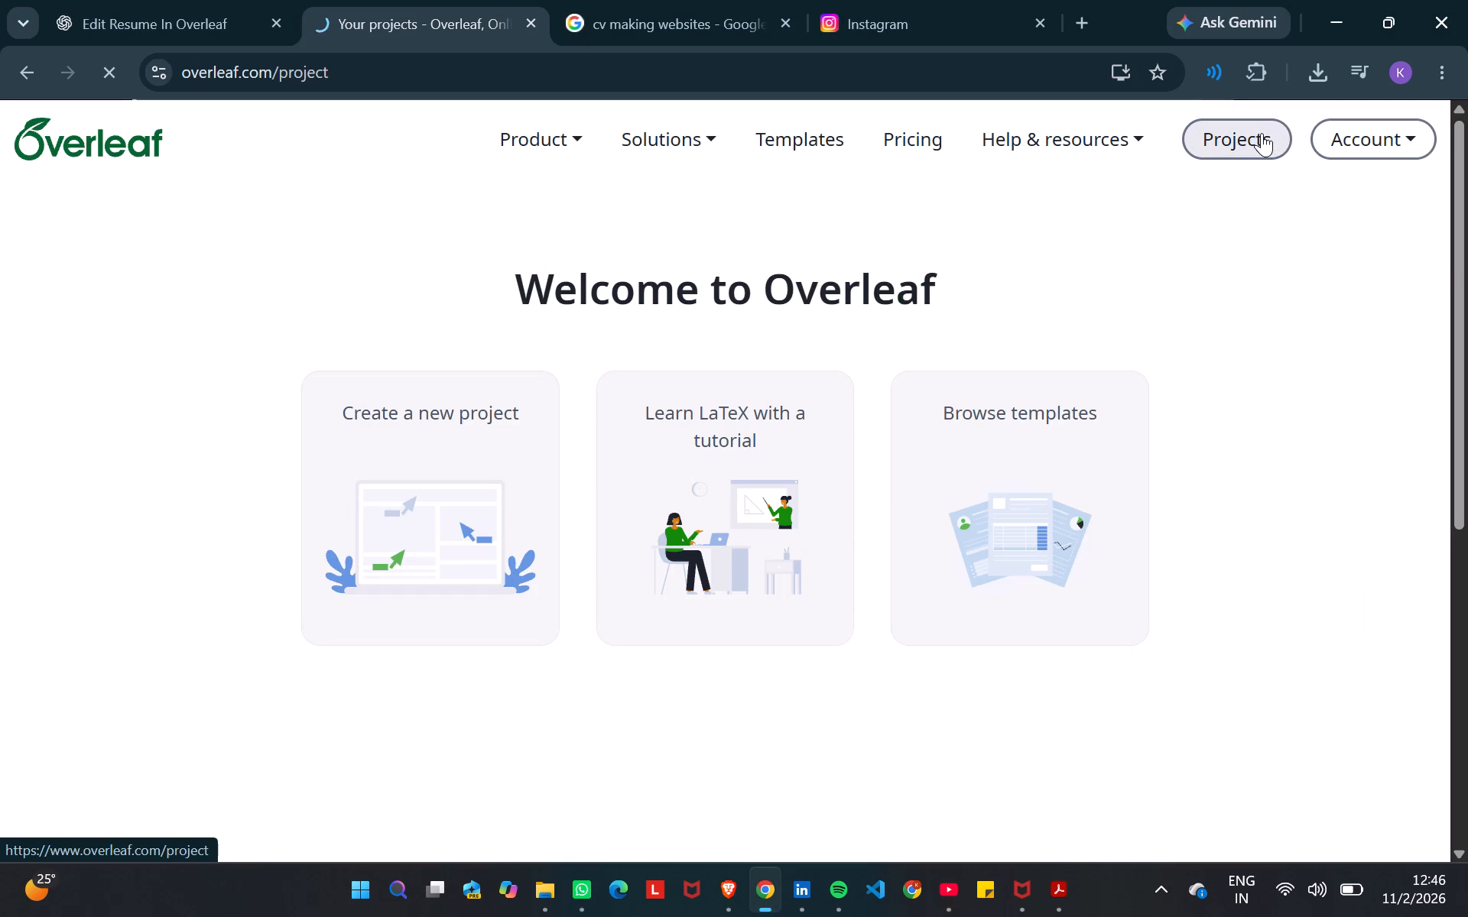
Create a new blank Overleaf project named resume, consulting ChatGPT's Overleaf instructions along the way.
click(461, 433)
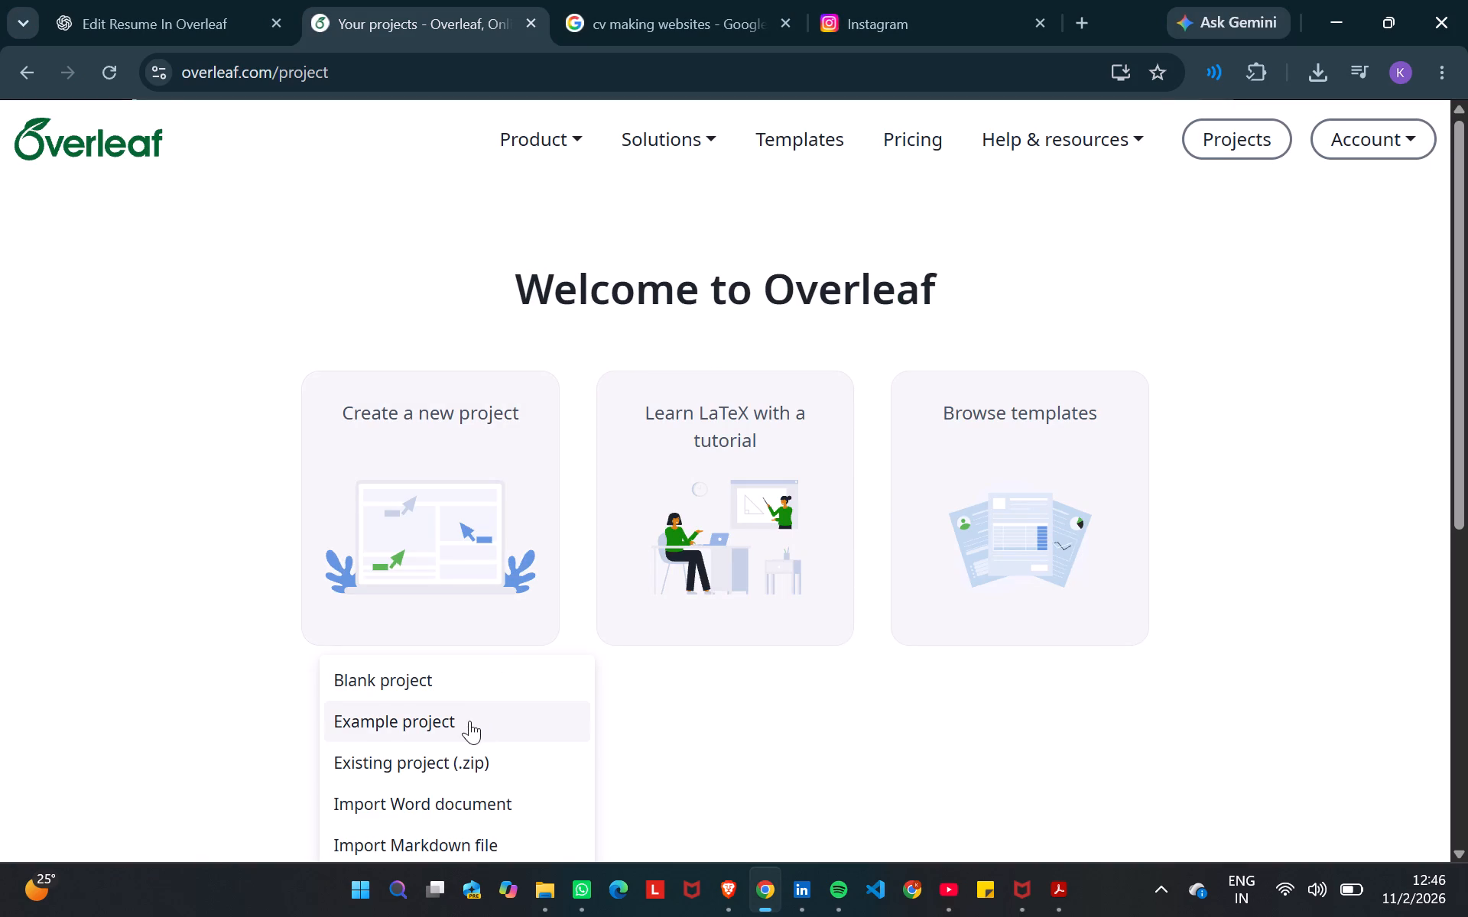
scroll(469, 721, down, 2)
click(193, 0)
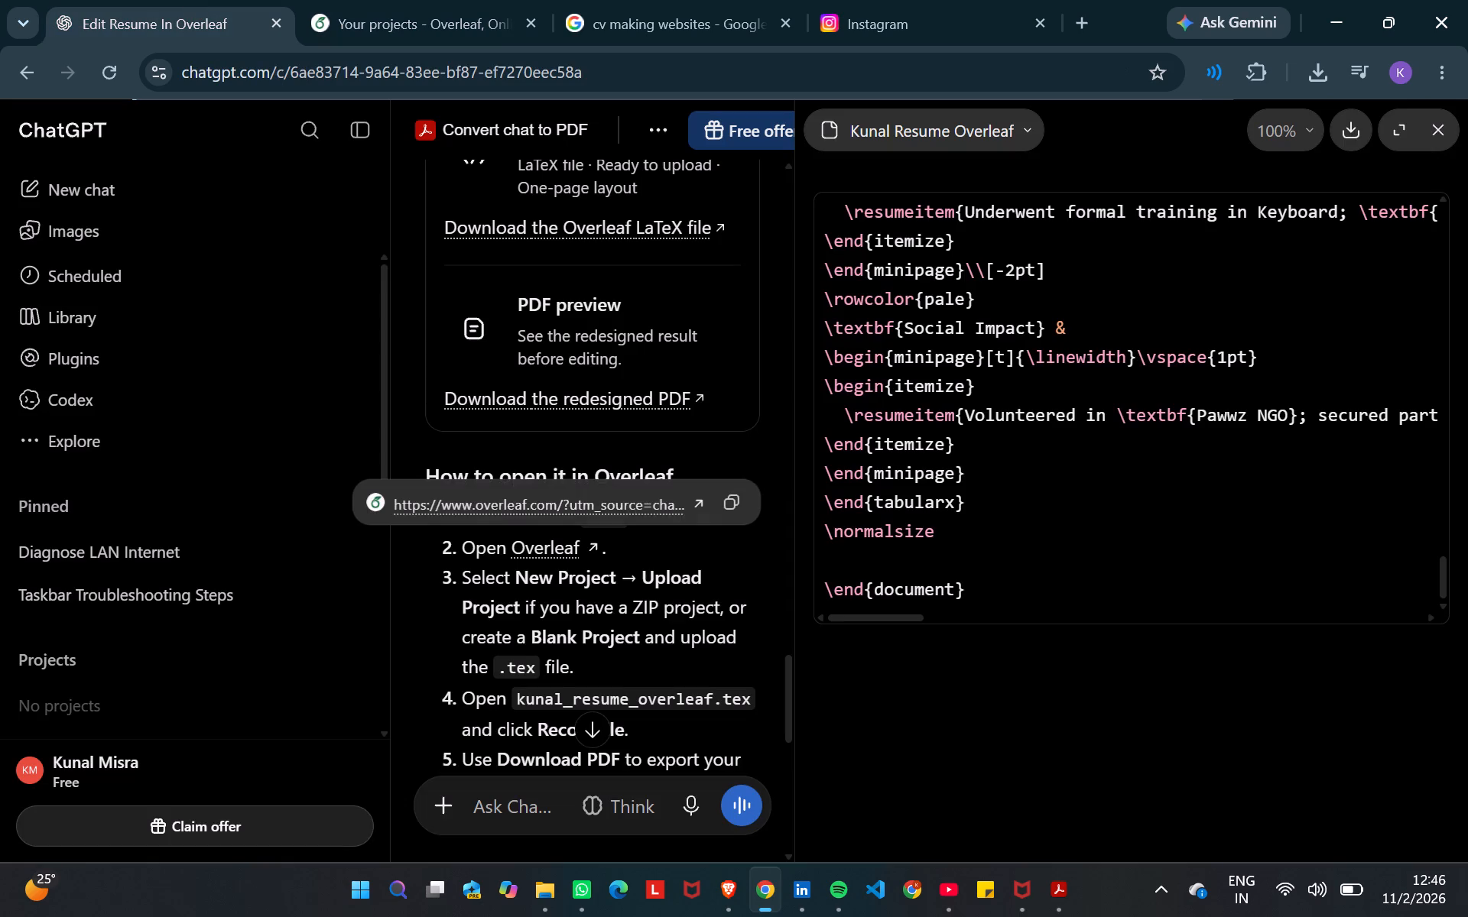
click(407, 0)
click(448, 535)
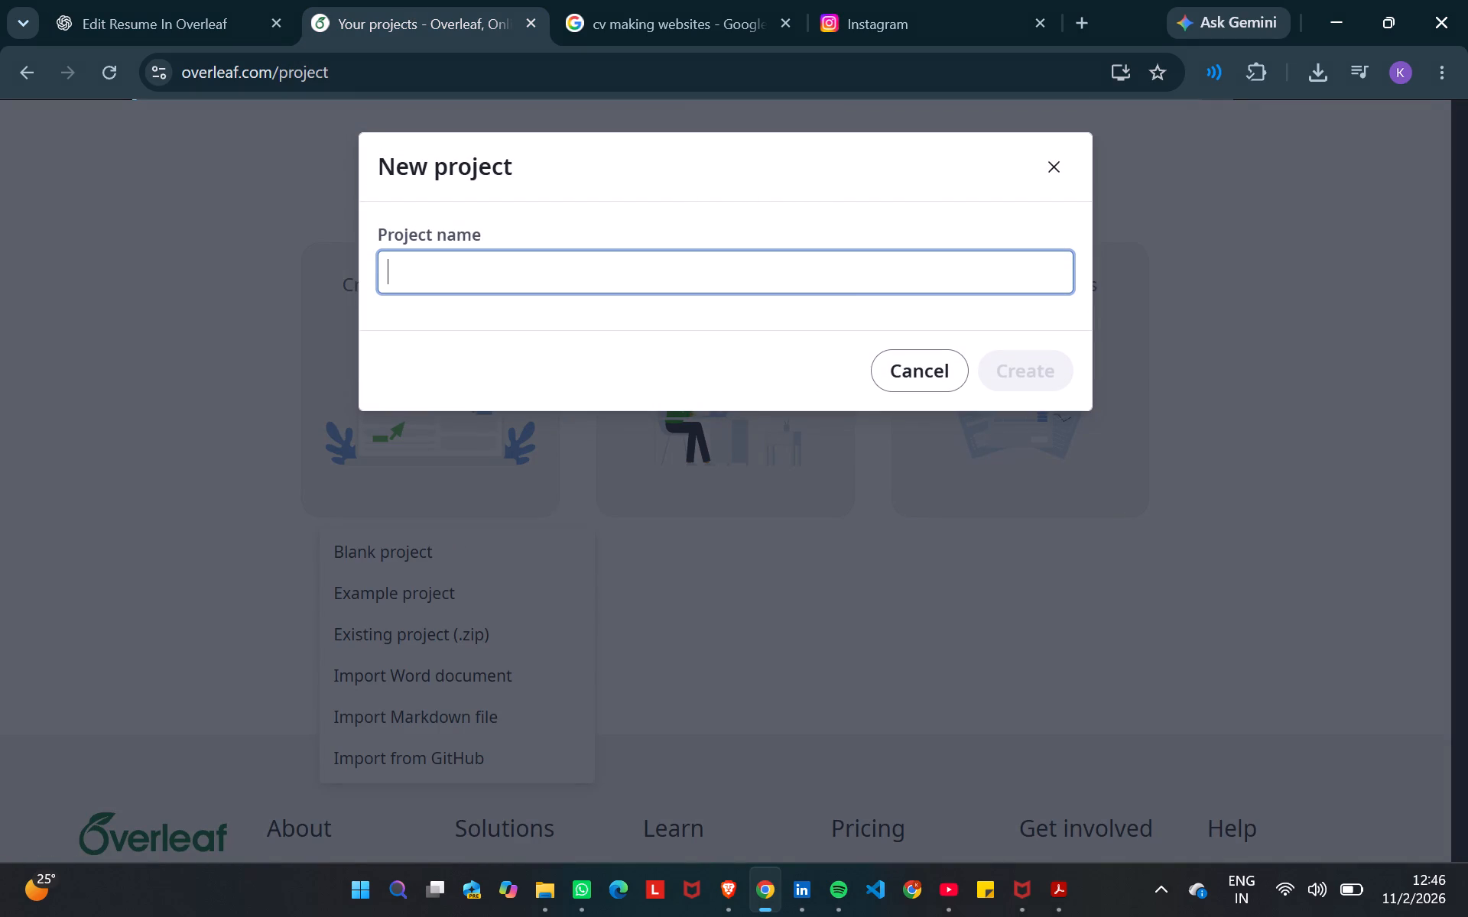
text(resu,e)
key(BackSpace)
key(BackSpace)
key(BackSpace)
text(em)
key(BackSpace)
key(BackSpace)
text(uem)
key(BackSpace)
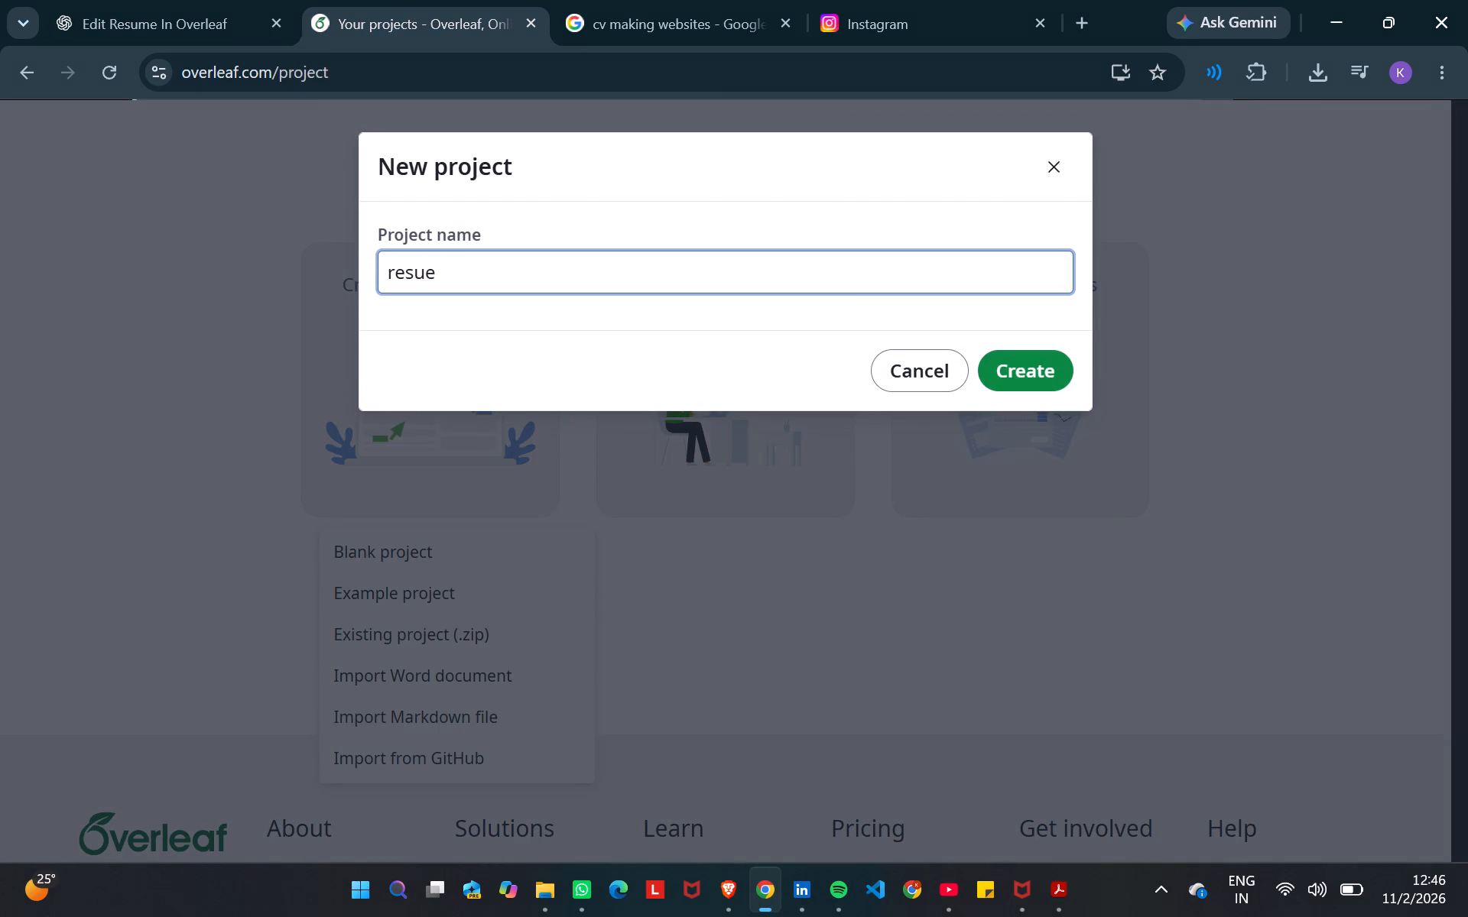
key(BackSpace)
text(,e)
key(BackSpace)
key(BackSpace)
text(me)
click(998, 384)
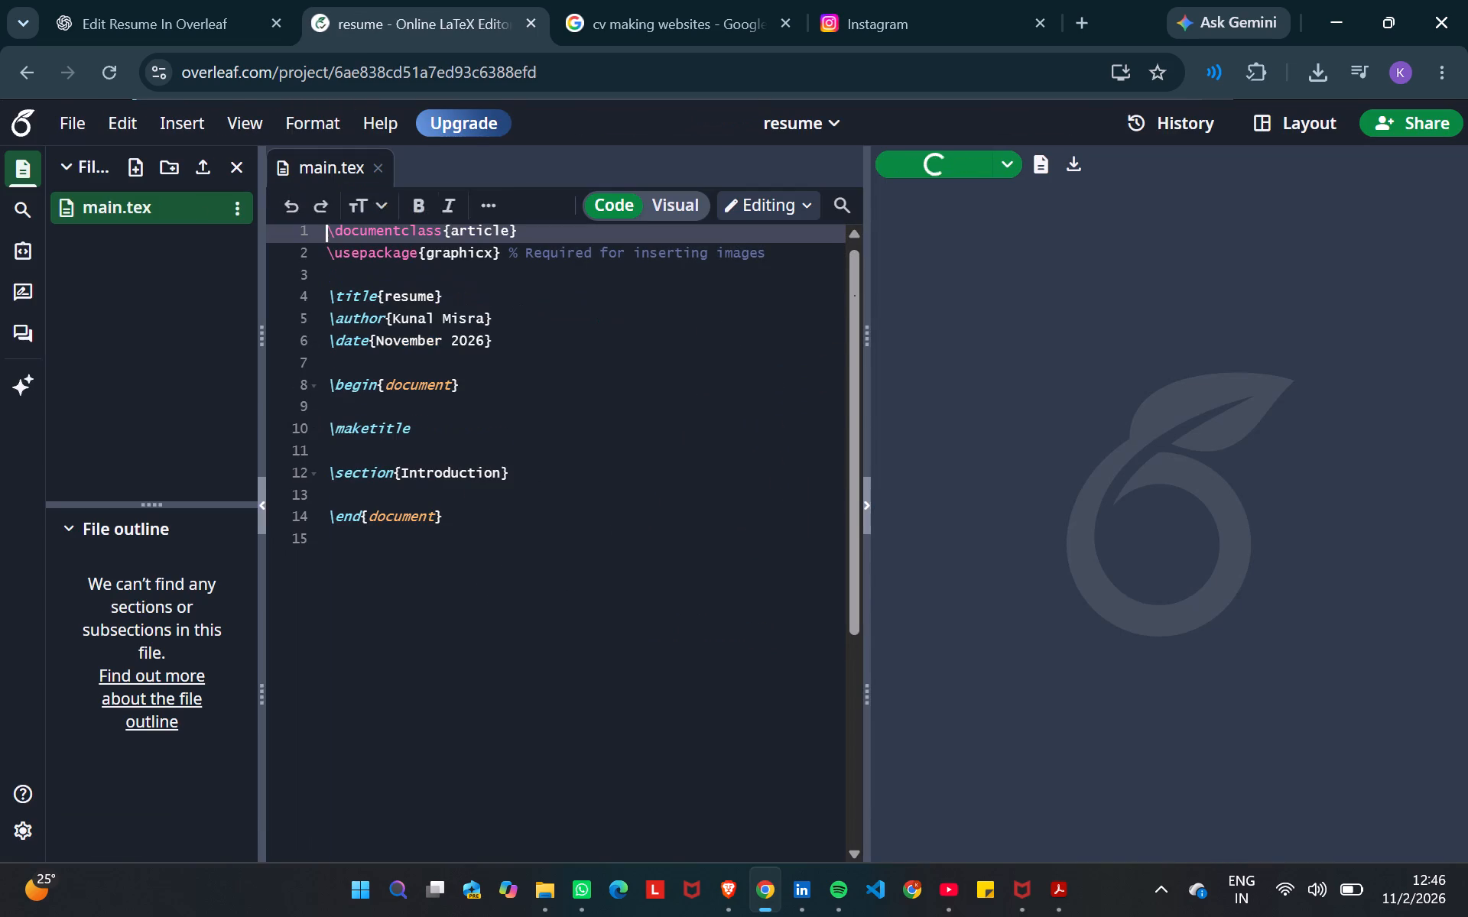
Delete all of the default template code in main.tex.
click(700, 433)
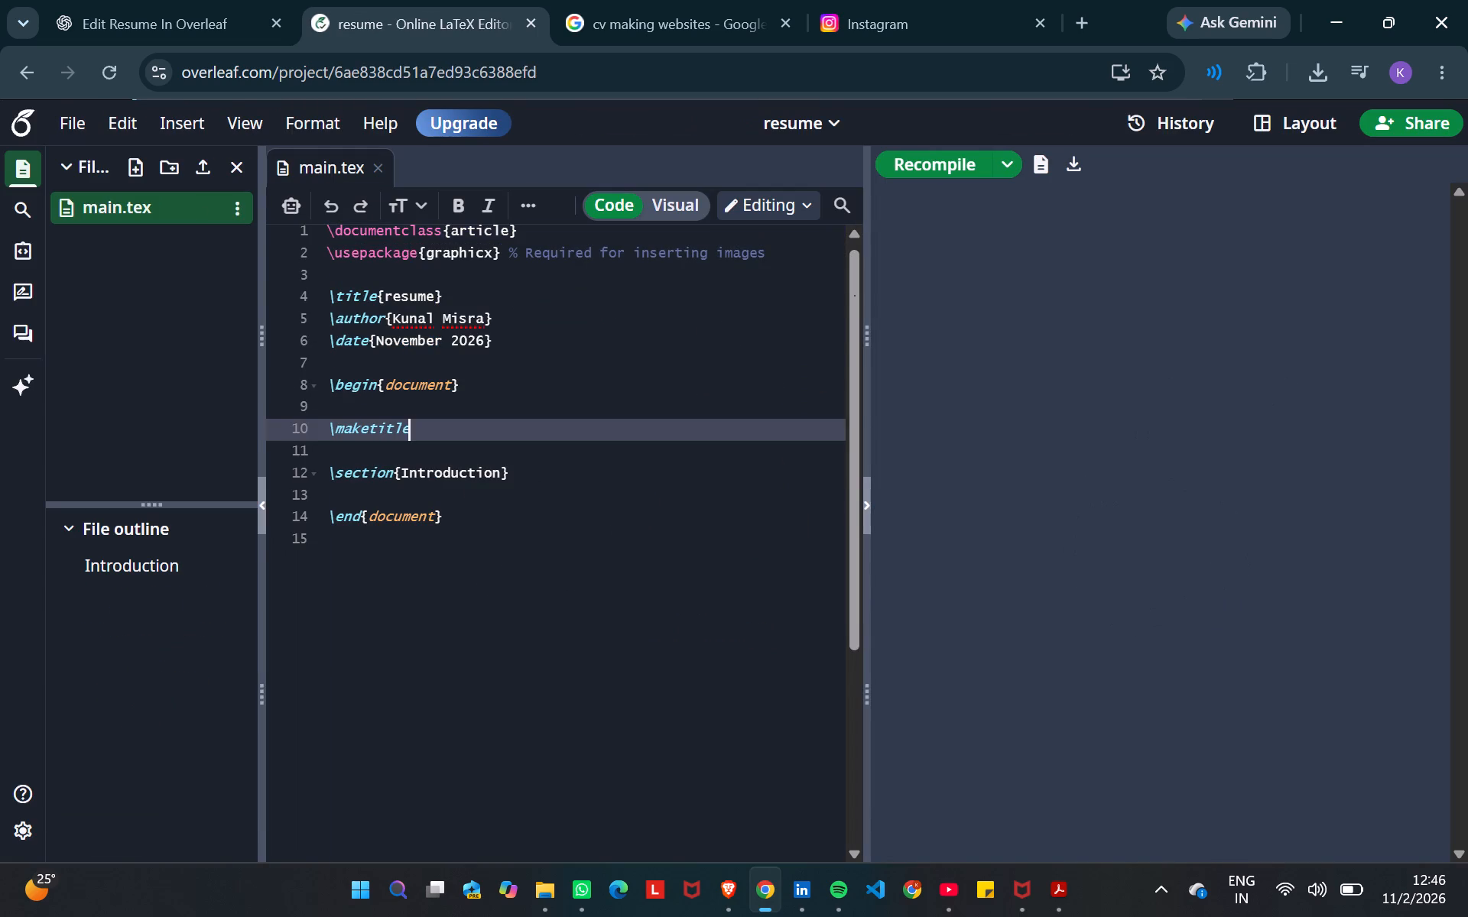
key(ctrl+a)
key(BackSpace)
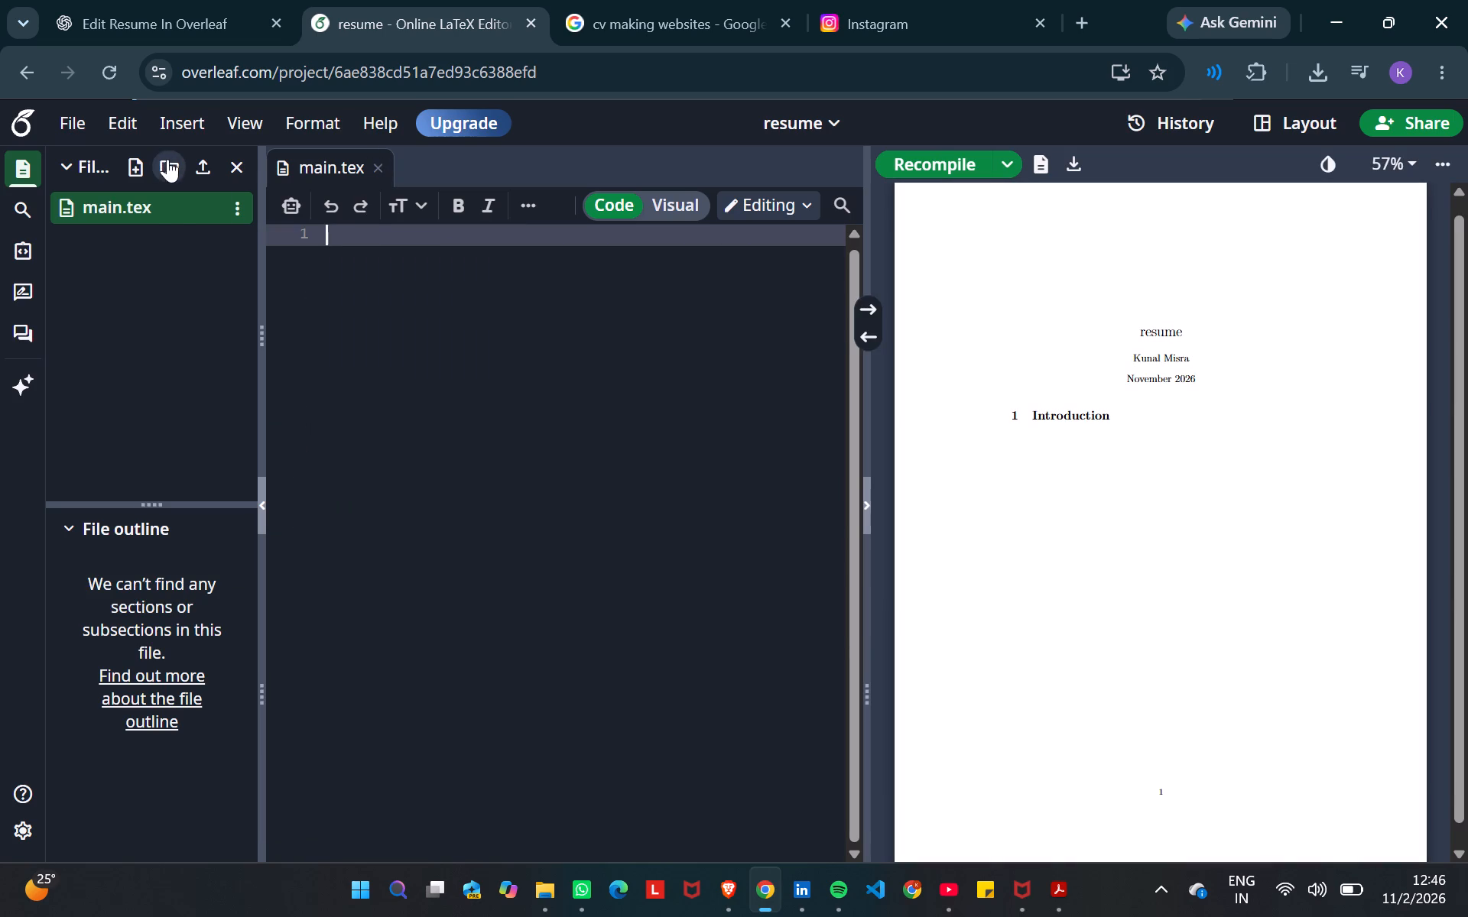
Upload kunal_resume_overleaf.tex from the Downloads folder into the project.
click(196, 170)
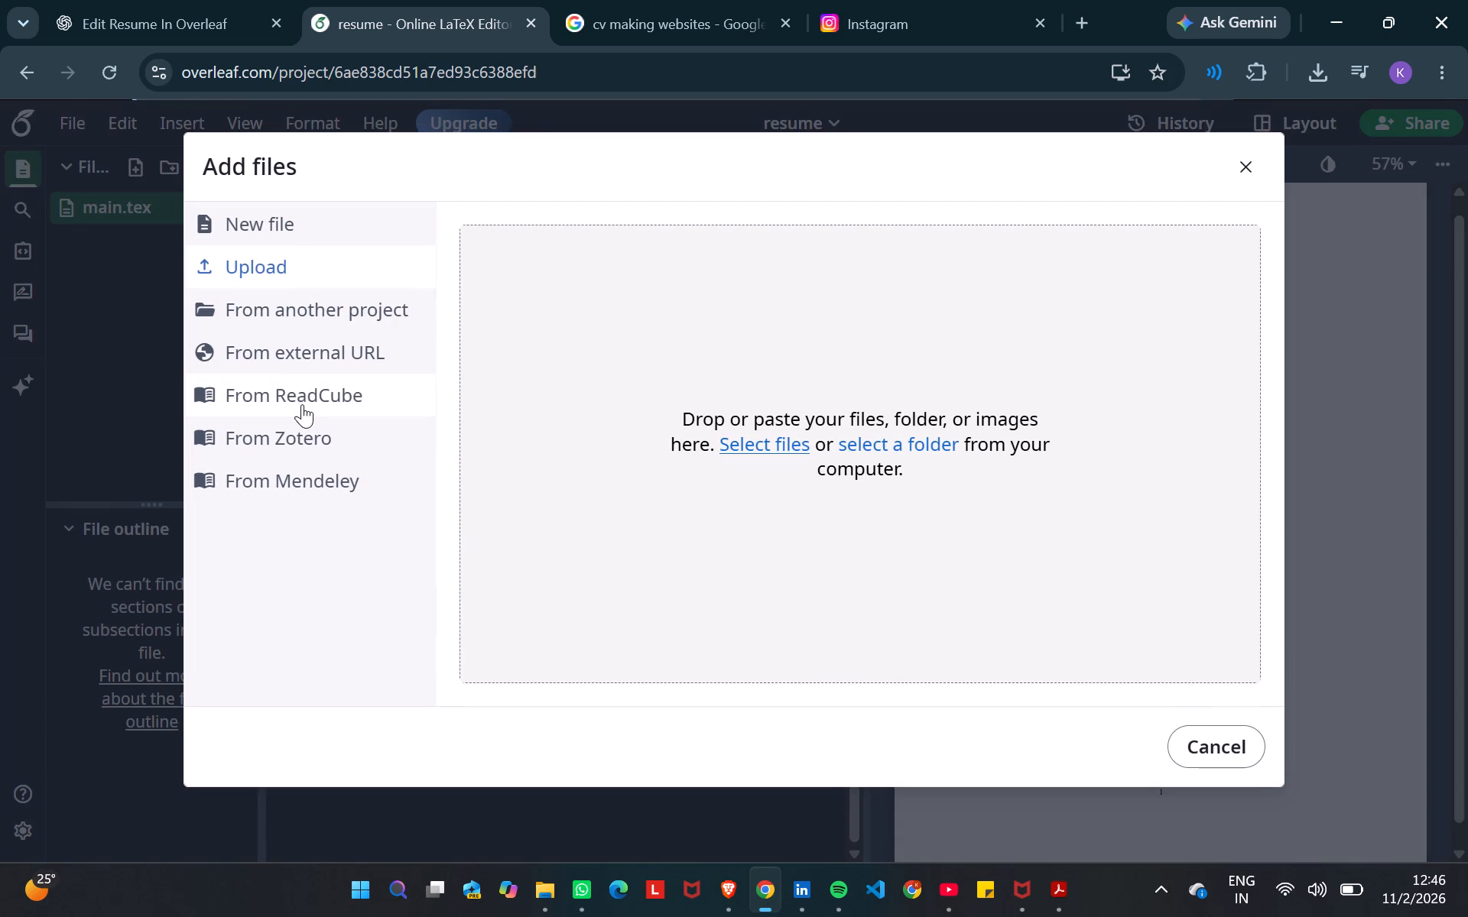
click(268, 268)
click(776, 439)
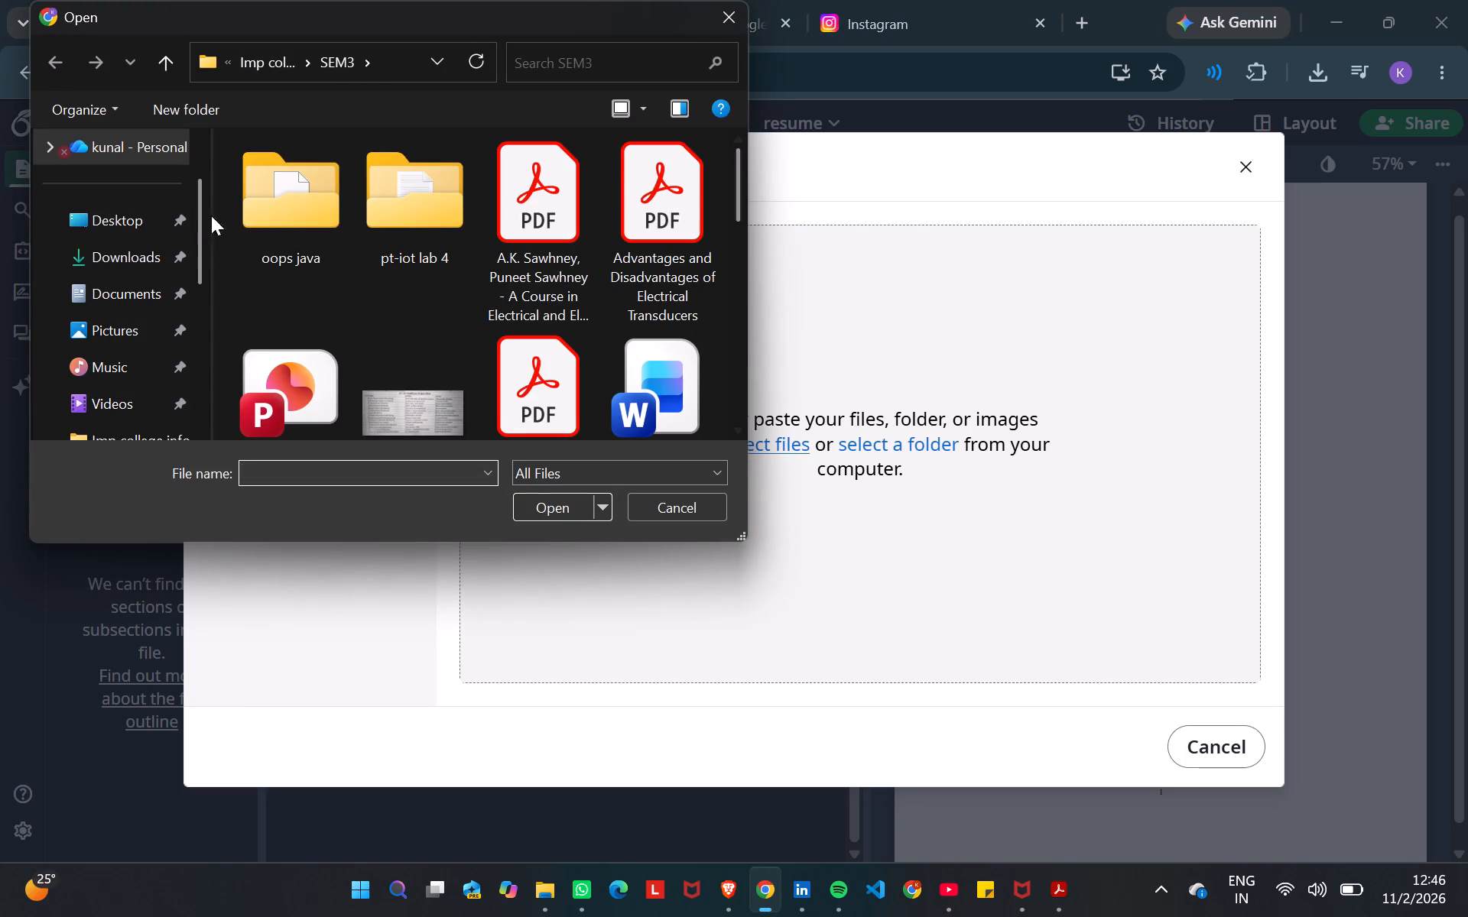
click(139, 256)
double_click(340, 186)
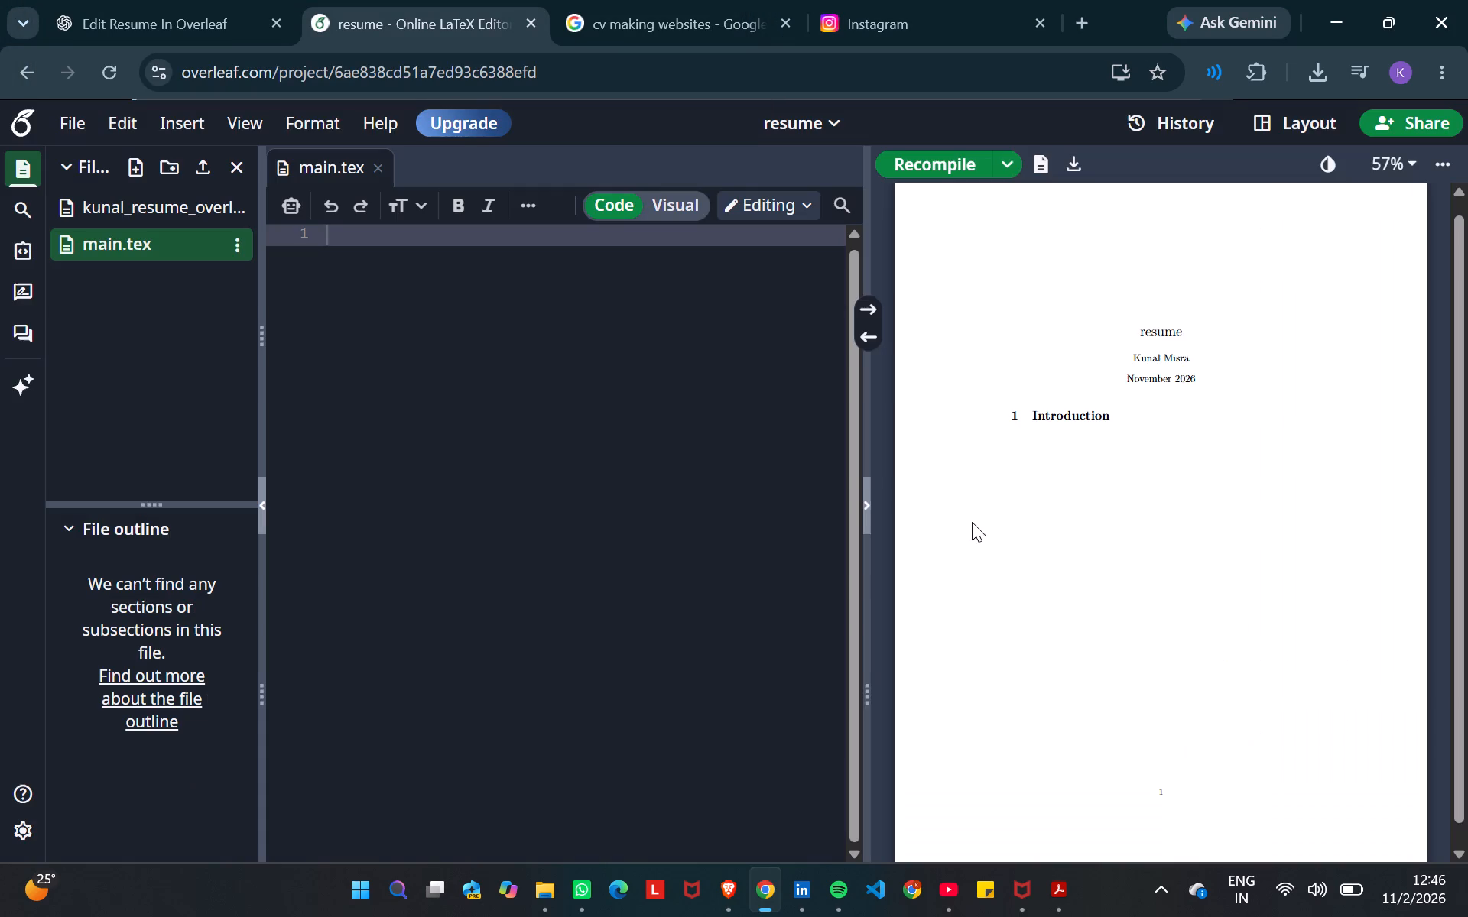
Open the uploaded resume .tex file in the editor and recompile the project from it.
scroll(1171, 578, down, 5)
scroll(1171, 578, up, 3)
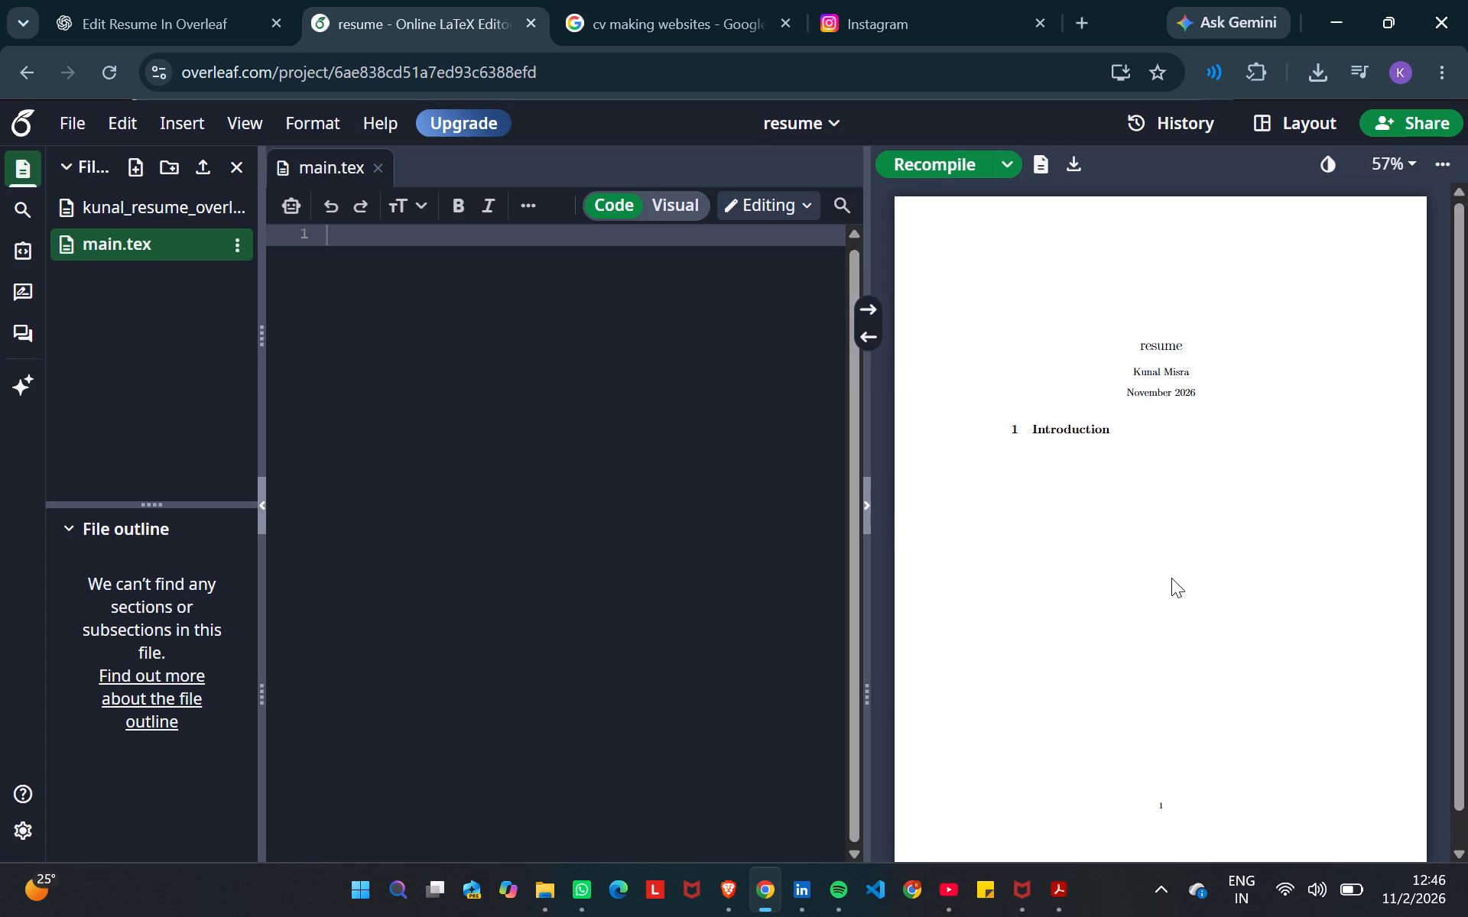
click(428, 278)
click(140, 212)
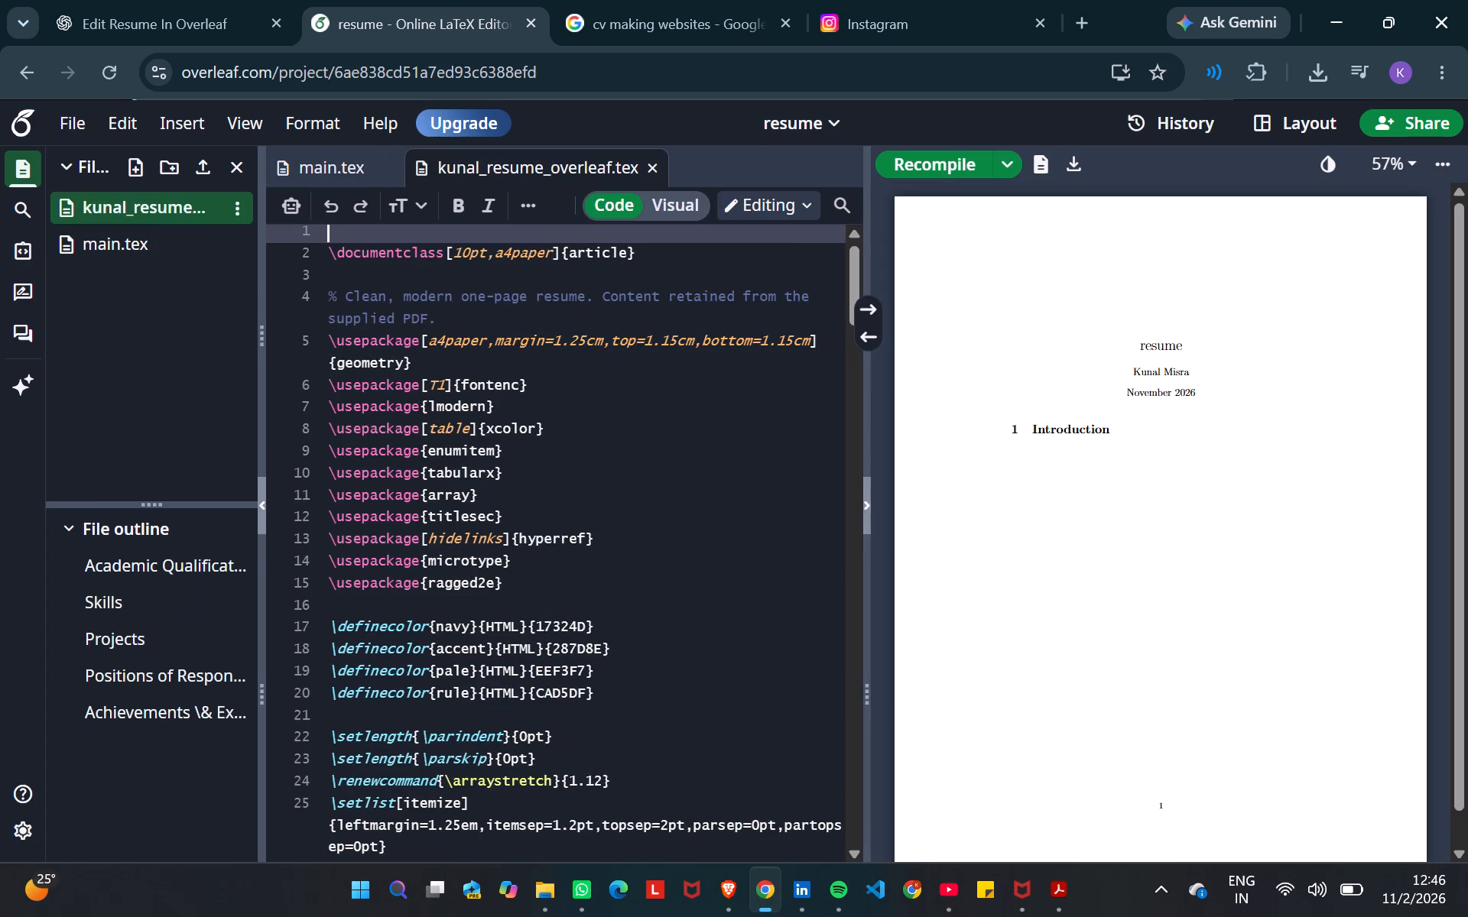
scroll(618, 431, up, 5)
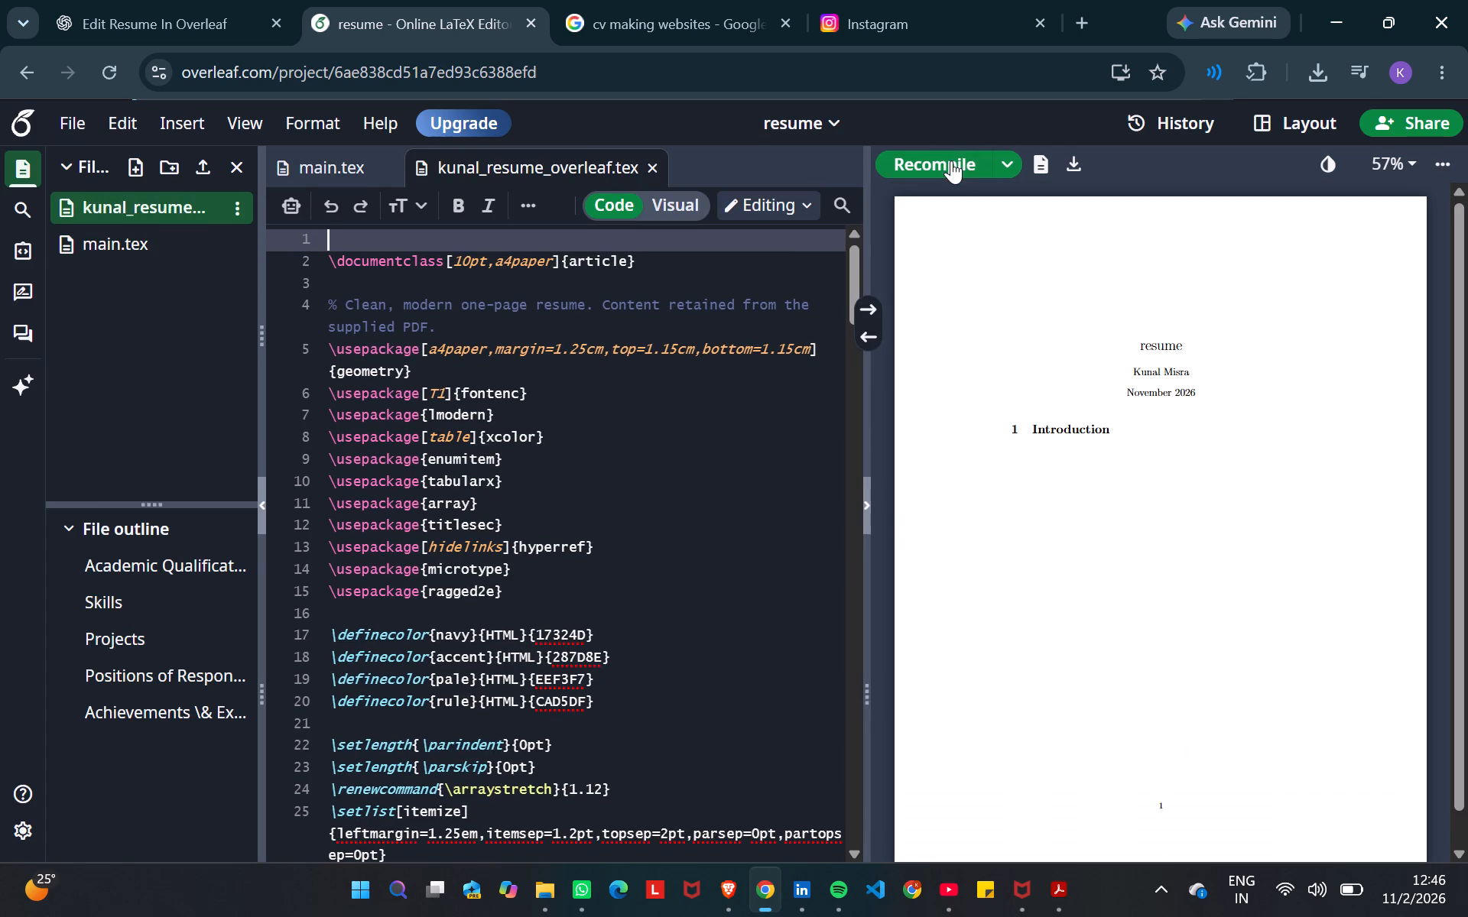
click(948, 169)
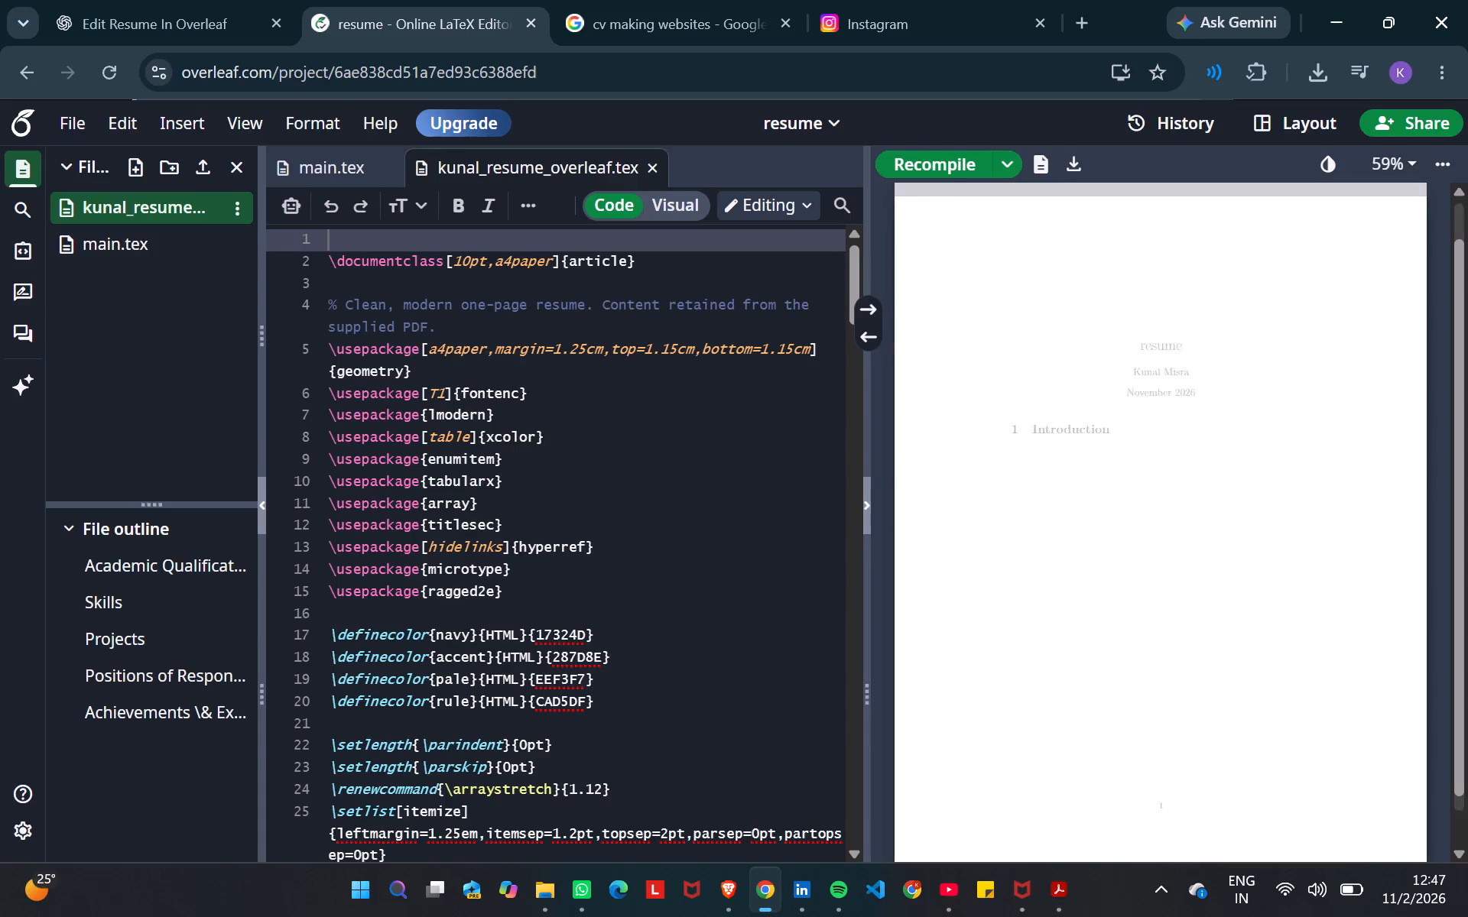
Examine the layout of the compiled resume preview, from the header through Achievements & Extra-Curriculars.
scroll(1053, 302, up, 1)
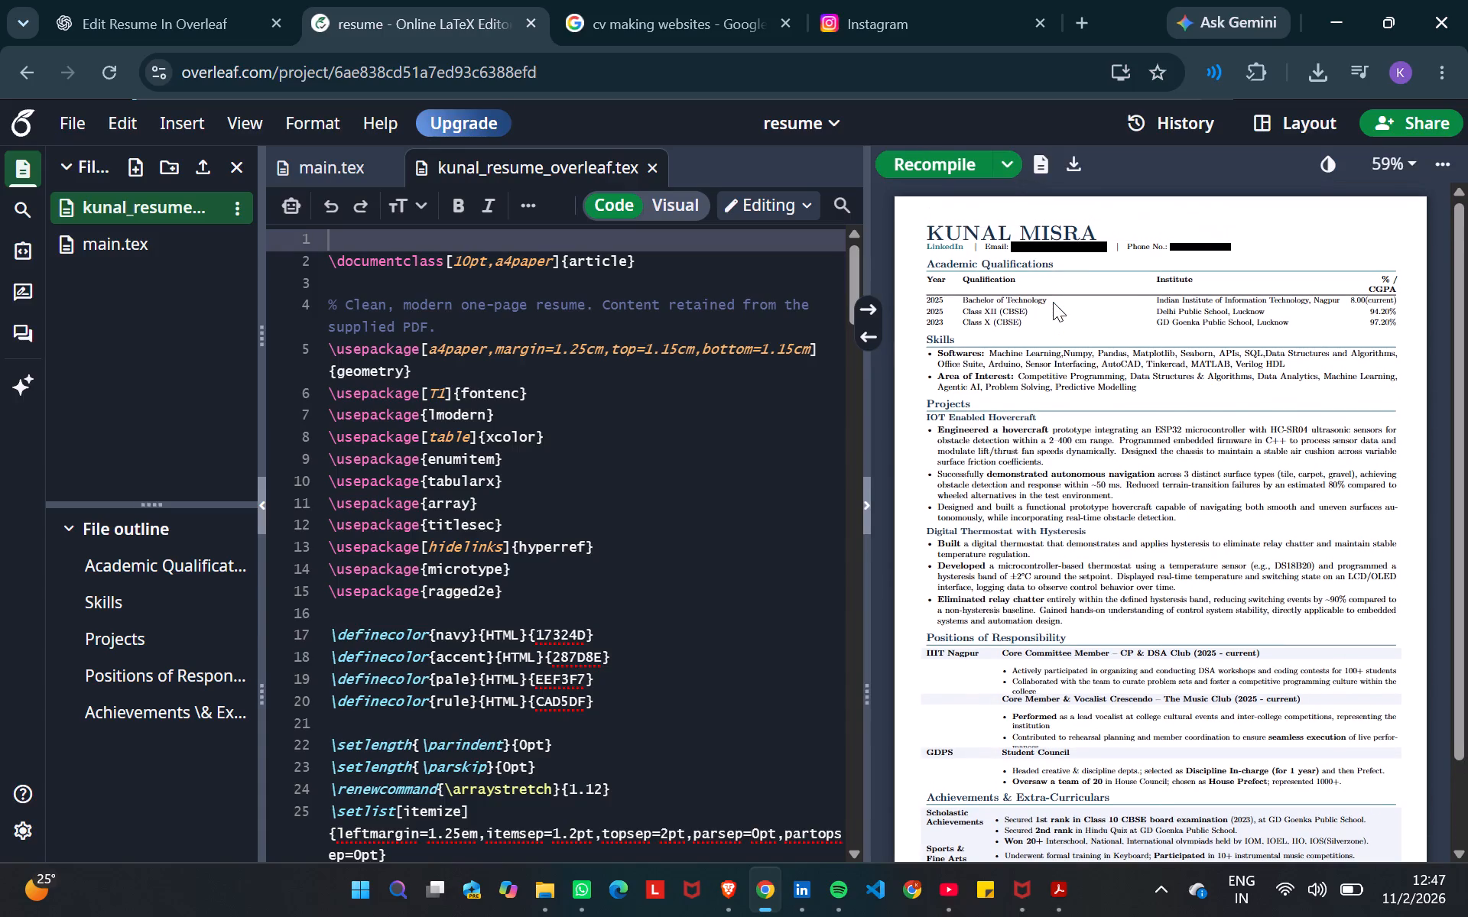
scroll(1128, 495, down, 4)
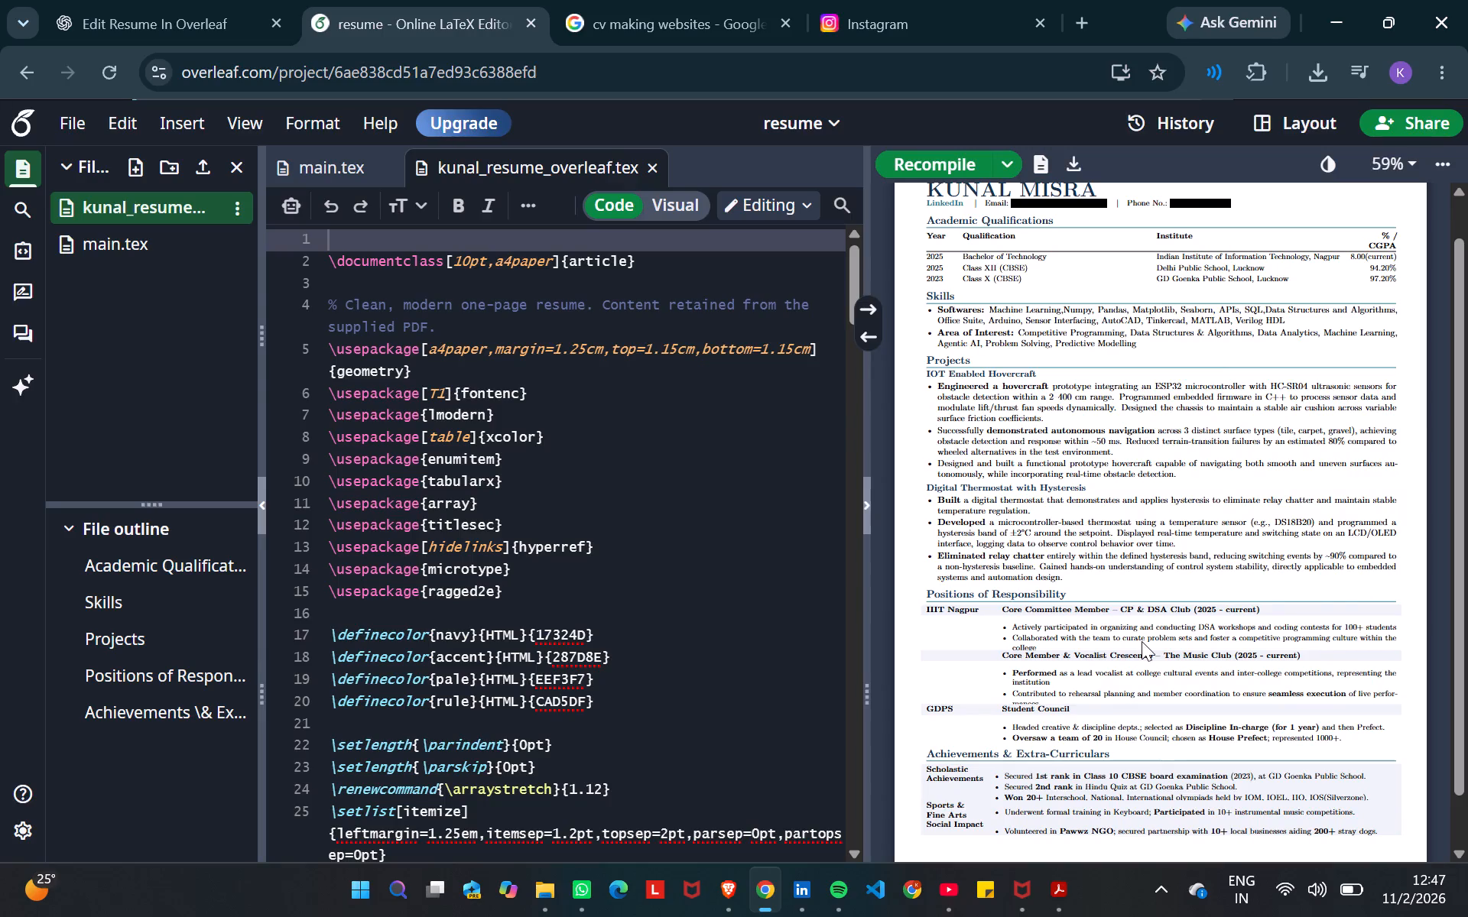
scroll(1138, 630, down, 1)
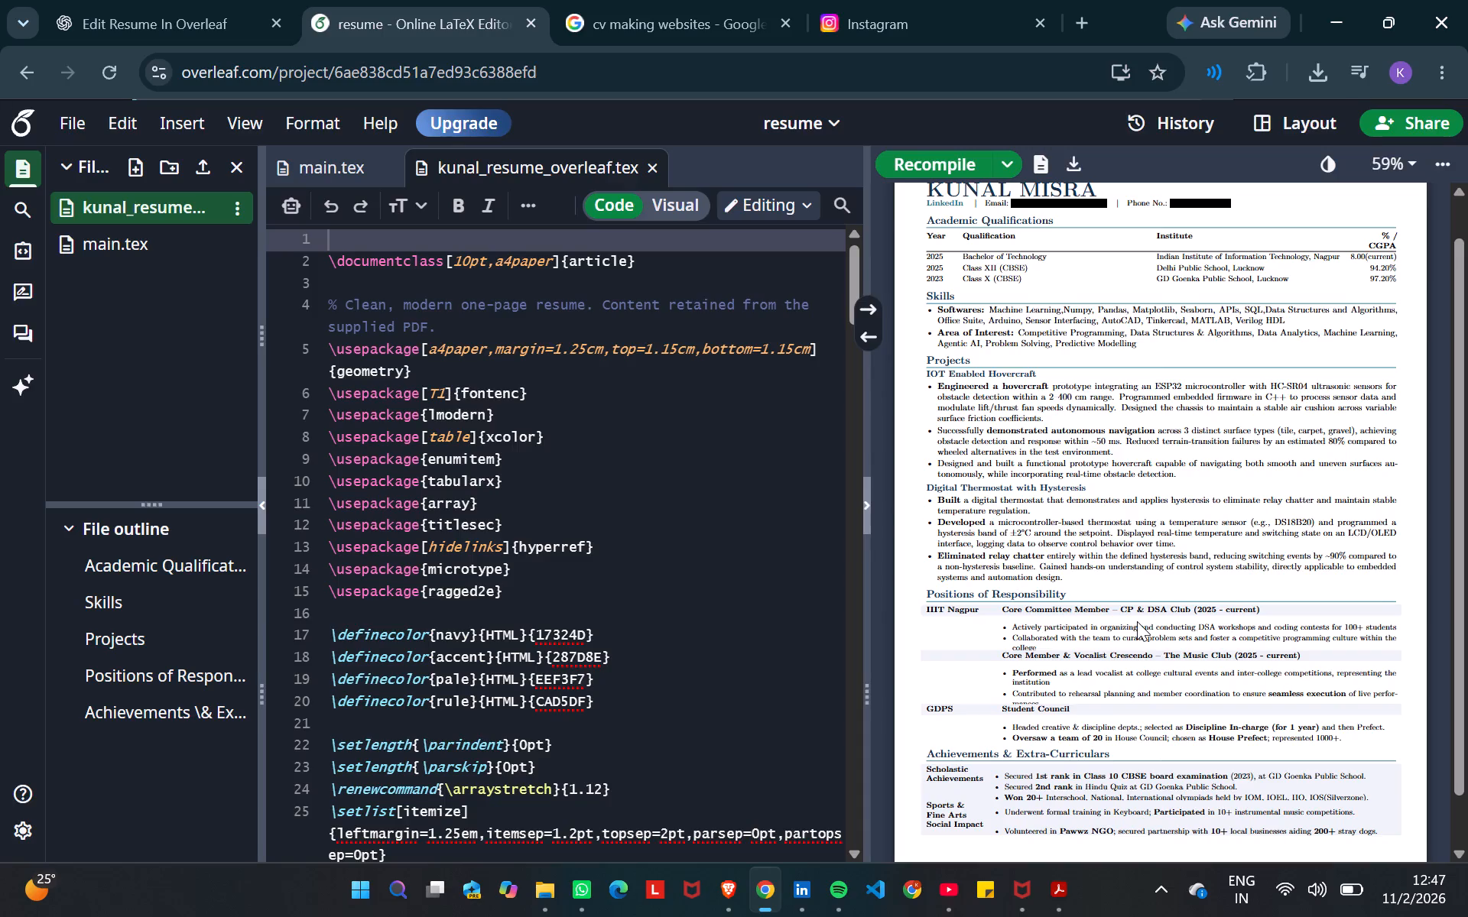
scroll(1137, 621, up, 4)
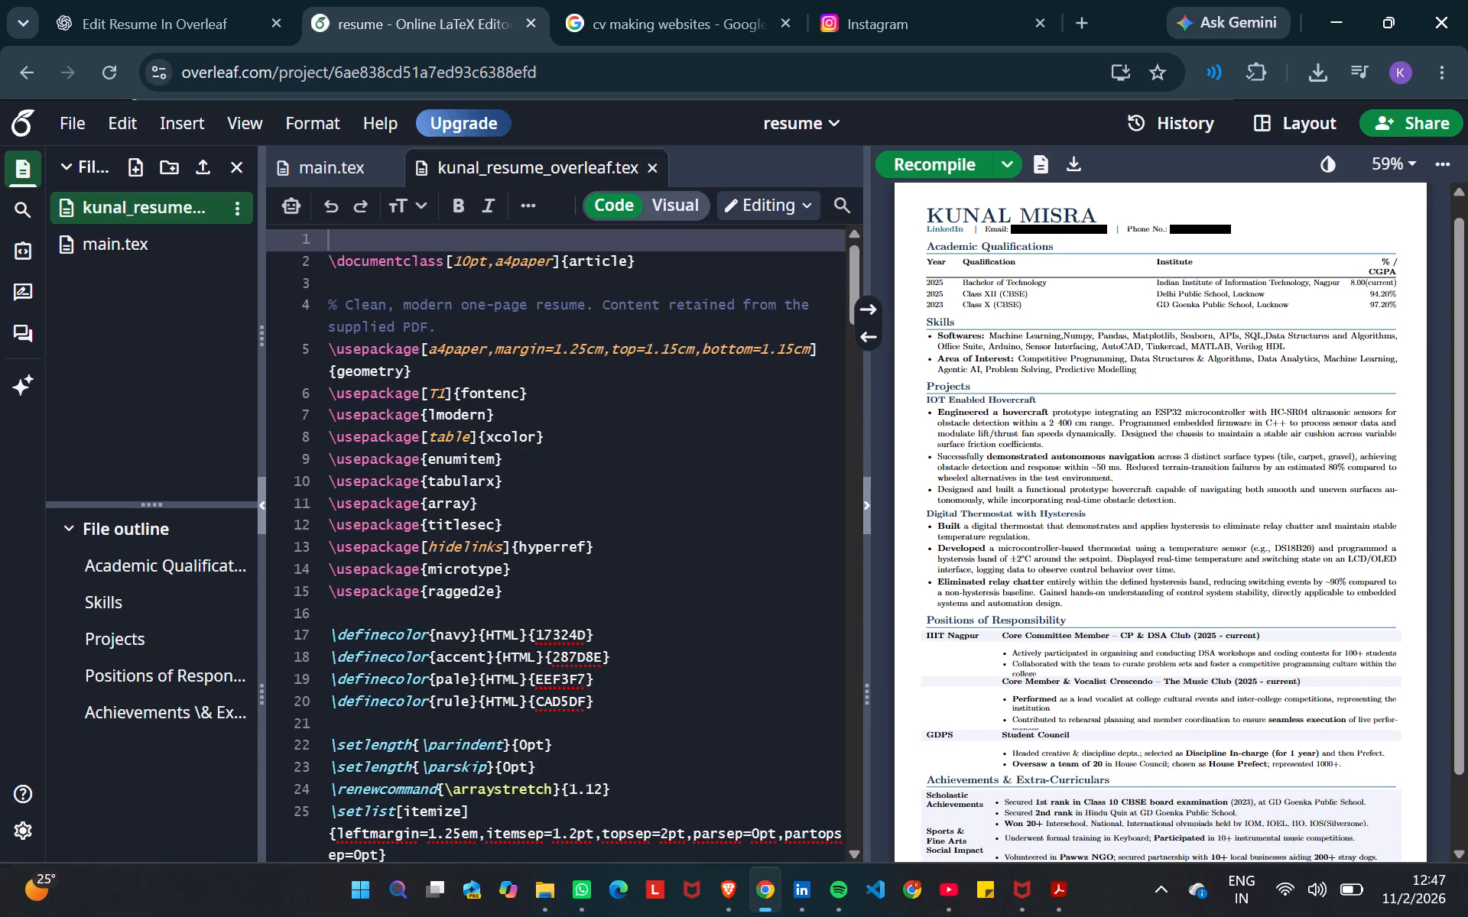
scroll(1111, 560, down, 1)
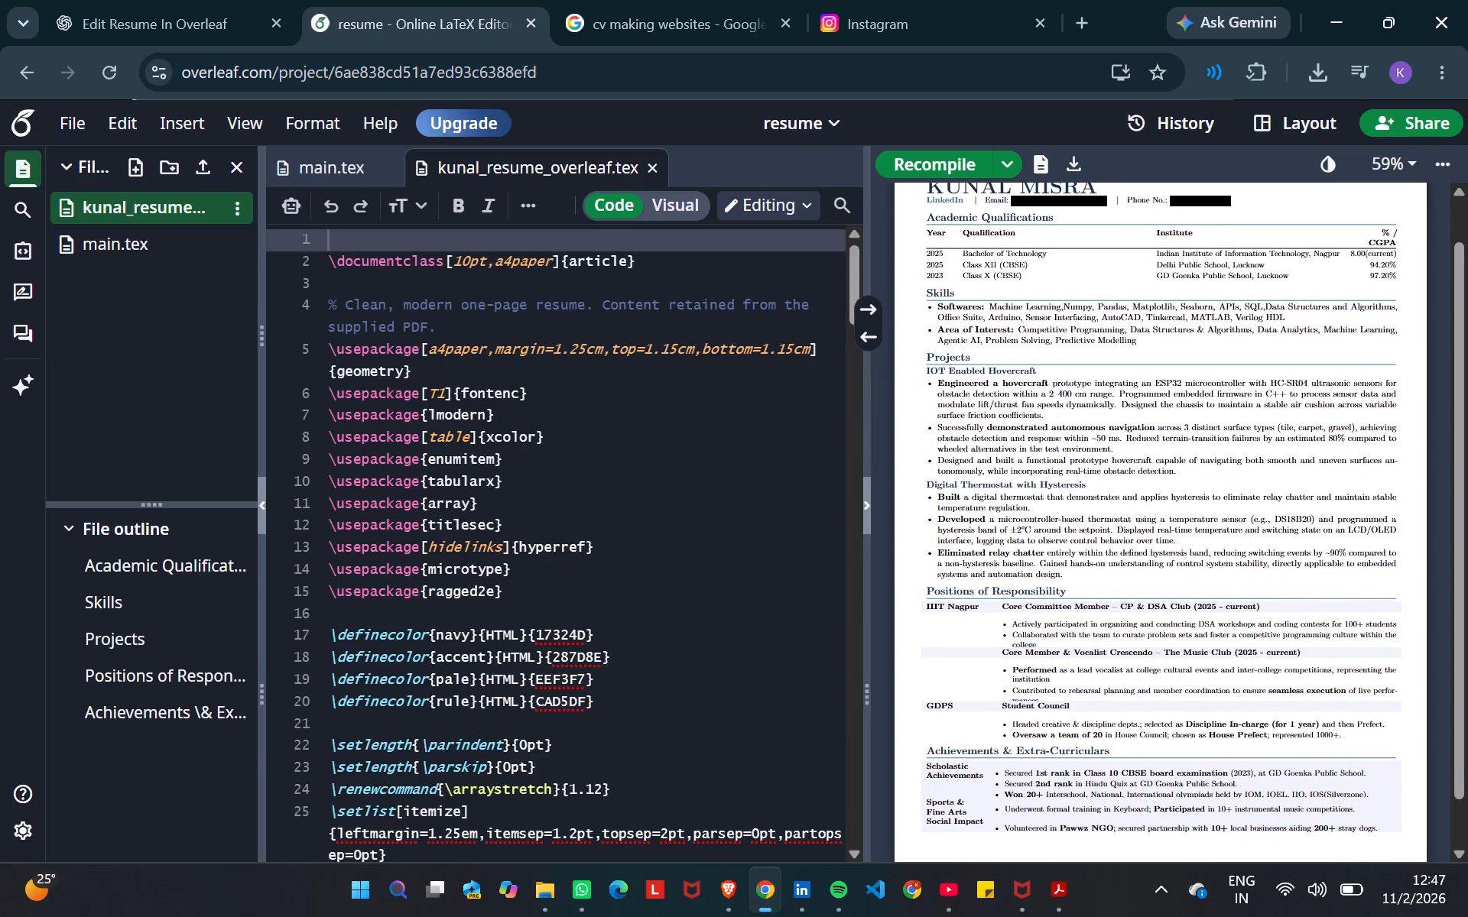
scroll(1111, 560, down, 1)
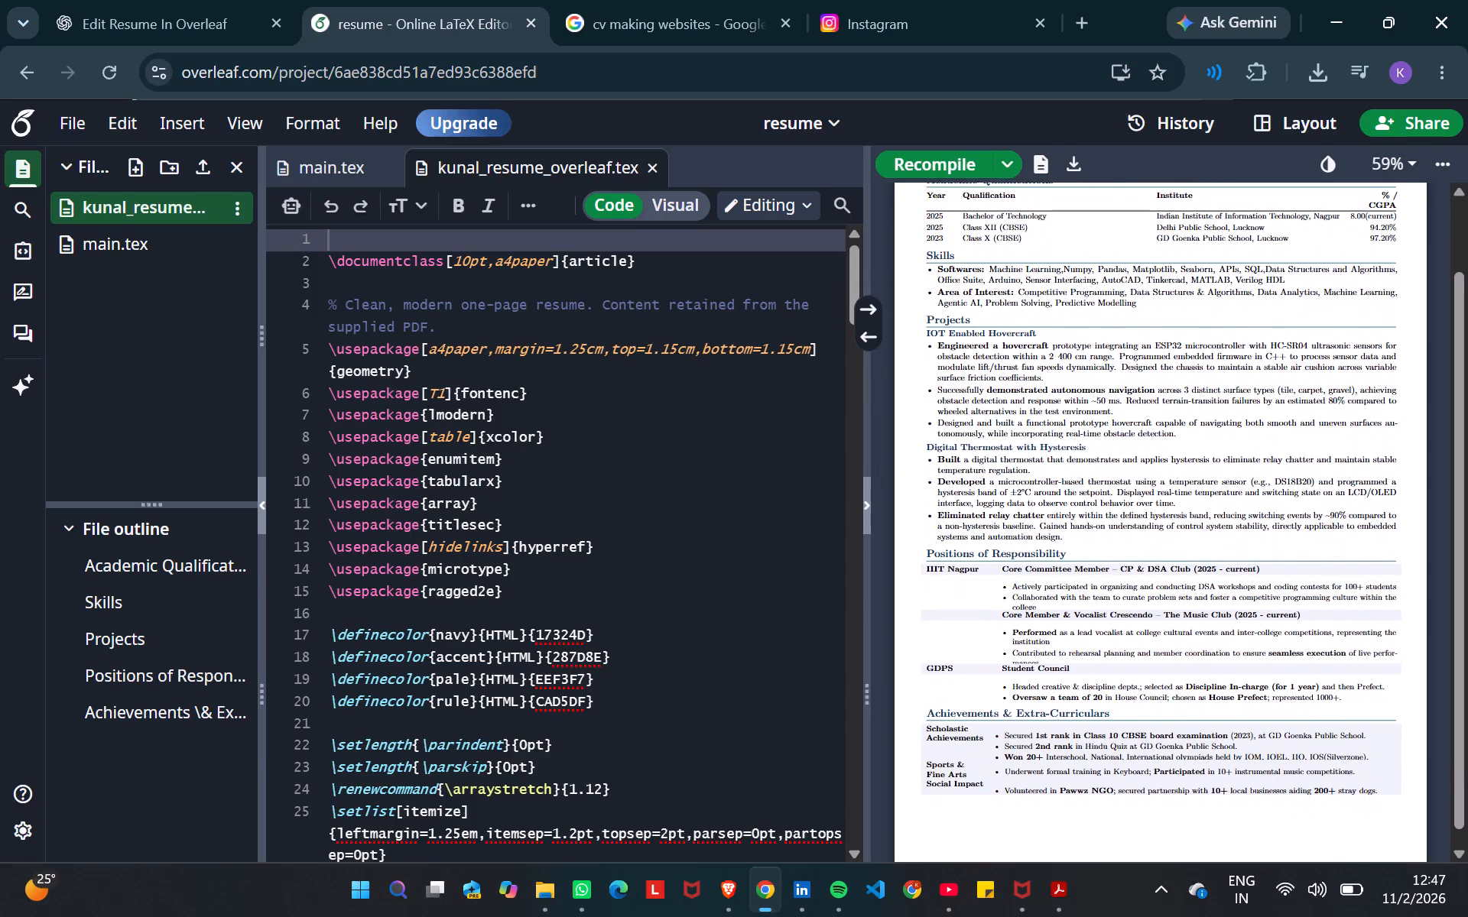
scroll(1111, 560, down, 1)
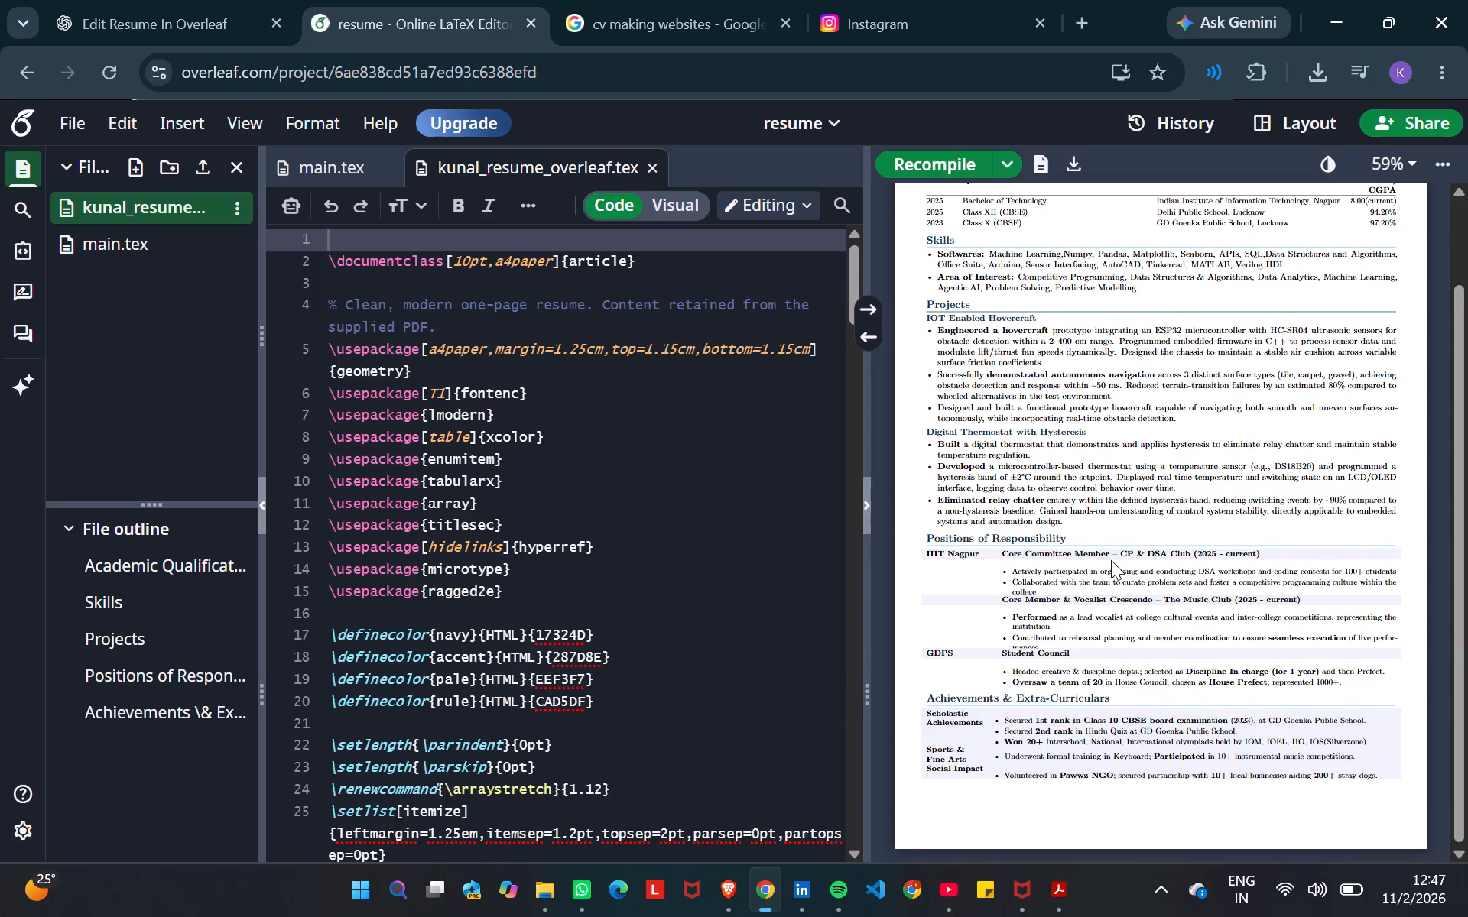
scroll(1111, 560, up, 1)
Locate the "Eliminated relay chatter" bullet in the source from the preview and review the Positions of Responsibility code.
click(1111, 560)
double_click(1111, 560)
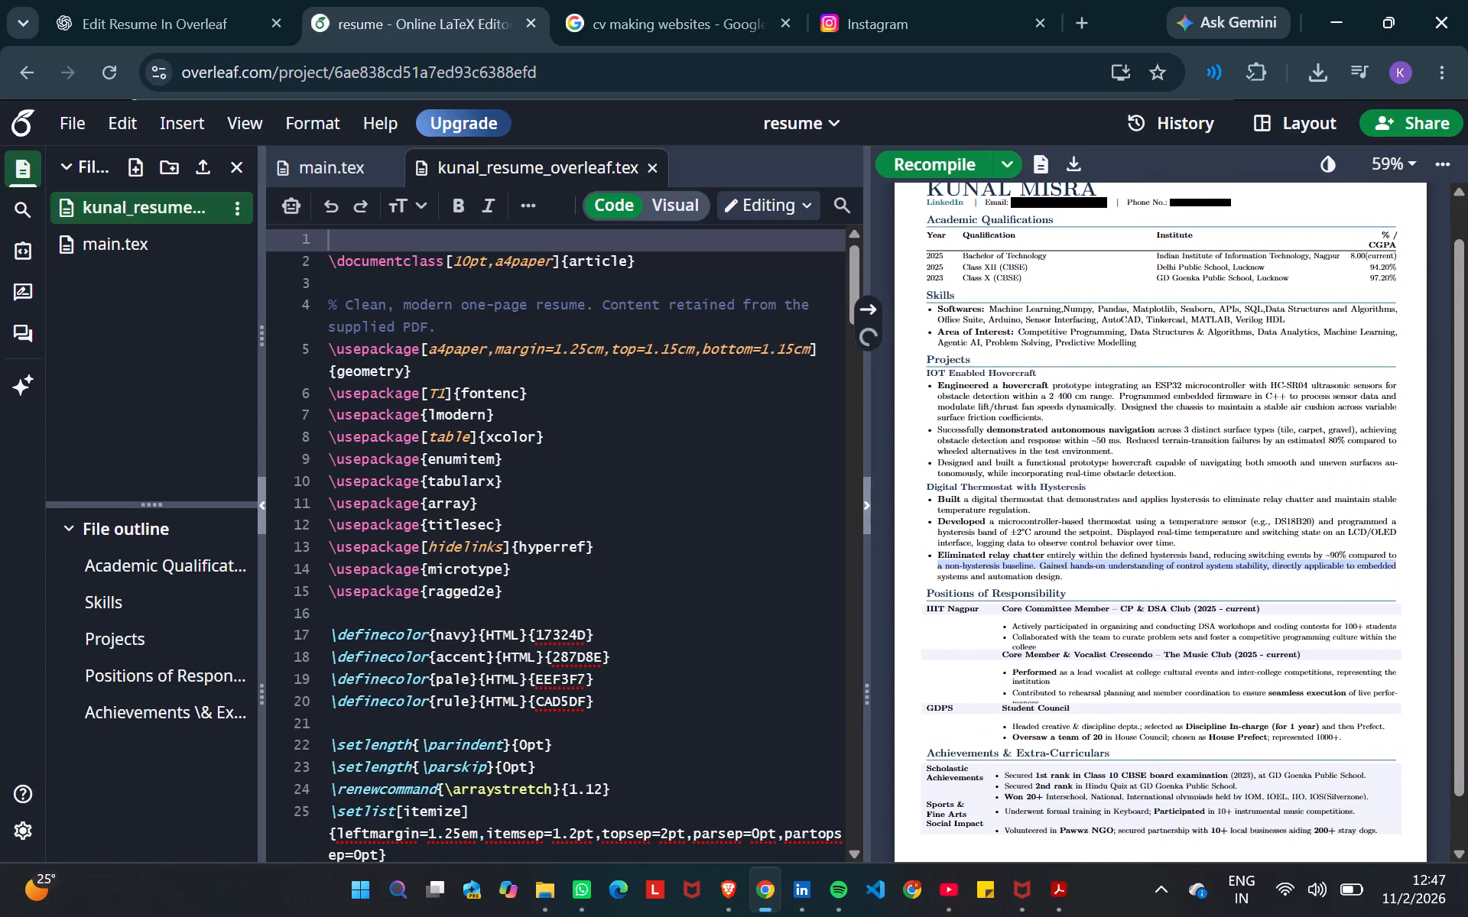
click(1091, 485)
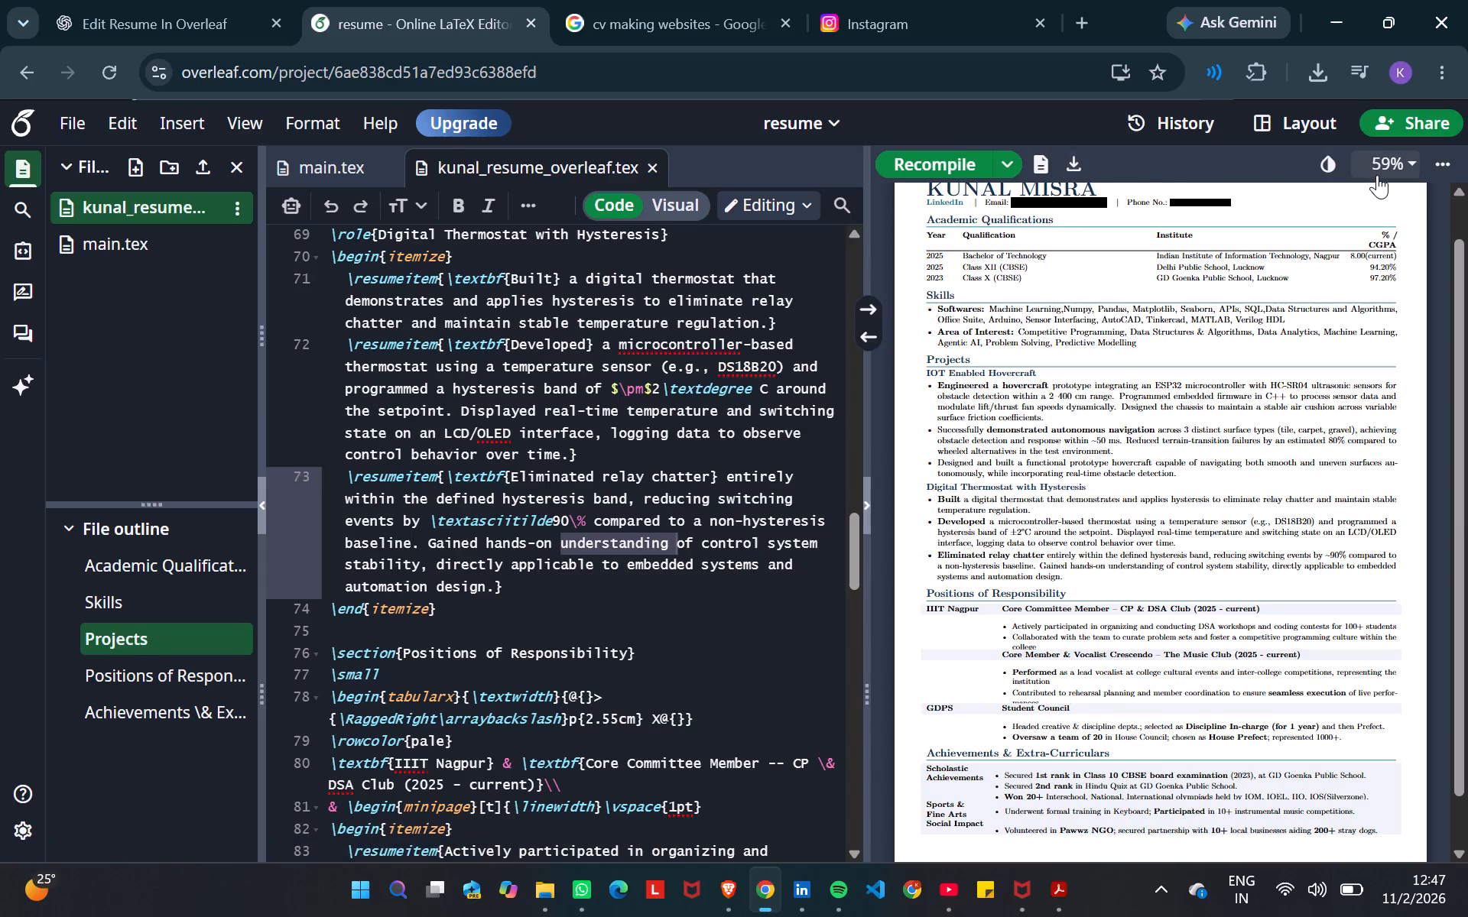
click(1019, 162)
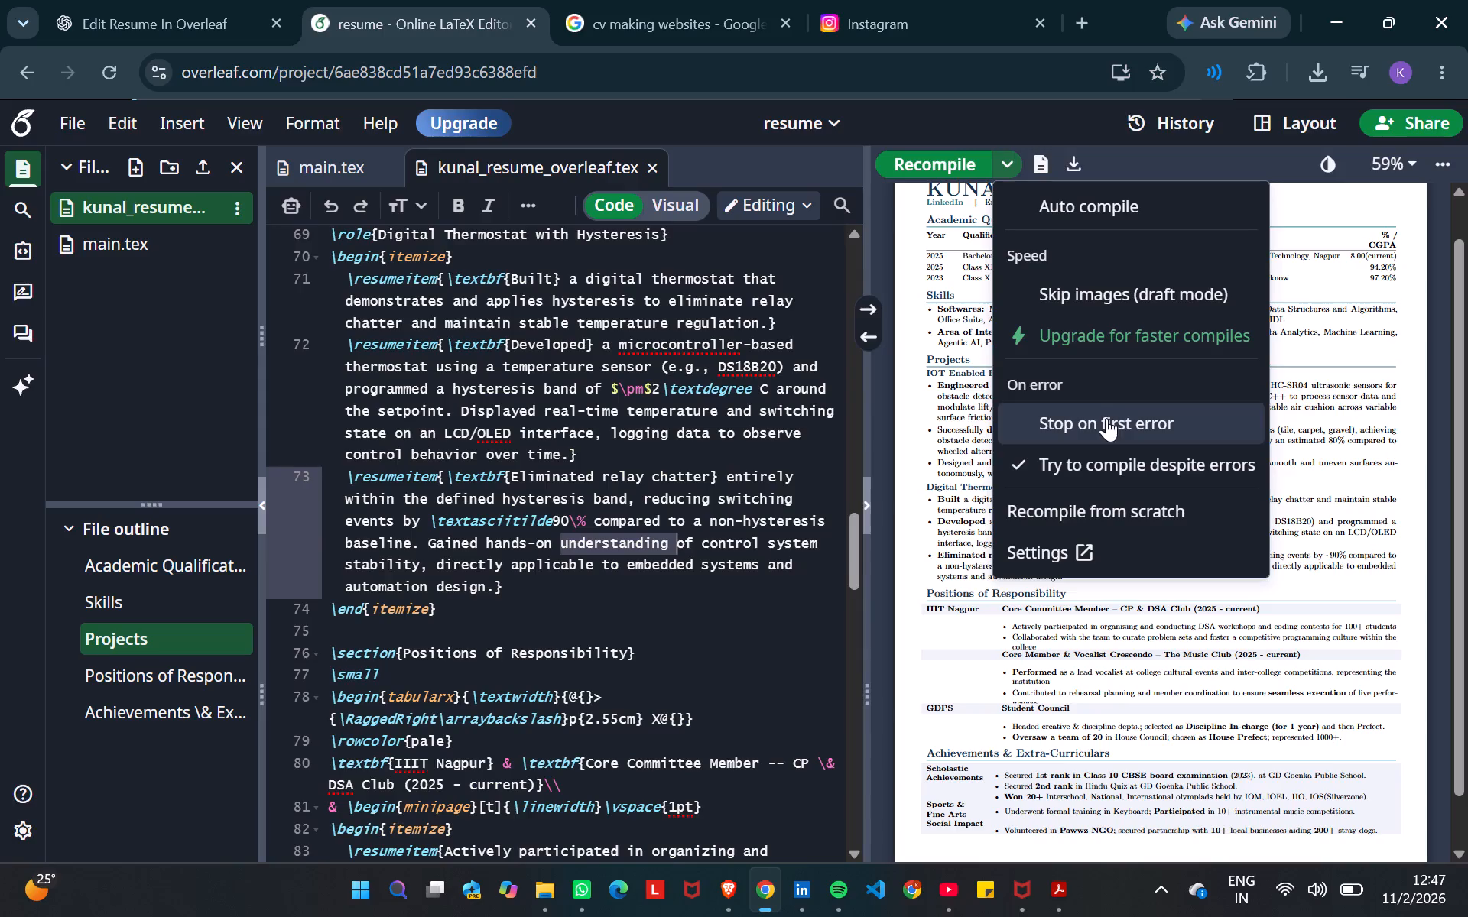
click(952, 161)
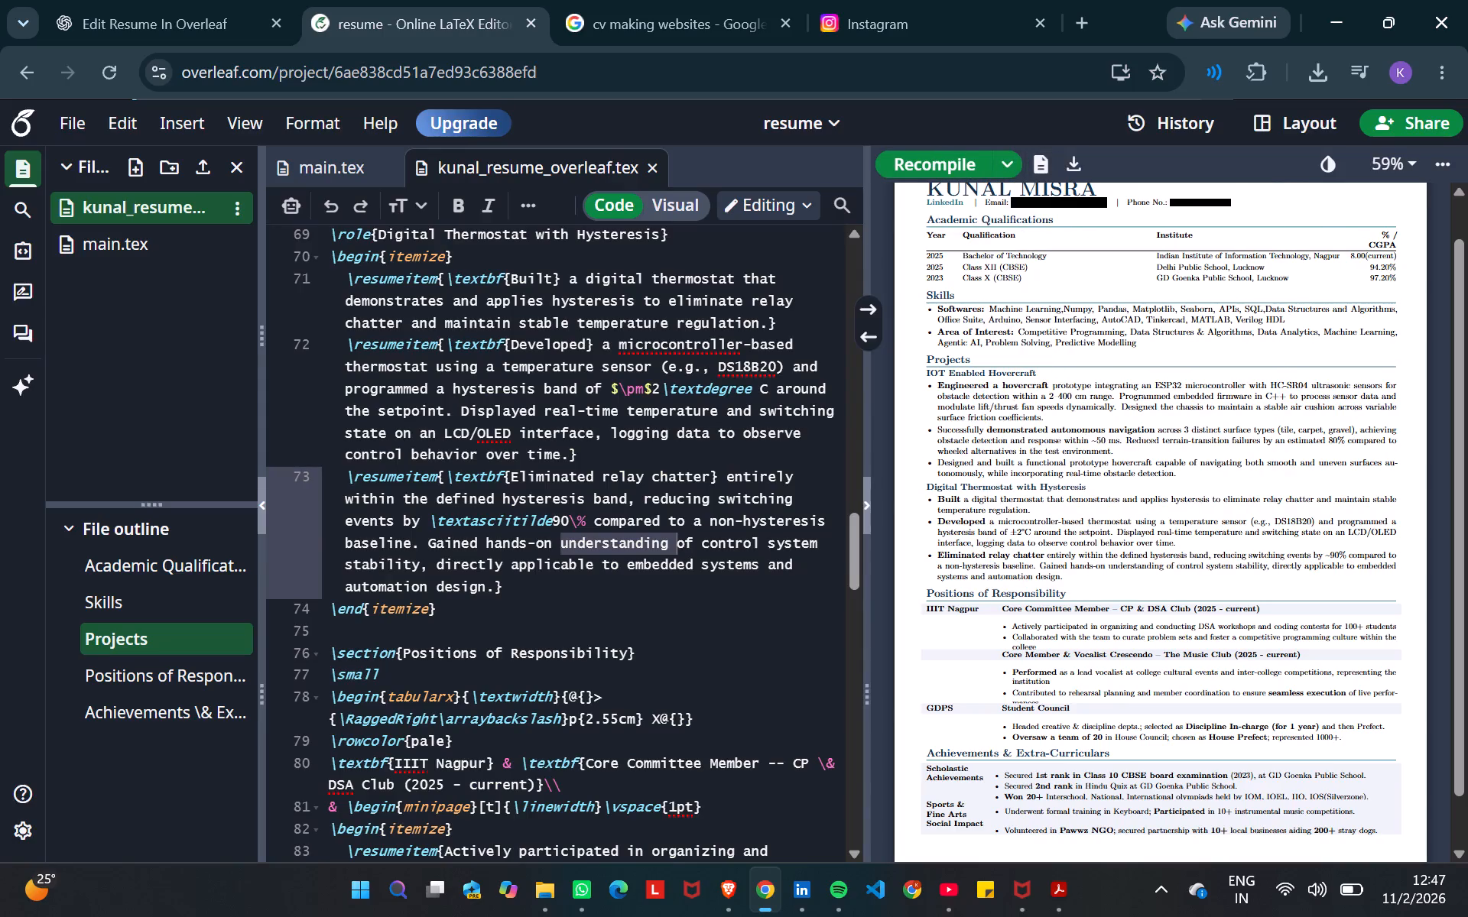
scroll(1047, 569, down, 6)
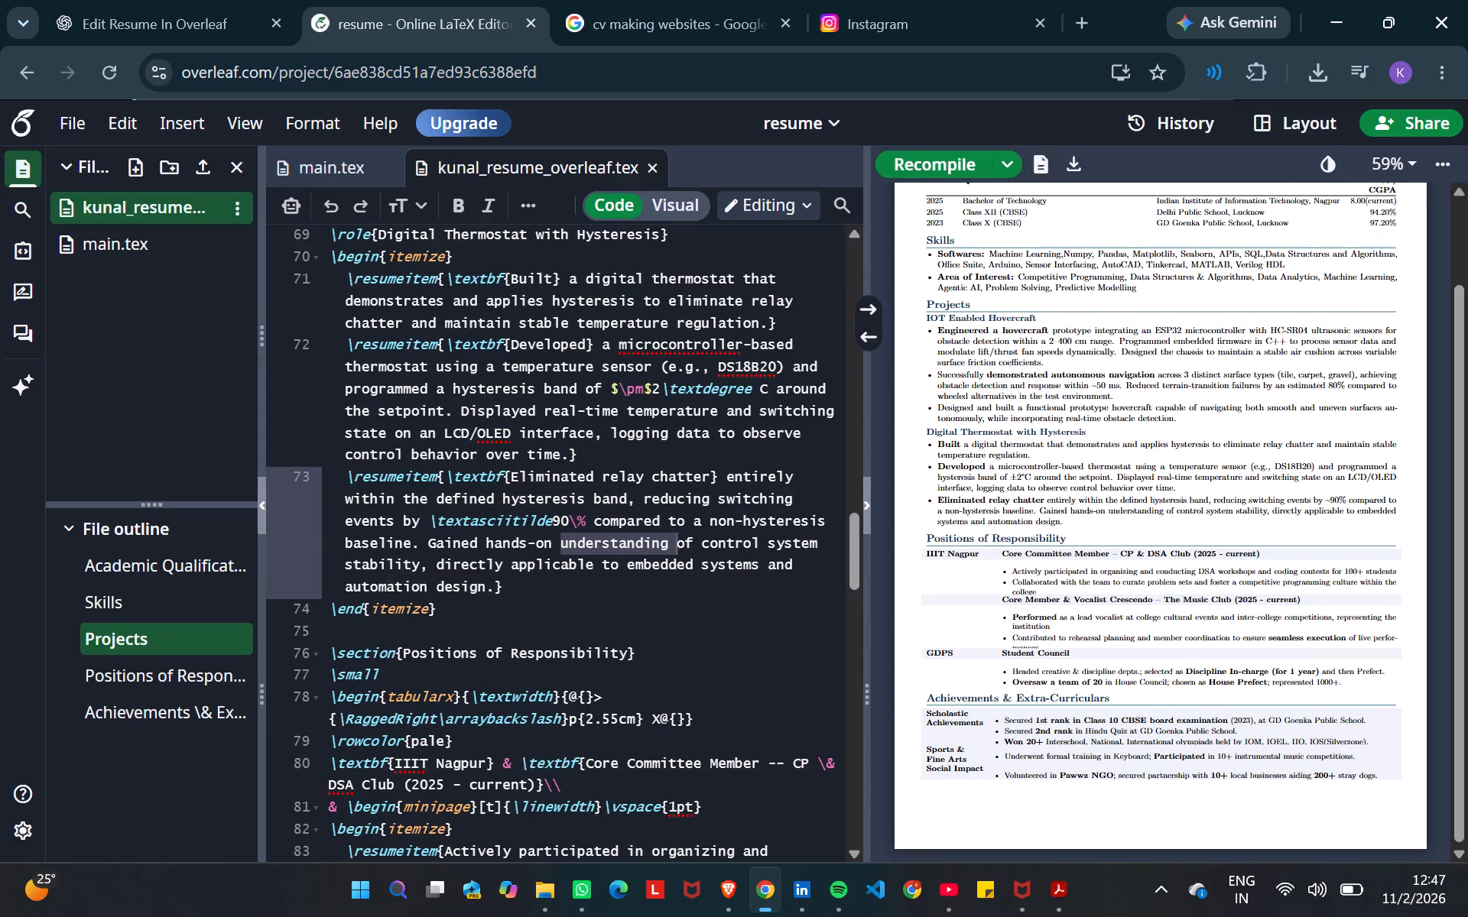
scroll(603, 692, down, 6)
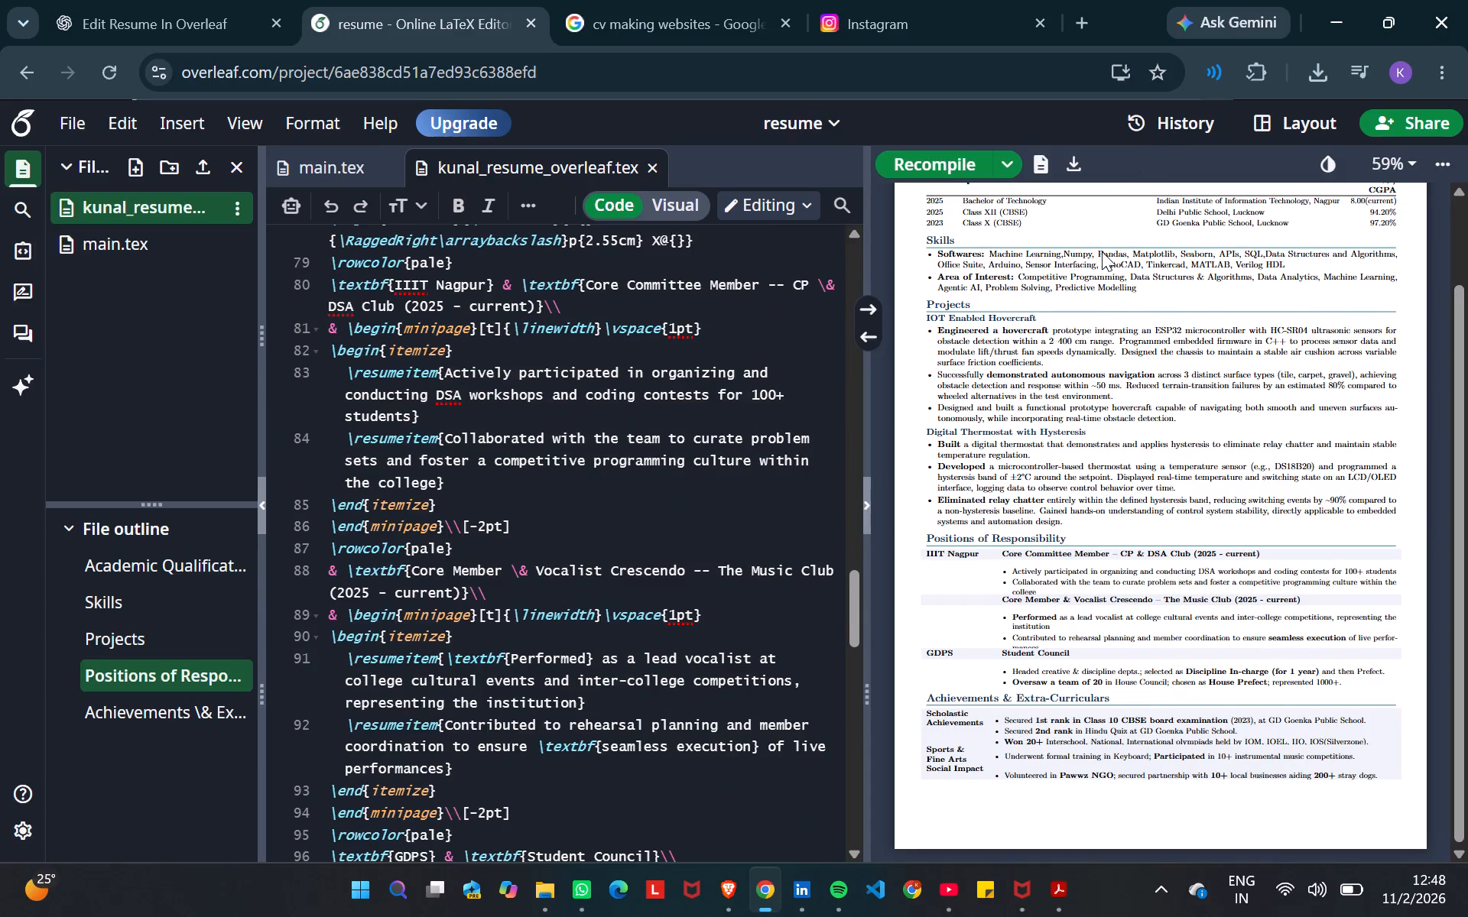
scroll(1113, 341, up, 1)
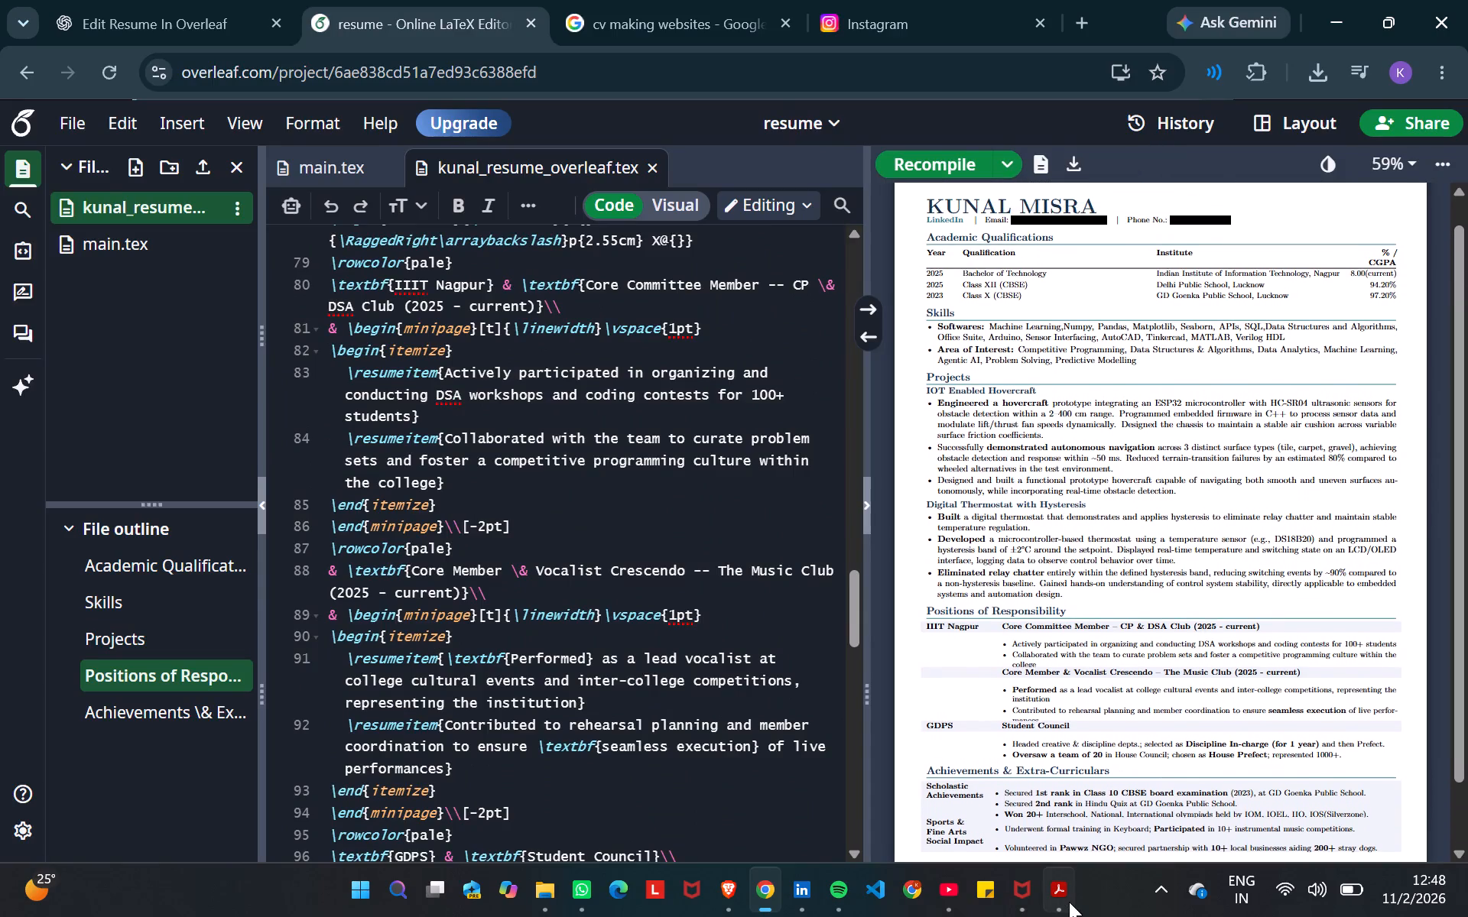
click(1069, 902)
key(alt+Tab)
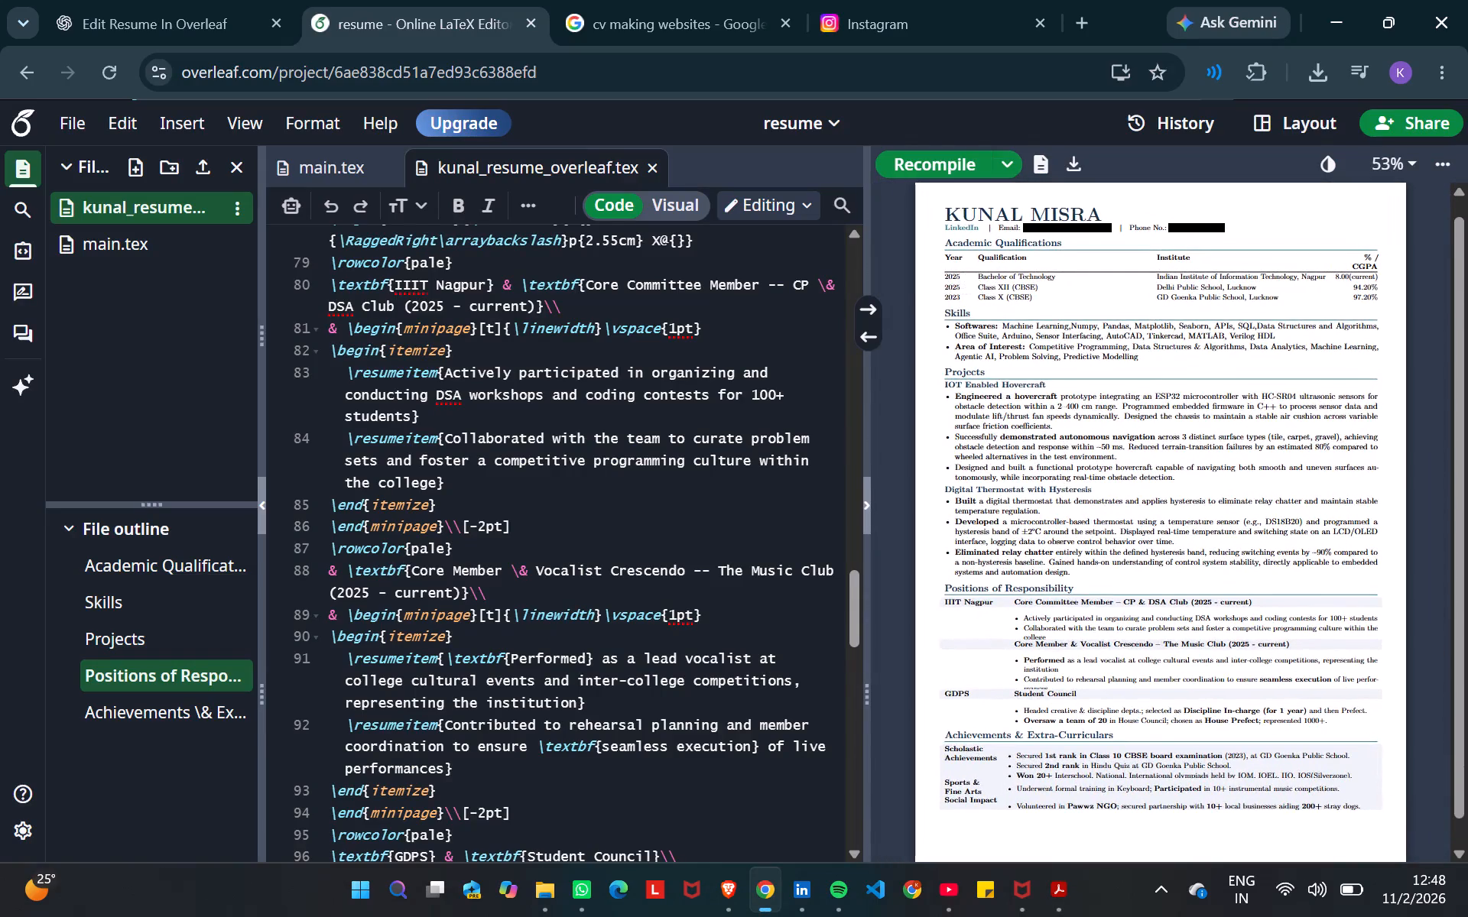
scroll(1033, 381, down, 1)
key(alt+Tab)
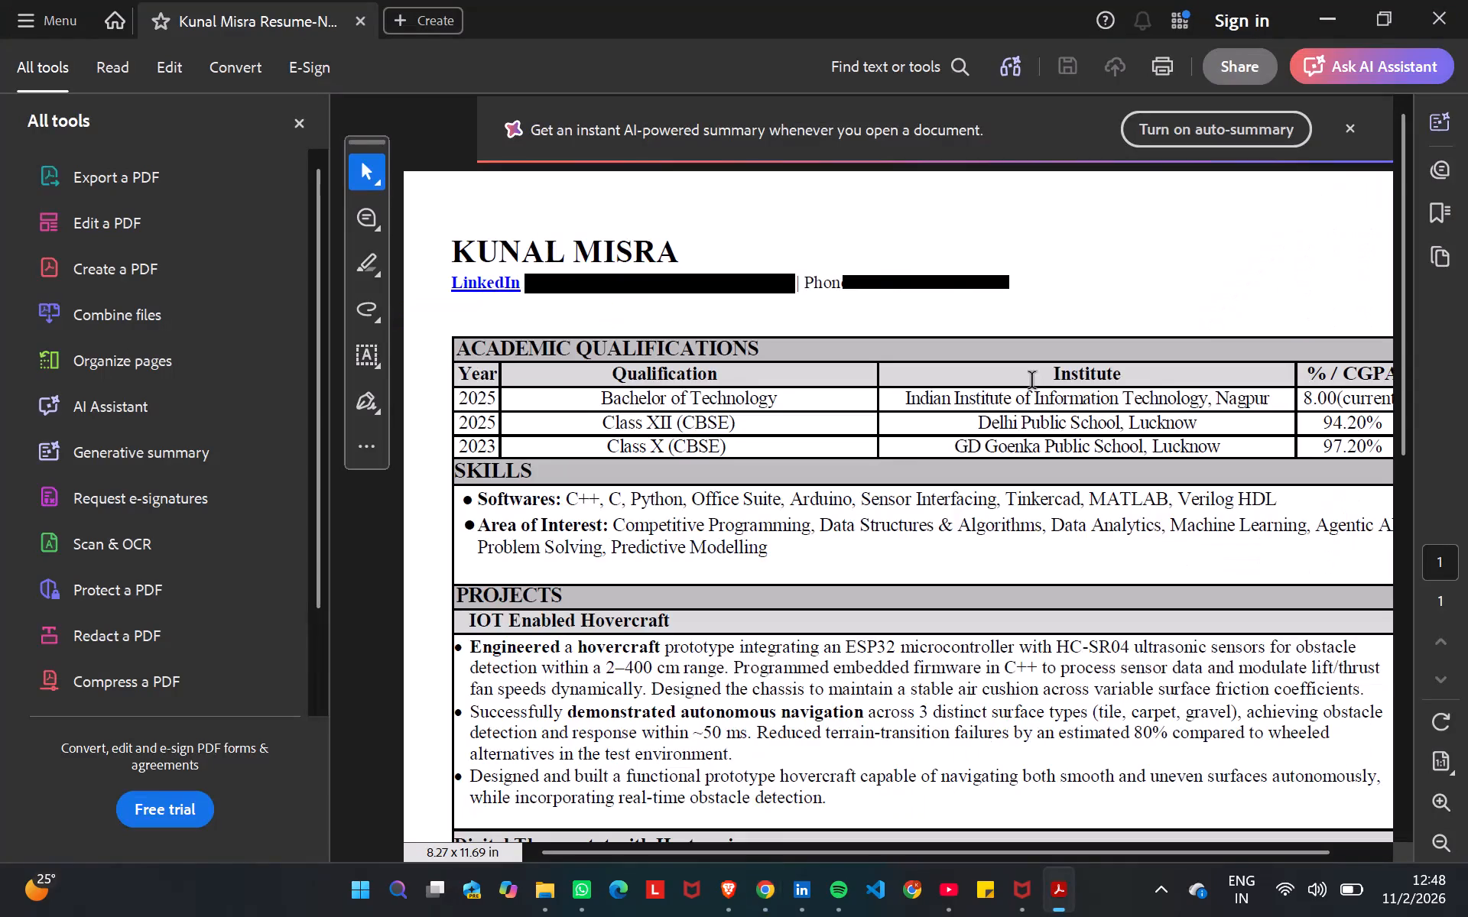
scroll(1144, 409, left, 2)
scroll(1144, 409, down, 5)
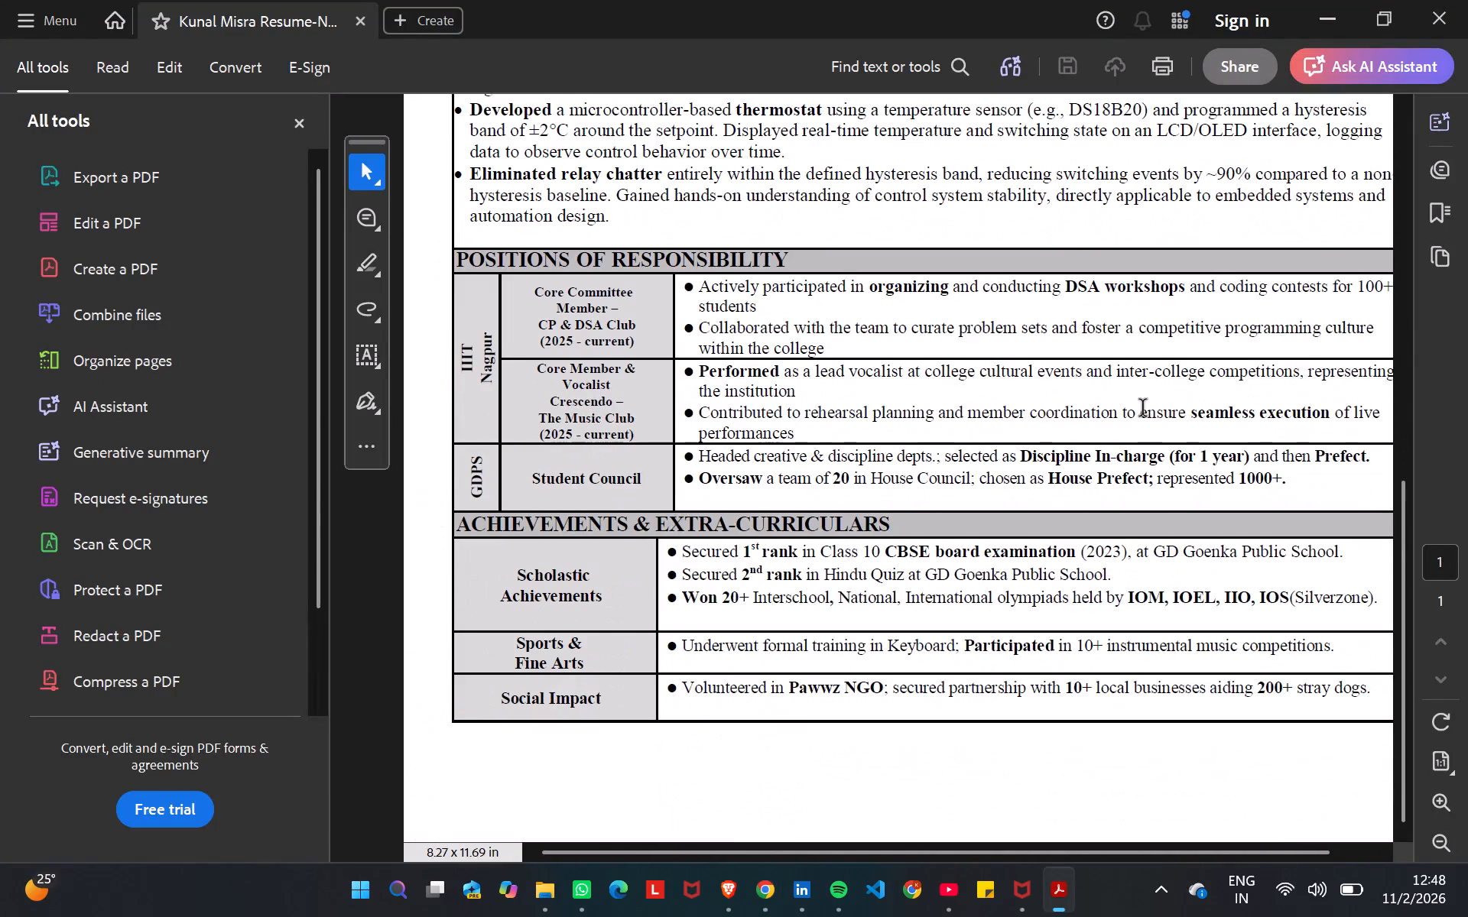
scroll(1151, 462, up, 1)
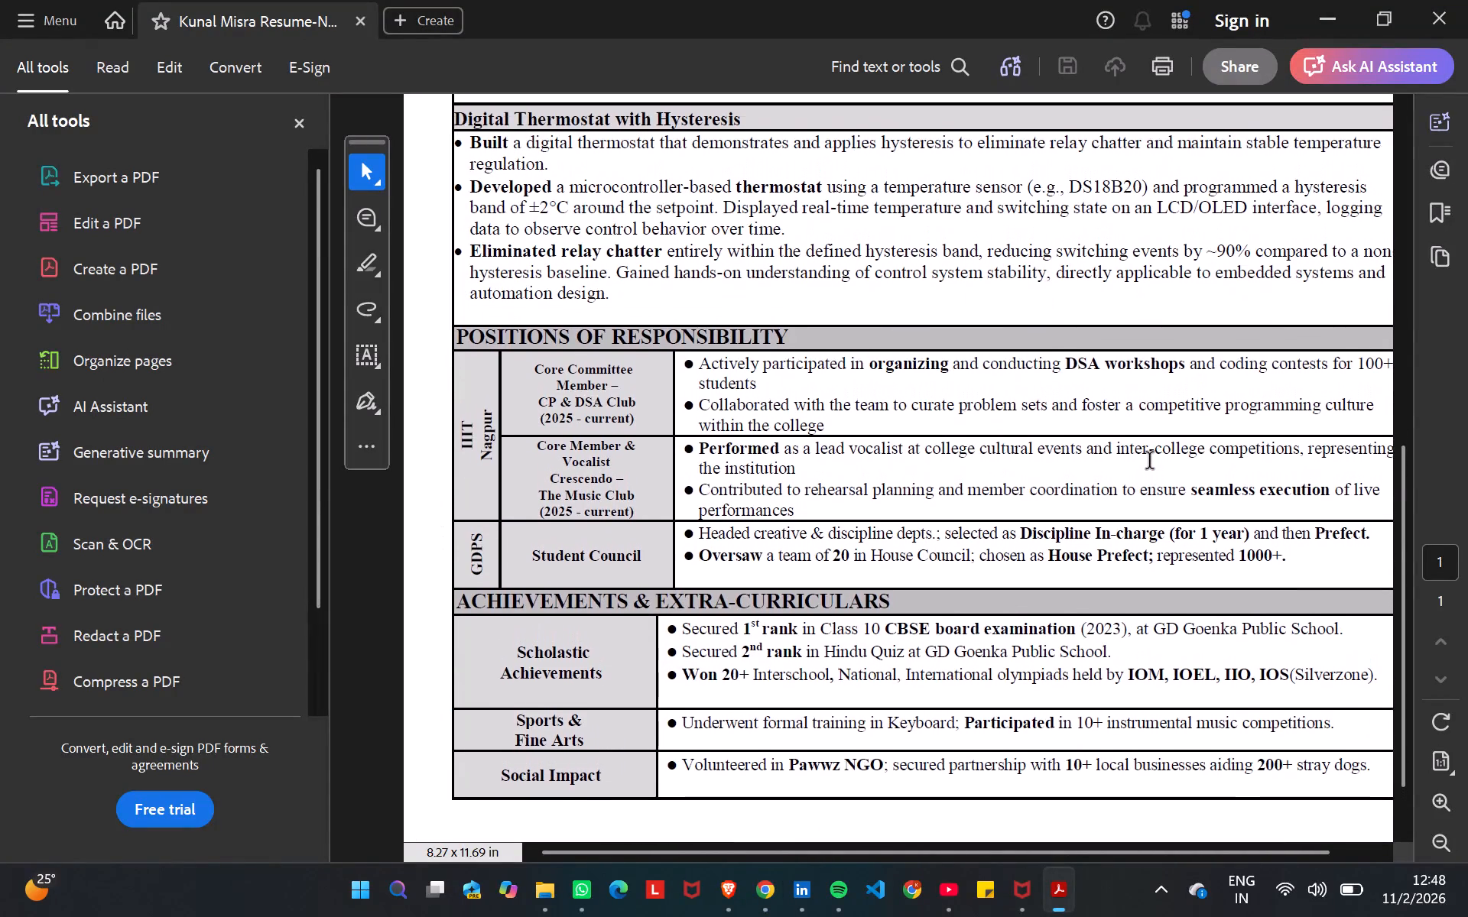
scroll(1151, 462, up, 2)
key(alt+Tab)
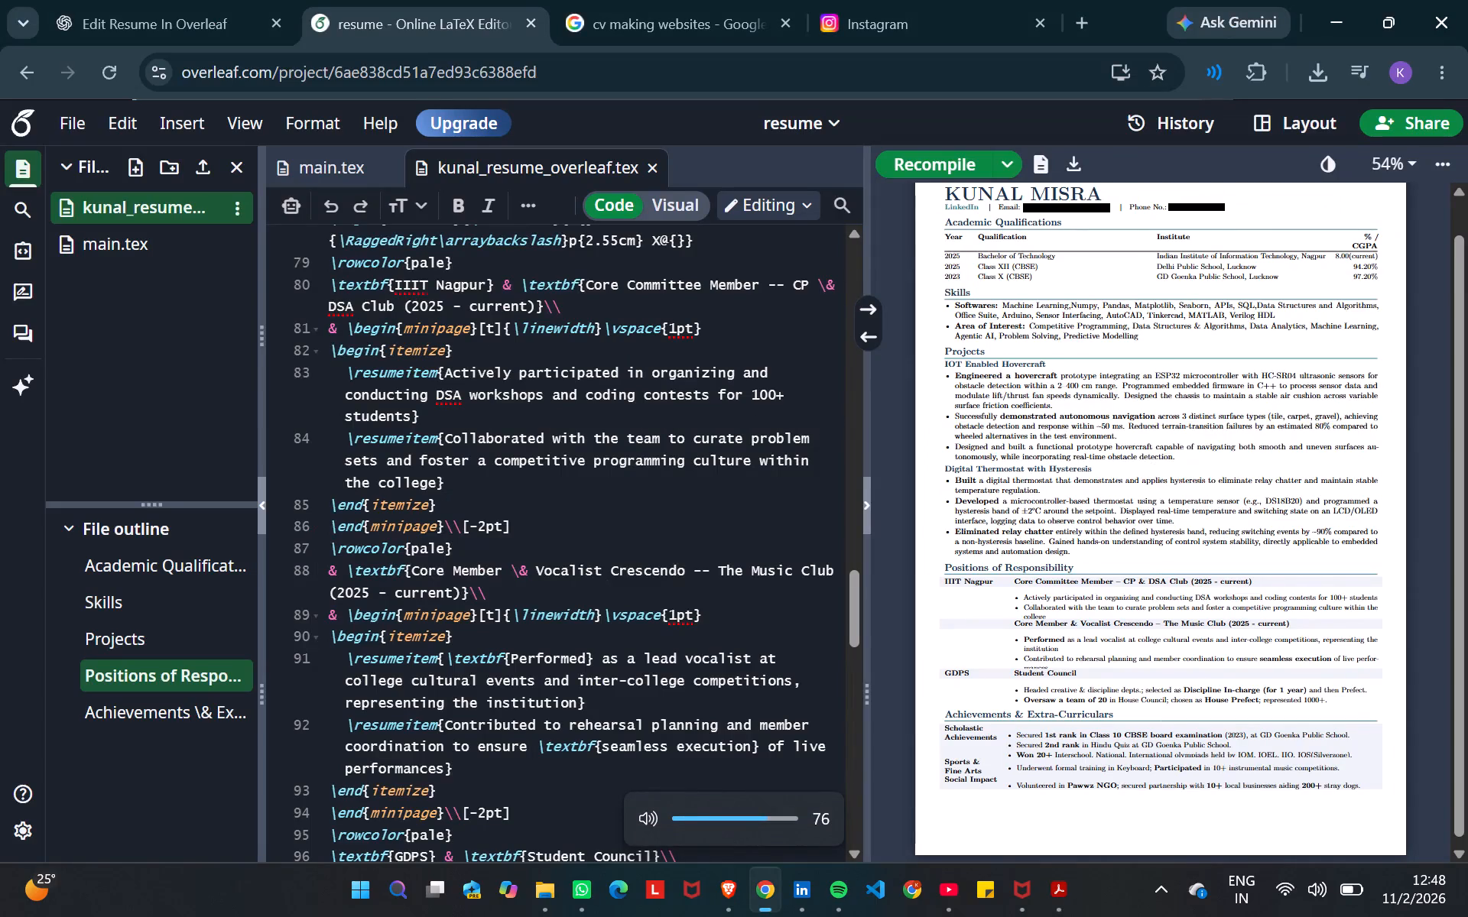
key(alt+Tab)
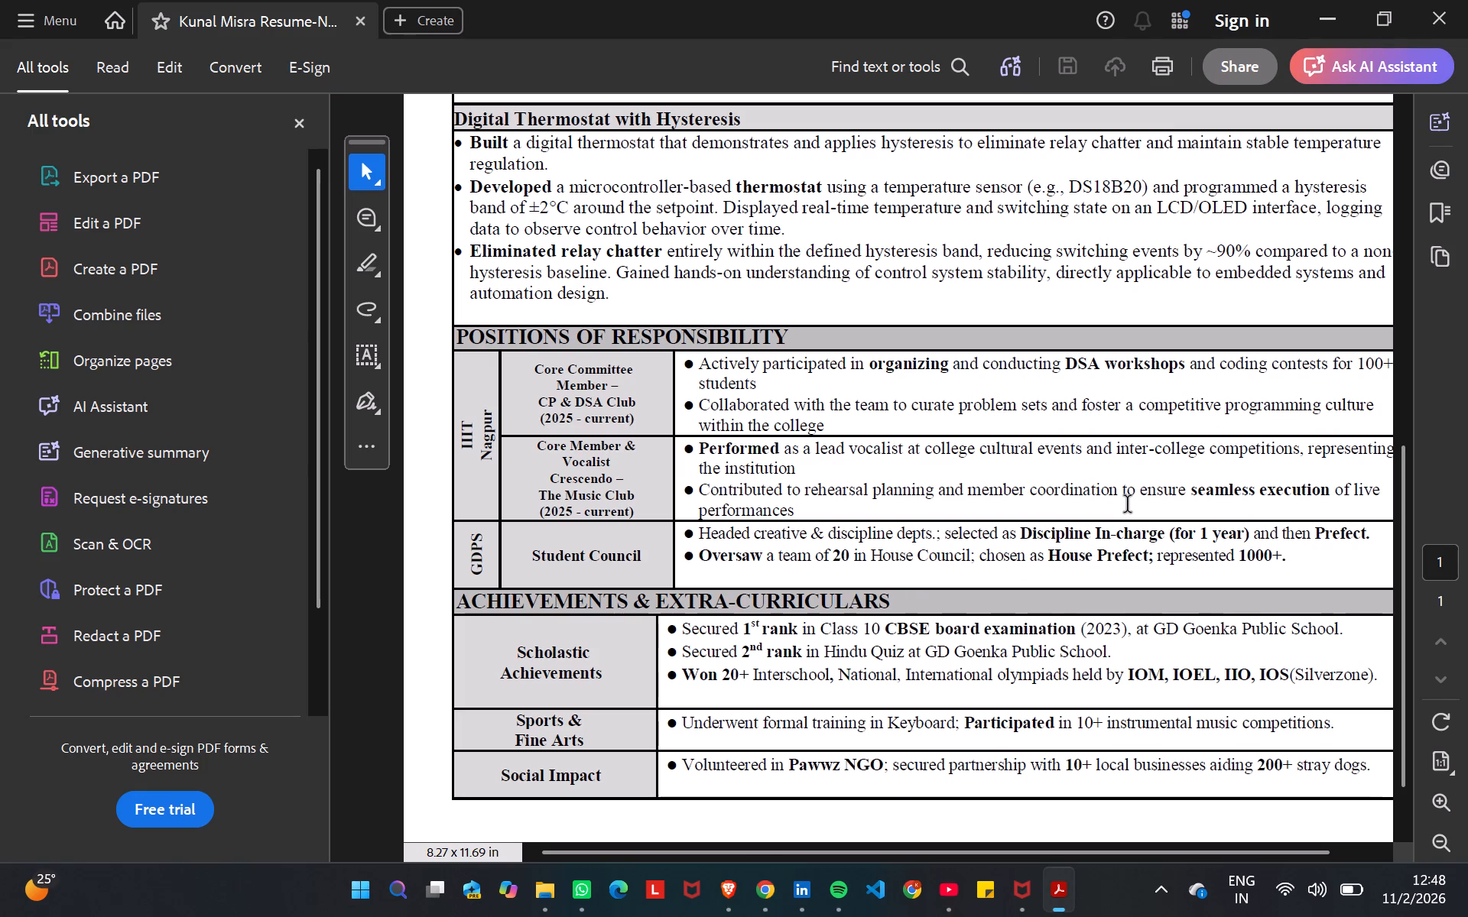
key(alt+Tab)
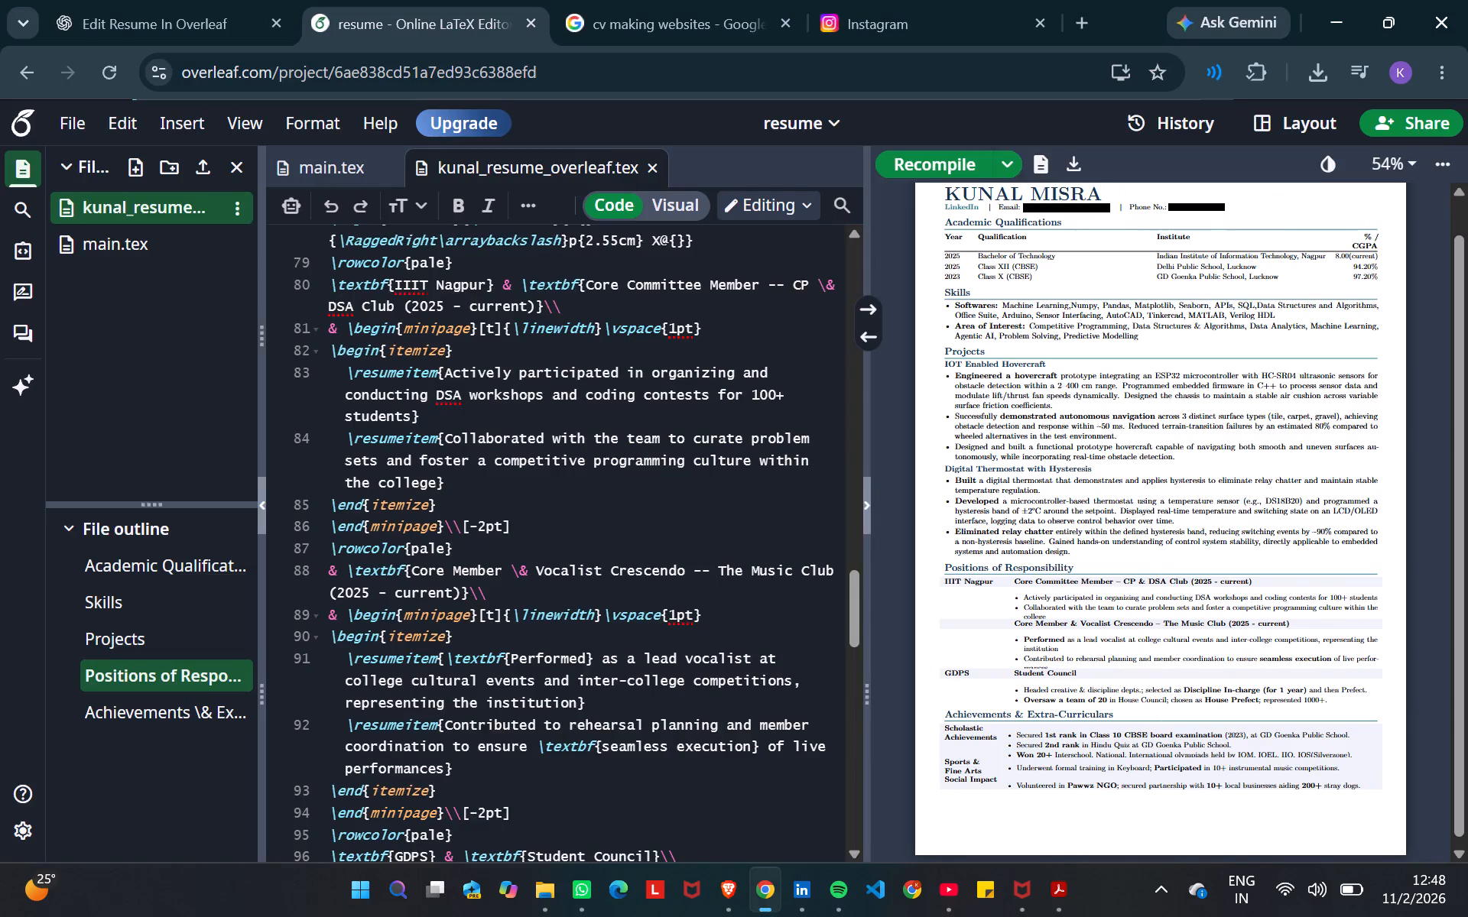
key(alt+Tab)
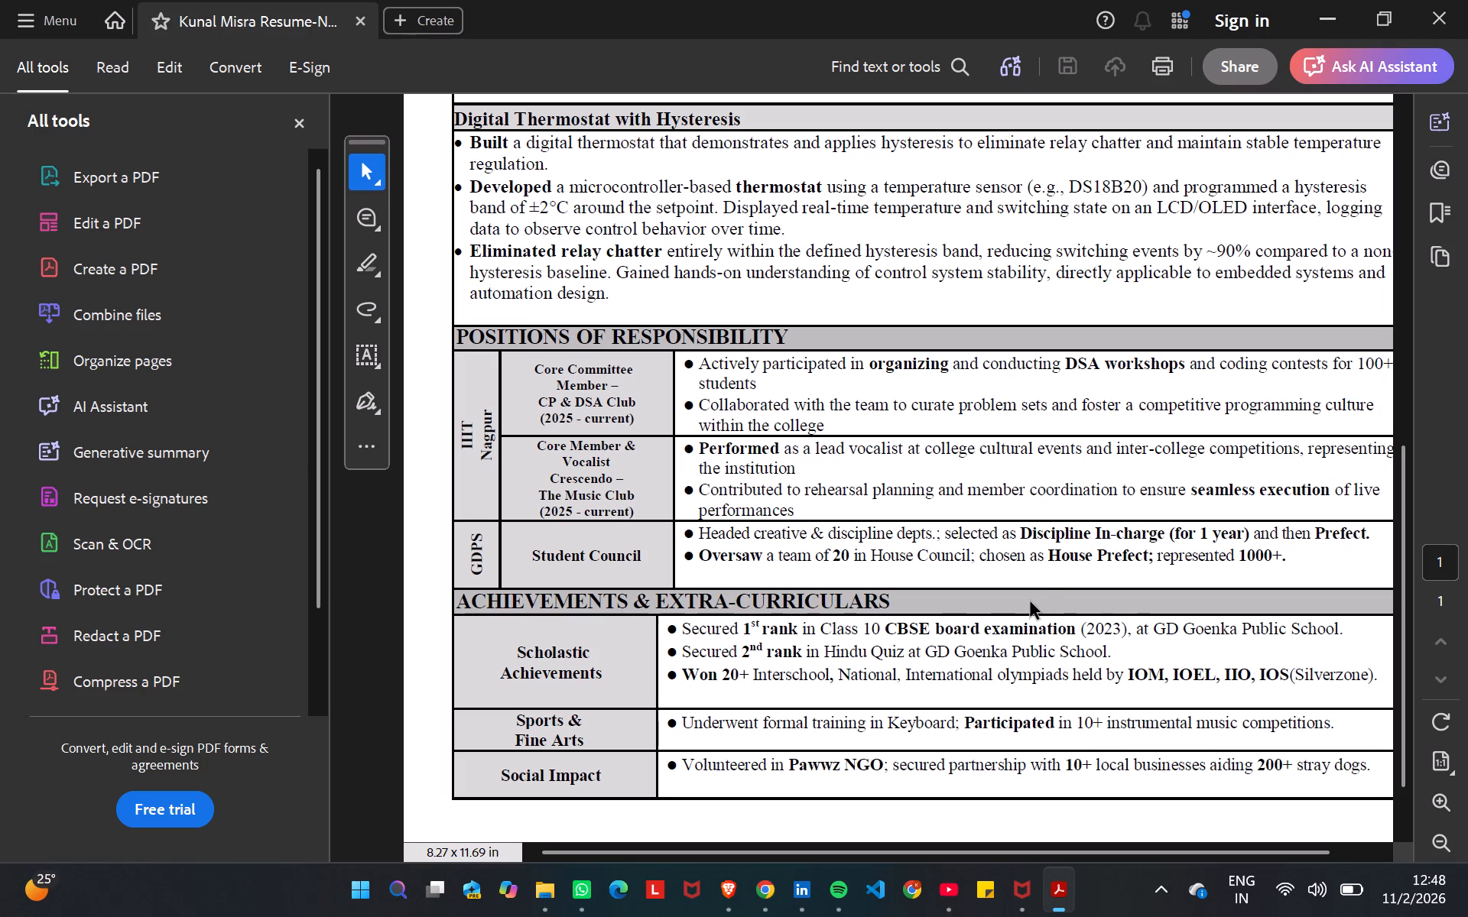
key(alt+Tab)
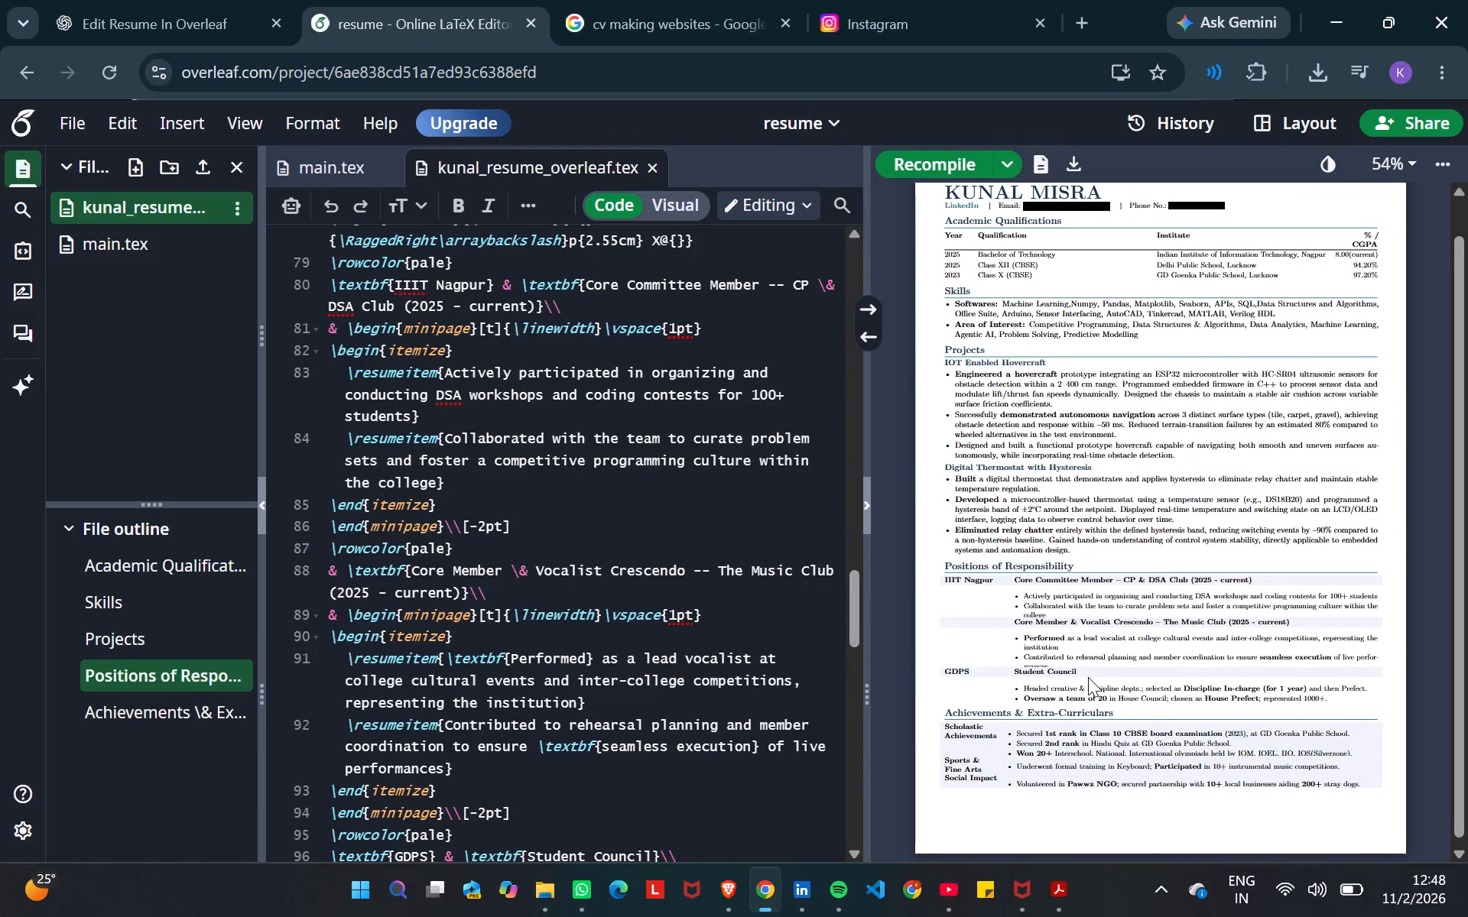
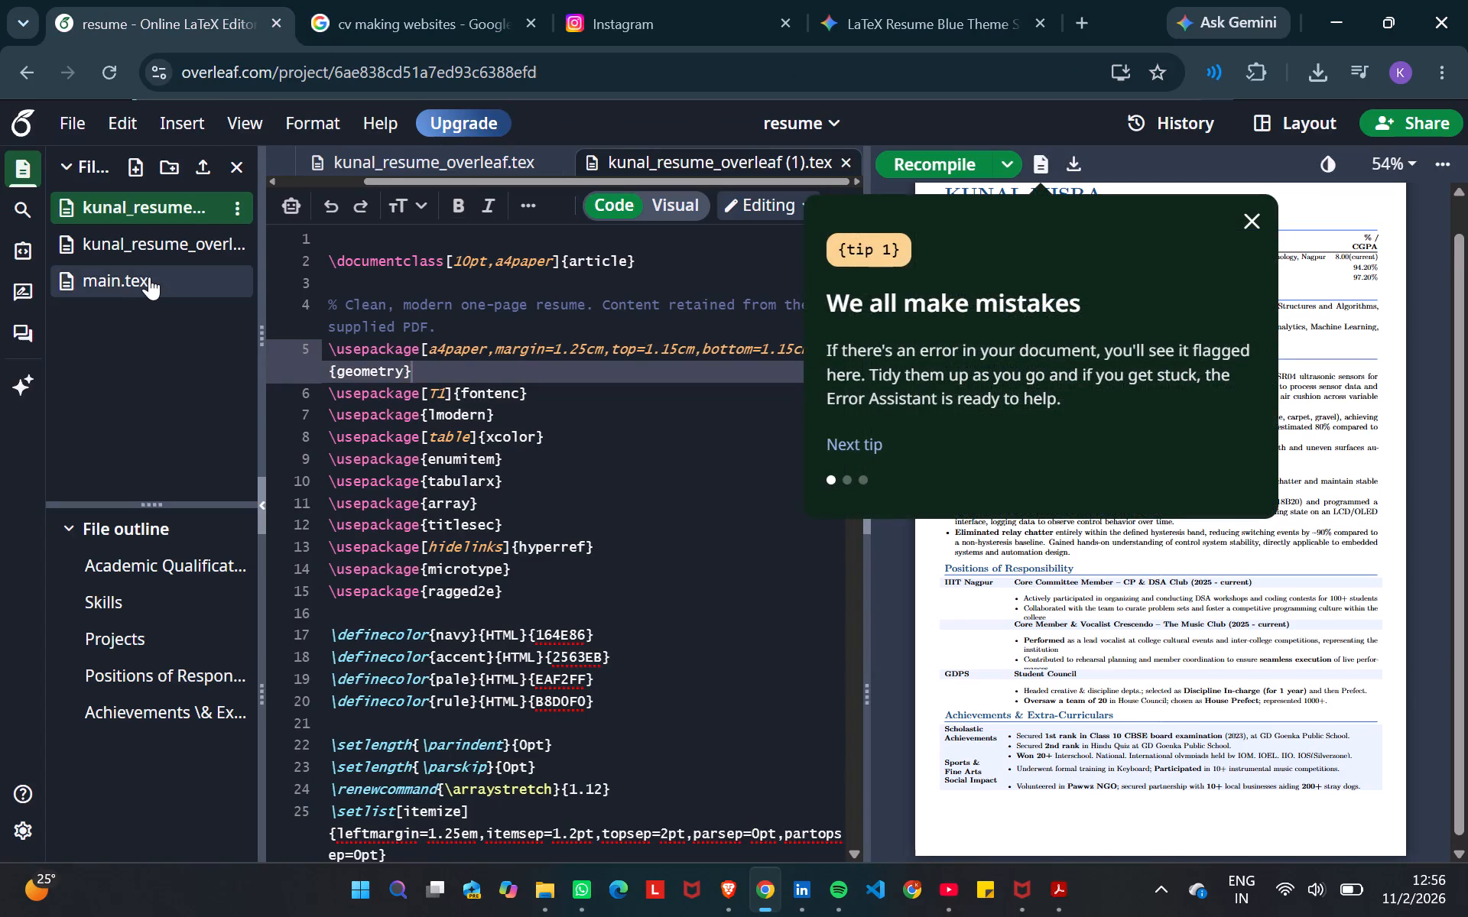
click(525, 374)
key(ctrl+v)
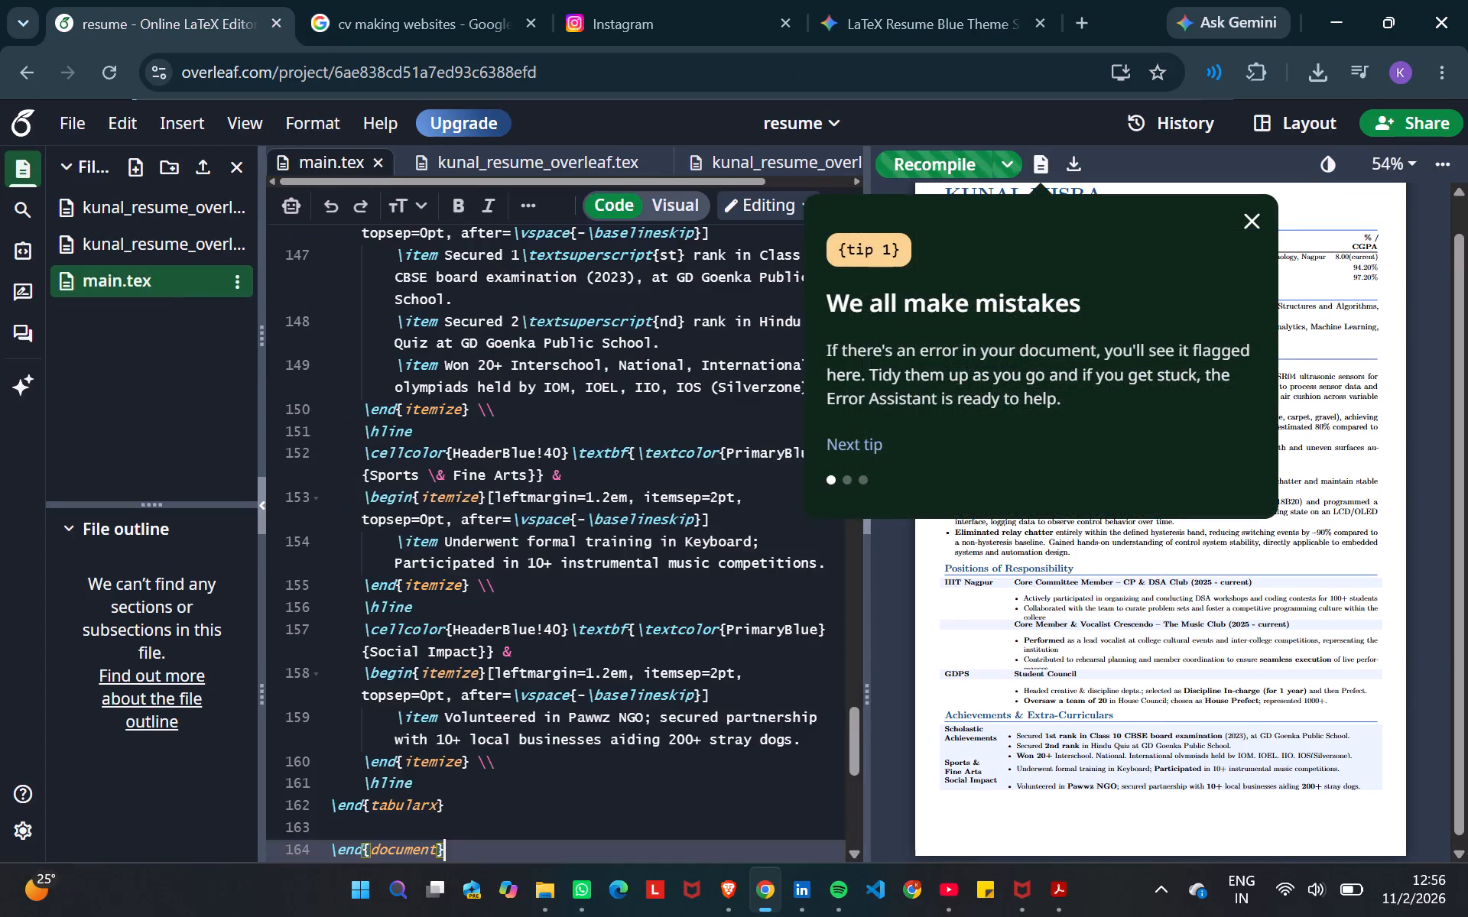
scroll(638, 387, up, 10)
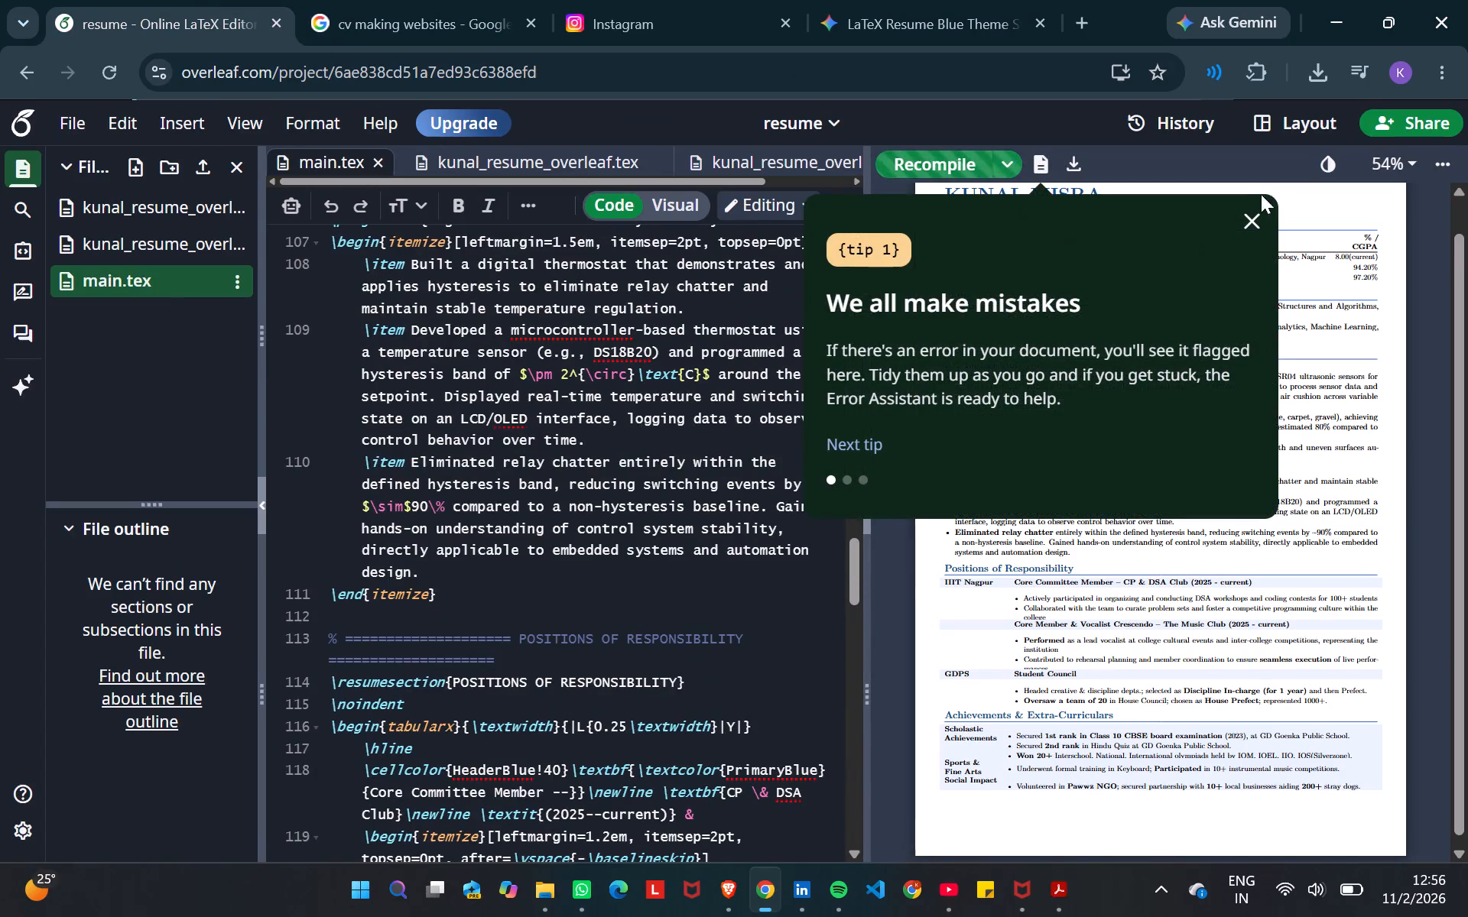
click(1258, 217)
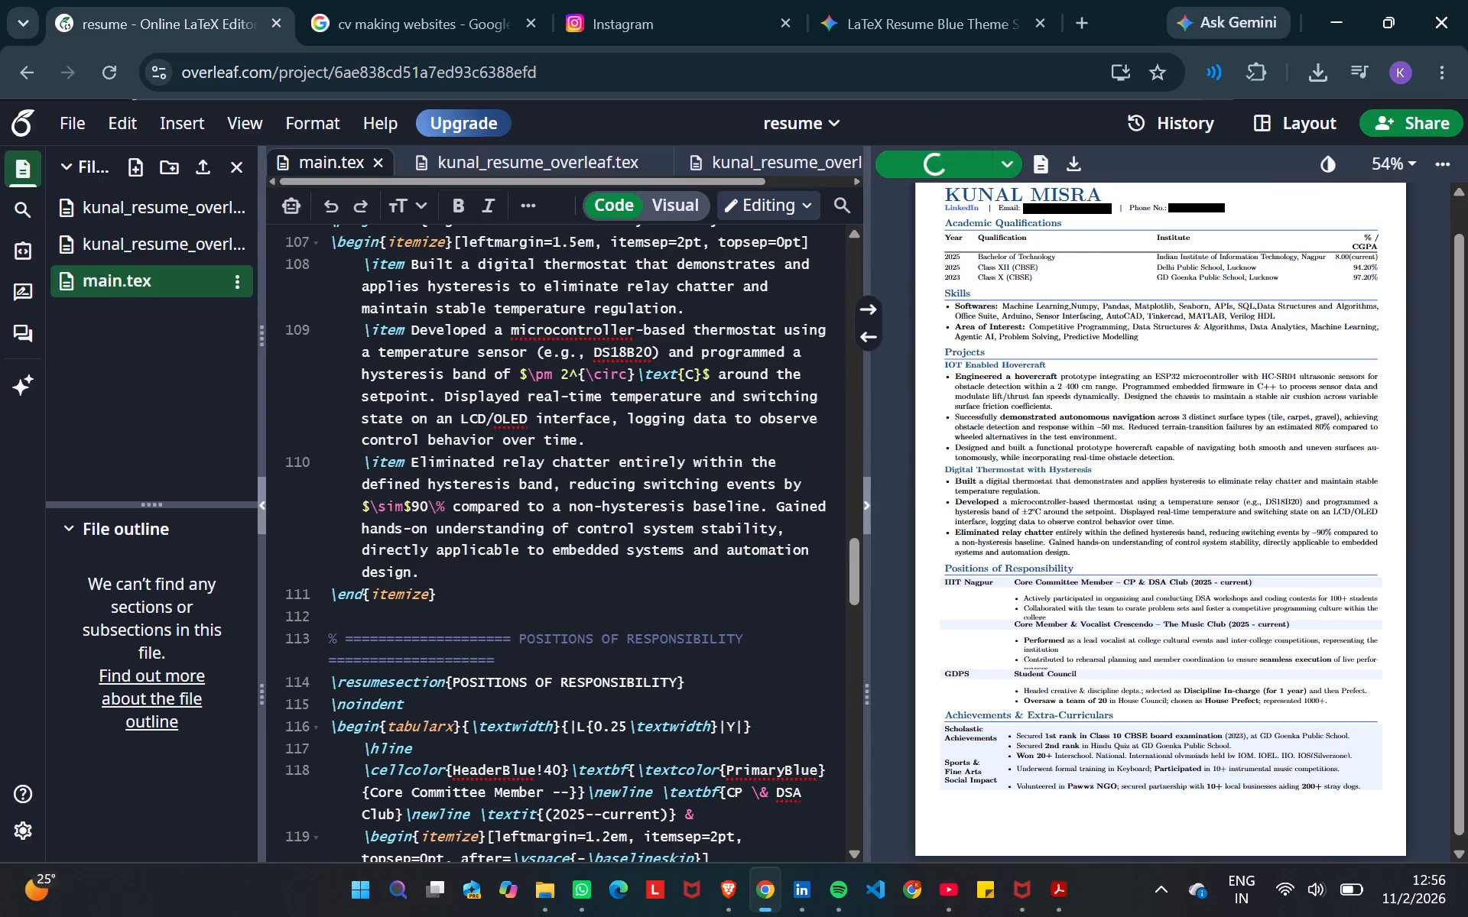
scroll(667, 472, up, 11)
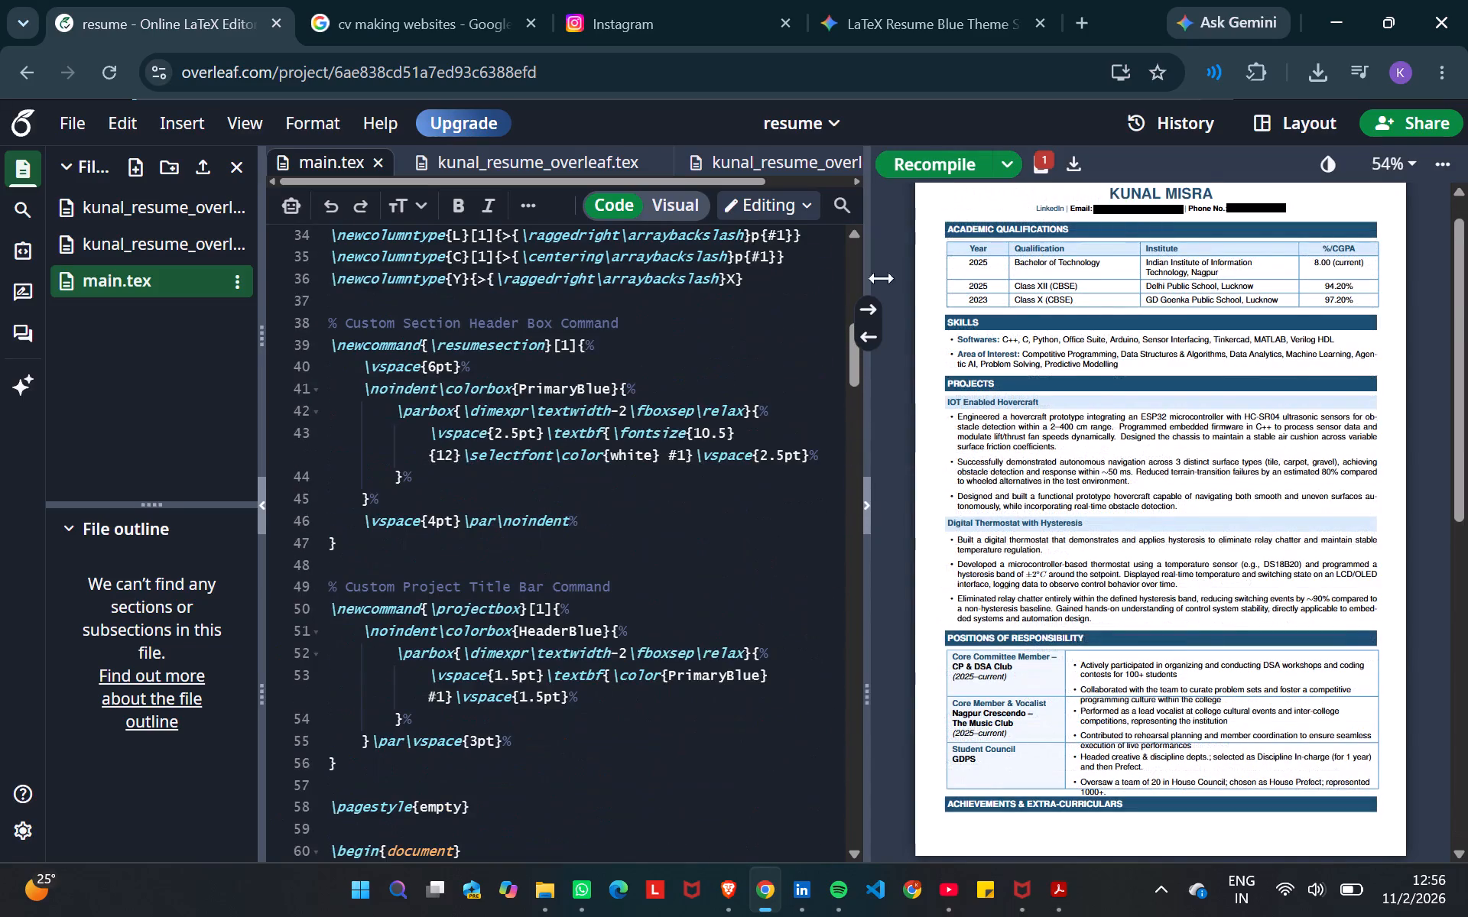
Check the compile logs and errors for main.tex, and return to the PDF preview.
click(1041, 164)
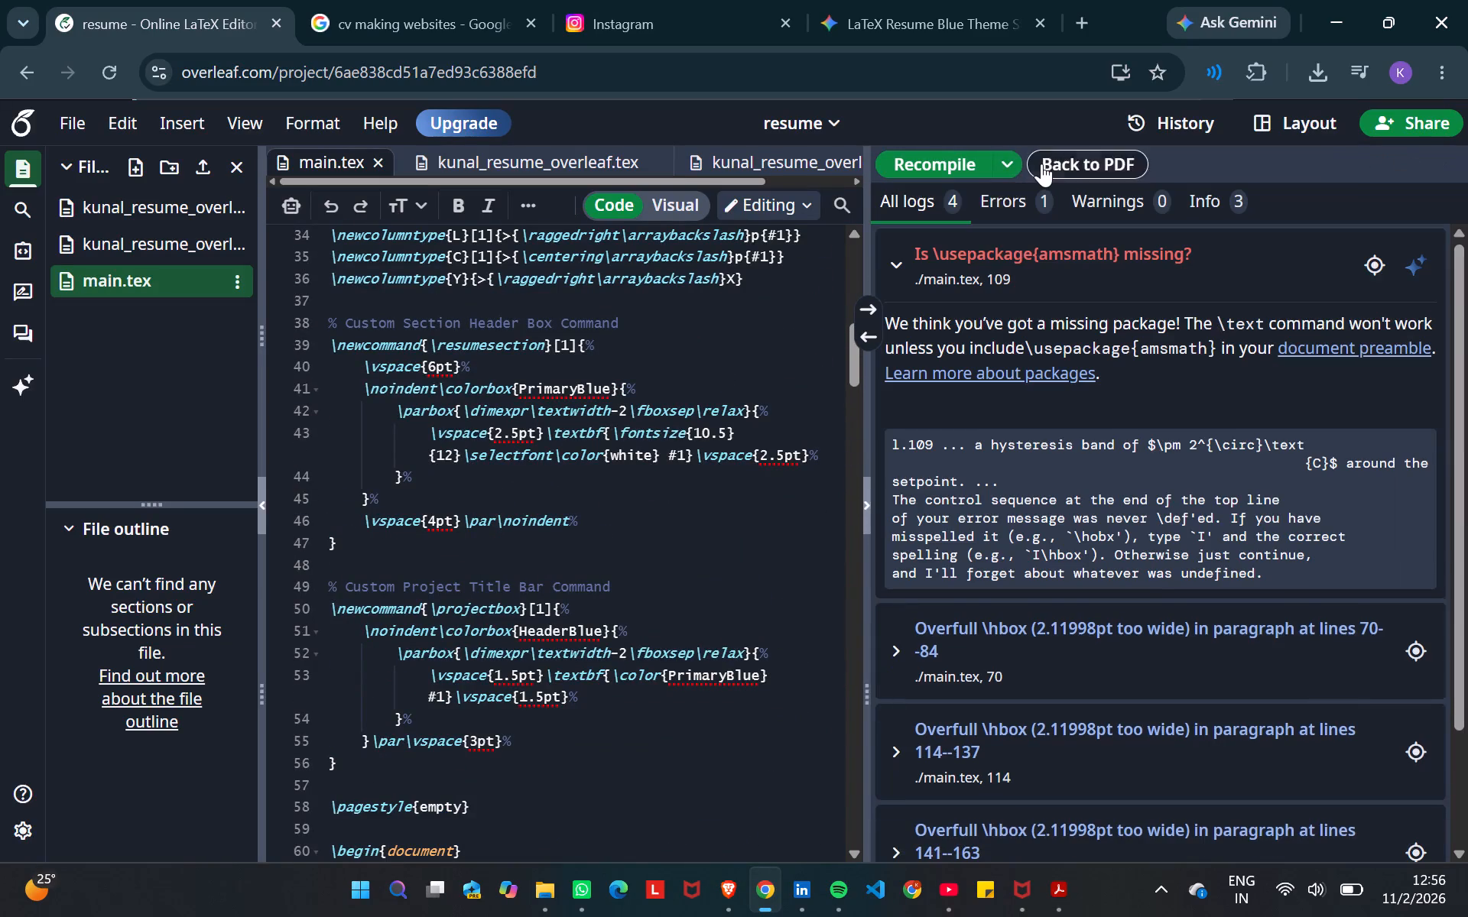
click(1025, 202)
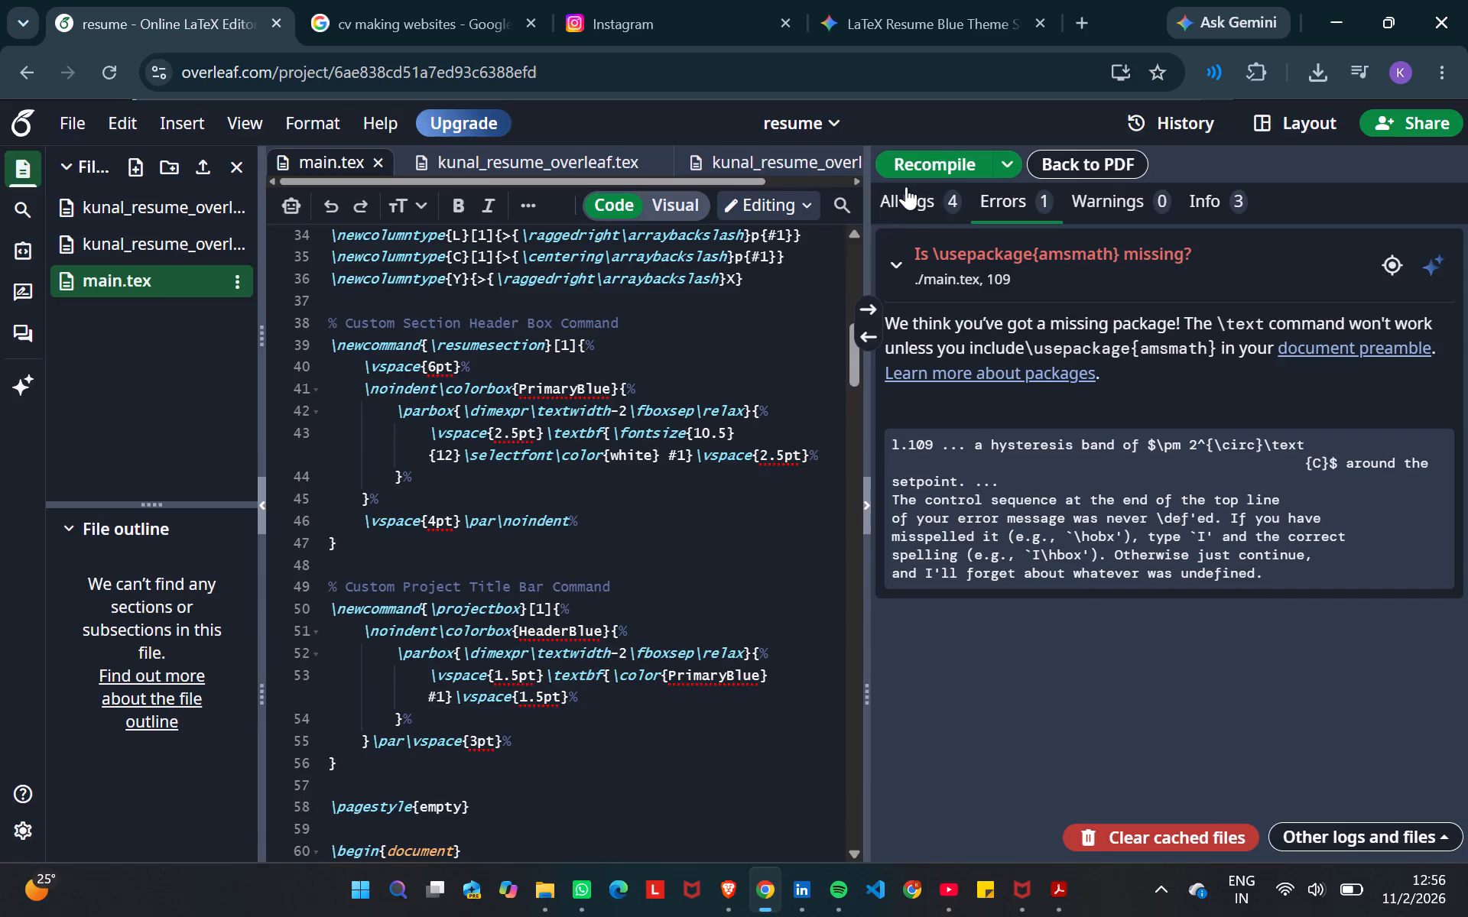
click(908, 199)
click(1112, 161)
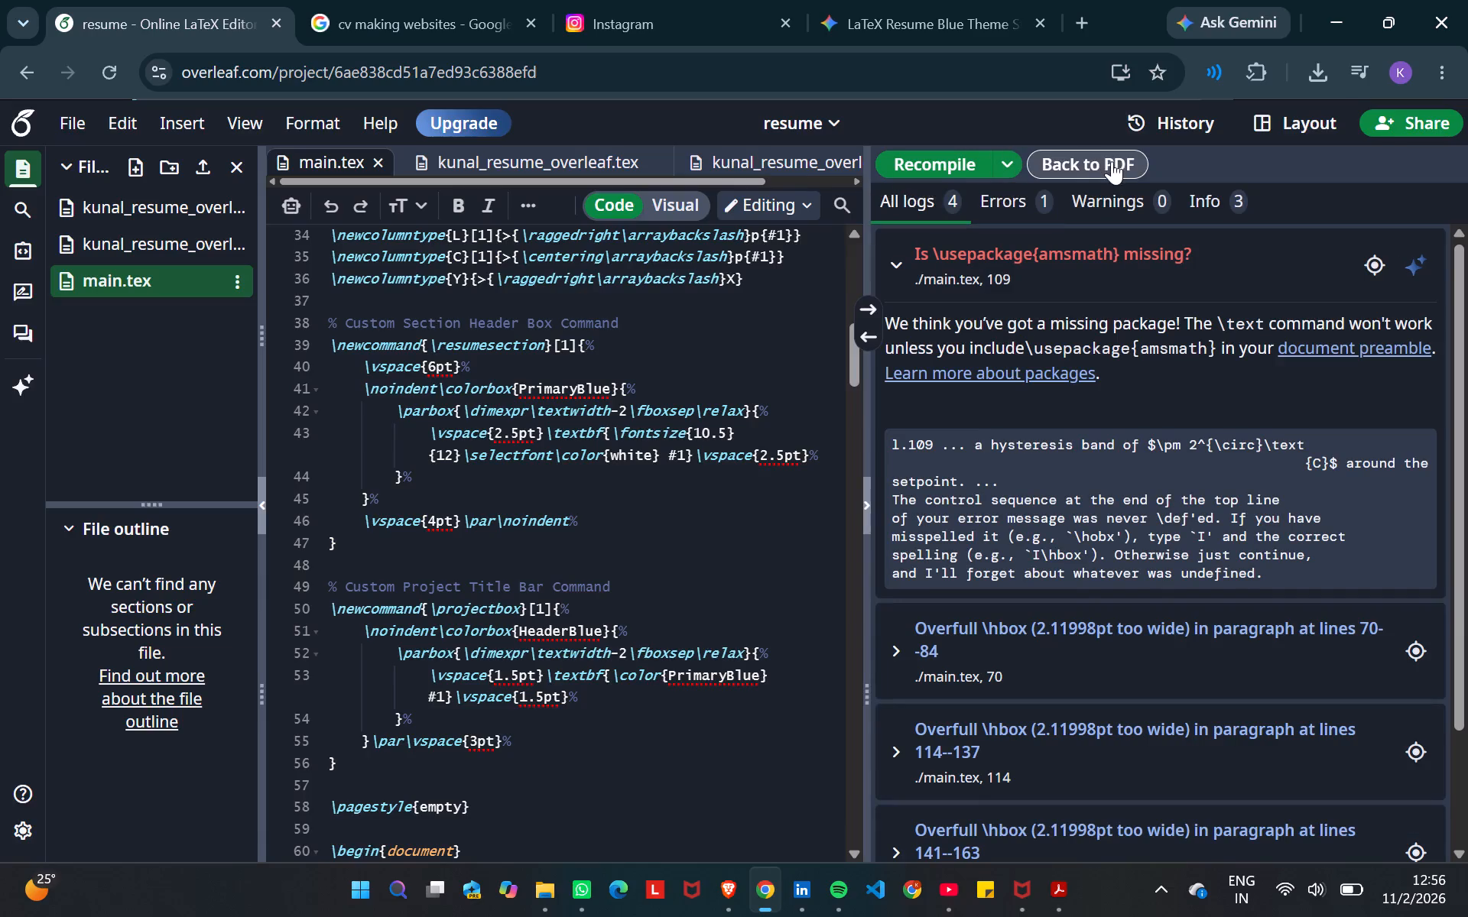
Examine the layout and content of the compiled resume across its pages in the PDF preview.
scroll(1175, 459, down, 2)
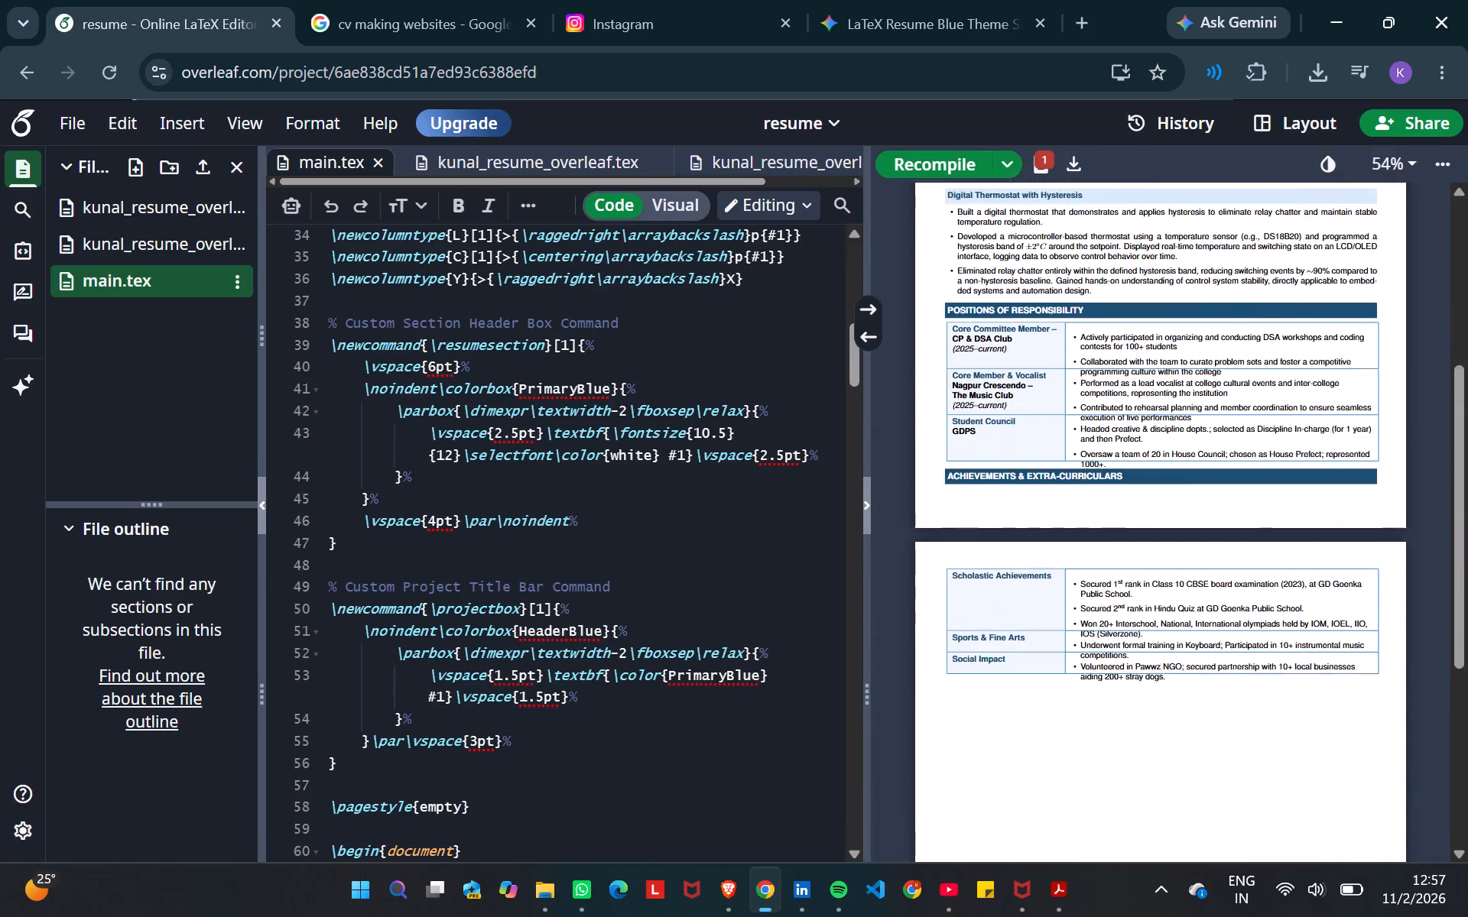
scroll(1175, 459, down, 2)
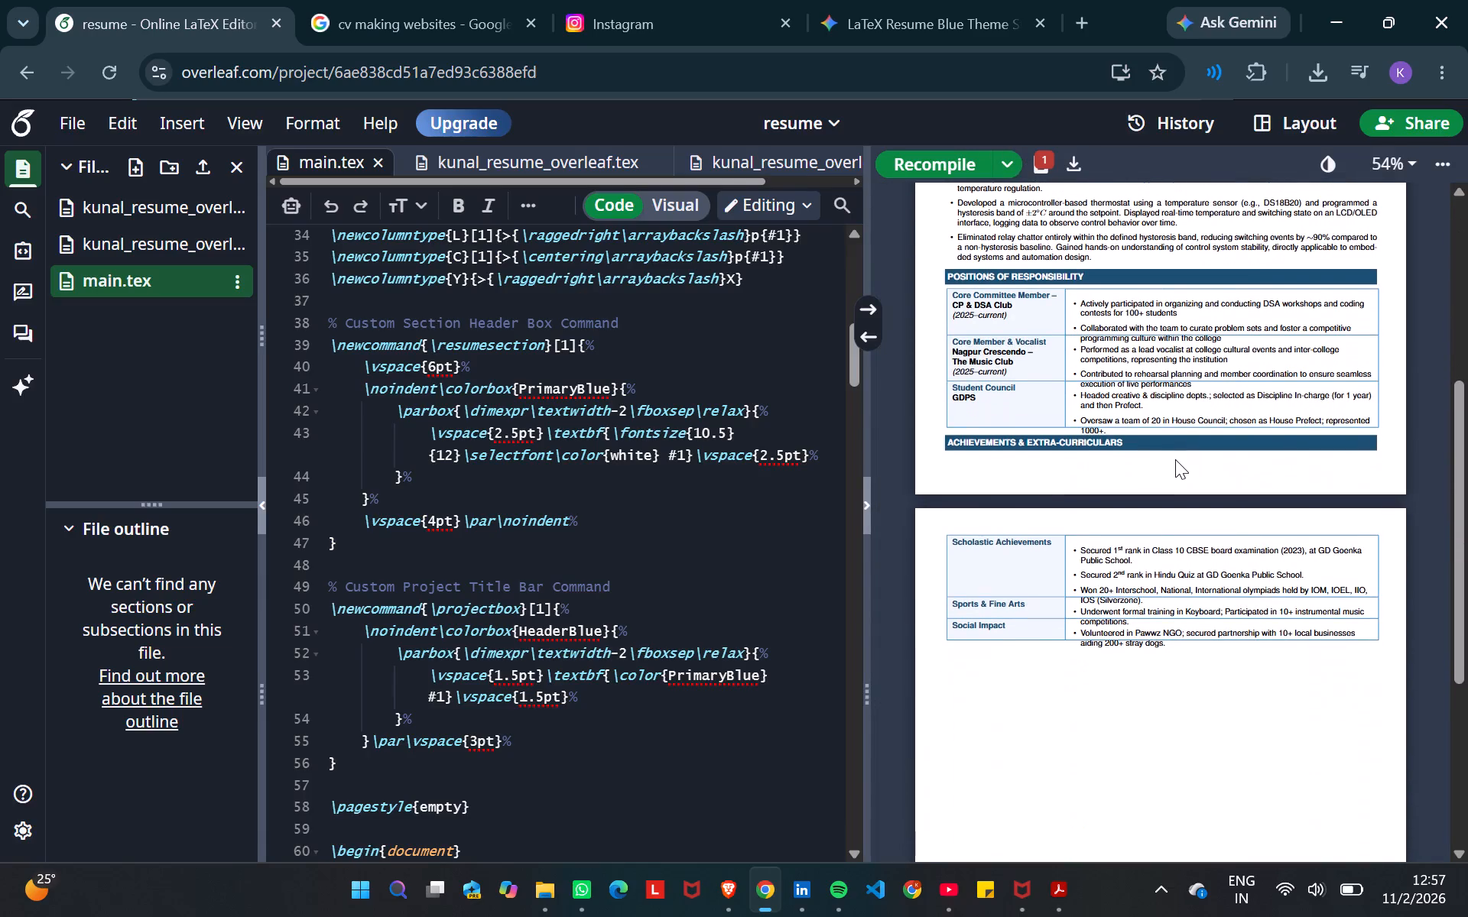
scroll(1175, 459, up, 4)
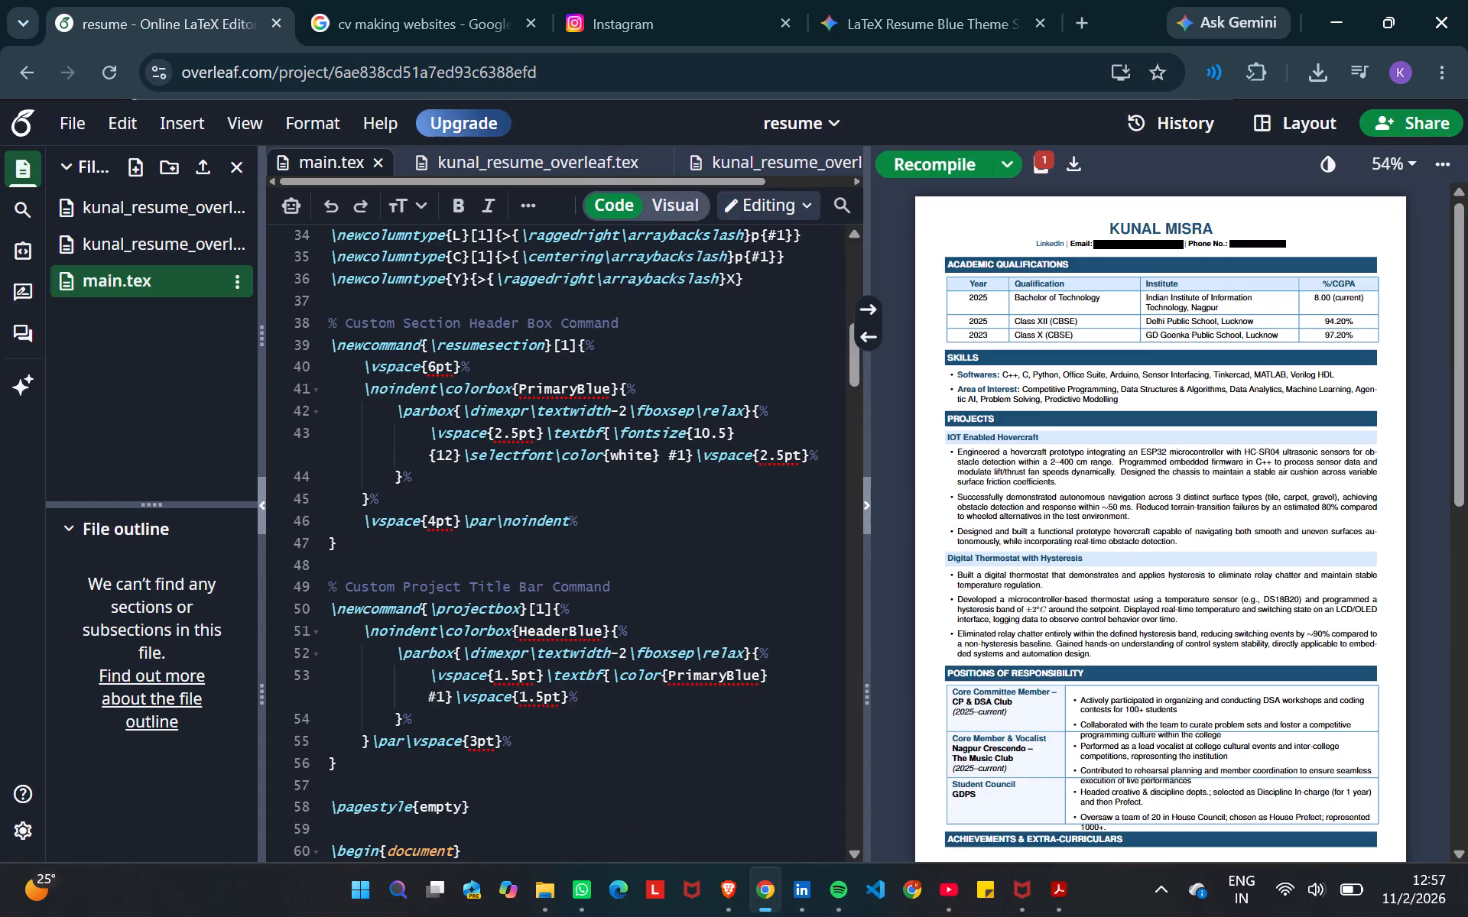
scroll(1145, 528, down, 4)
scroll(1145, 528, up, 1)
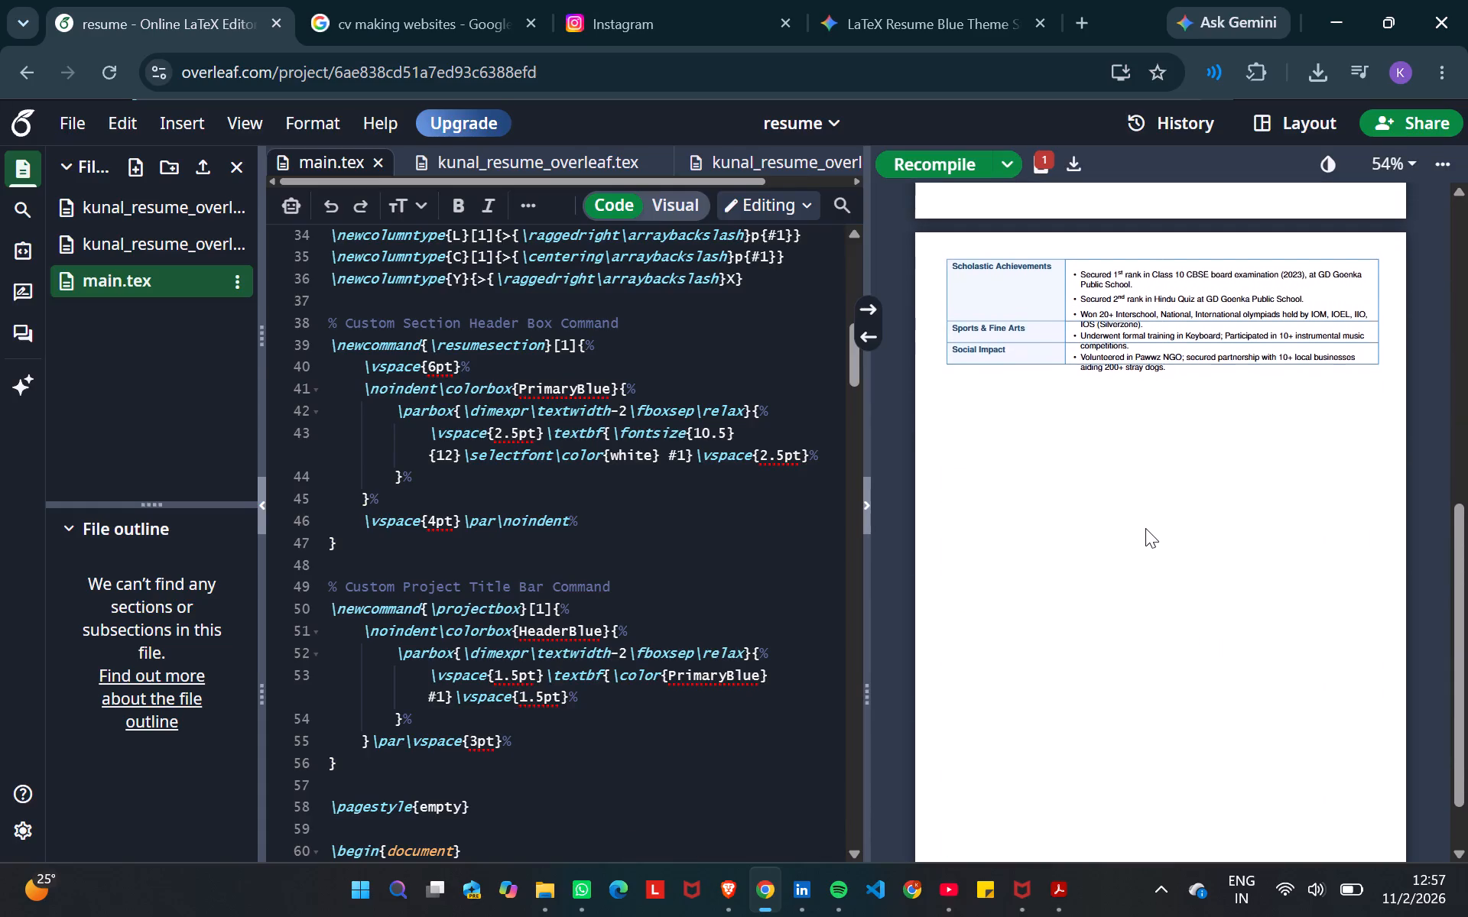
scroll(1145, 528, up, 2)
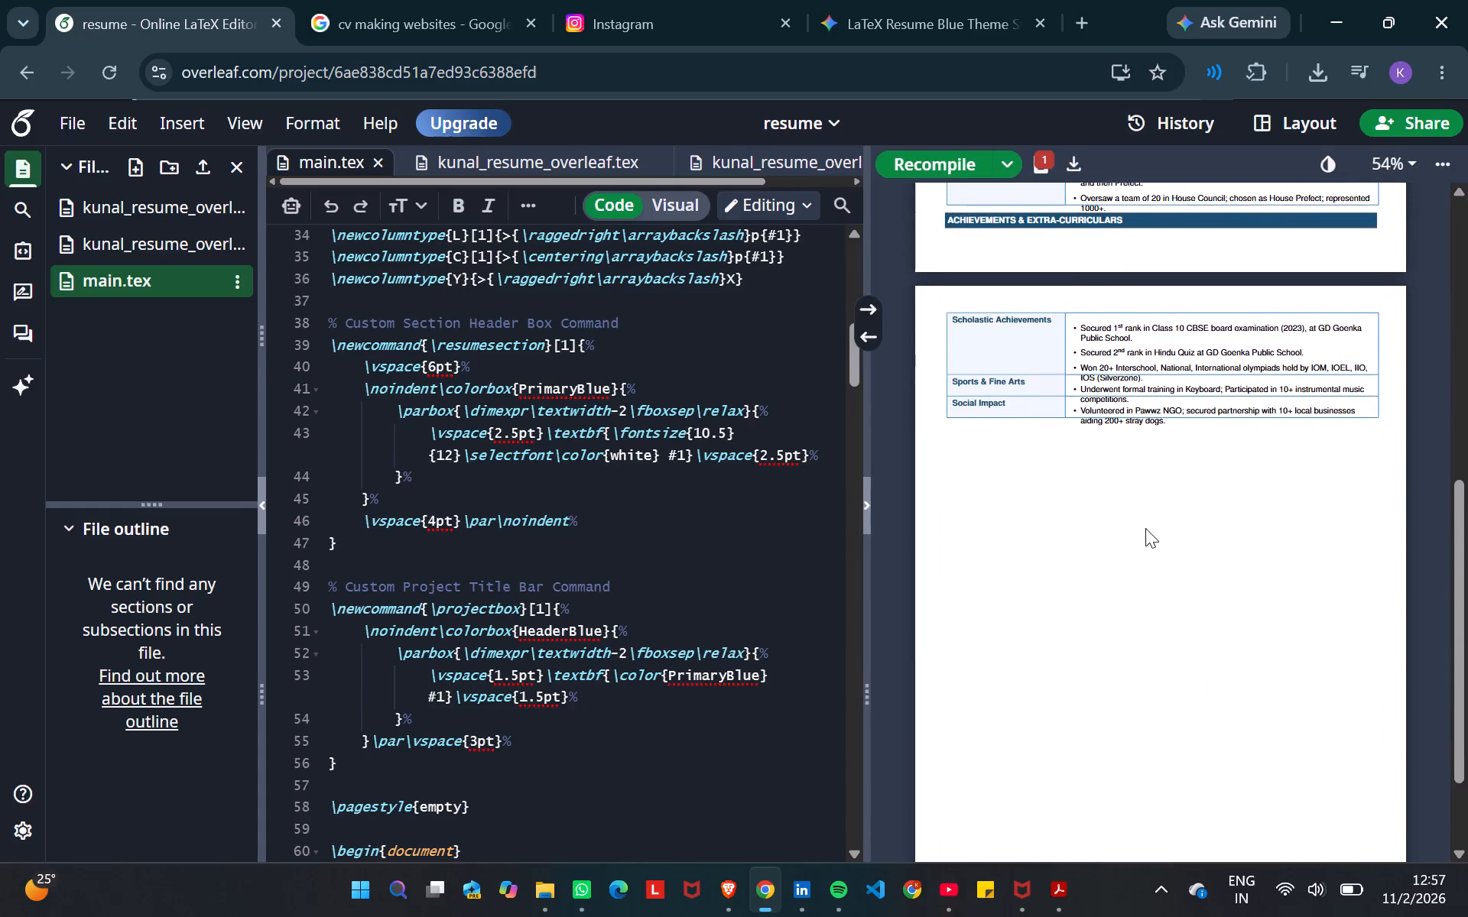
scroll(1145, 528, up, 1)
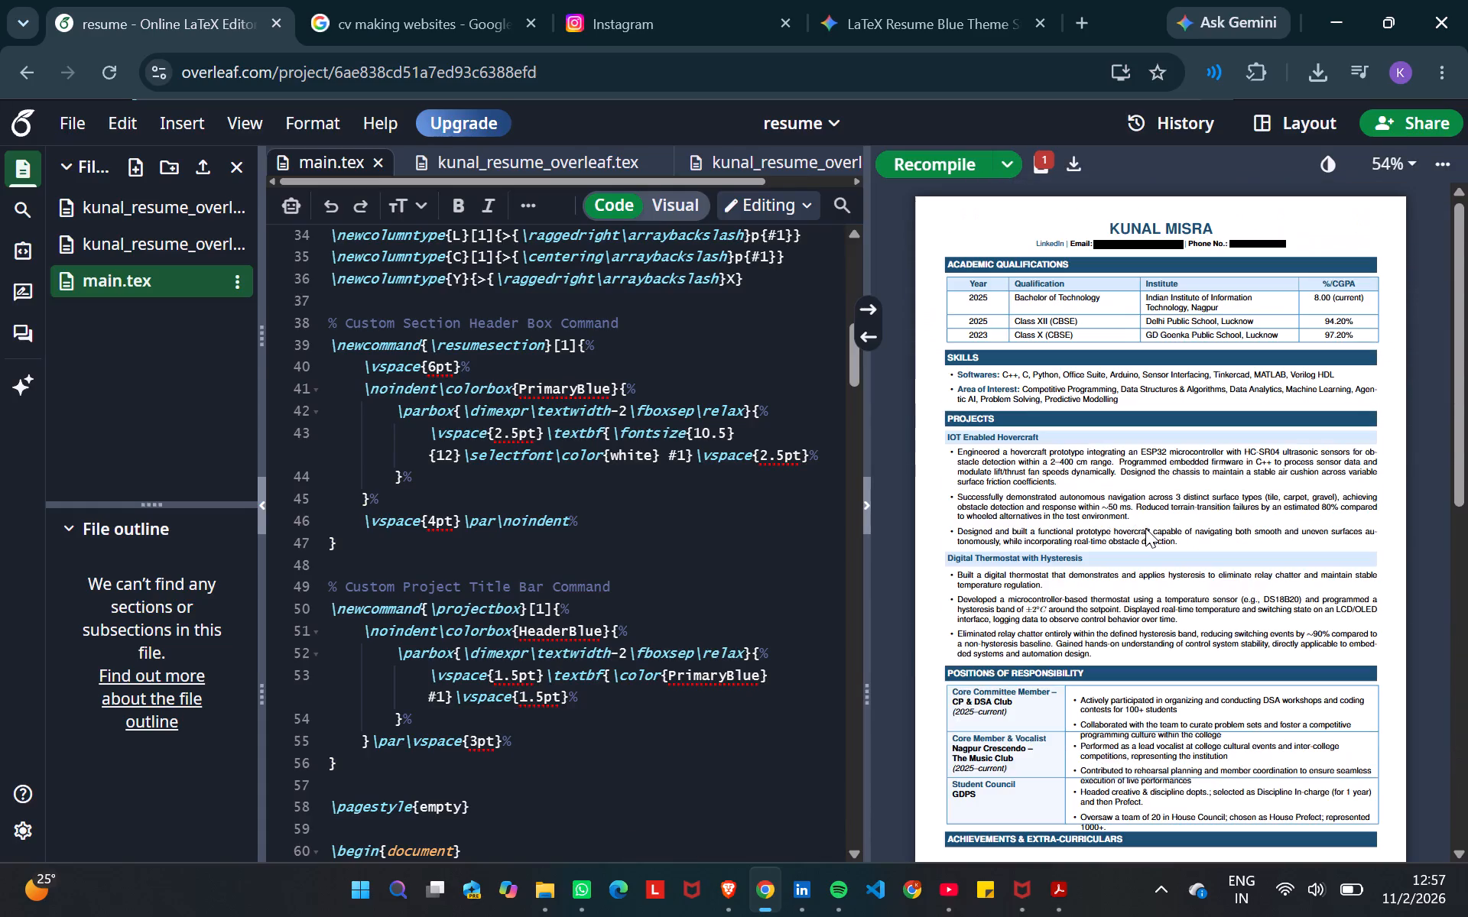
scroll(1145, 528, up, 1)
scroll(1193, 426, down, 1)
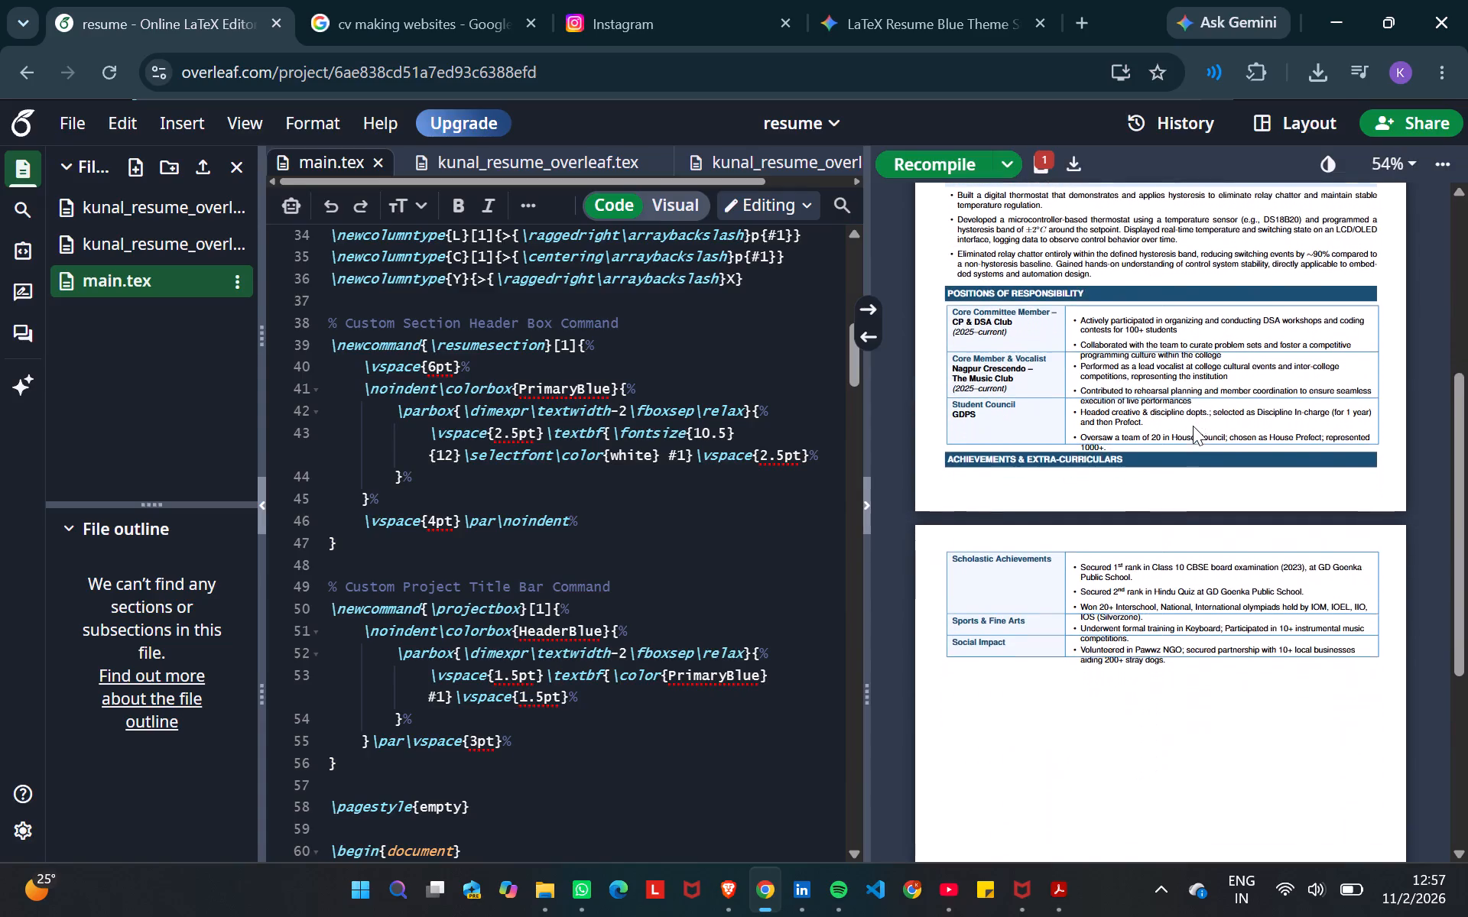
scroll(1193, 426, down, 1)
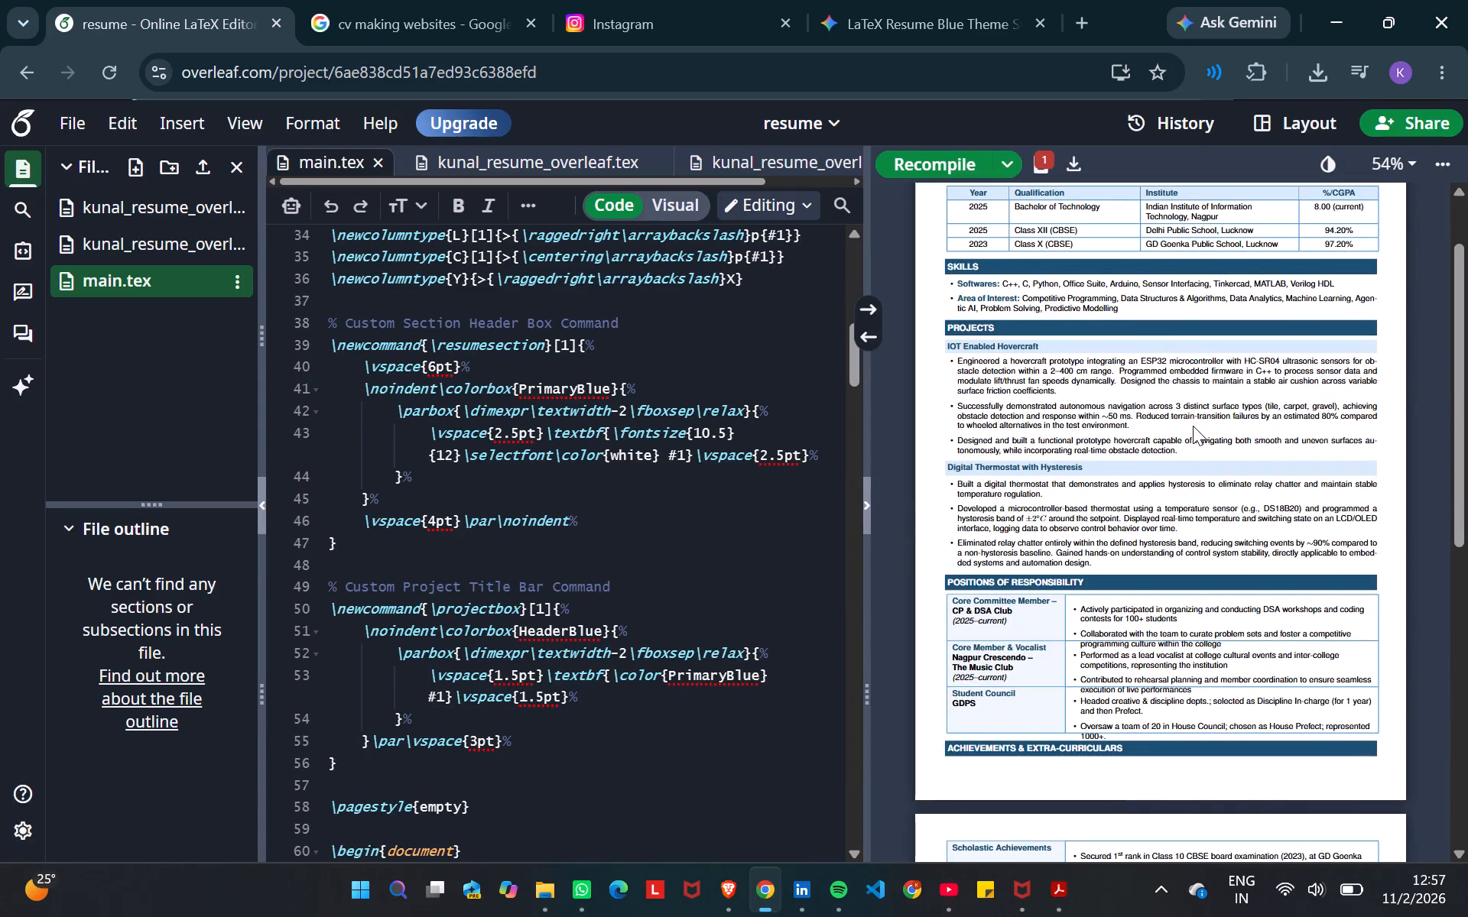
Compare the compiled blue resume with the original resume PDF in Acrobat, checking fonts, section layout and wording through Achievements & Extra-Curriculars.
scroll(1193, 426, down, 2)
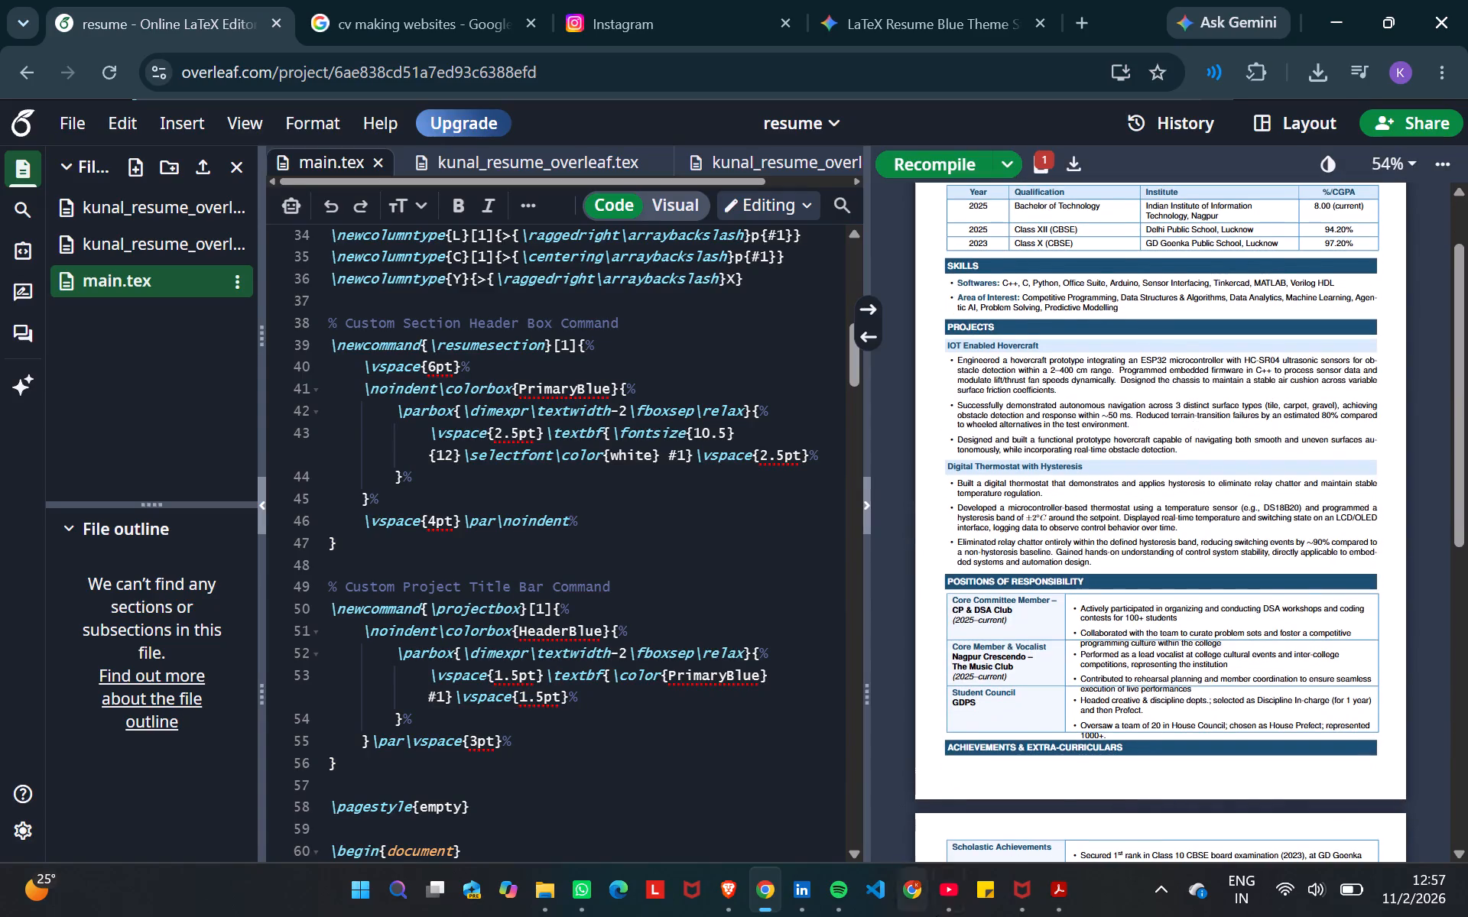
click(1065, 891)
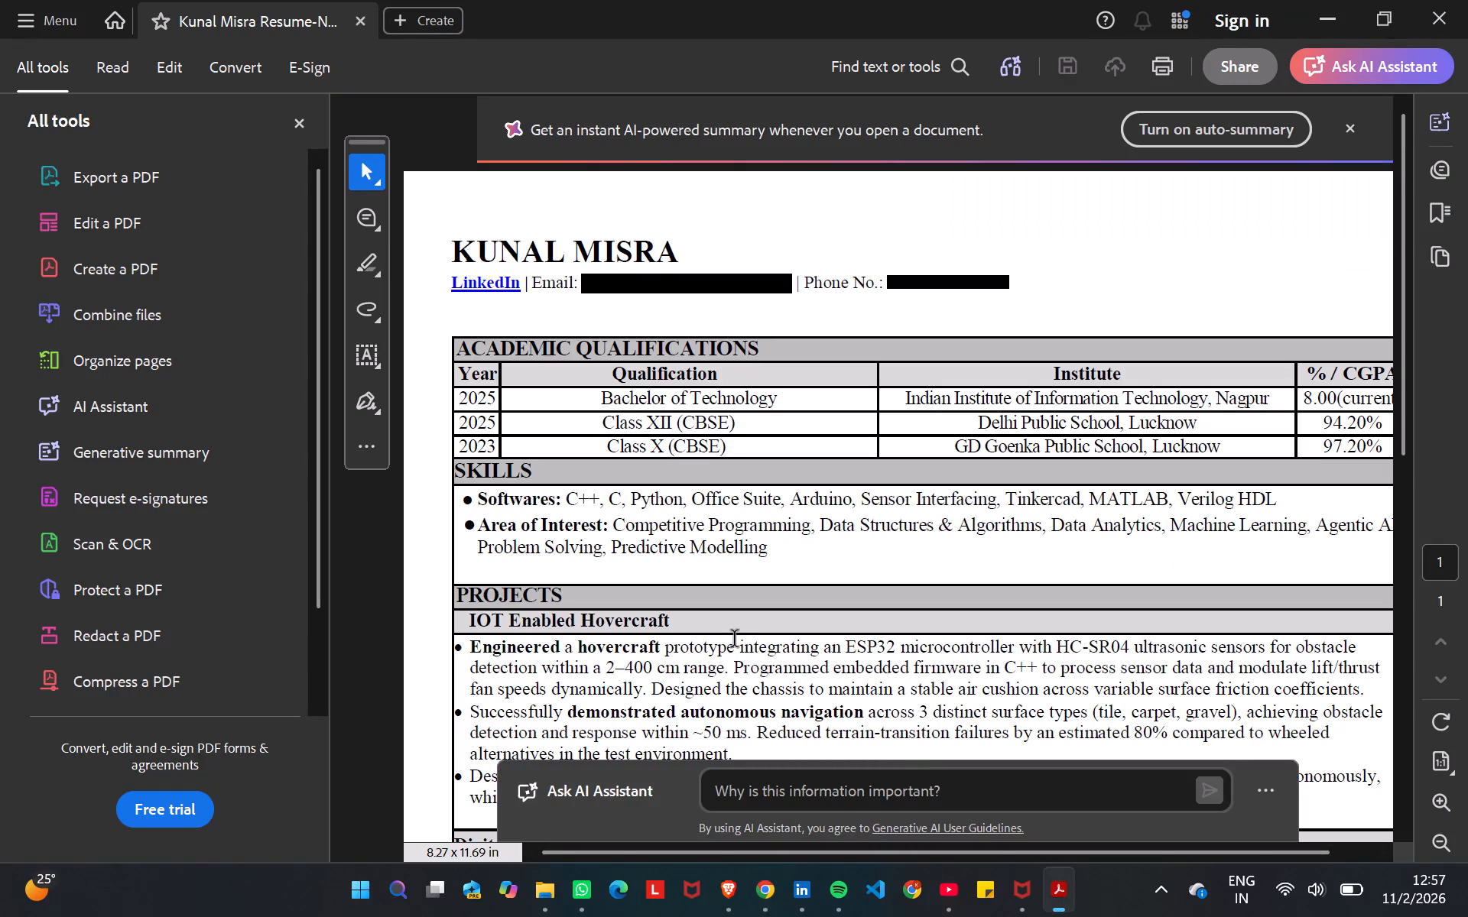
scroll(719, 413, down, 2)
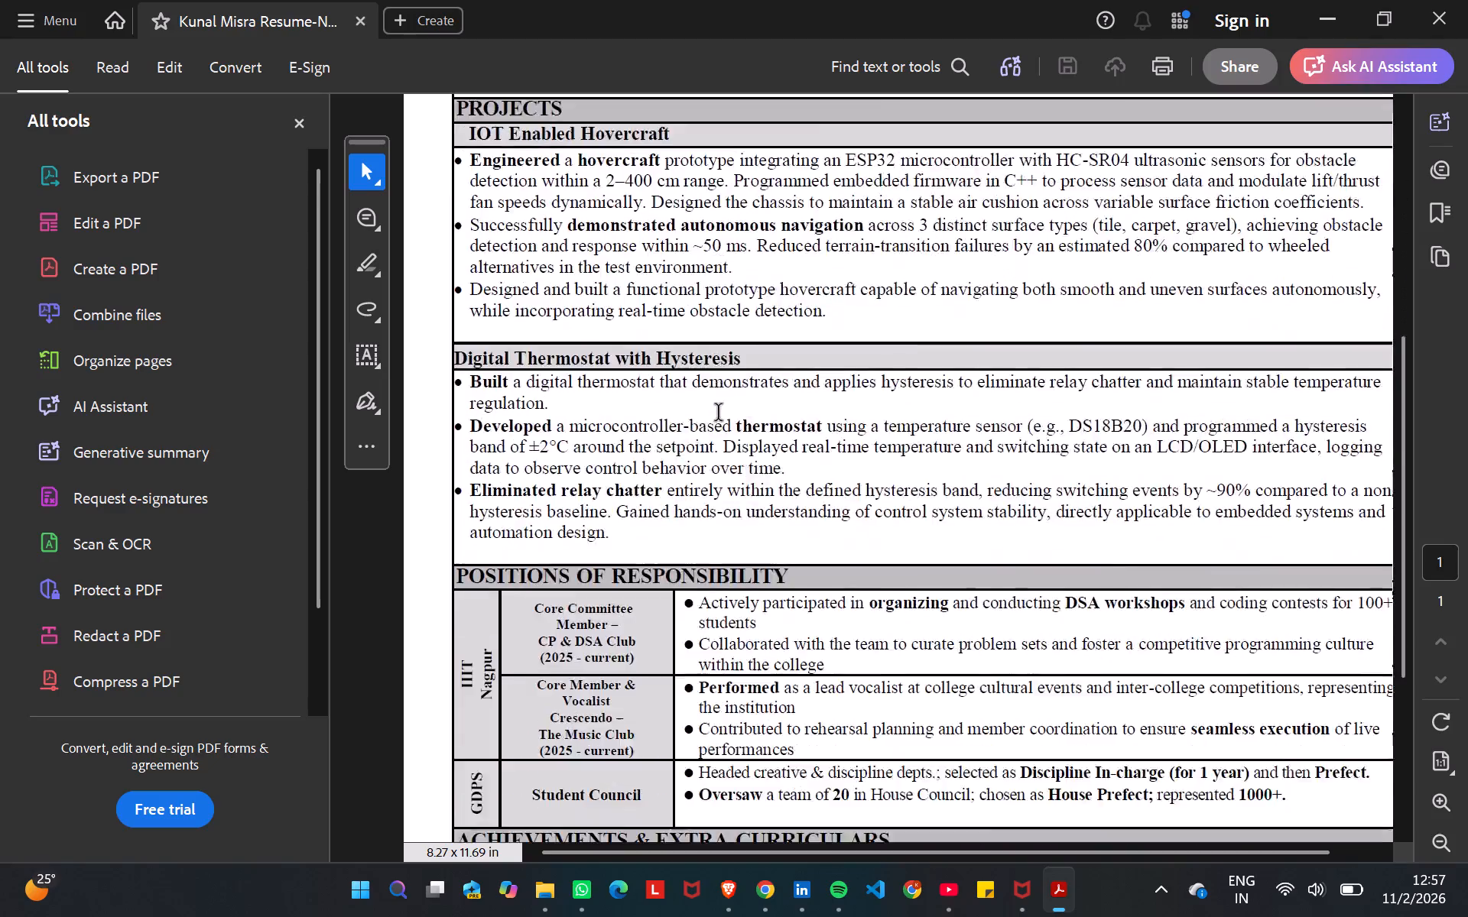
scroll(719, 413, down, 2)
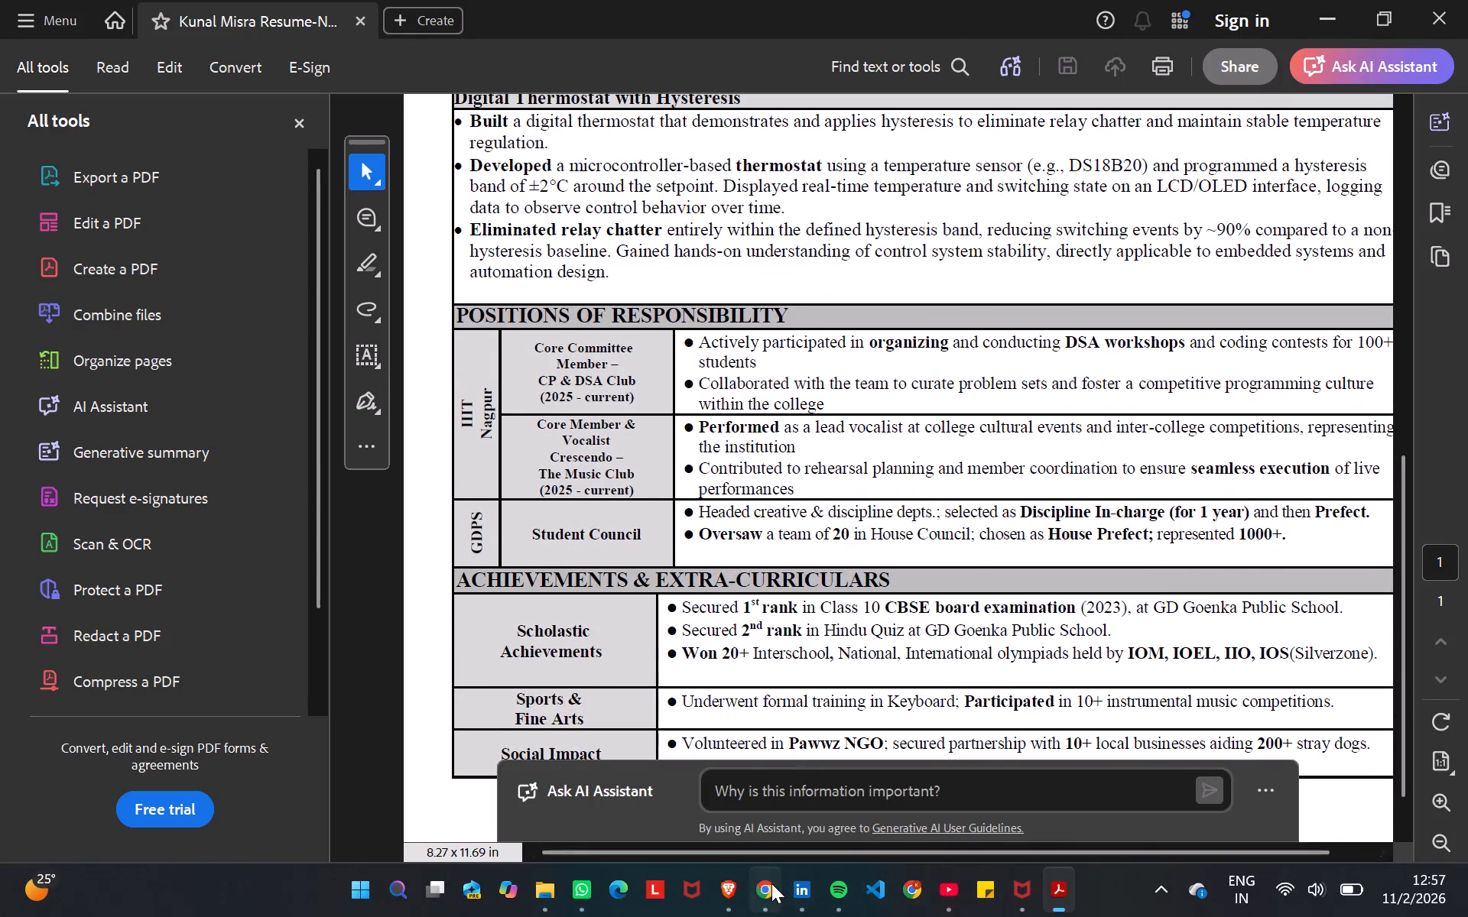
click(771, 883)
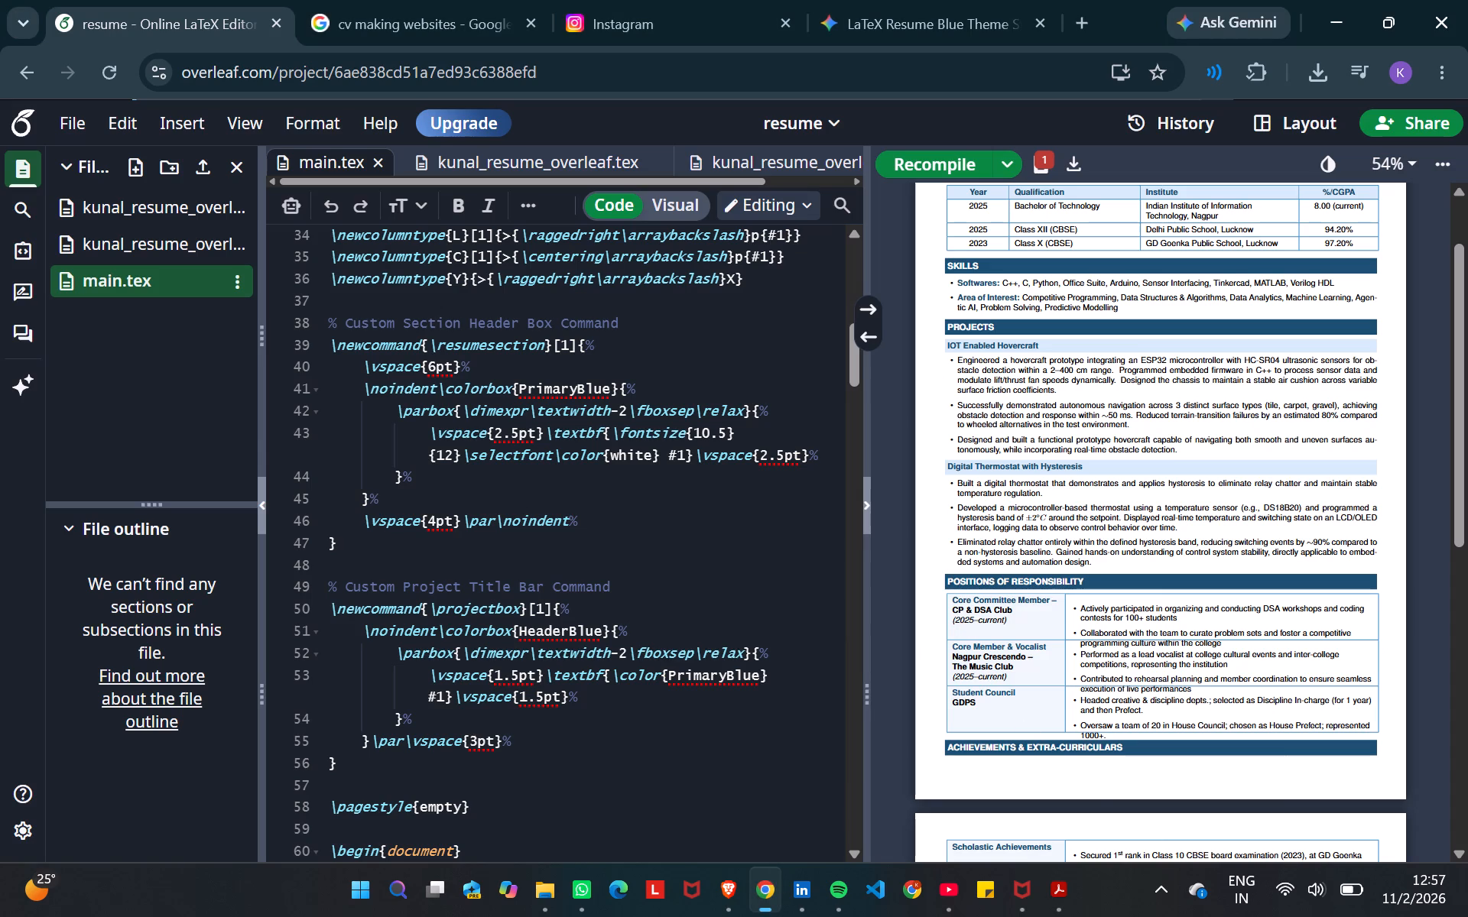
click(1060, 896)
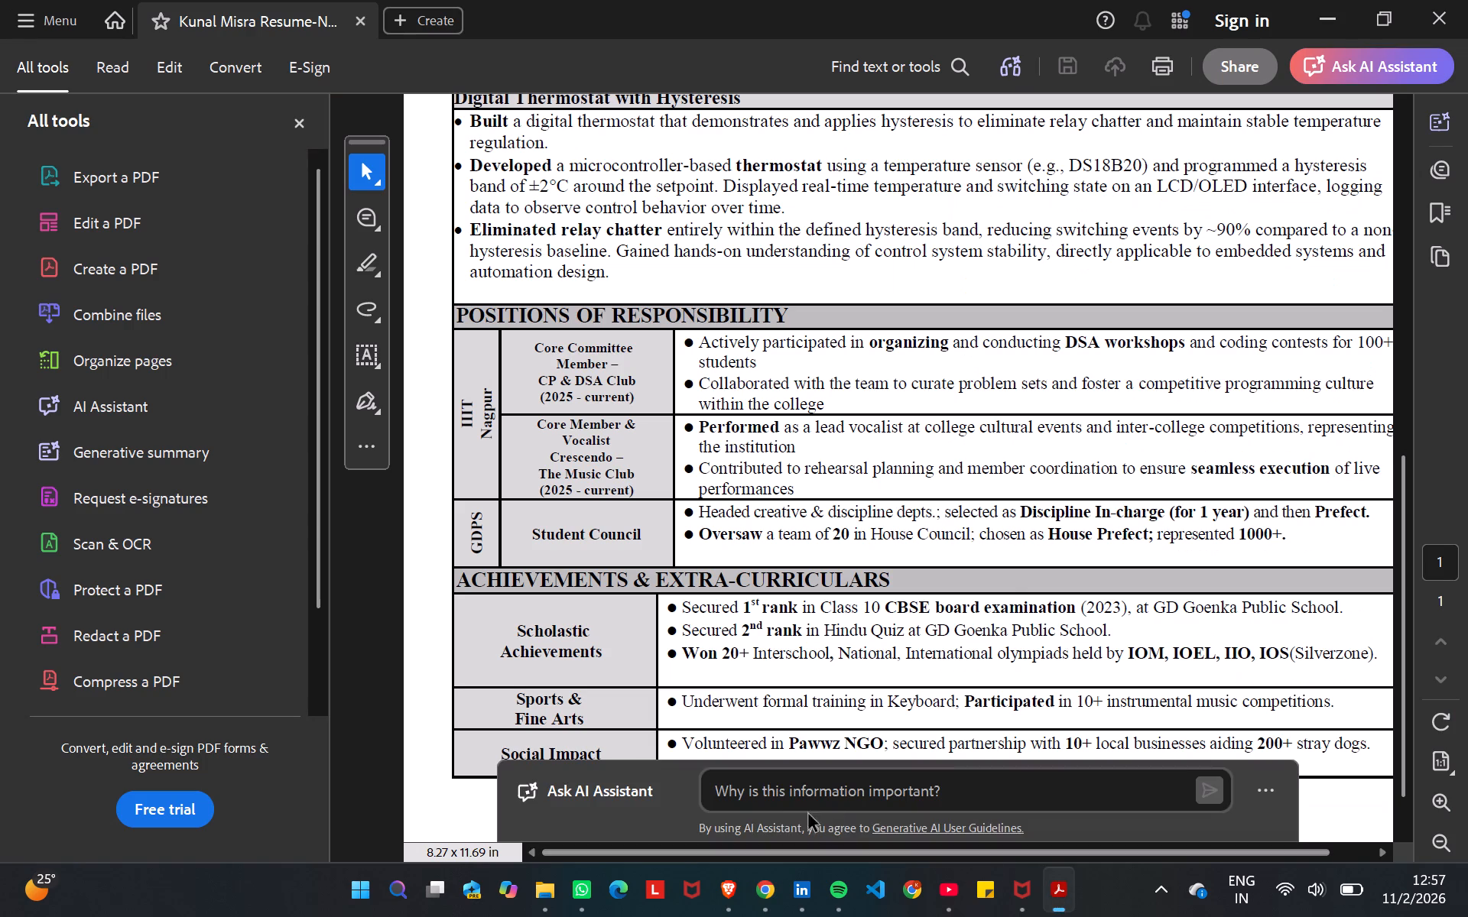
click(760, 889)
scroll(1090, 685, down, 1)
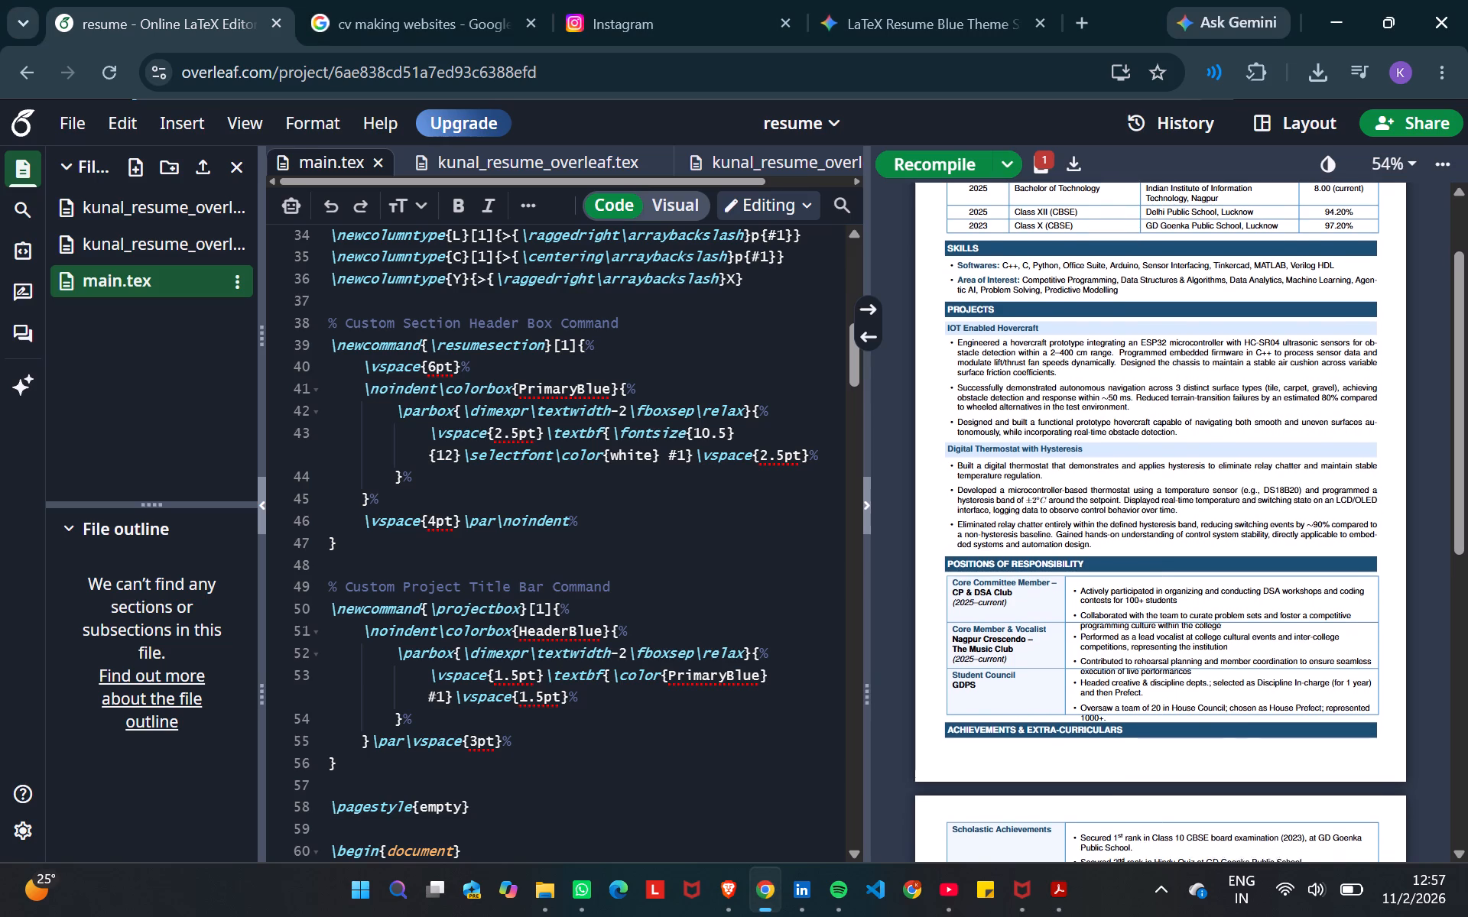
scroll(1090, 685, down, 1)
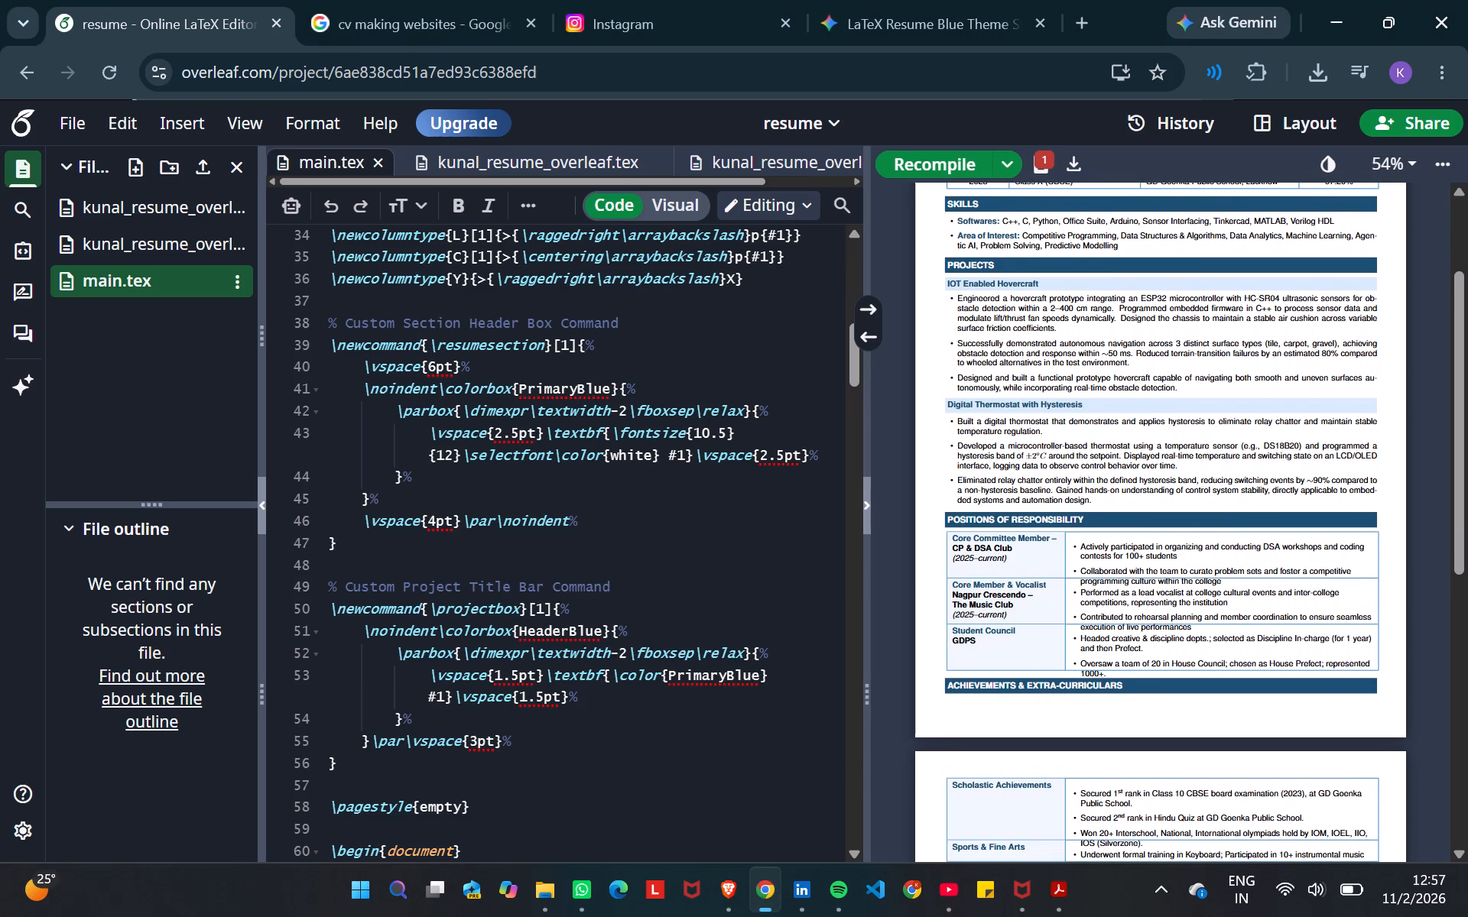
click(1064, 915)
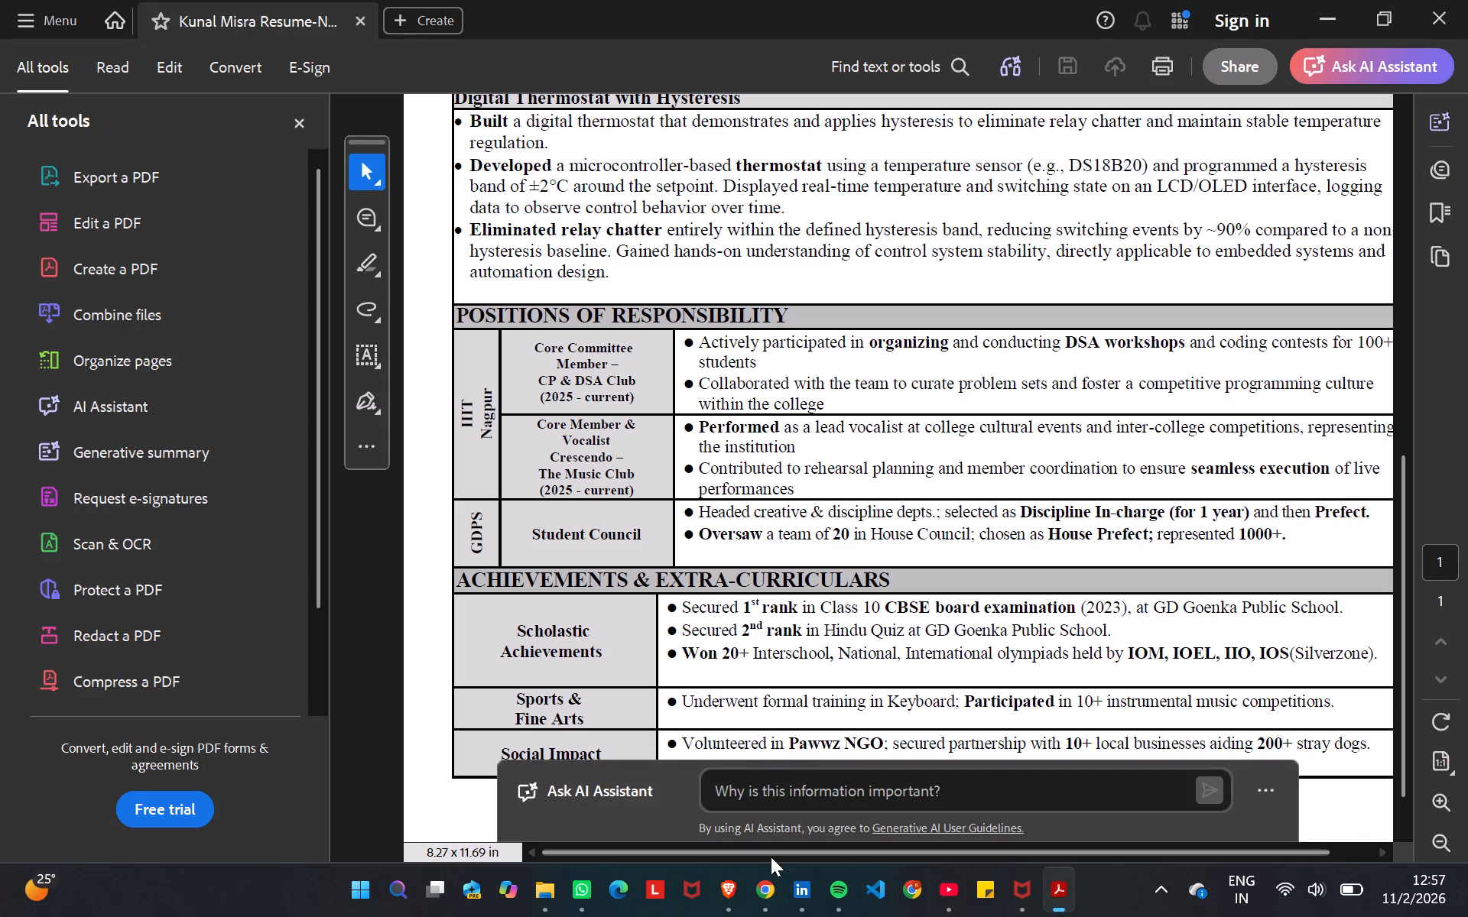
scroll(899, 650, down, 1)
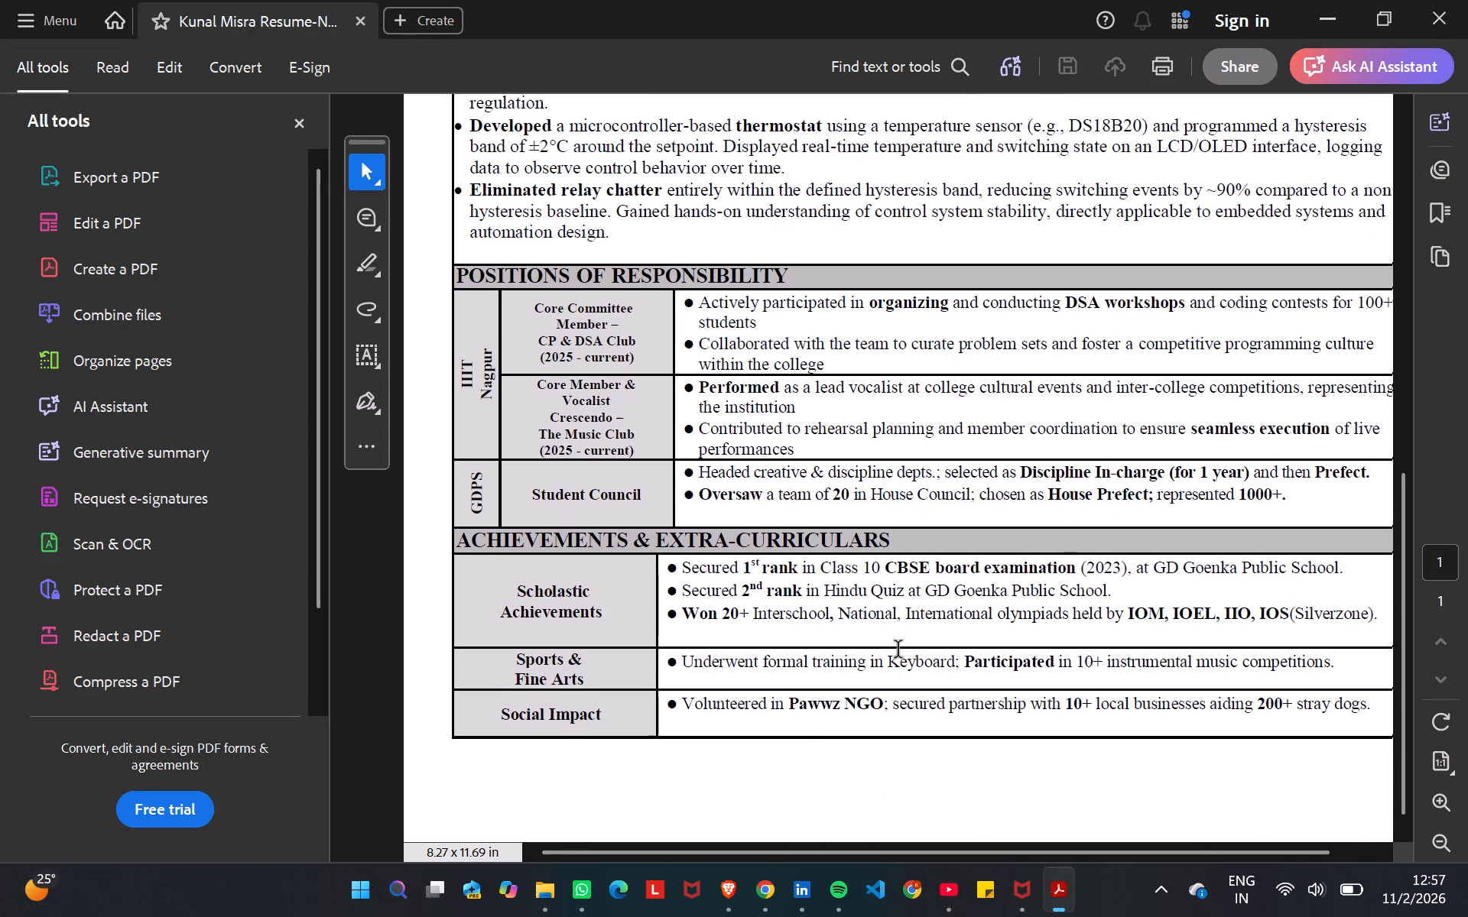
scroll(899, 650, down, 2)
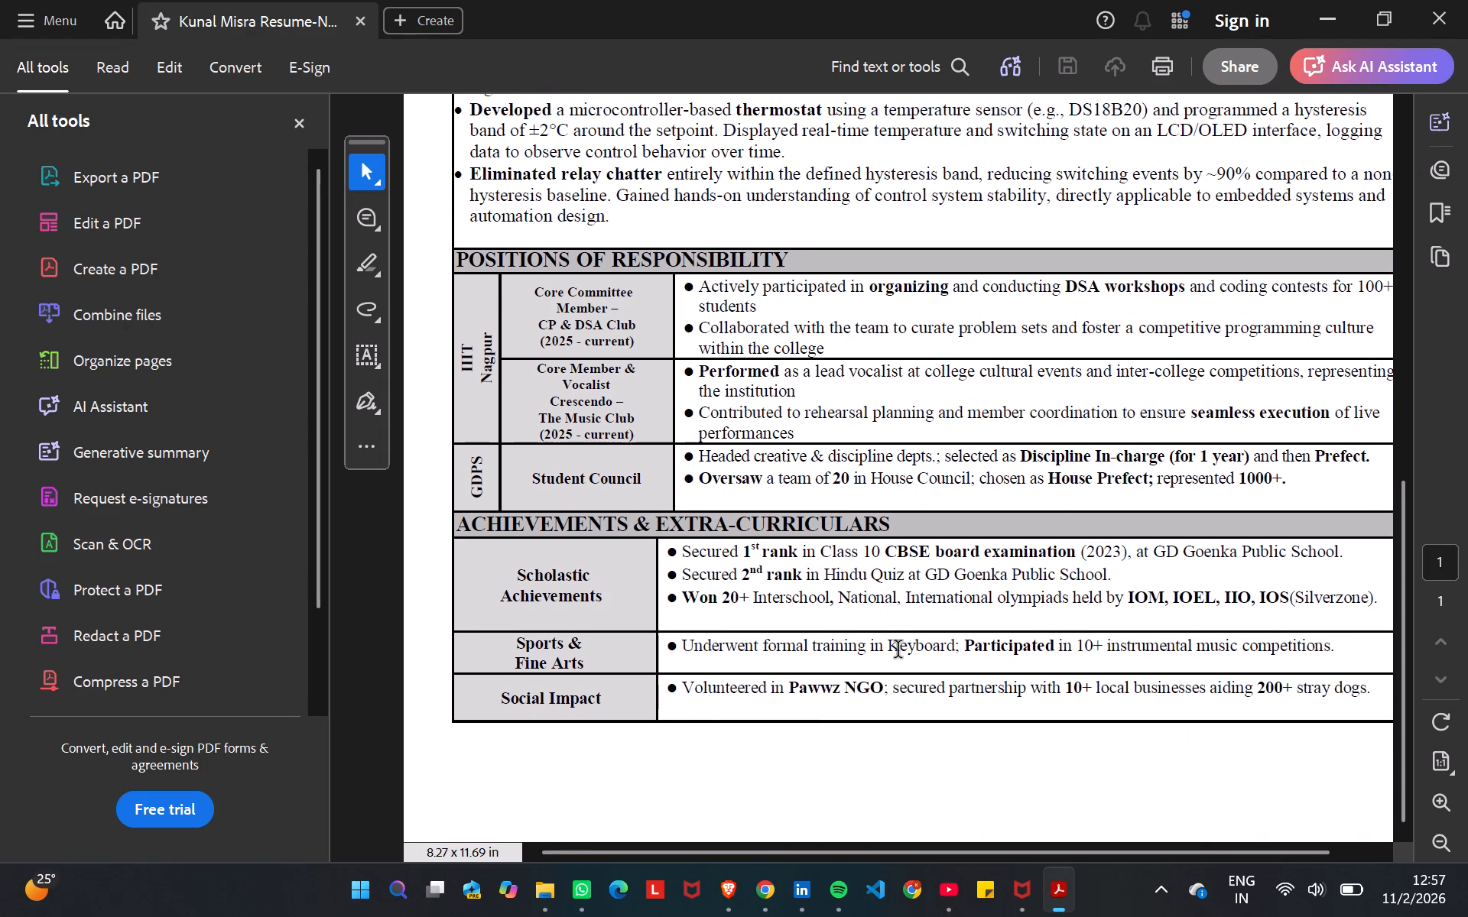
scroll(899, 650, down, 5)
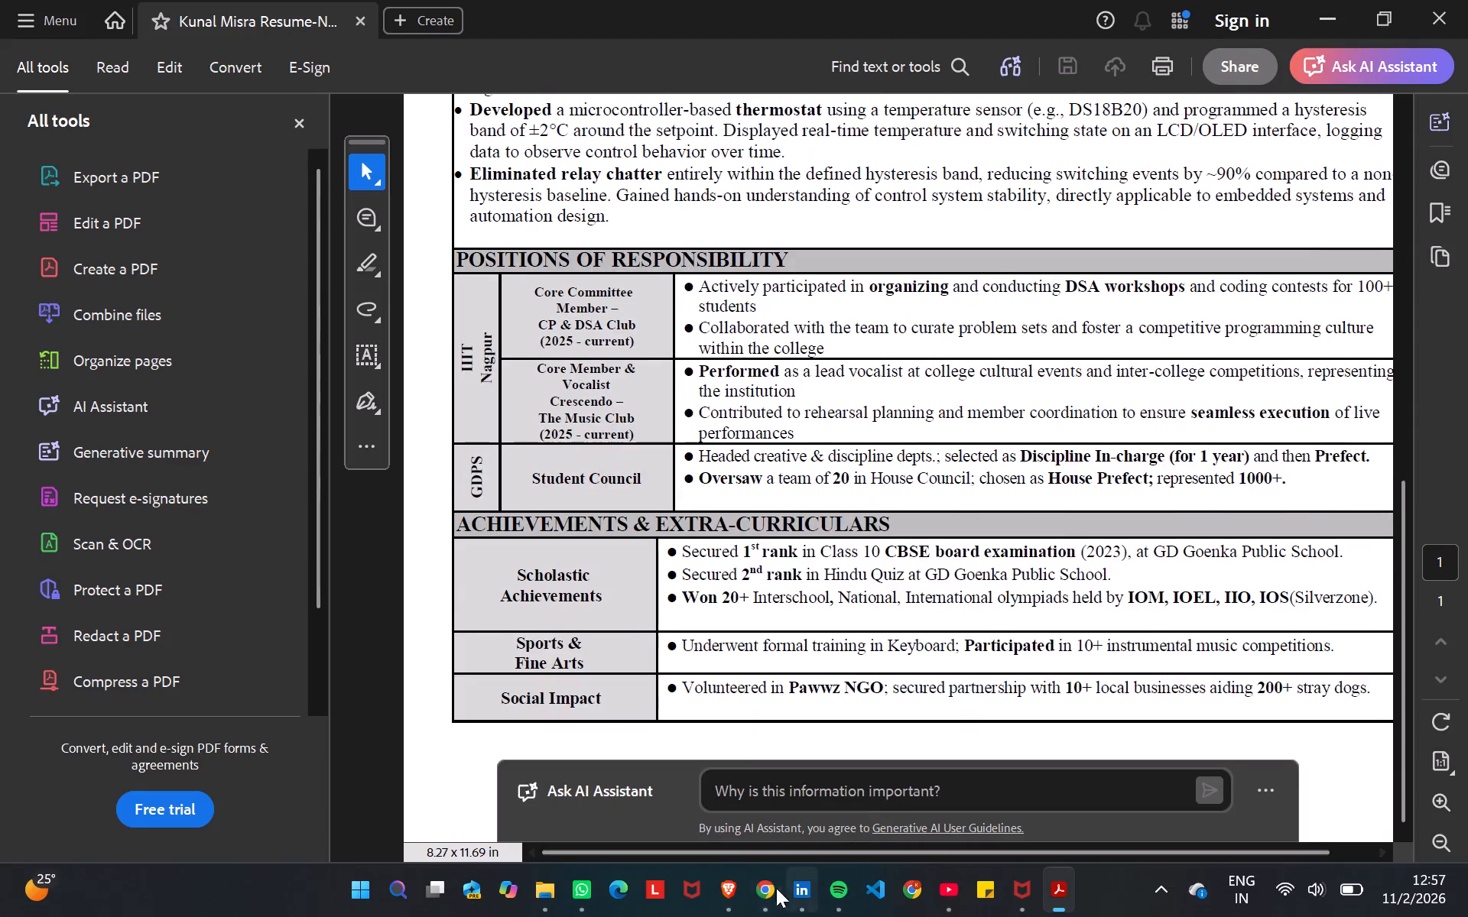
click(775, 886)
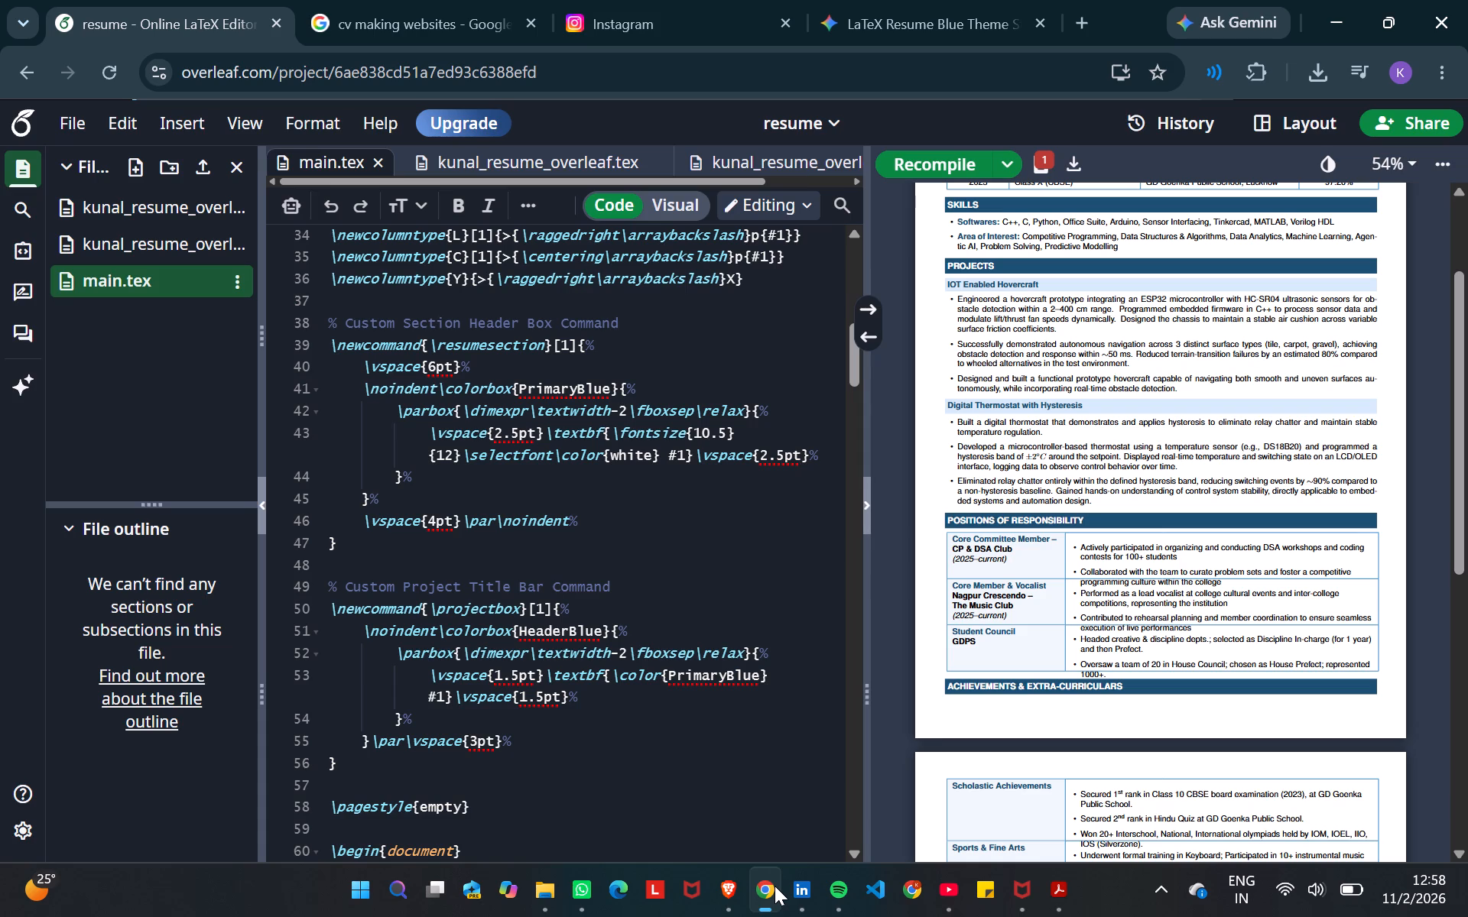
click(432, 0)
click(849, 0)
click(541, 767)
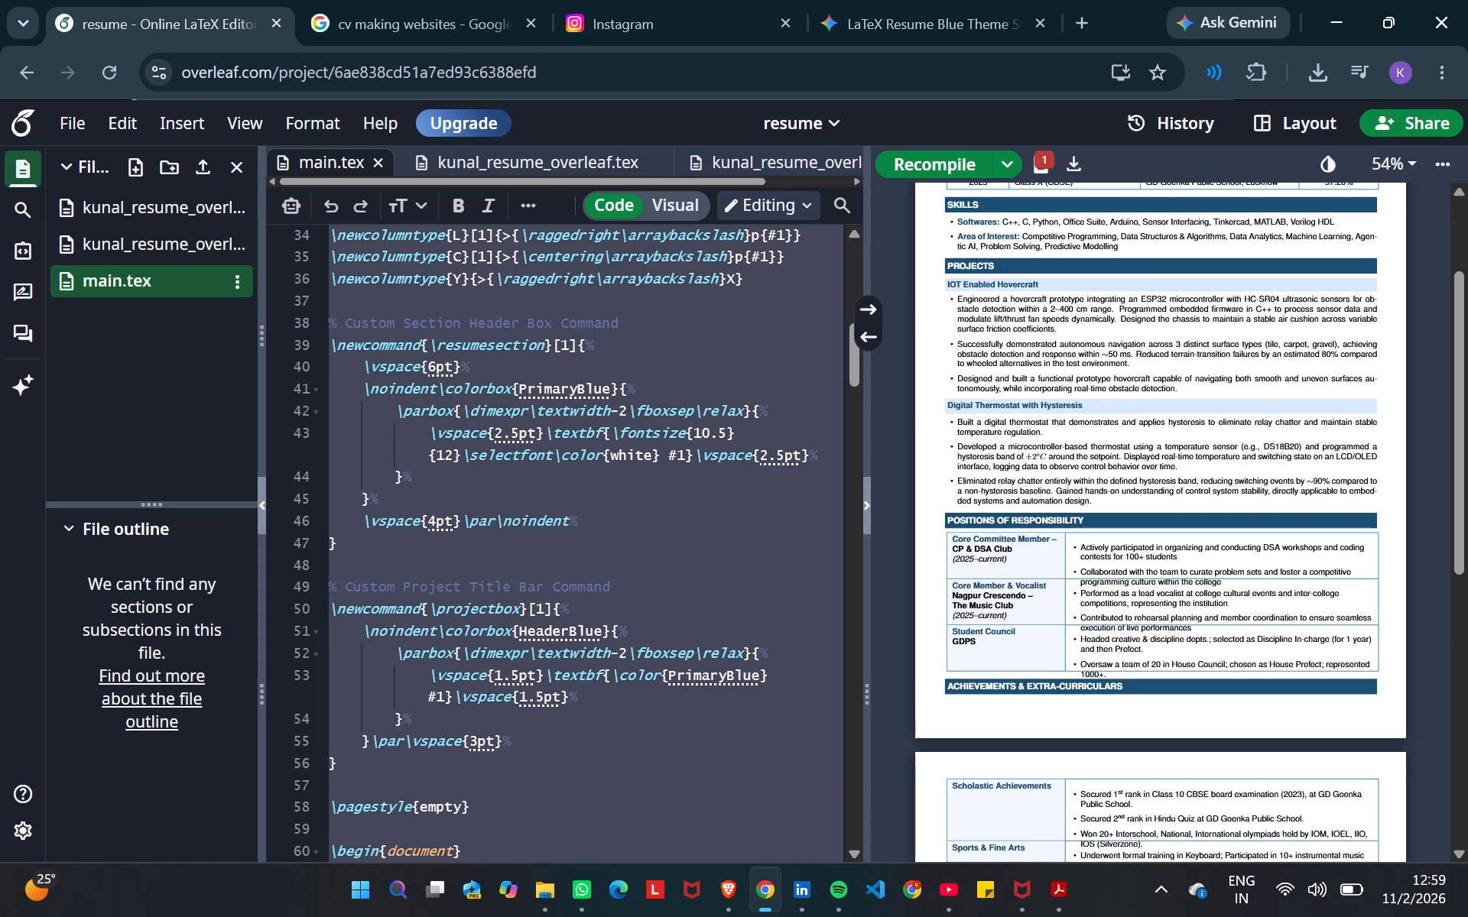
key(BackSpace)
key(ctrl+v)
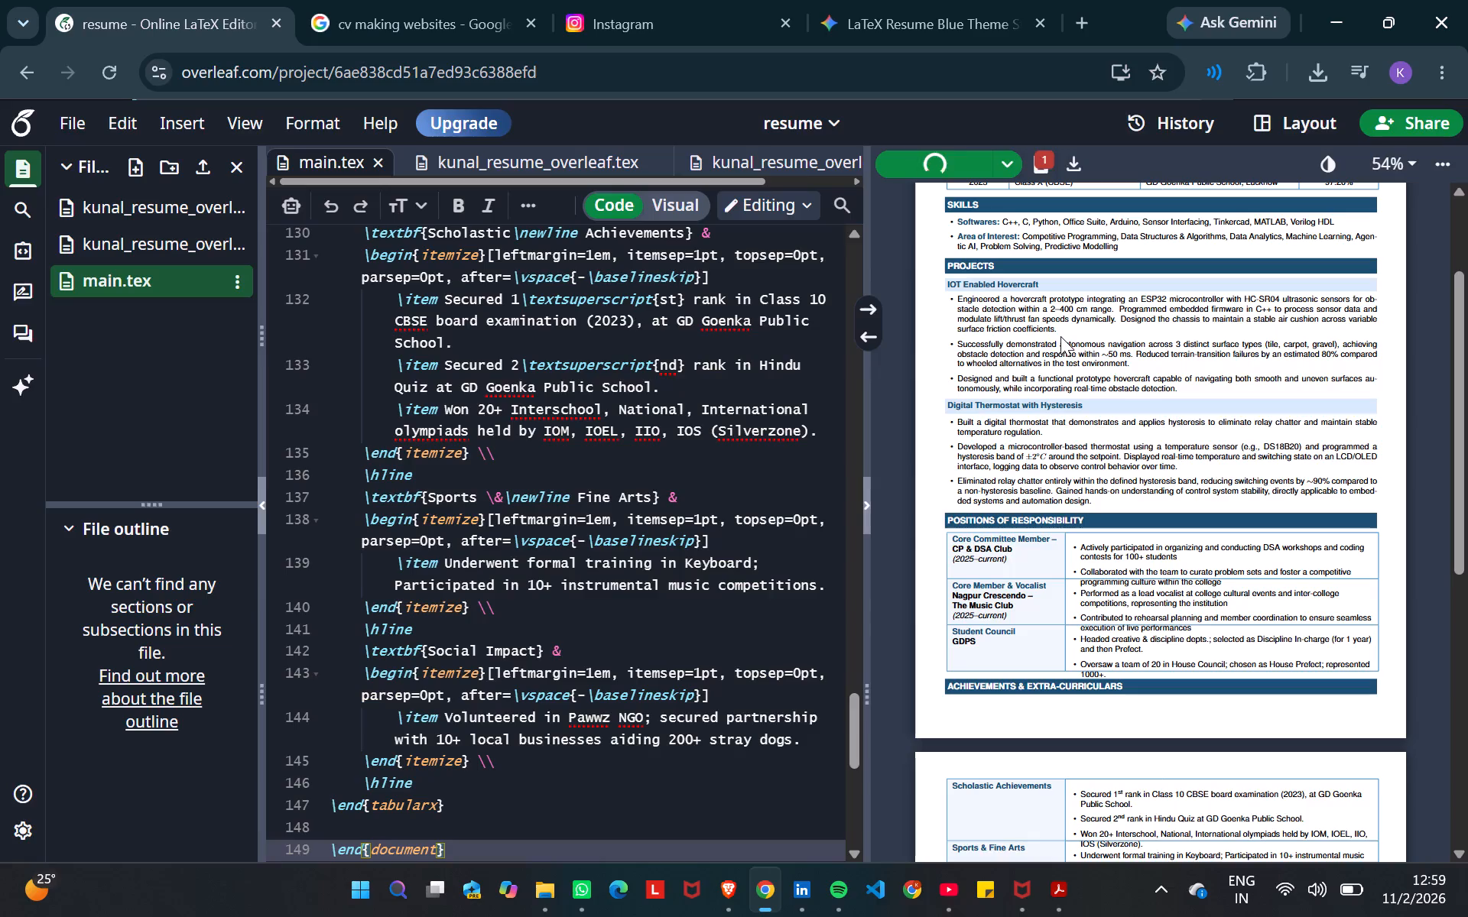
Review the recompiled resume preview from the header through the Achievements & Extra-Curriculars section.
scroll(1181, 439, up, 2)
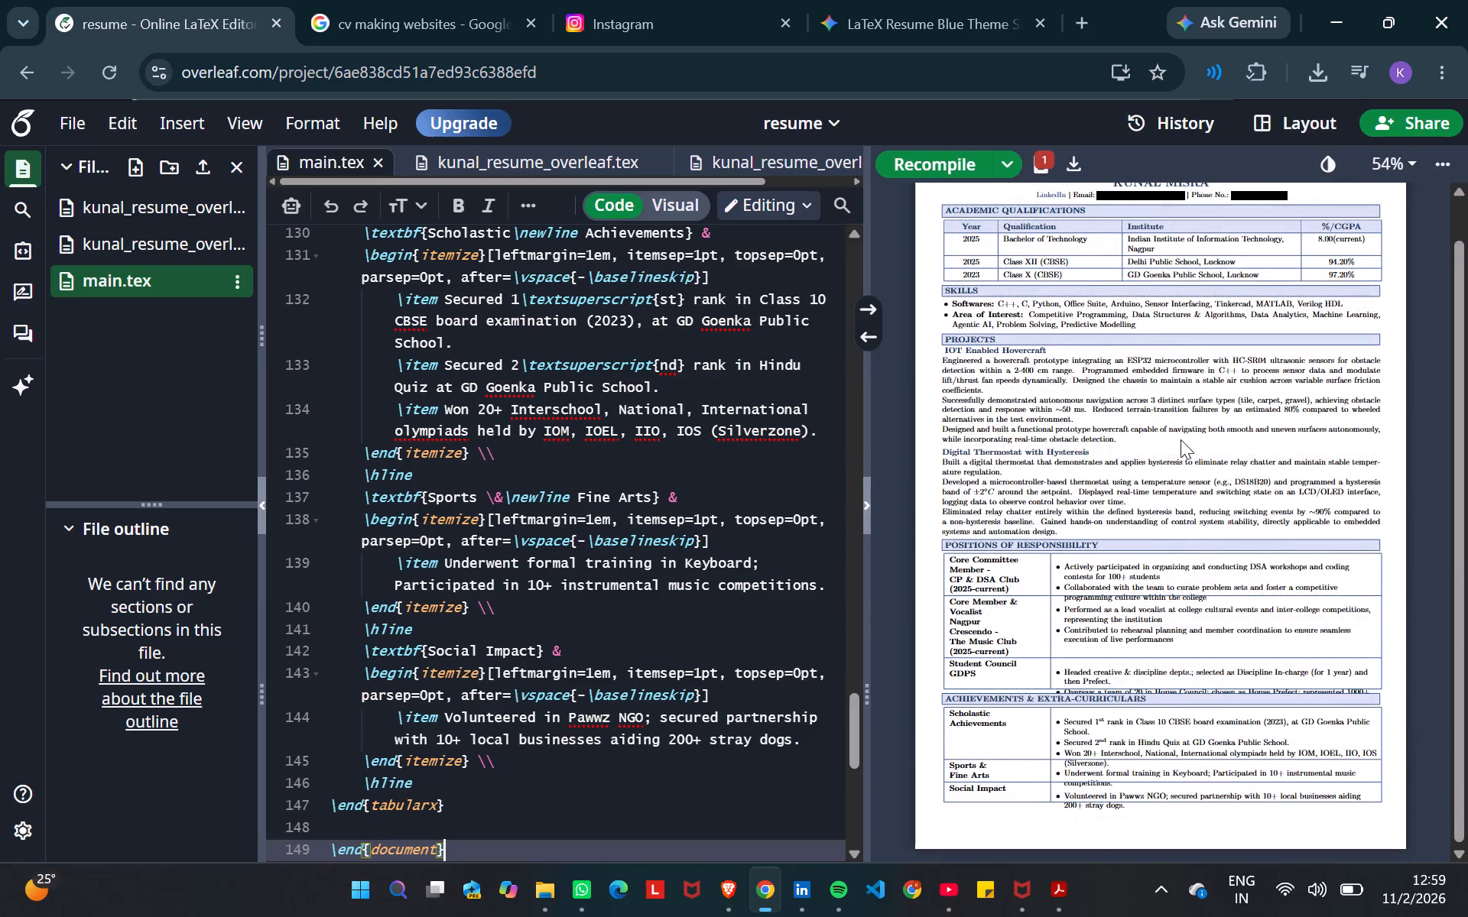
scroll(1100, 378, up, 1)
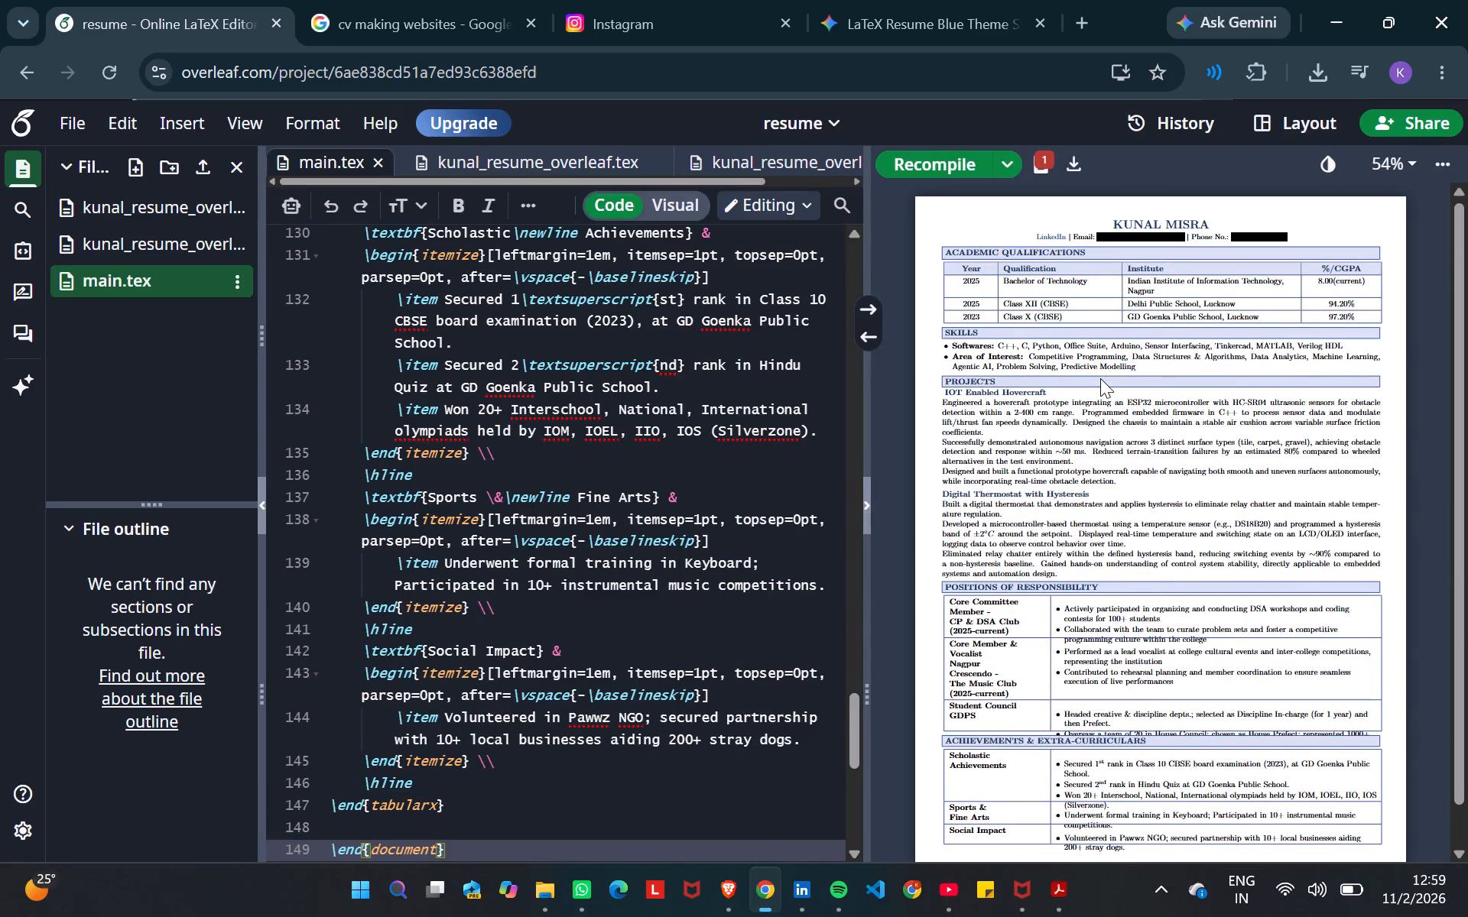
scroll(1100, 378, down, 2)
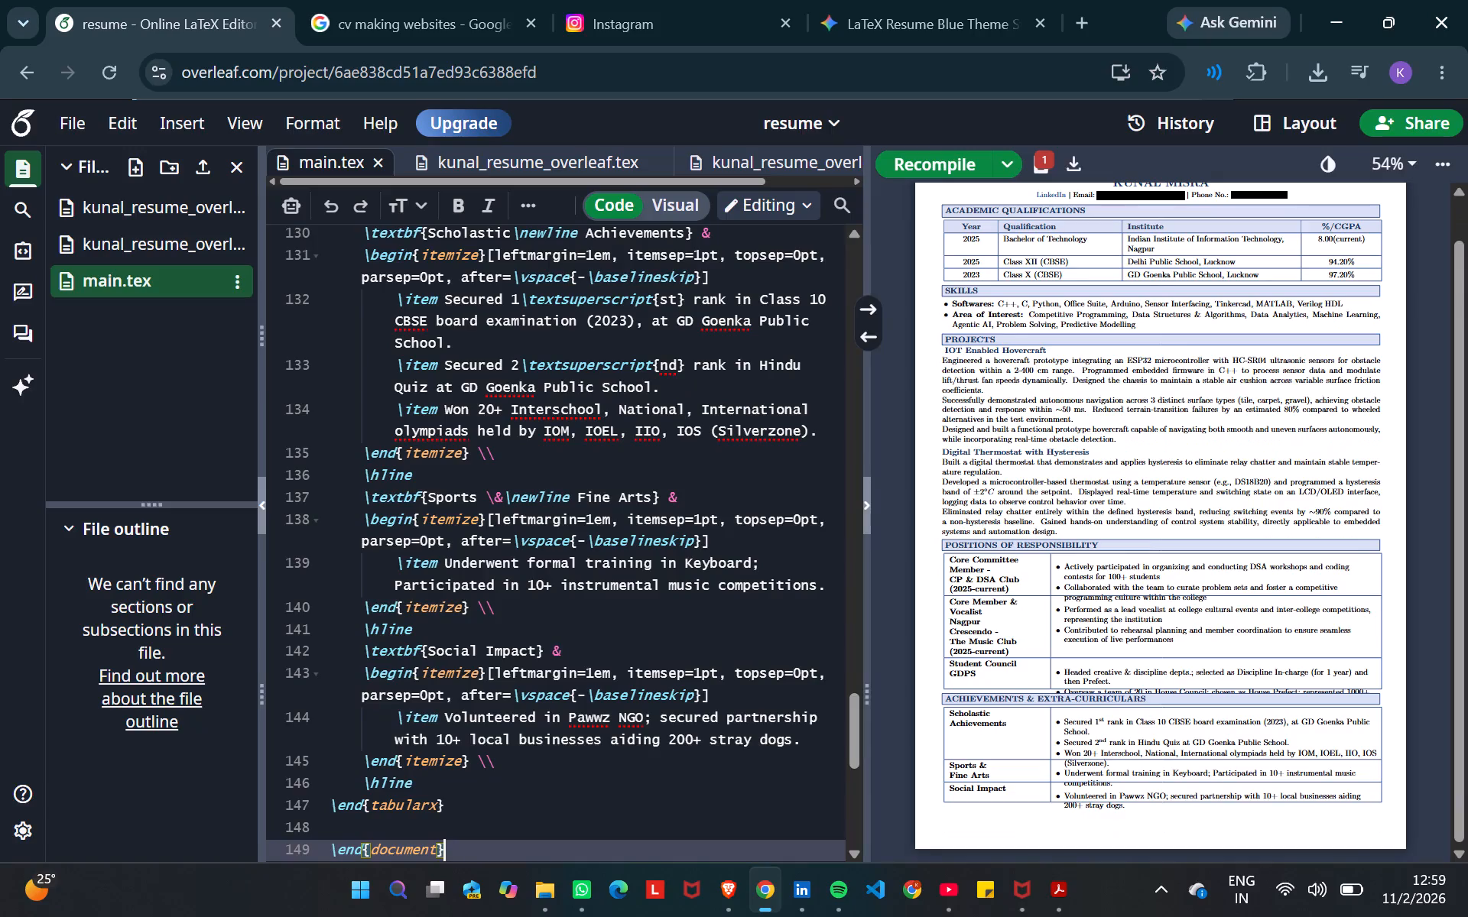
scroll(1115, 497, down, 3)
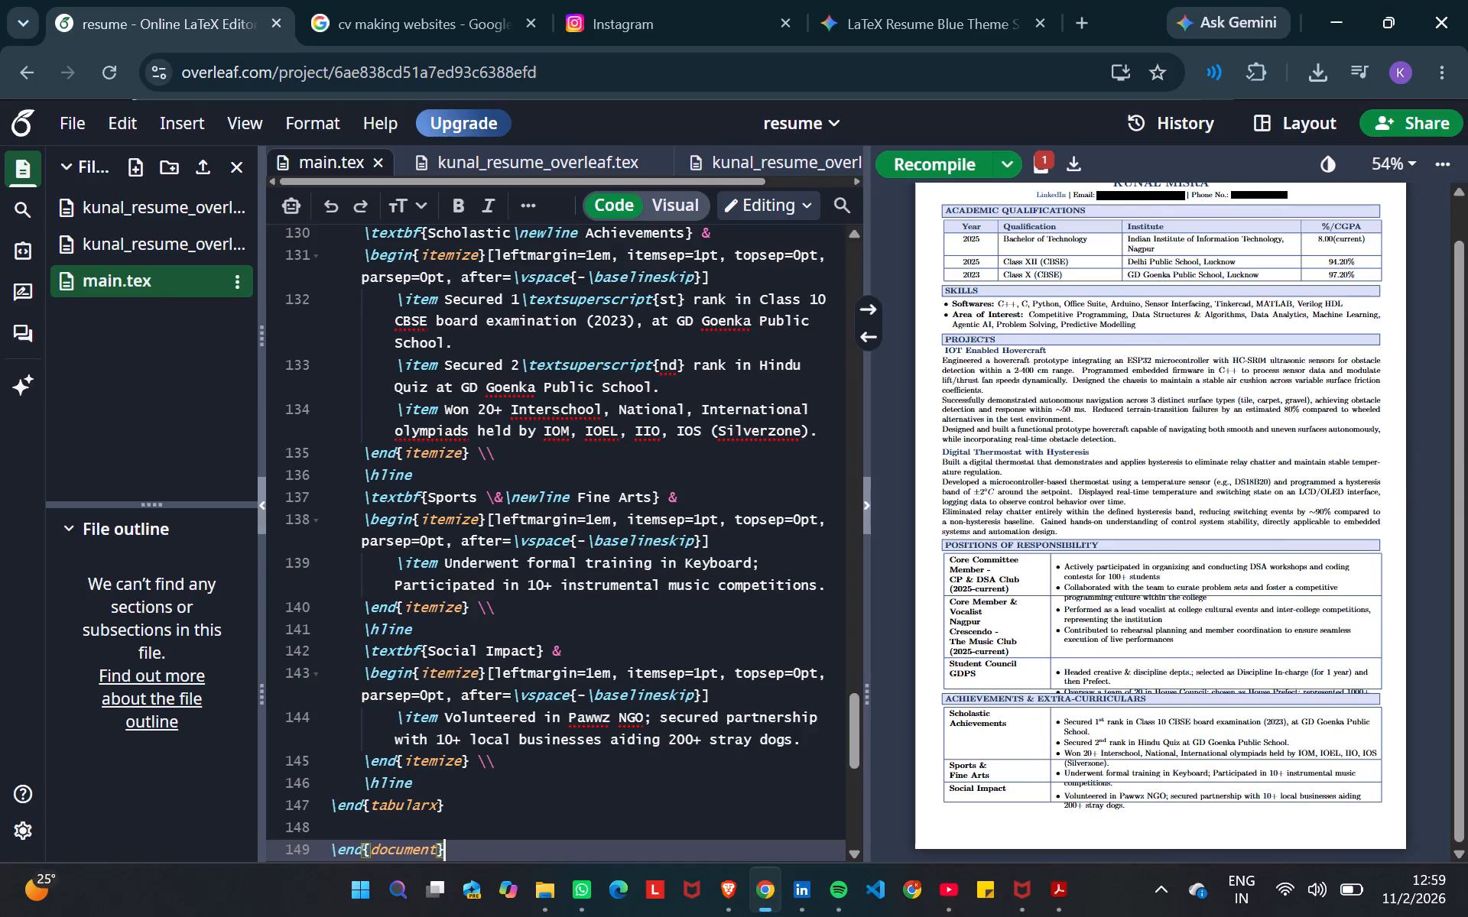
Switch to the original resume PDF in Acrobat and compare its layout, tables and bold text with the Overleaf preview.
click(1046, 895)
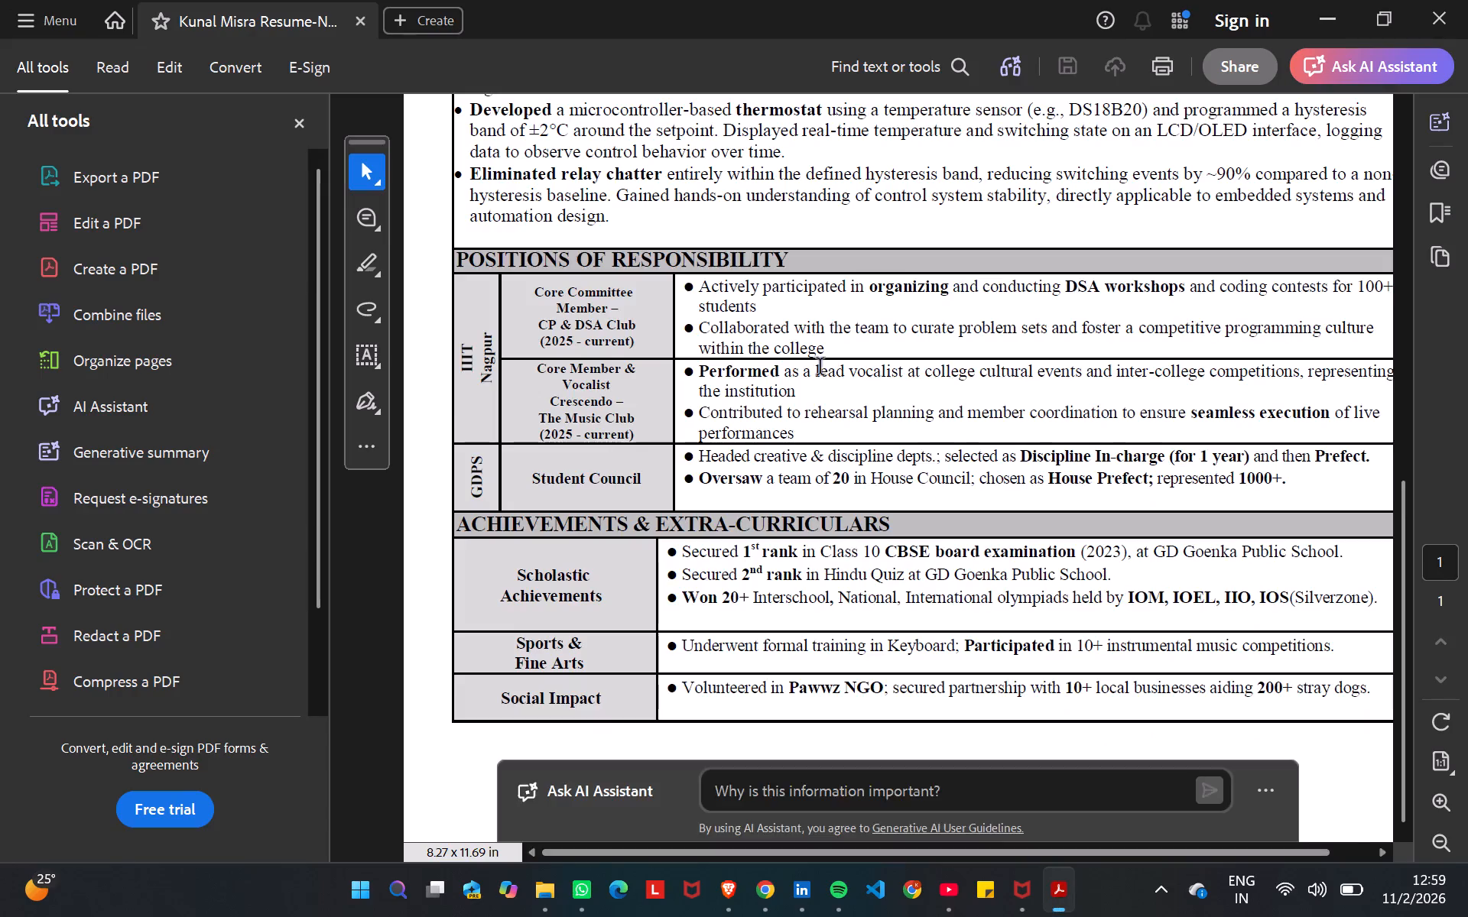
scroll(821, 368, up, 8)
scroll(821, 368, down, 1)
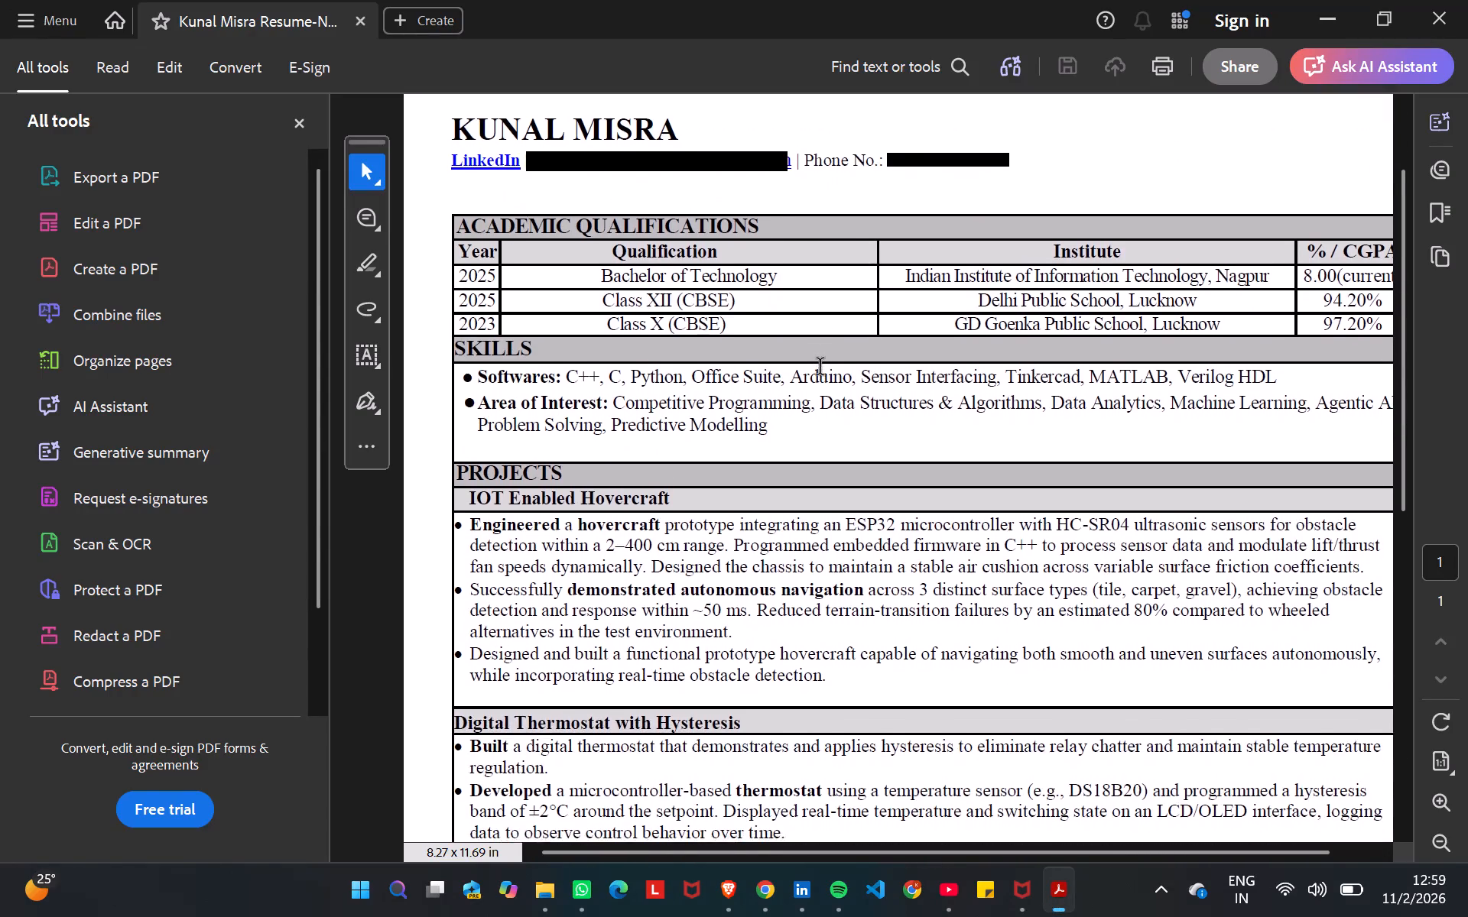
scroll(821, 368, down, 1)
scroll(967, 474, left, 1)
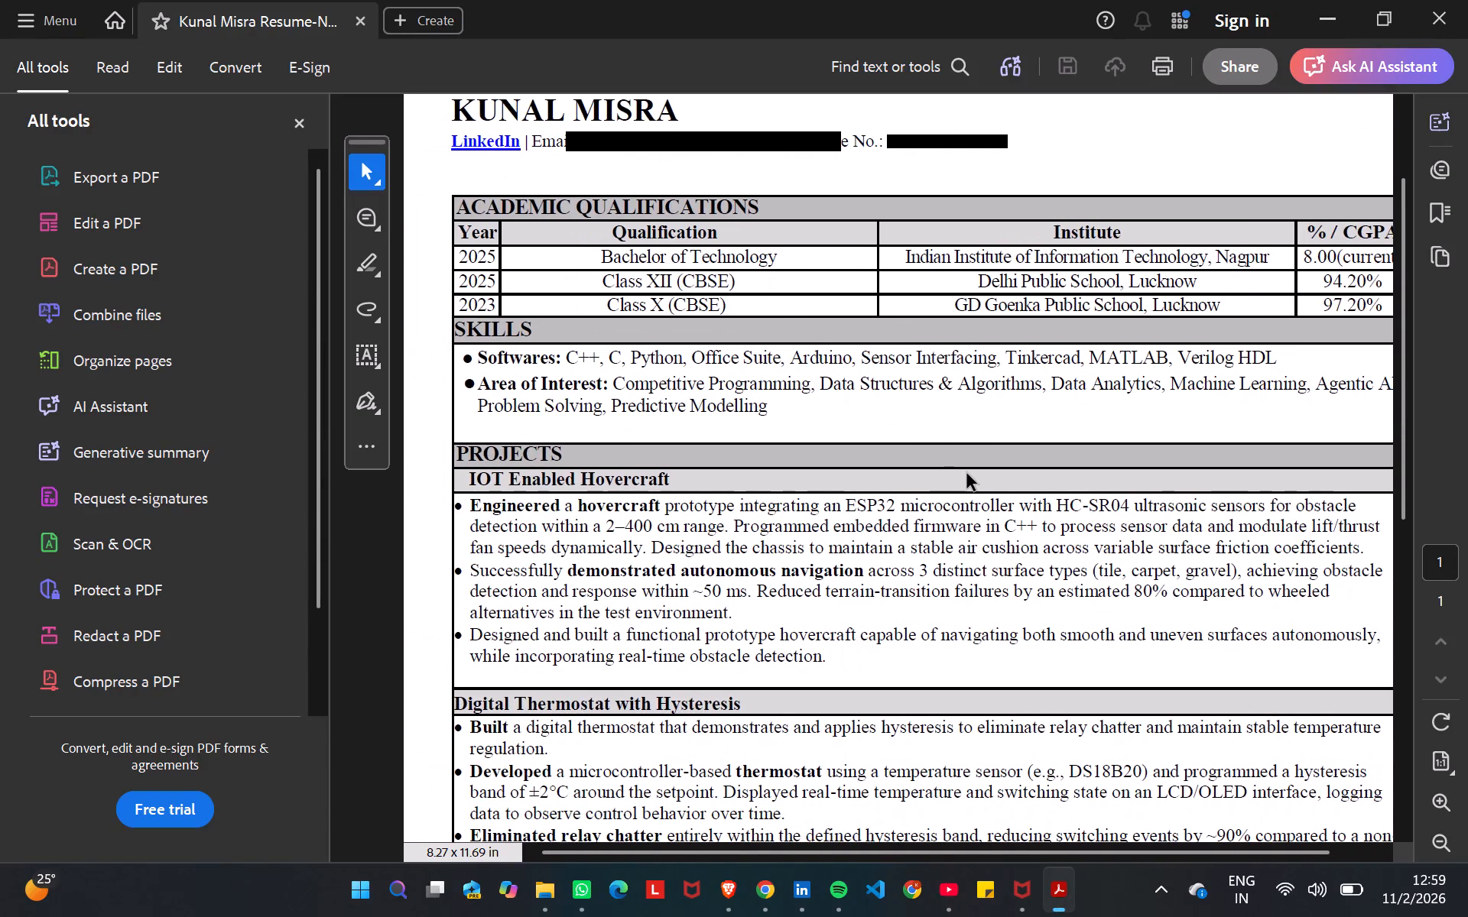
scroll(967, 474, down, 2)
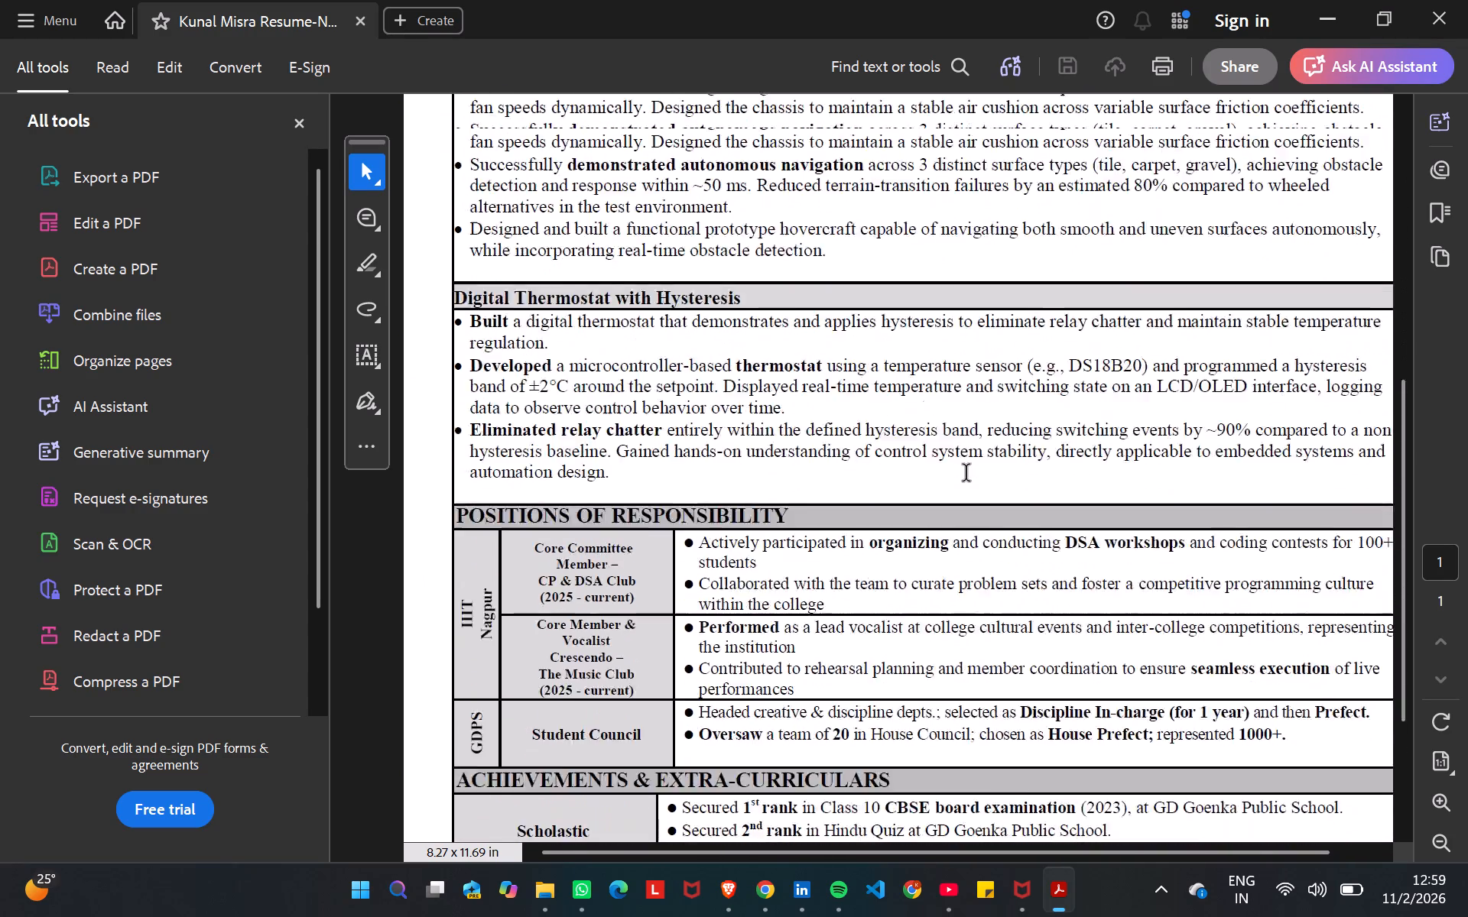
scroll(967, 474, down, 1)
click(781, 908)
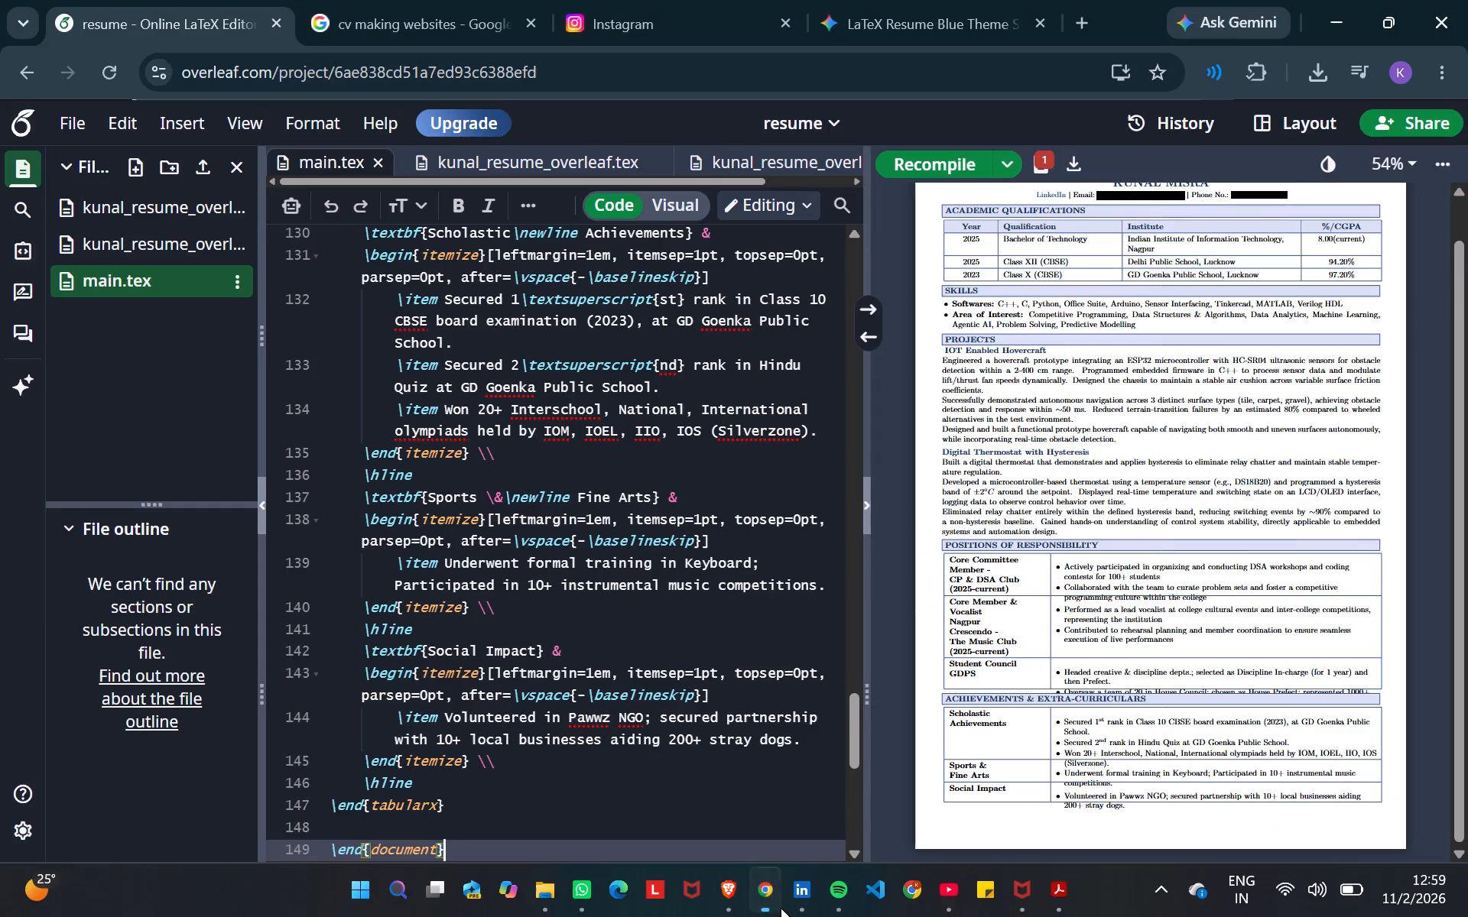
click(1067, 914)
scroll(1035, 390, up, 2)
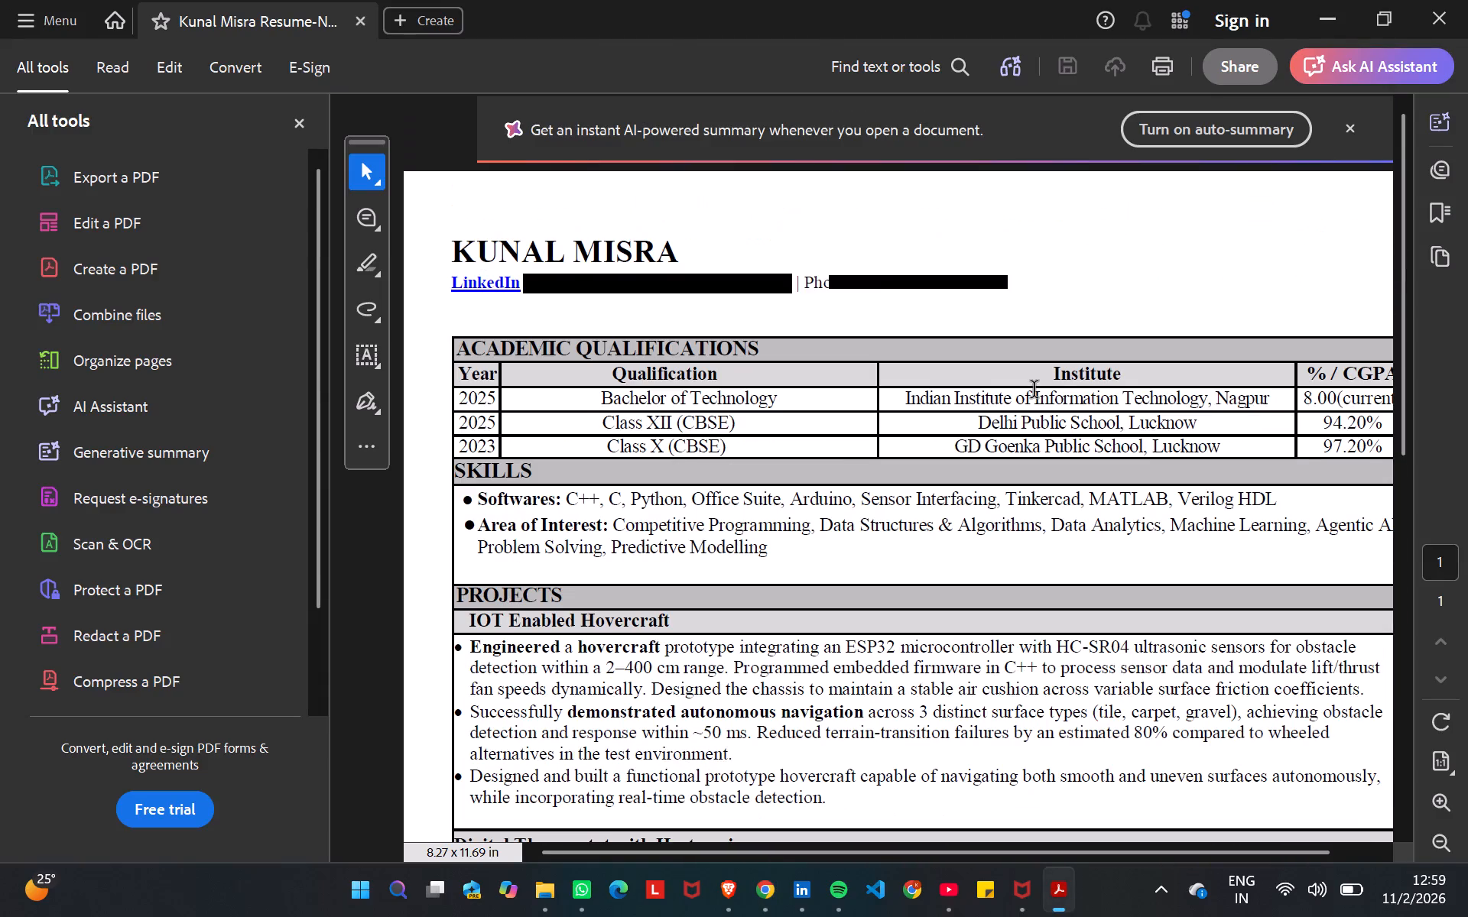
scroll(1035, 390, left, 1)
scroll(1035, 390, down, 1)
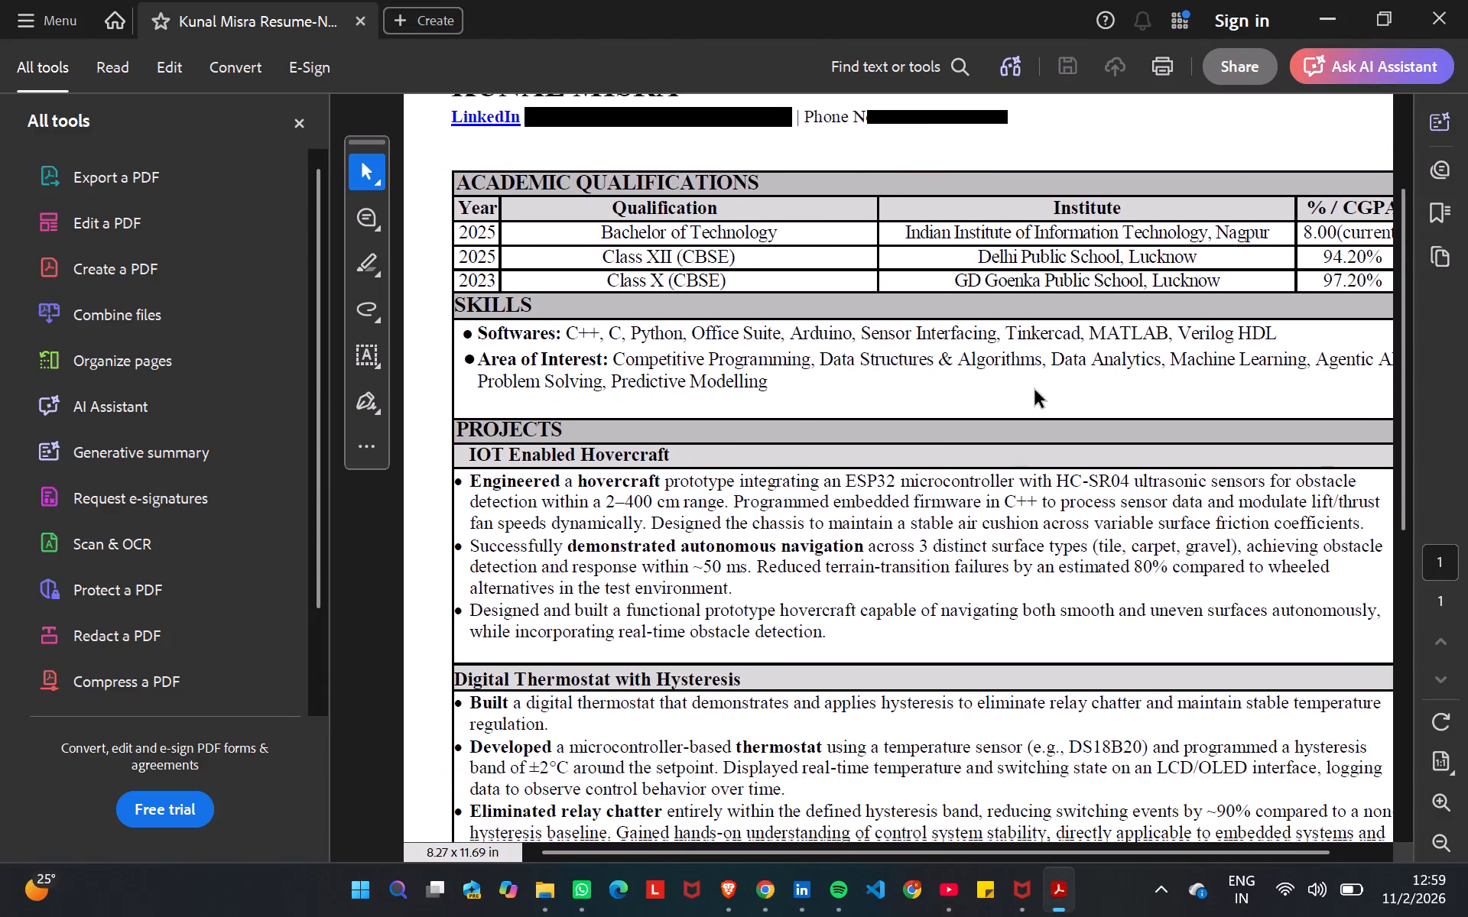
scroll(1016, 444, up, 1)
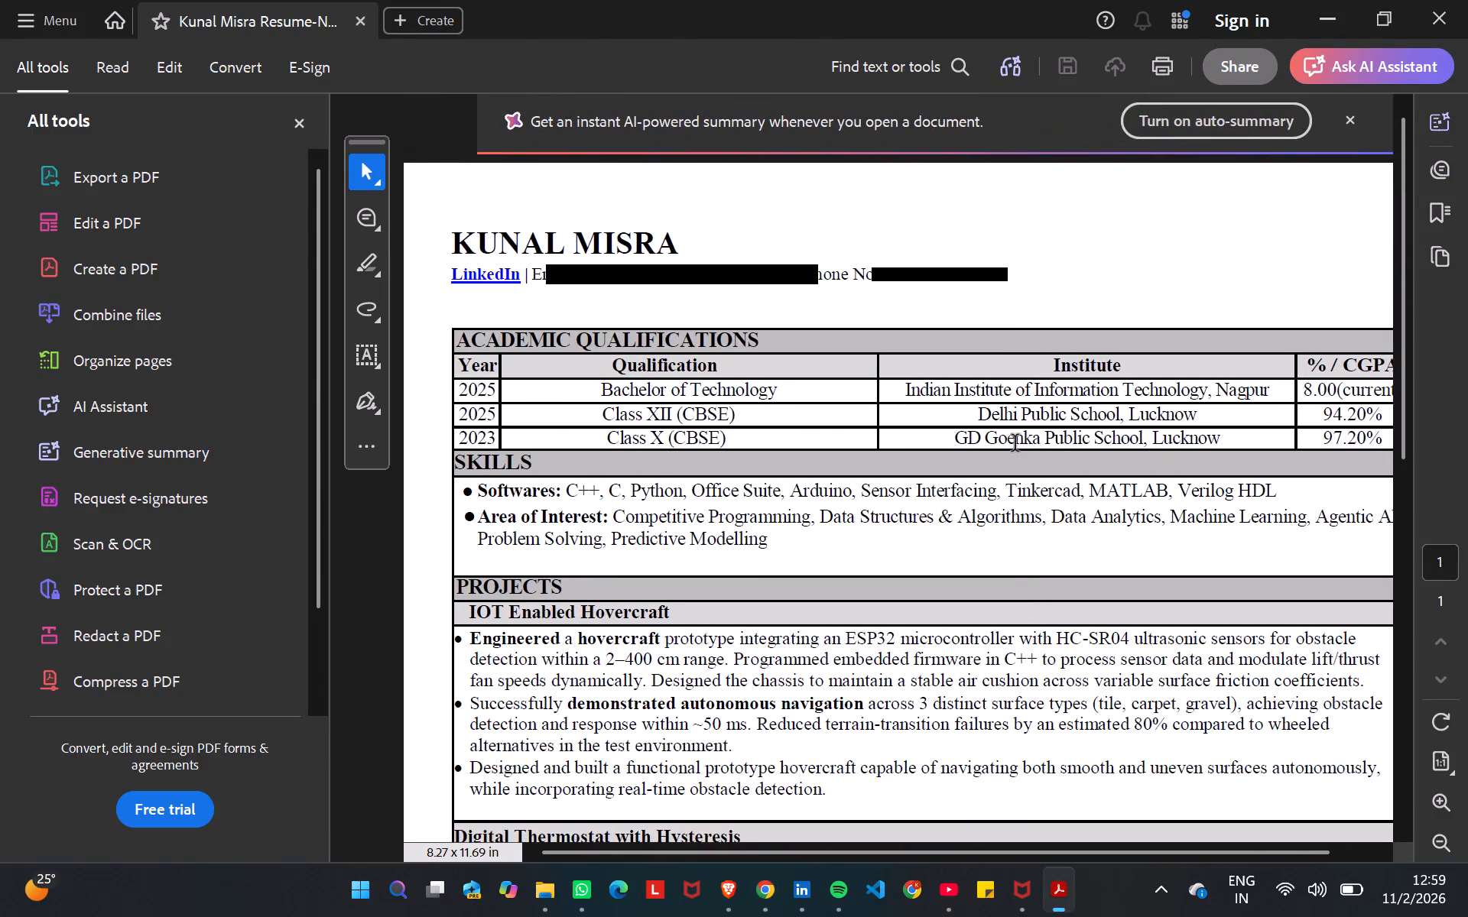
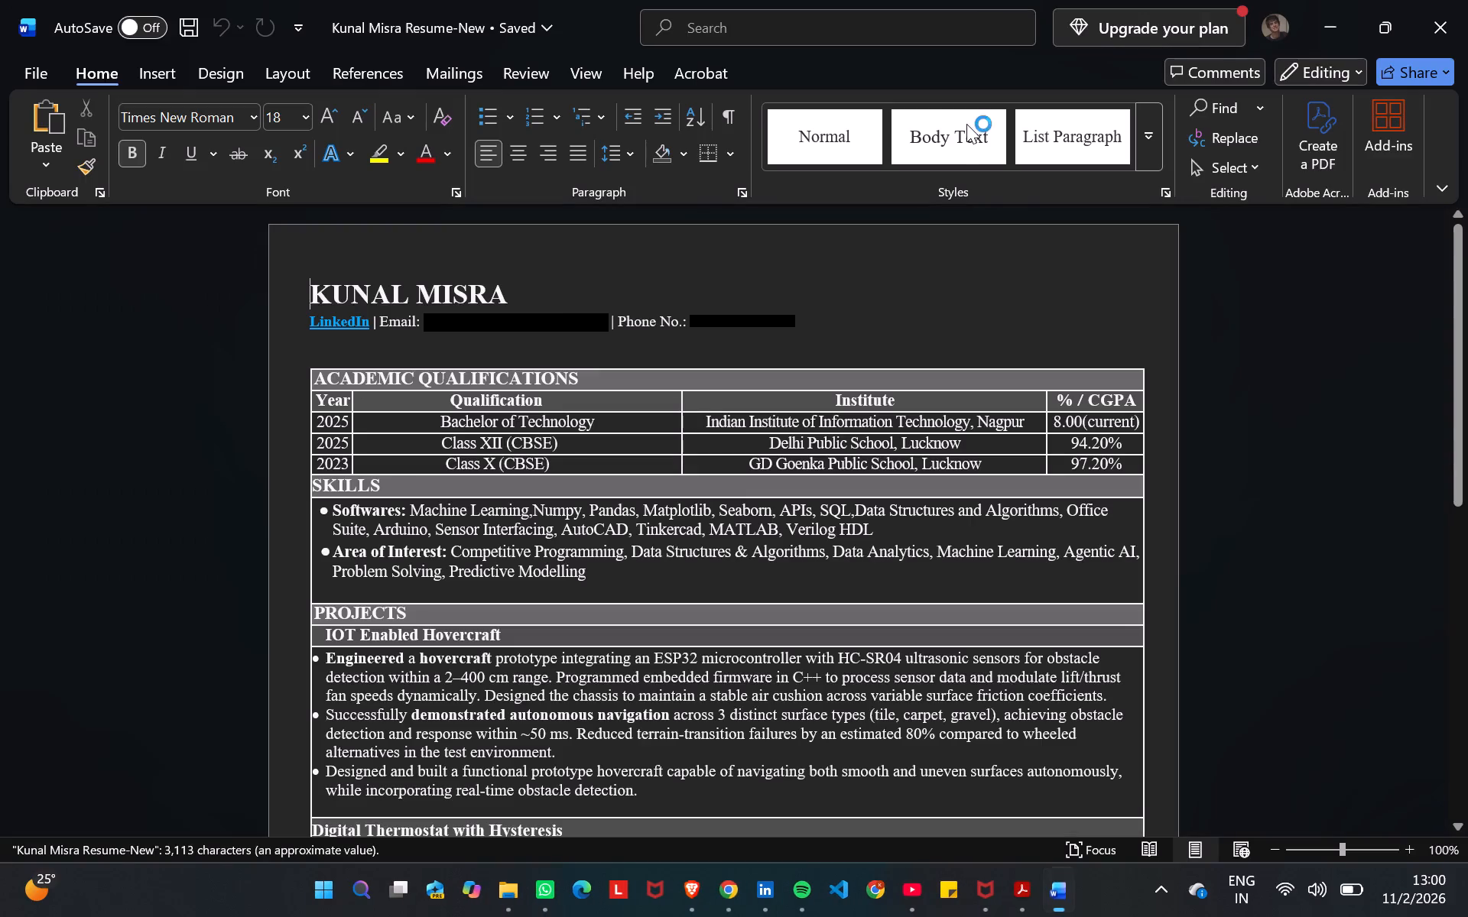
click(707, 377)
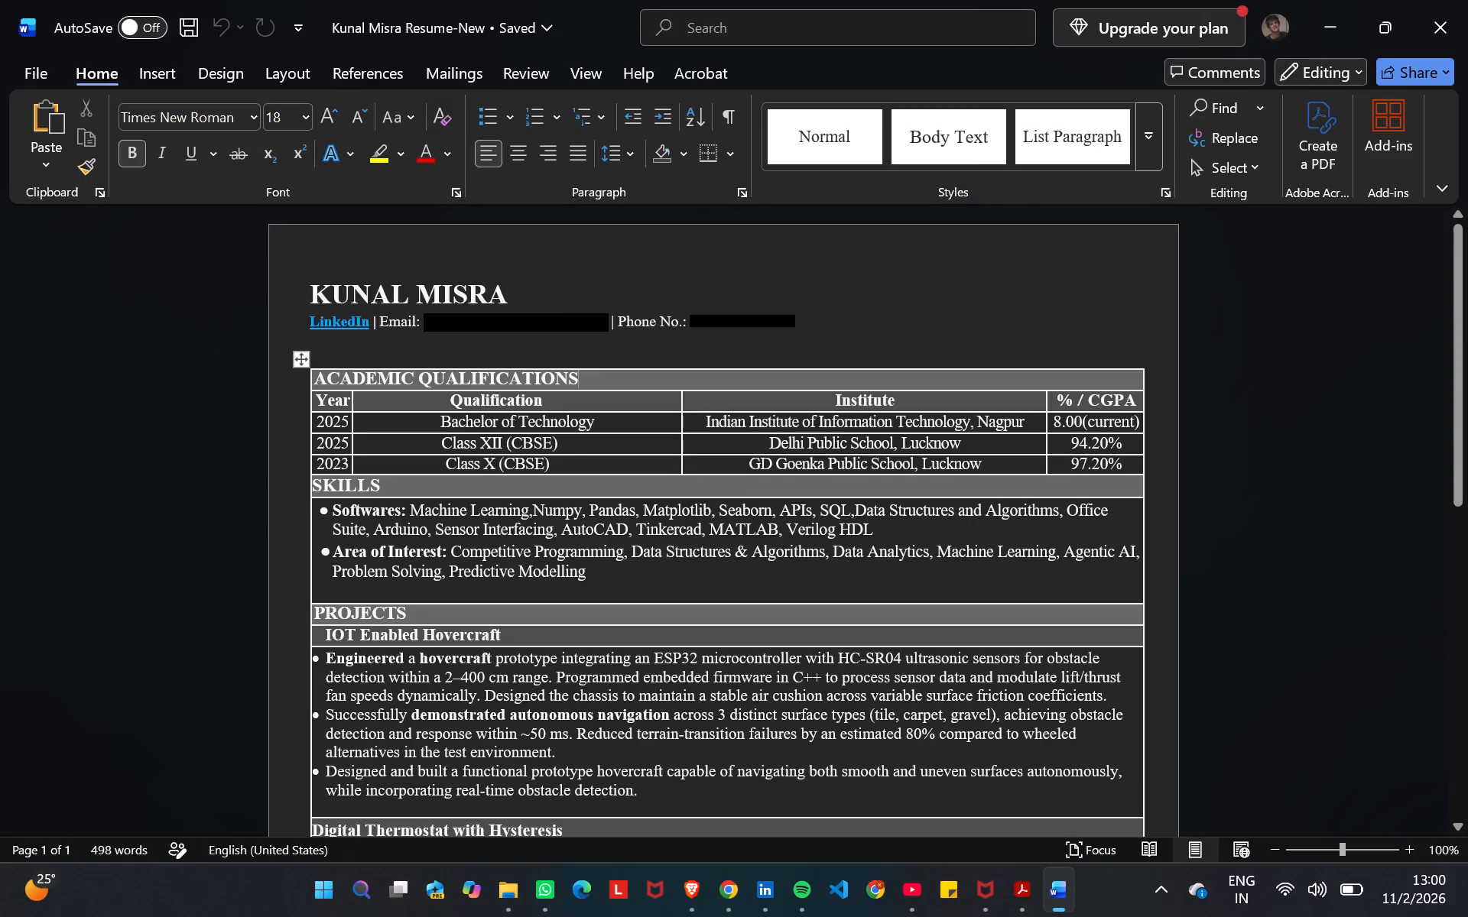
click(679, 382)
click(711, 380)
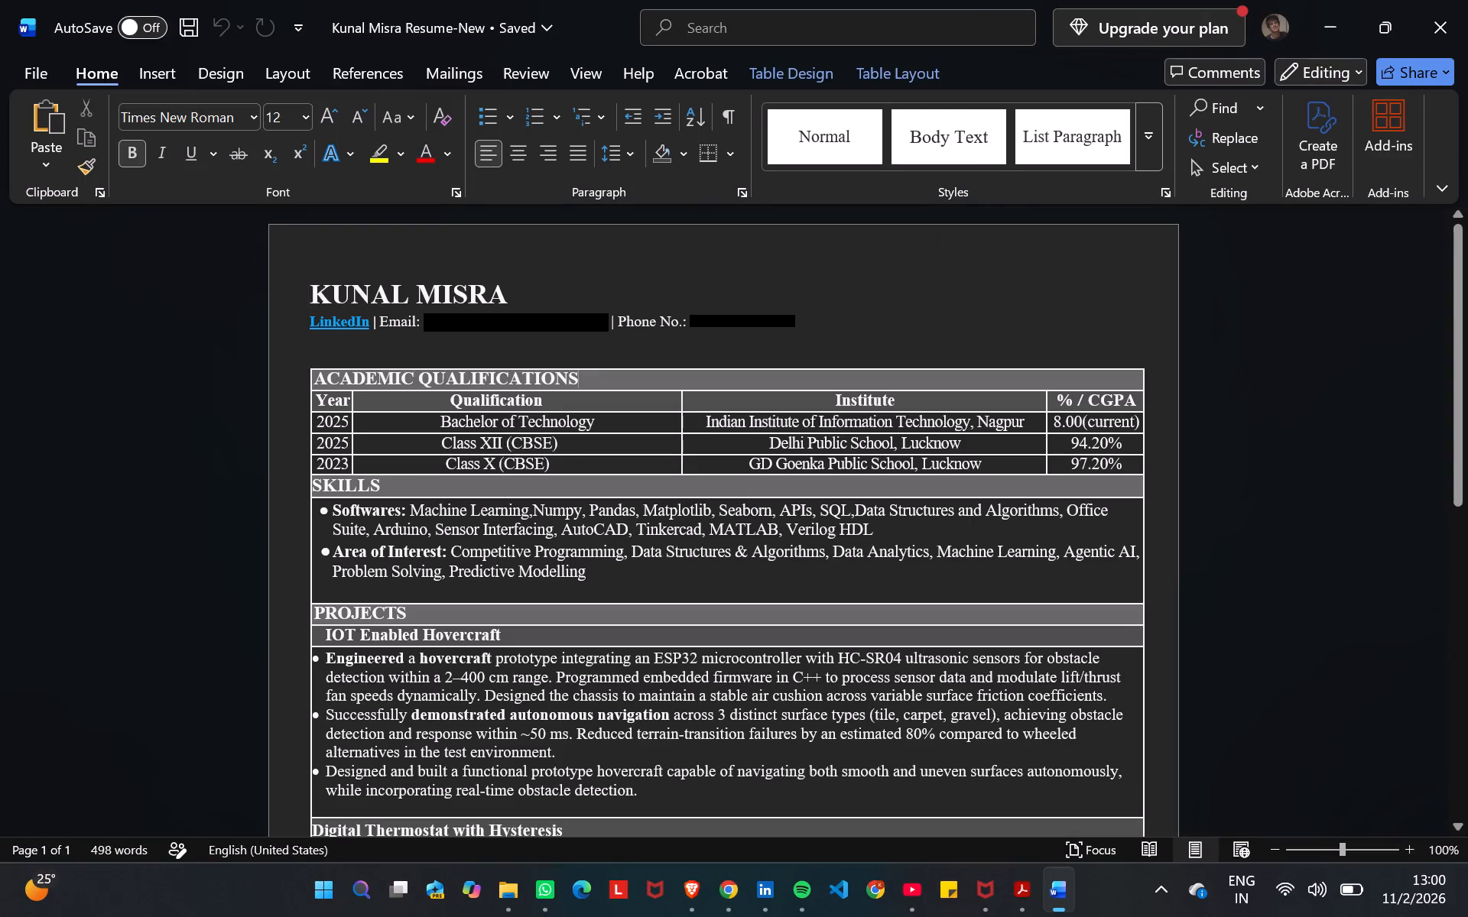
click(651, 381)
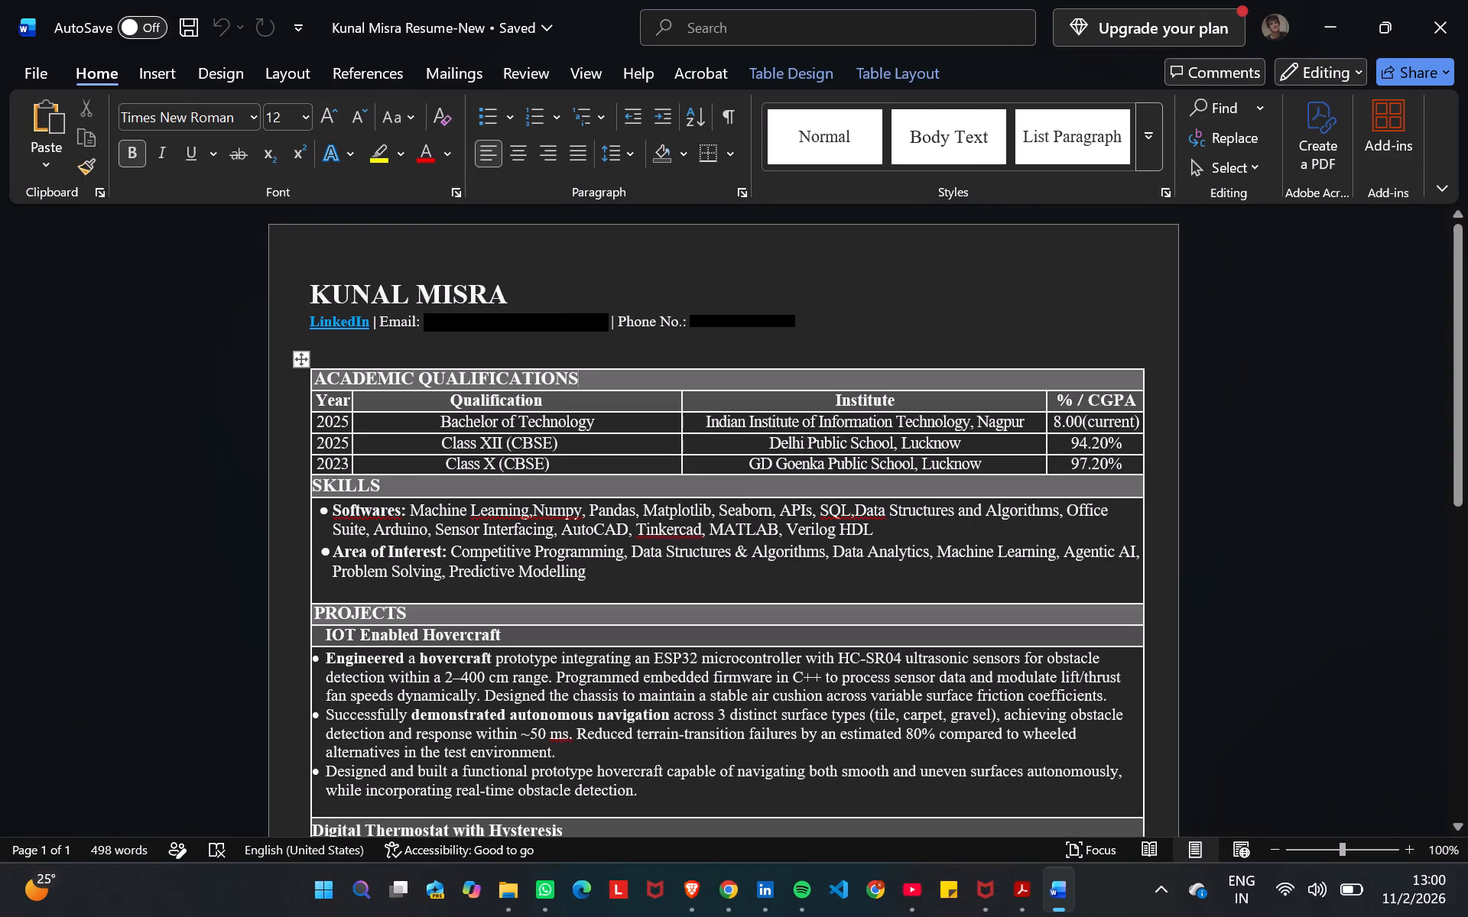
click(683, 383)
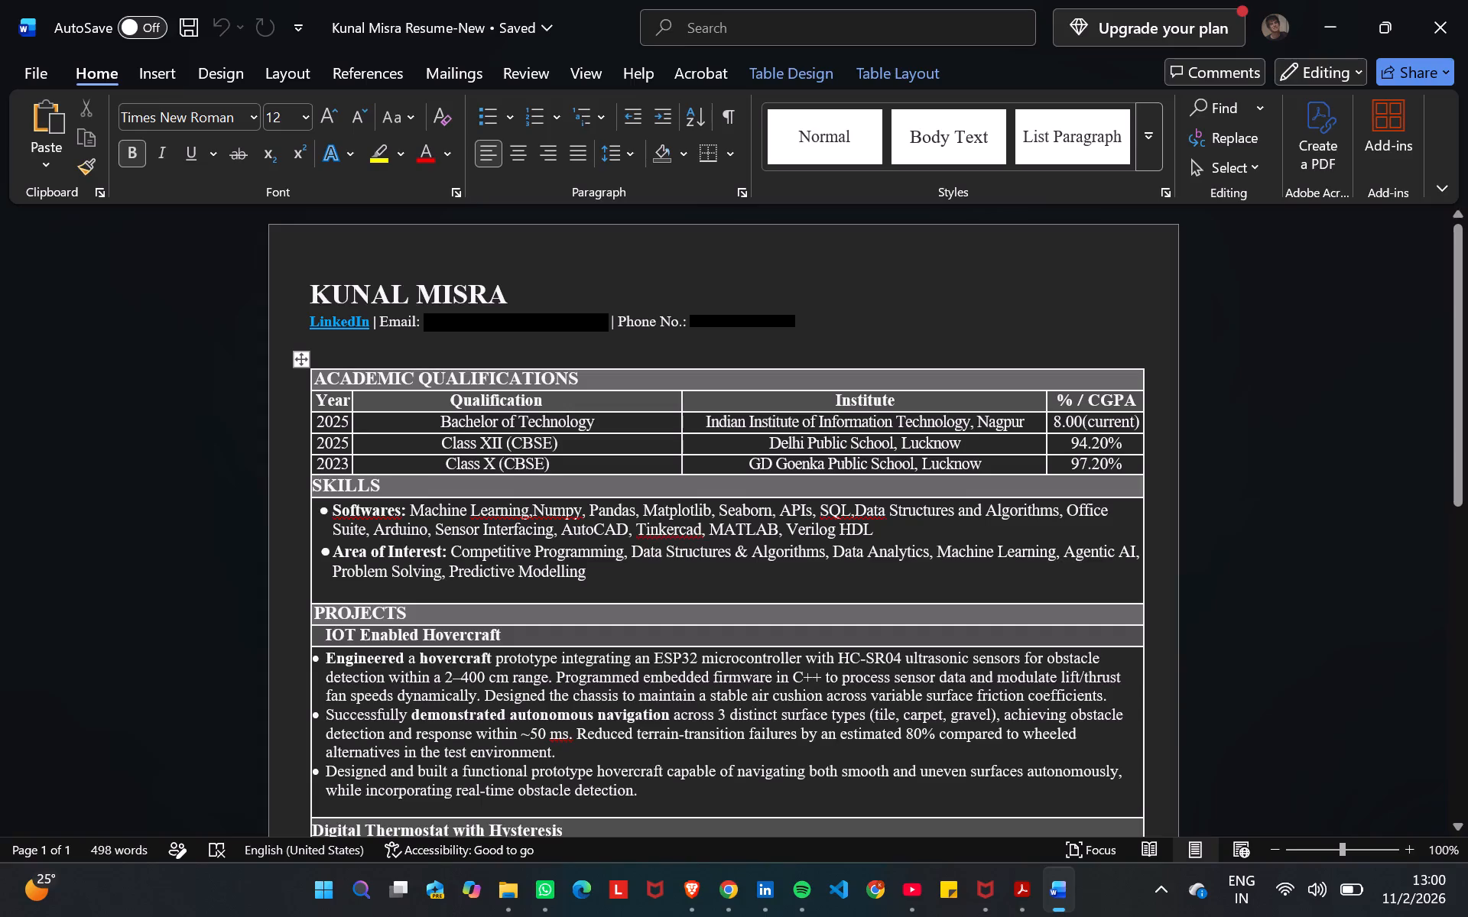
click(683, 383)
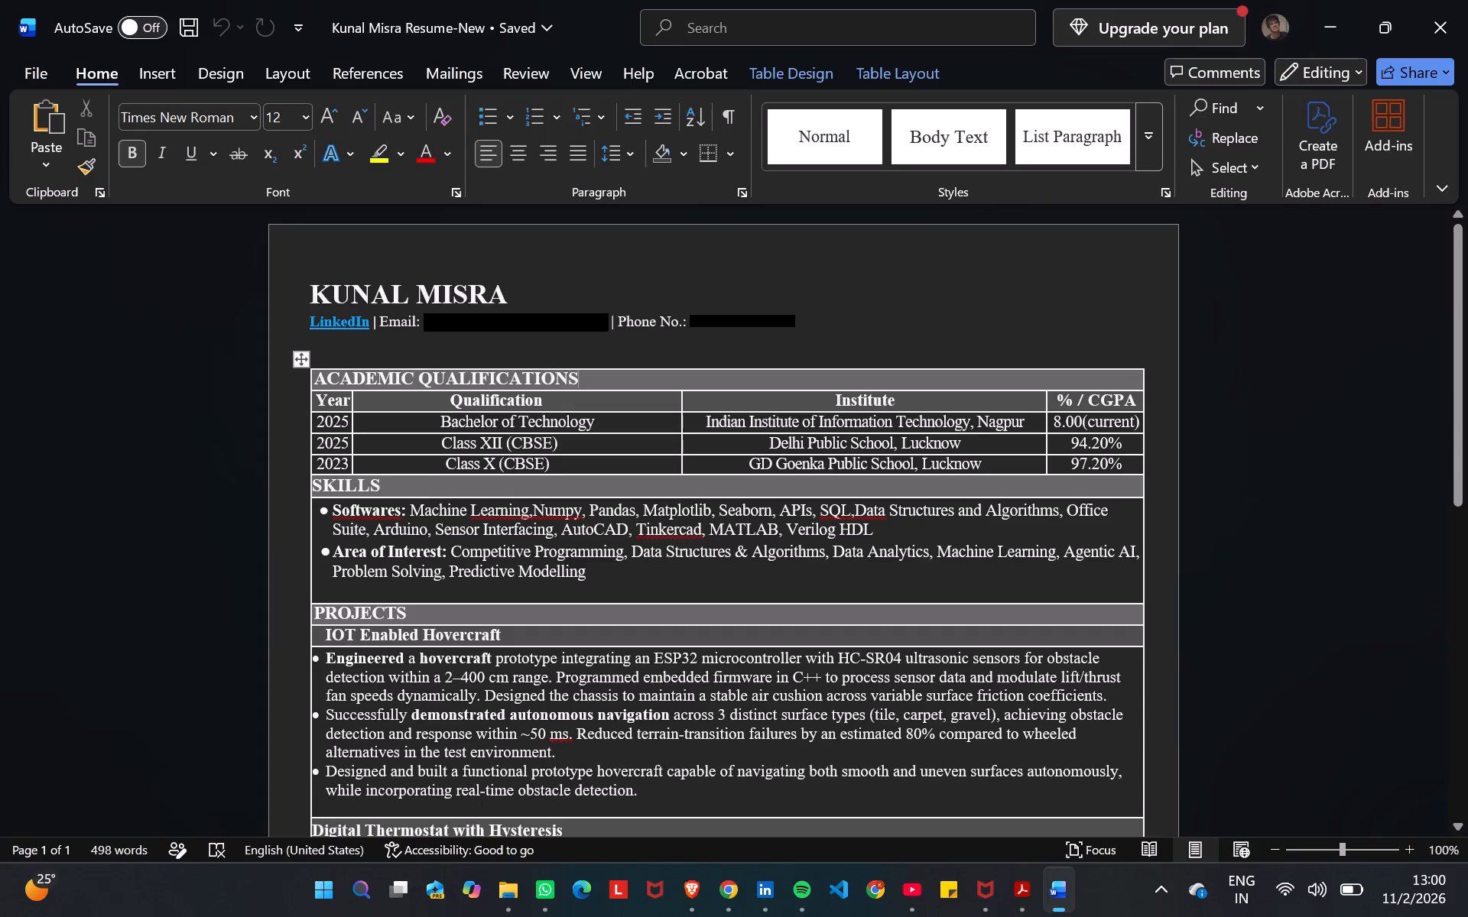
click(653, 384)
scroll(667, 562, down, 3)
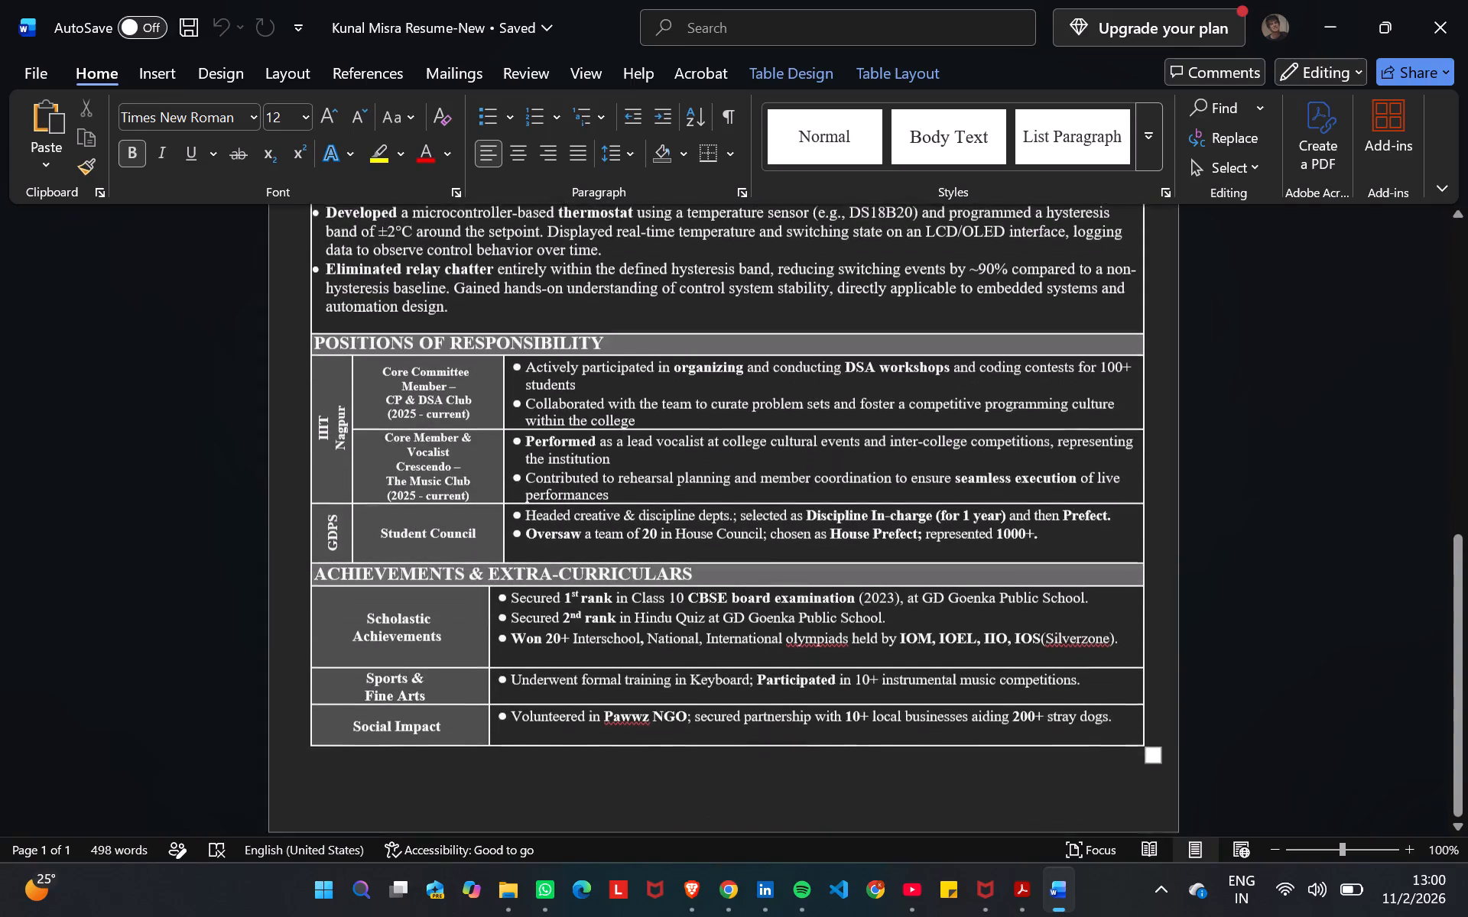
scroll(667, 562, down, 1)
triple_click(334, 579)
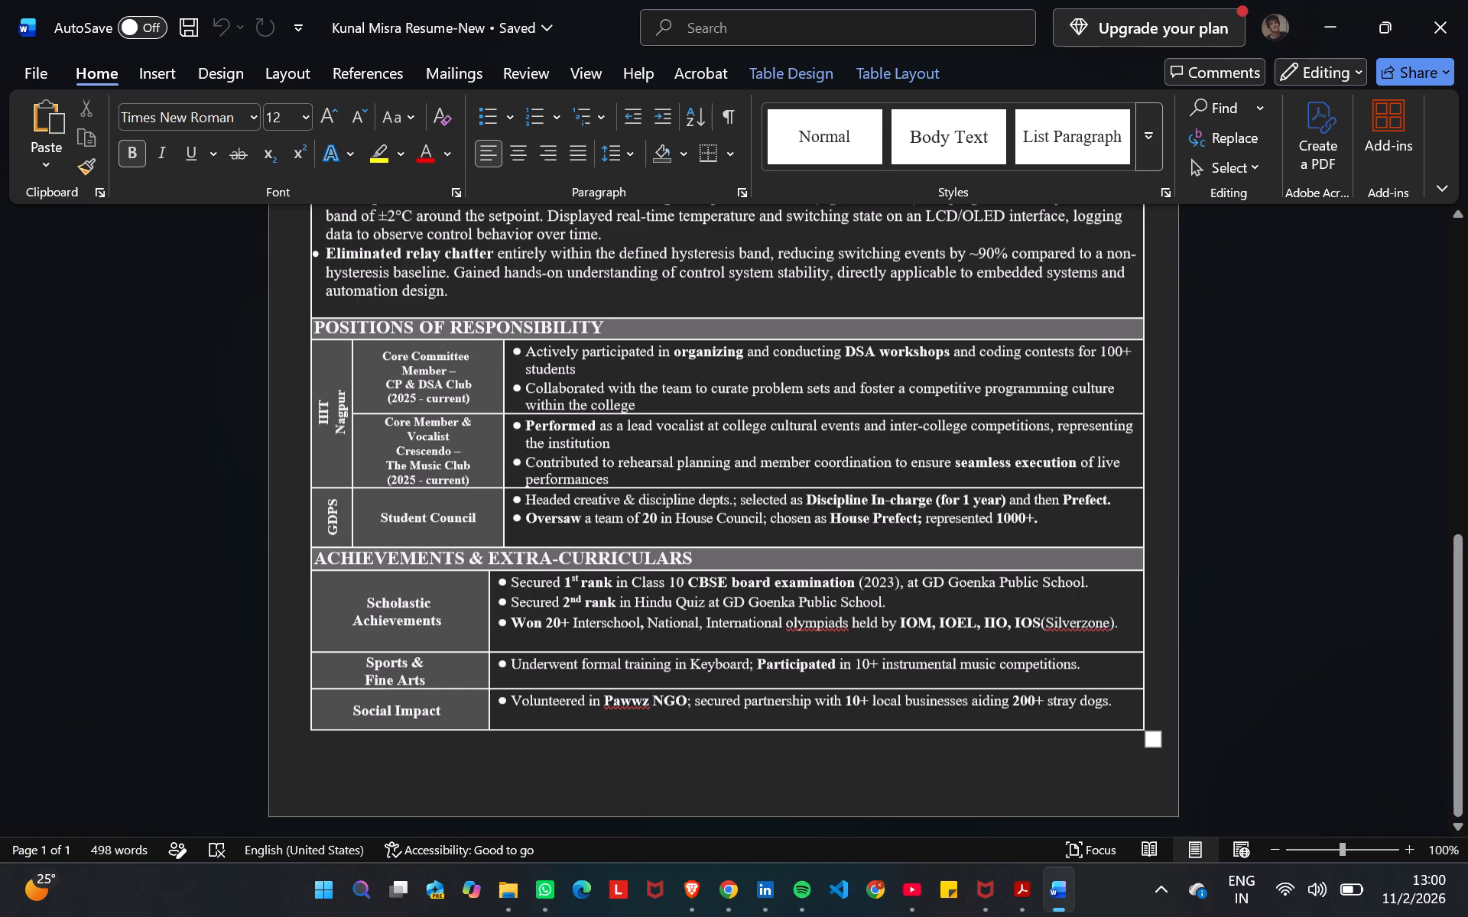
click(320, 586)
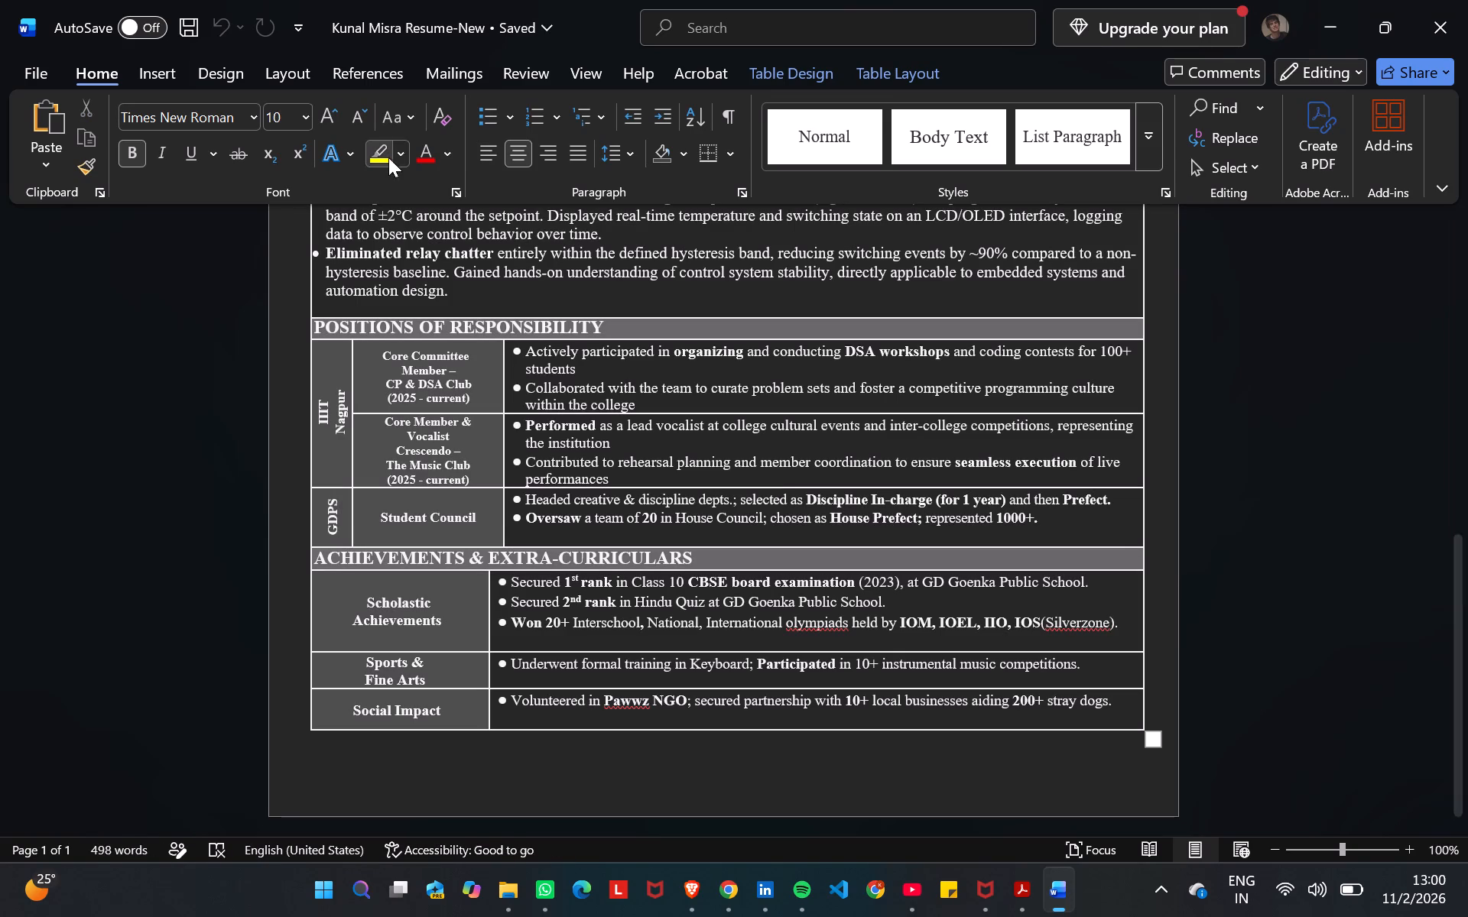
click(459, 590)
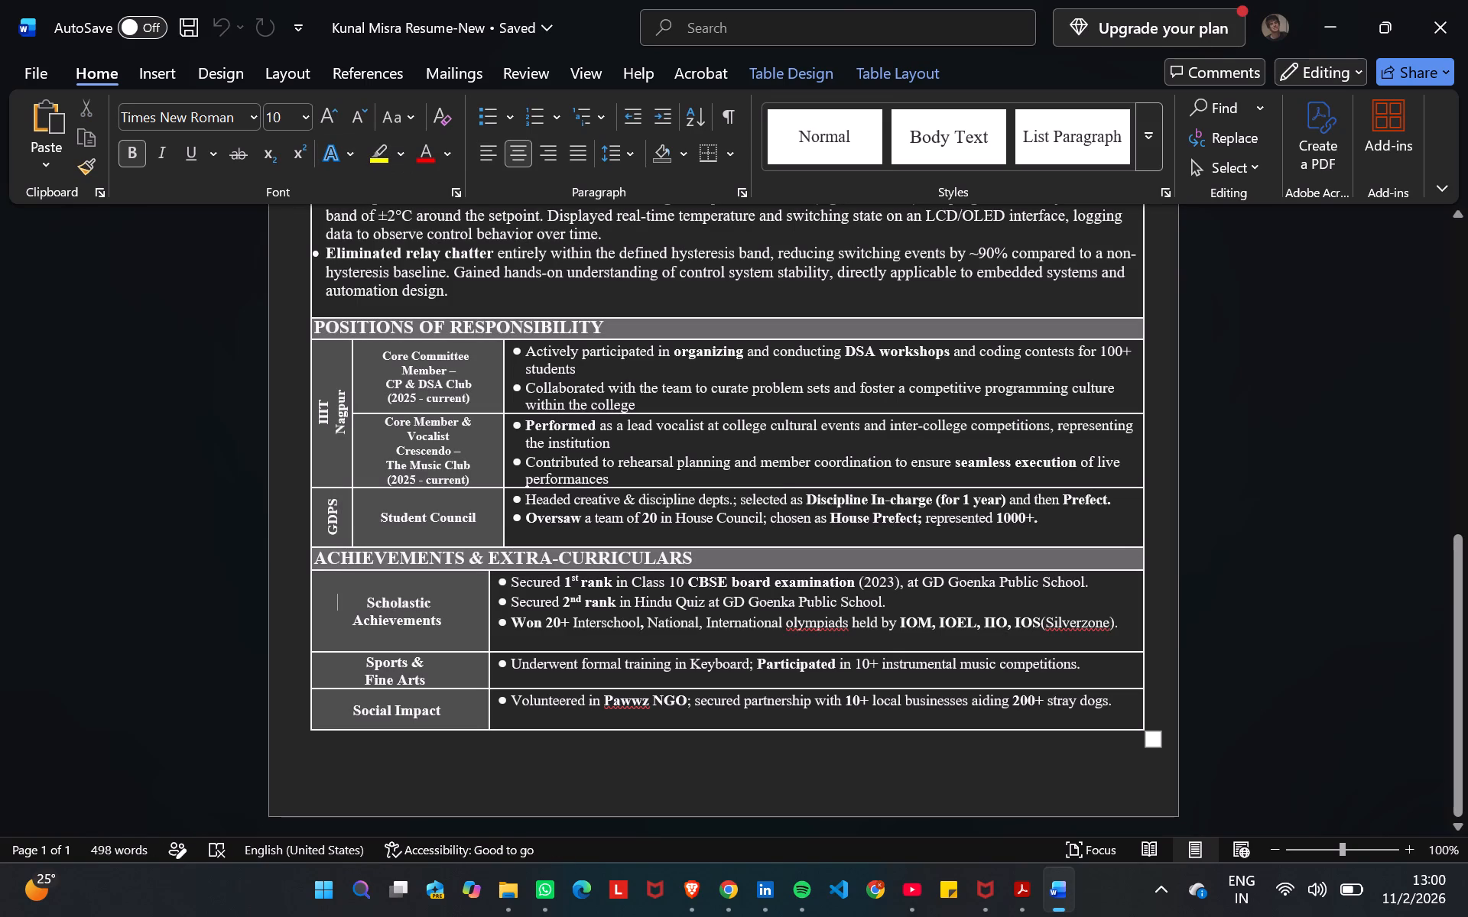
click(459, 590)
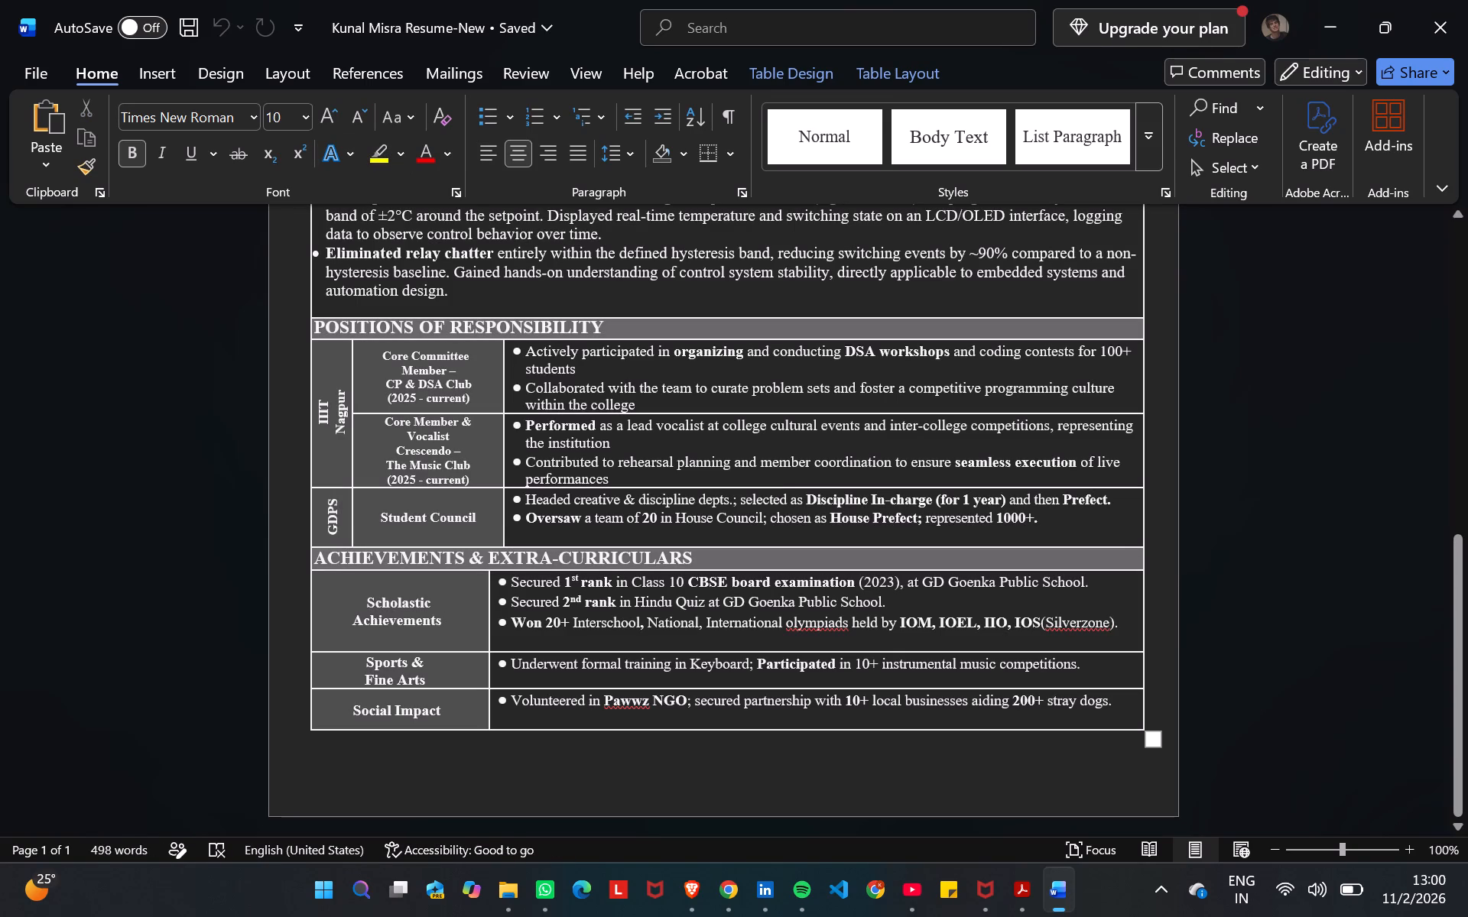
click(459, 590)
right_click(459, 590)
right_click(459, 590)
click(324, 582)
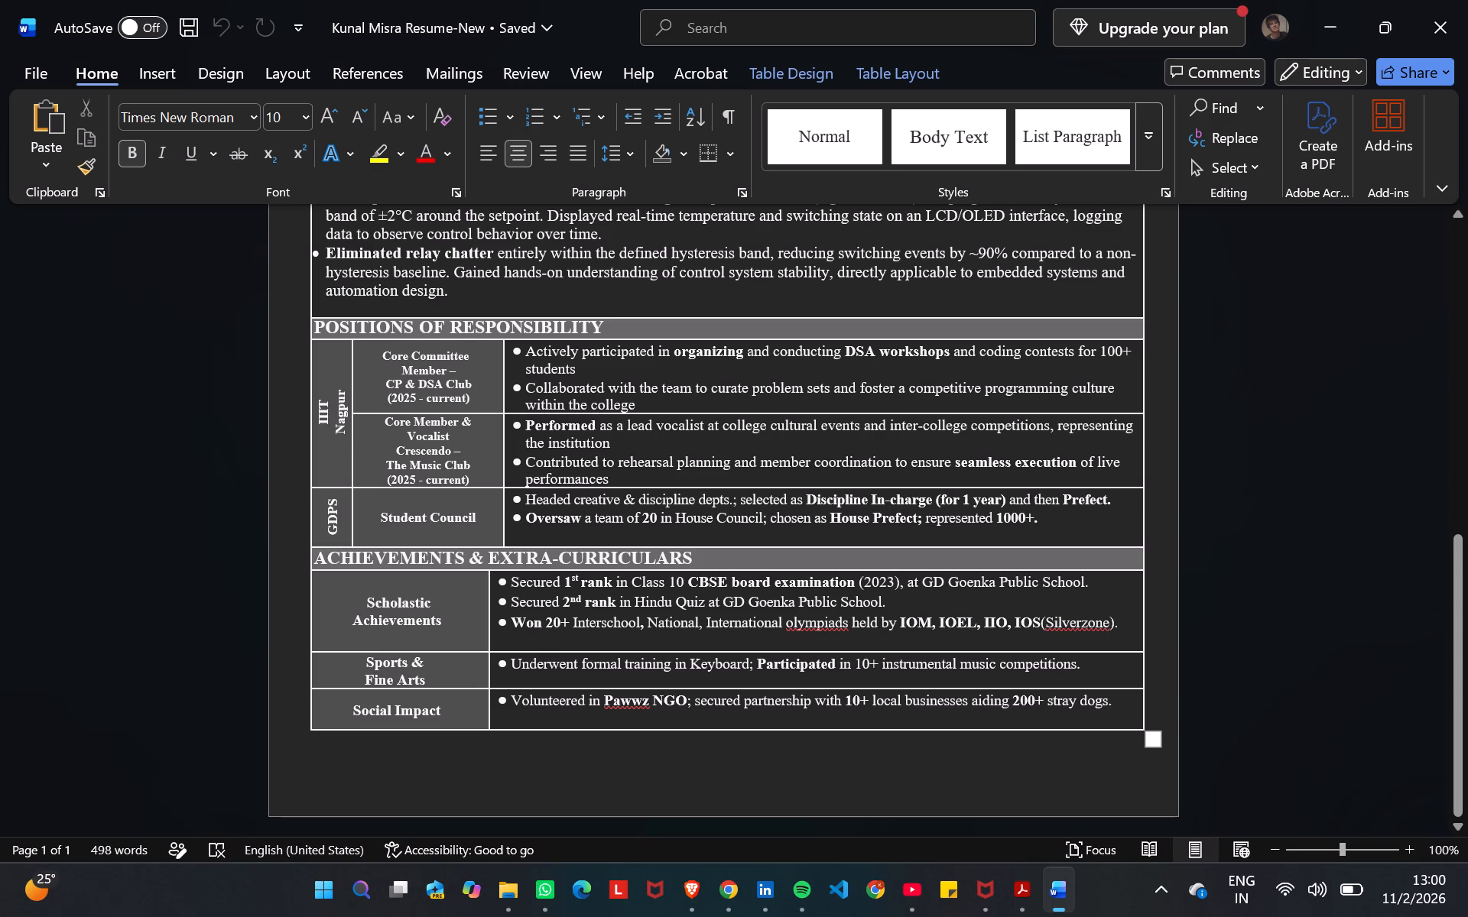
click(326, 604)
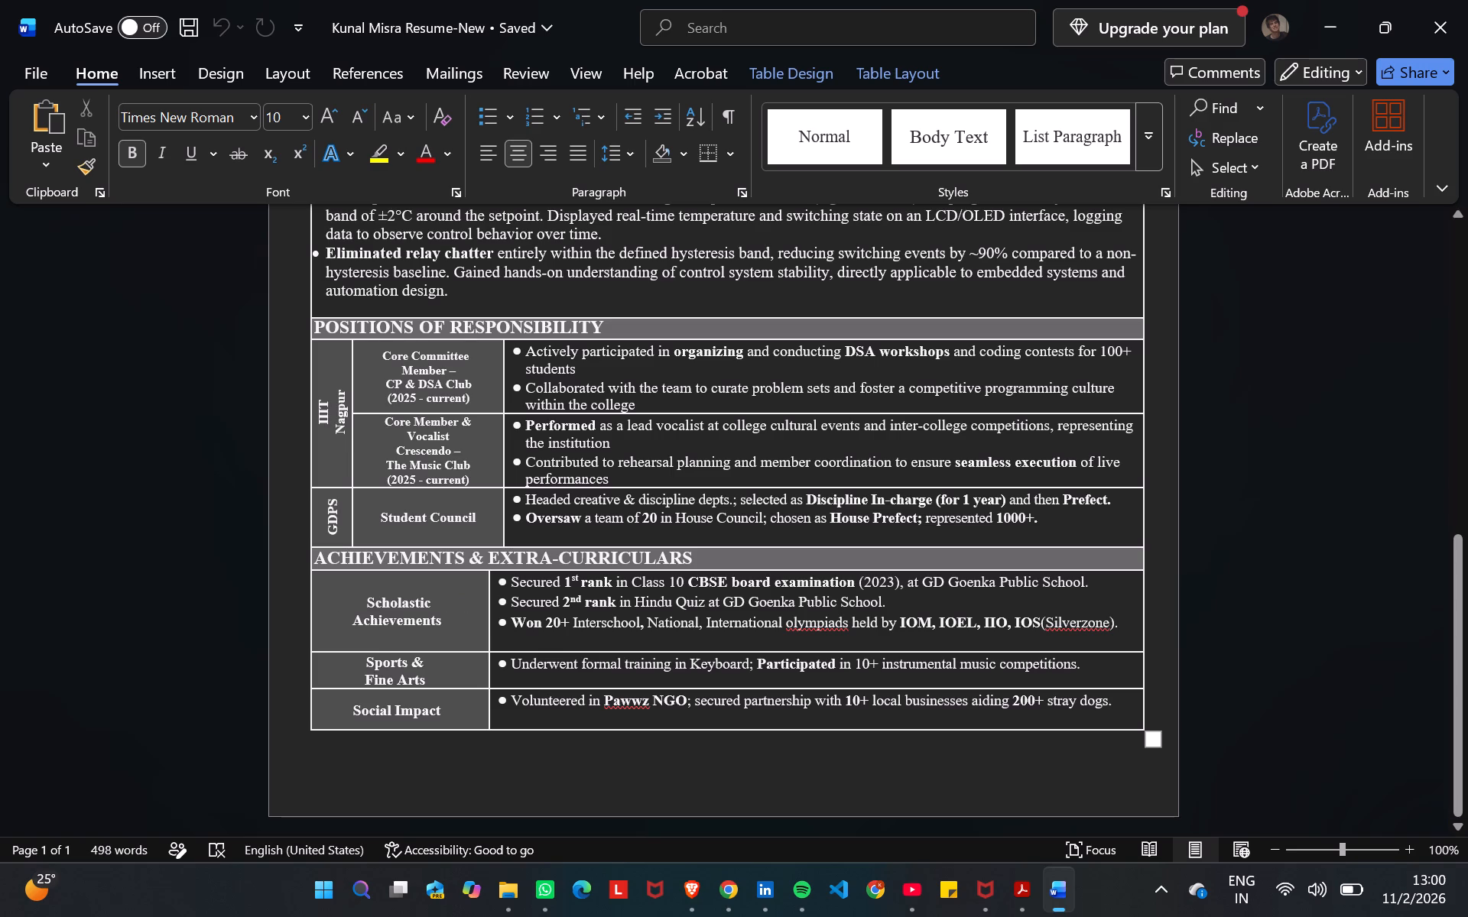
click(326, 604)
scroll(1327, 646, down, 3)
Shade the IIIT Nagpur and GDPS cells in the Positions of Responsibility table with the dark blue theme colour.
click(421, 392)
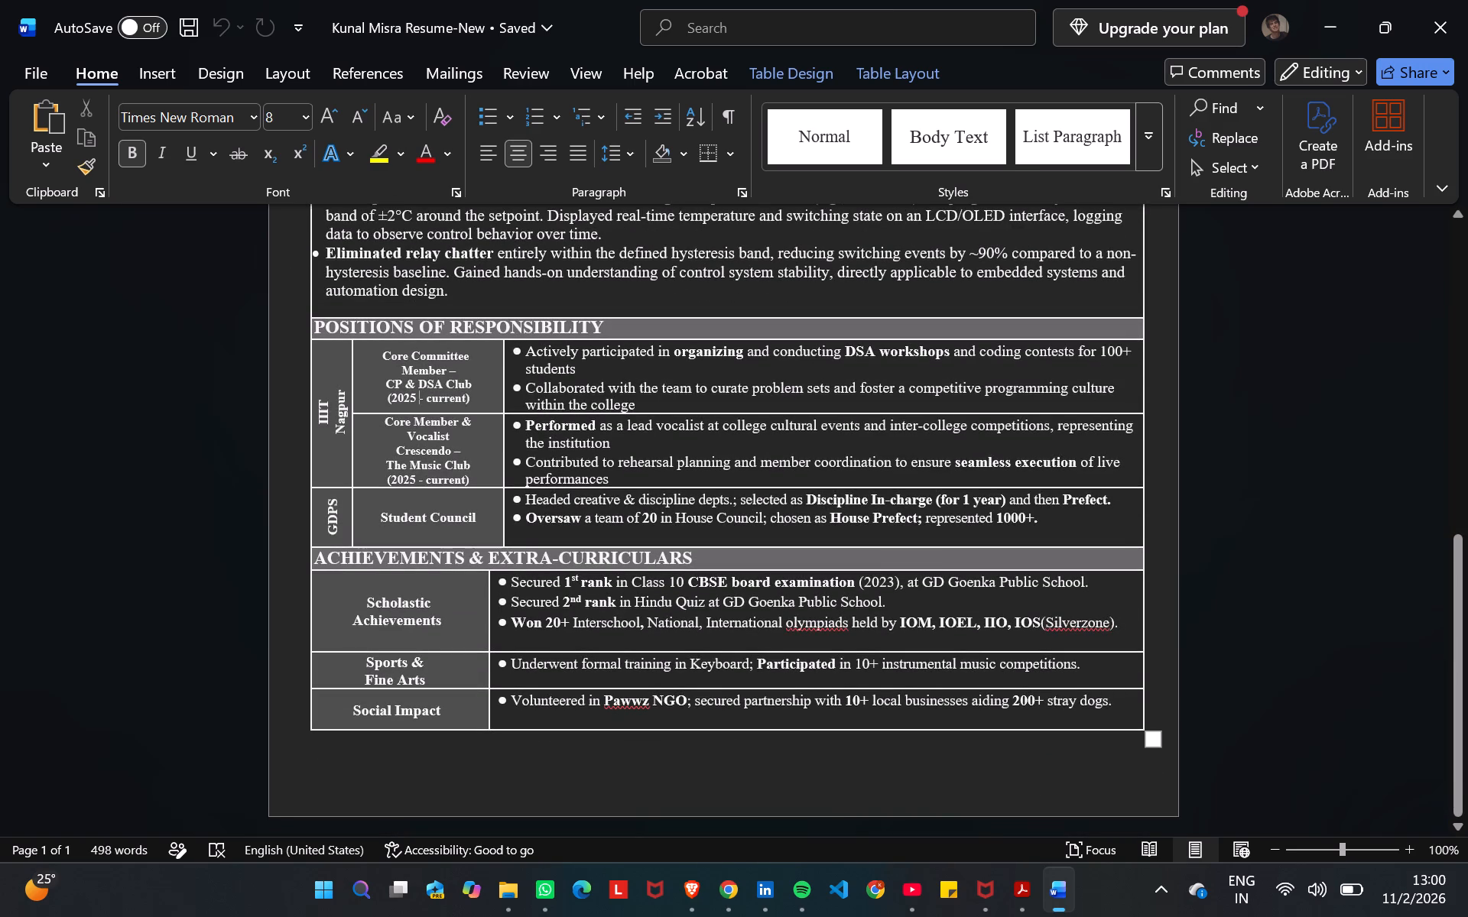
double_click(349, 365)
click(339, 362)
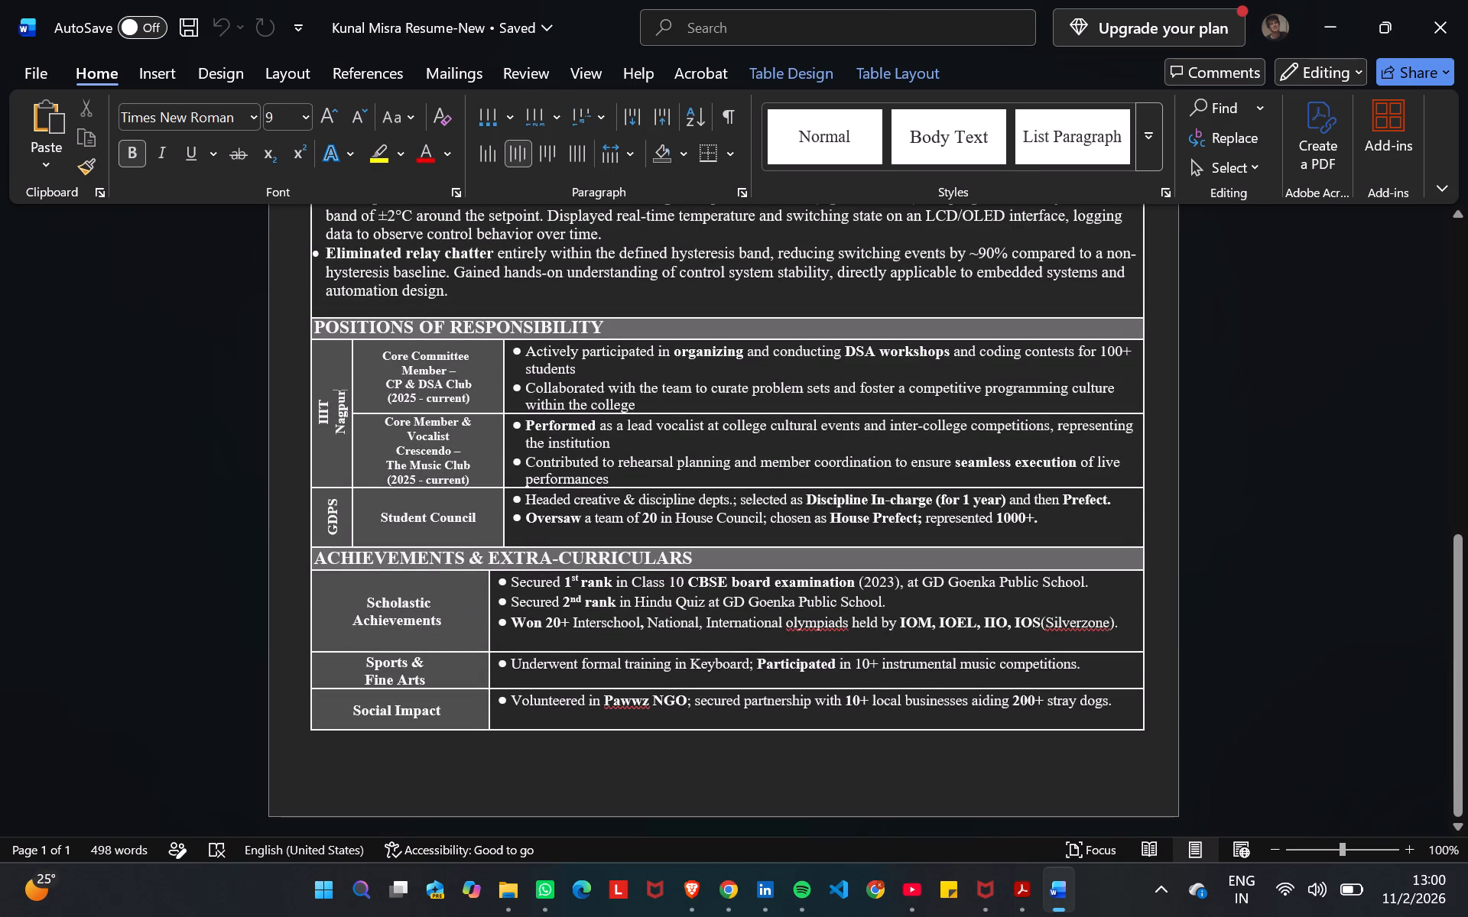
click(323, 369)
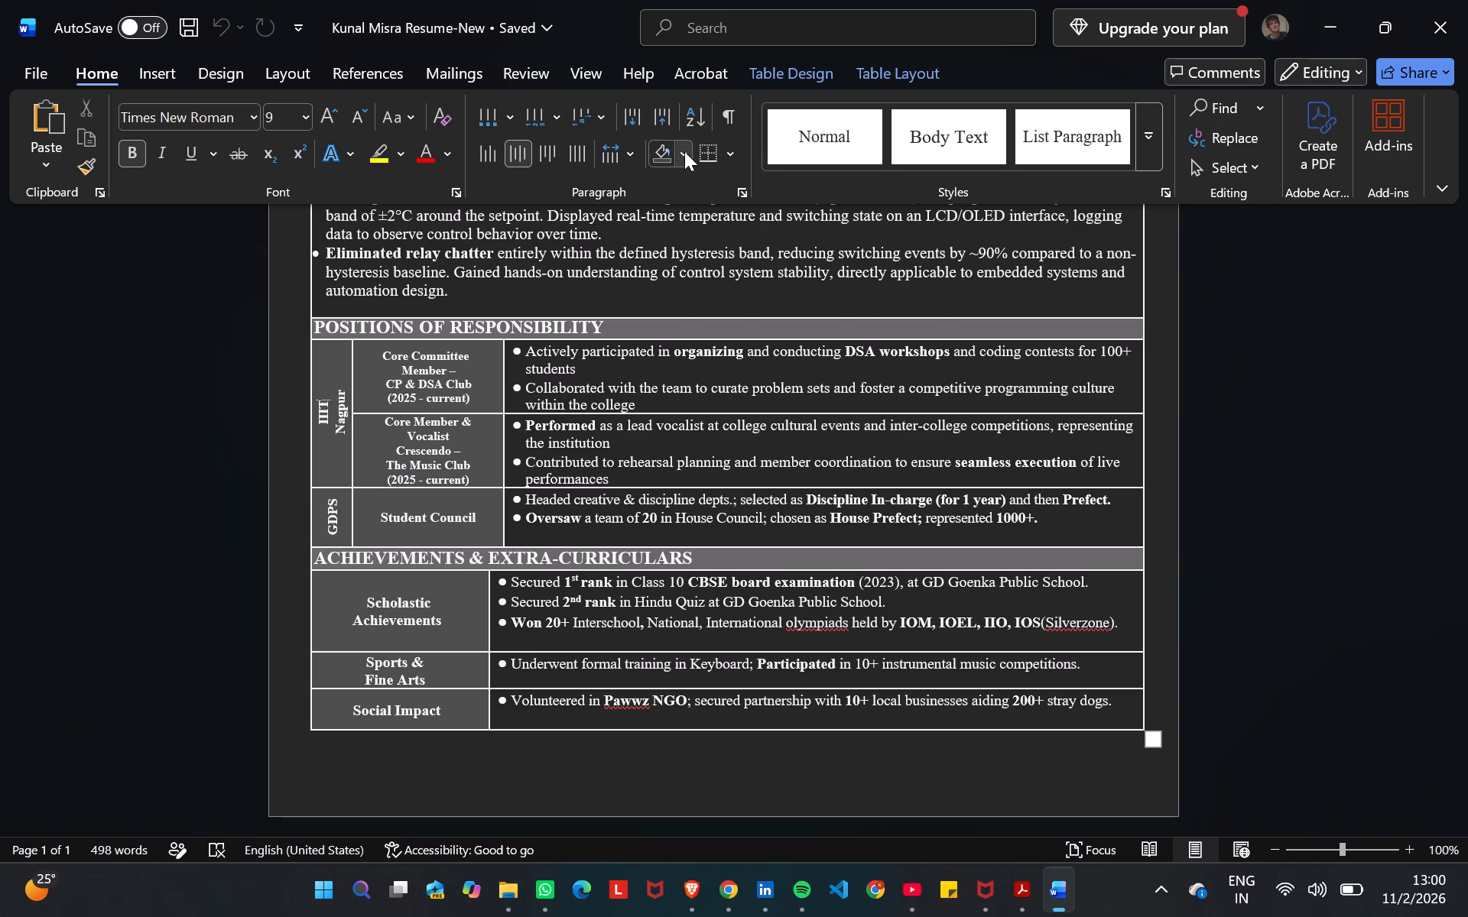
click(684, 151)
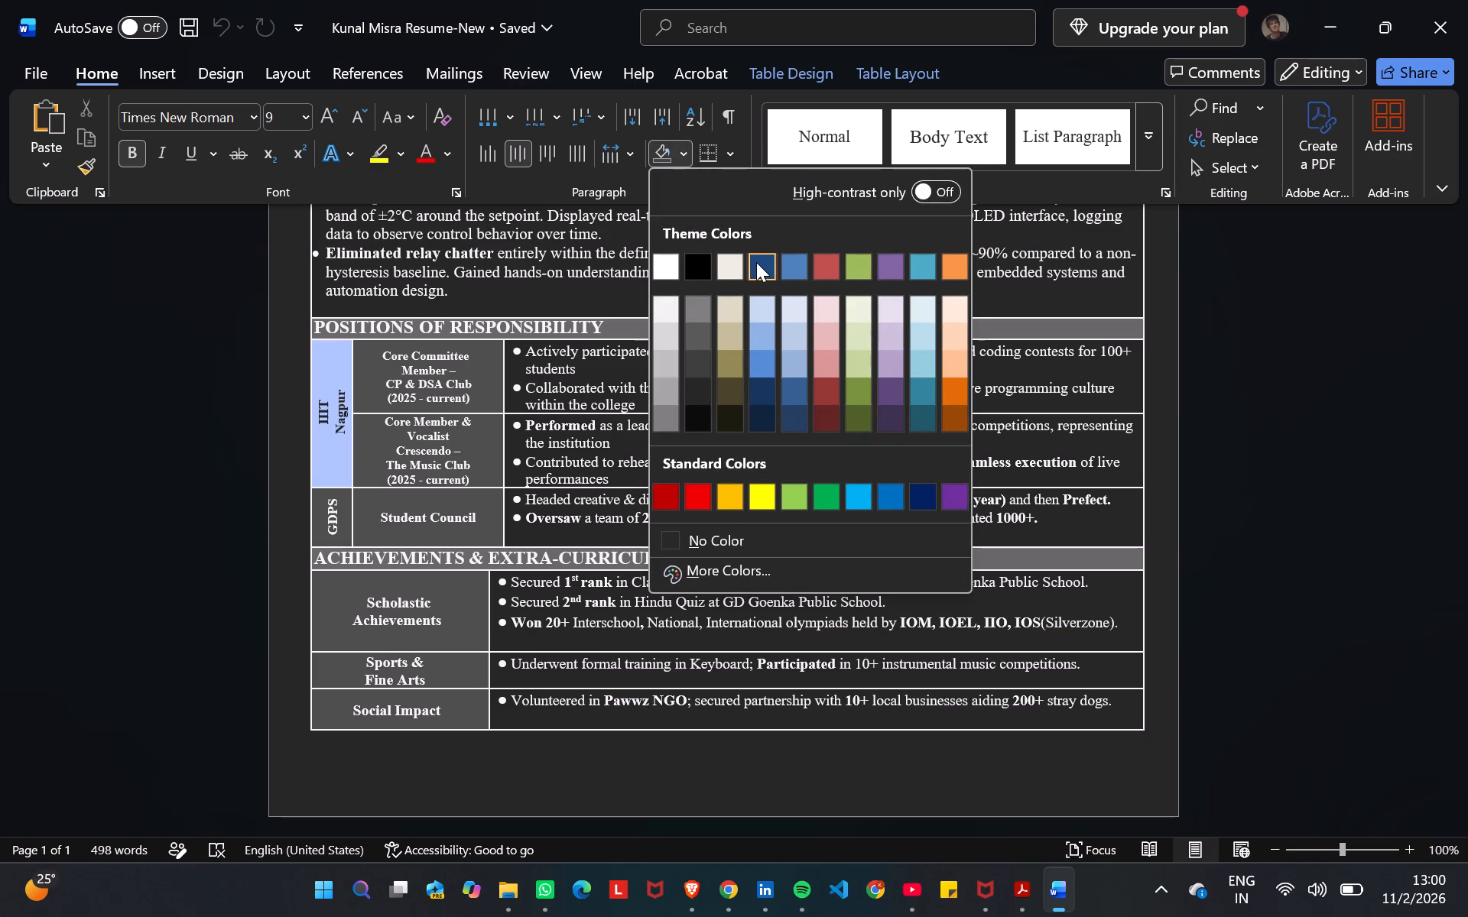
click(757, 264)
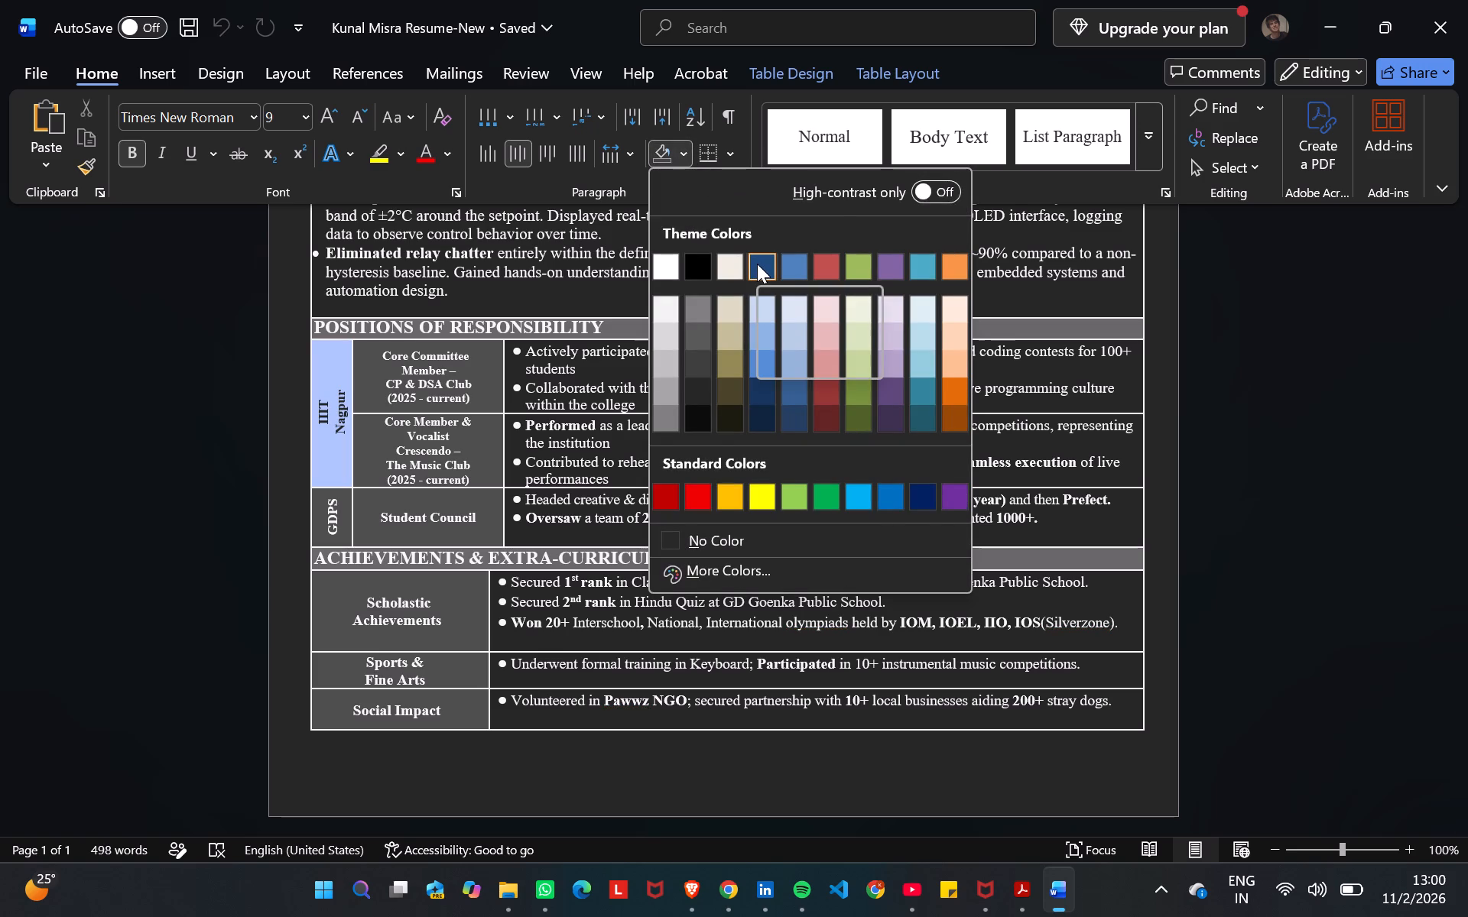
click(344, 496)
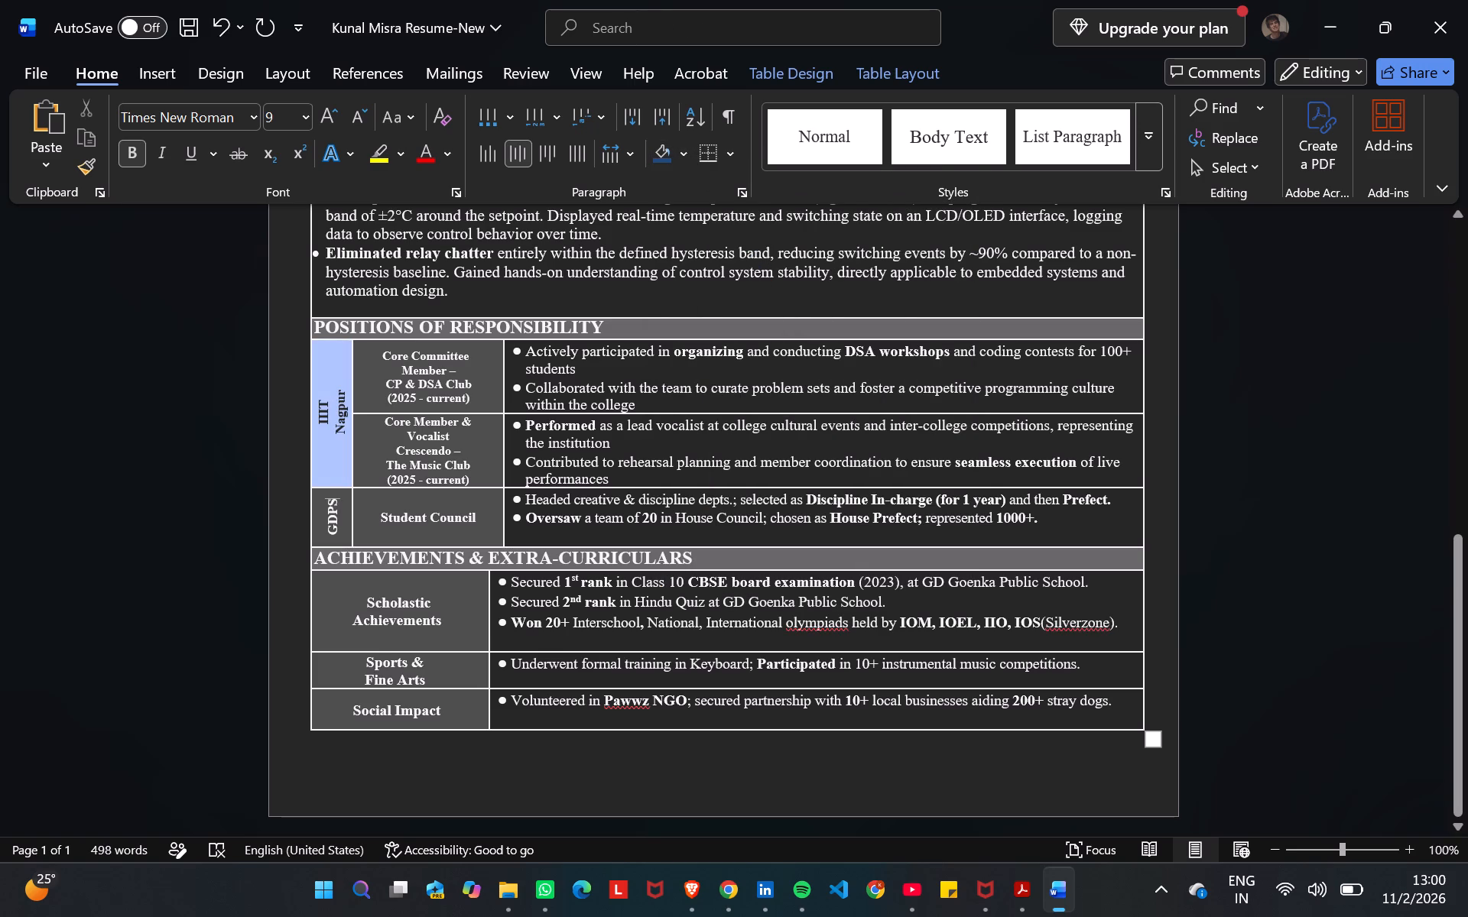
click(668, 145)
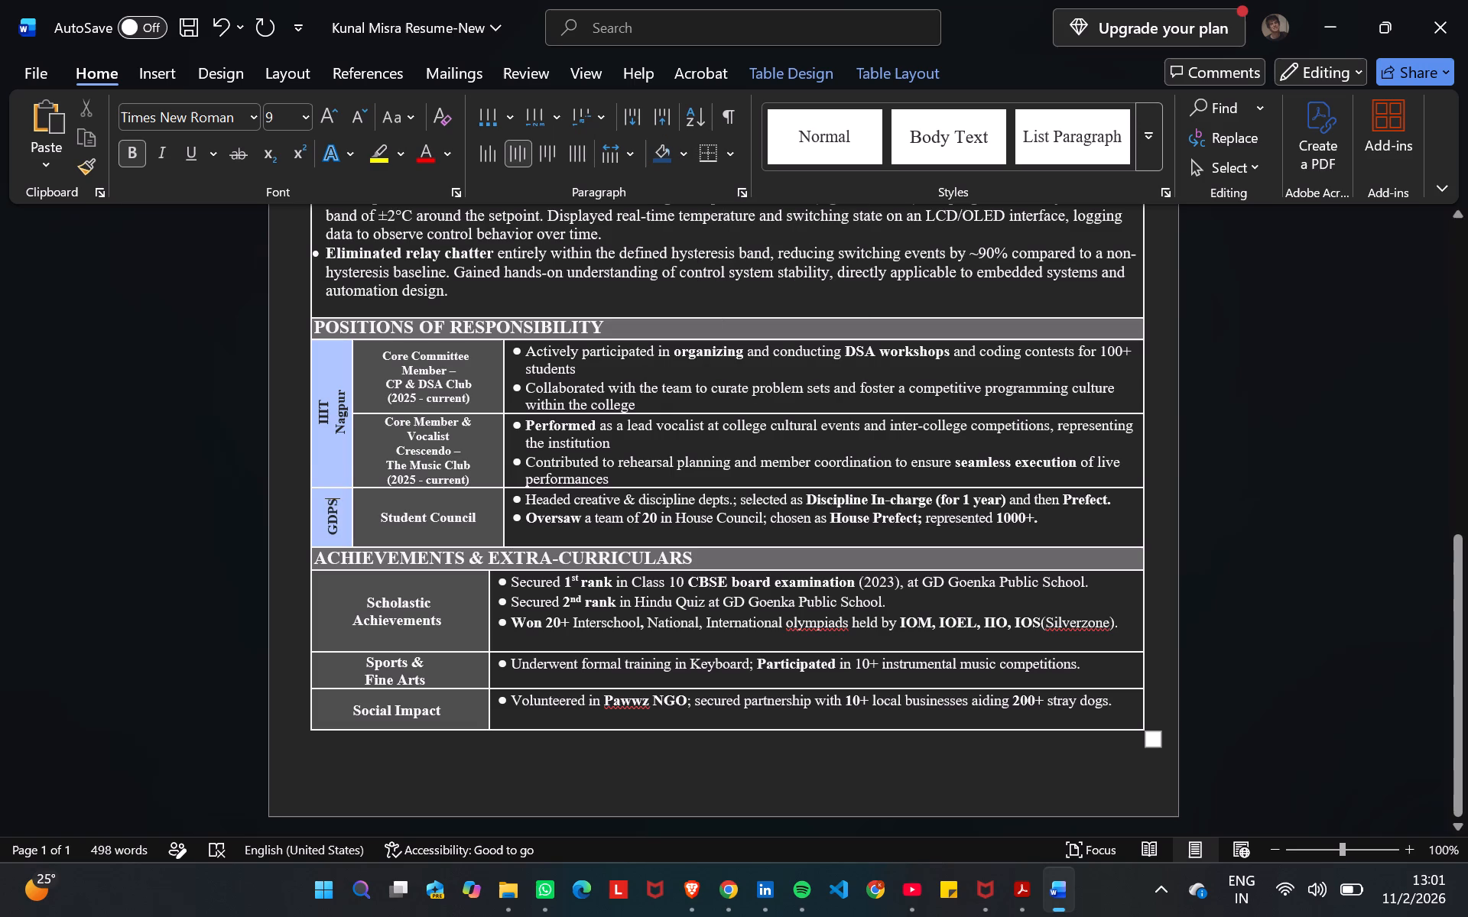
Apply the same dark blue shading to the Scholastic Achievements, Sports & Fine Arts and Social Impact label cells.
click(456, 604)
click(661, 155)
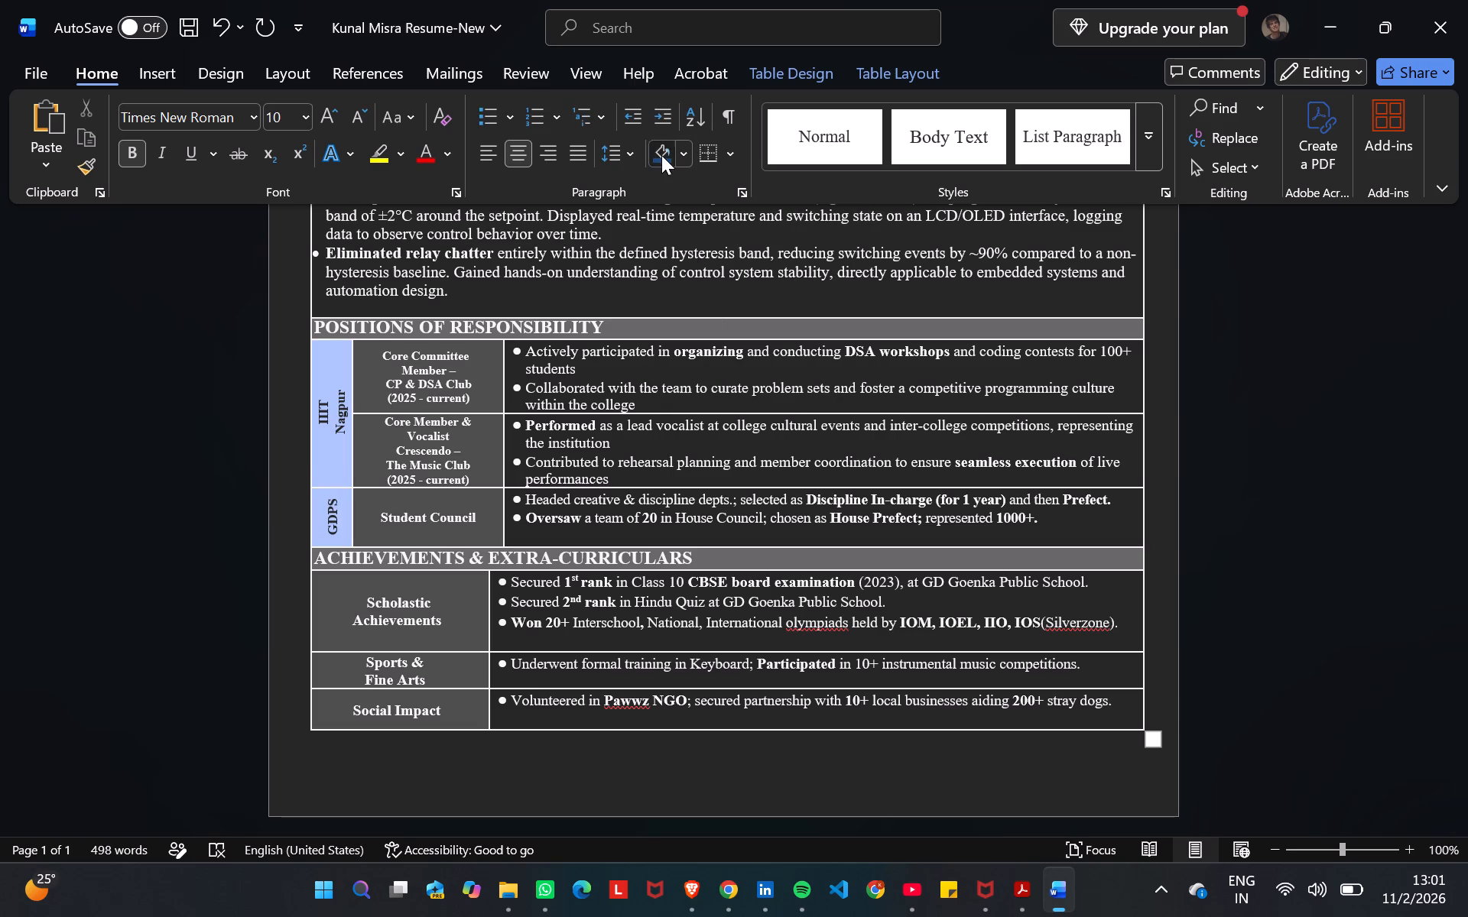
click(453, 672)
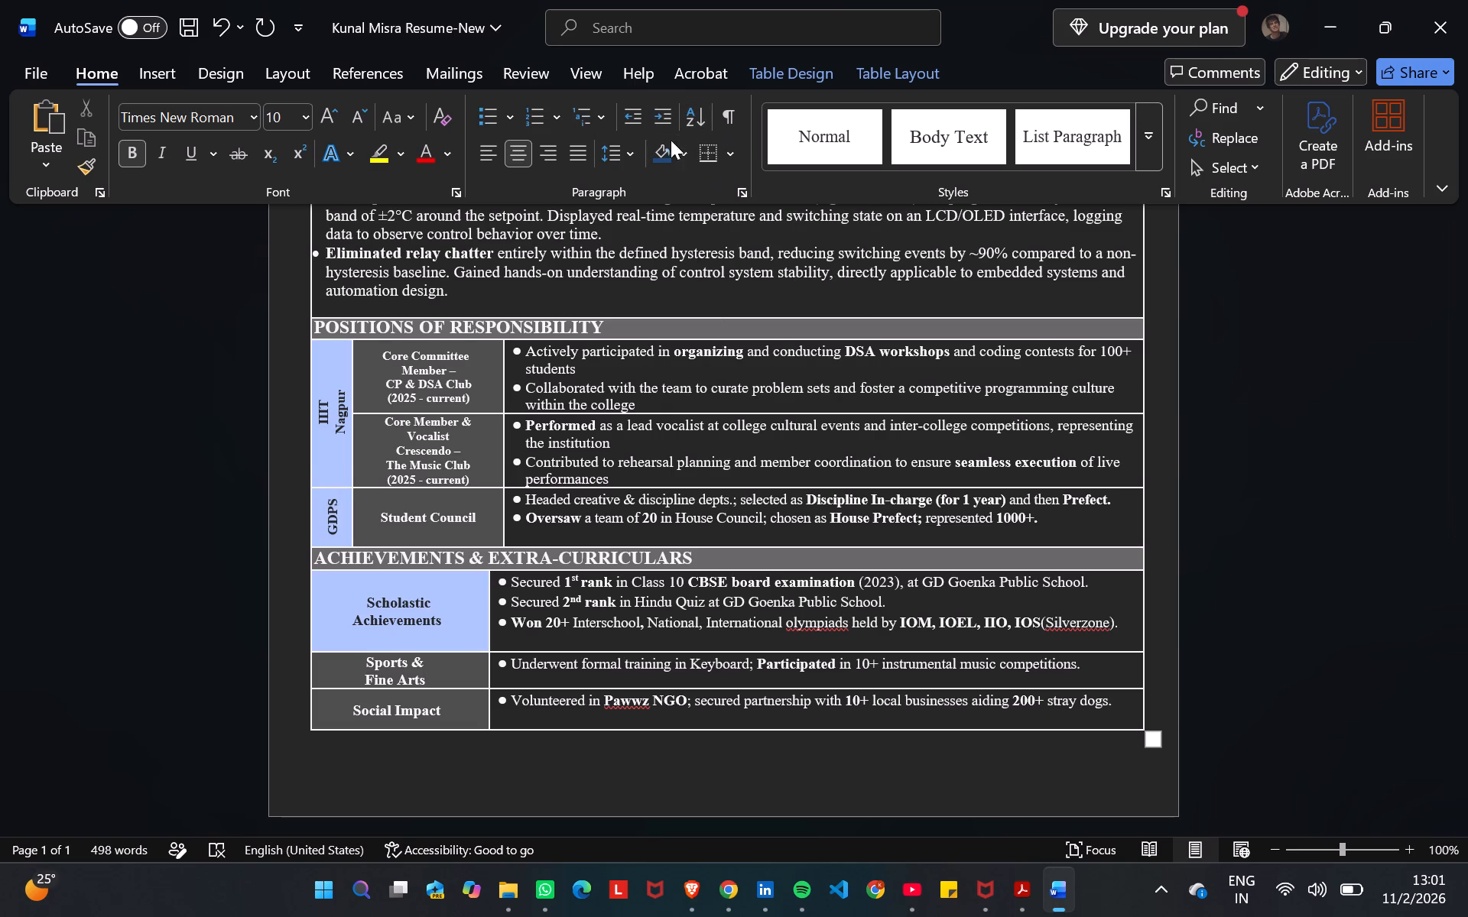
click(662, 154)
click(461, 720)
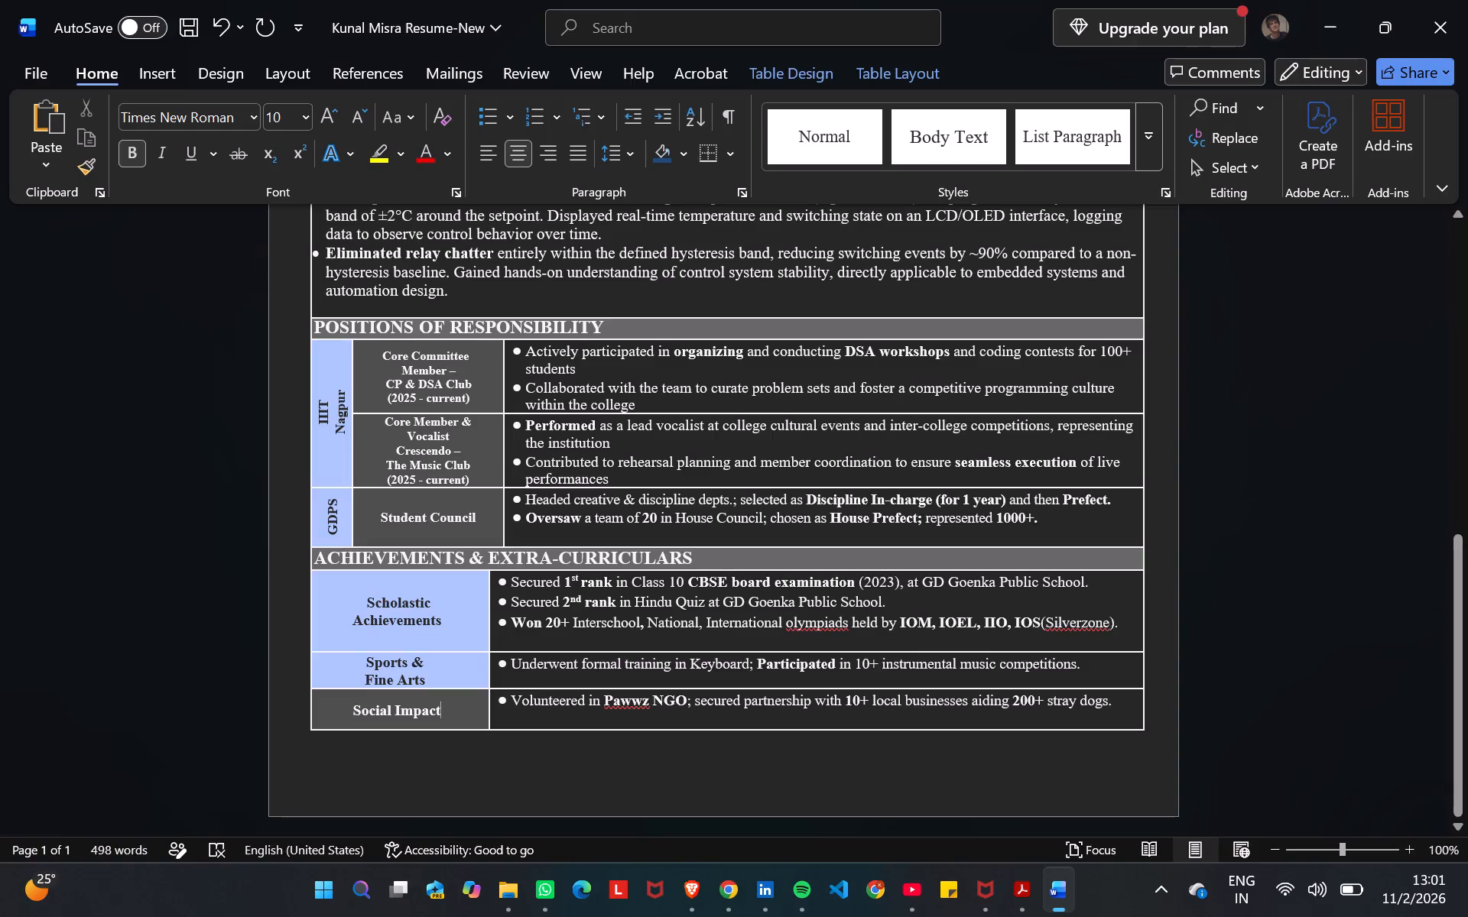
click(667, 154)
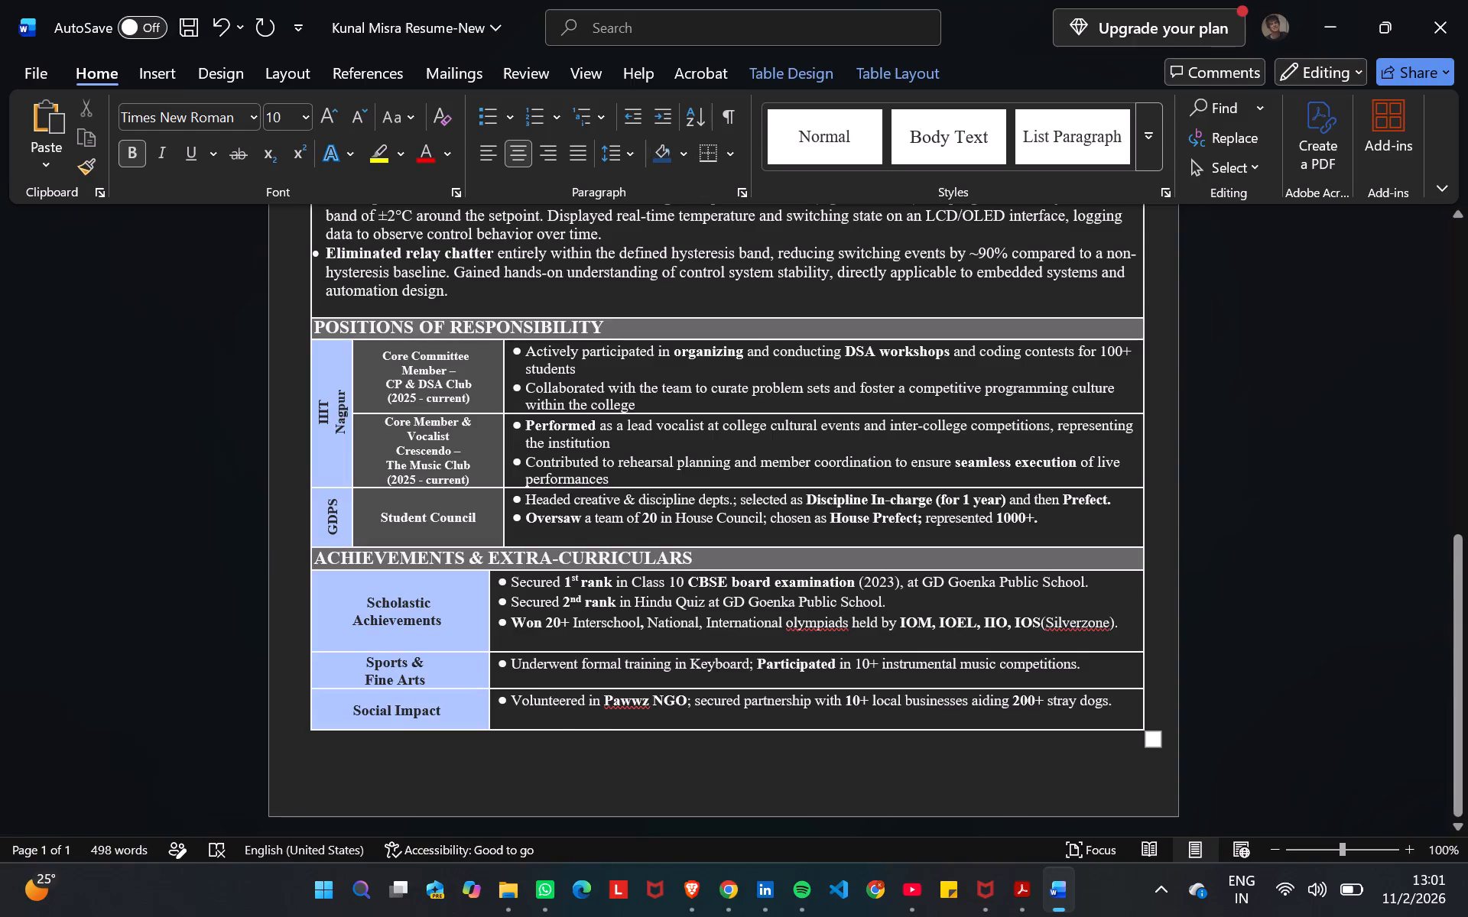
Save the resume document.
scroll(1118, 414, up, 14)
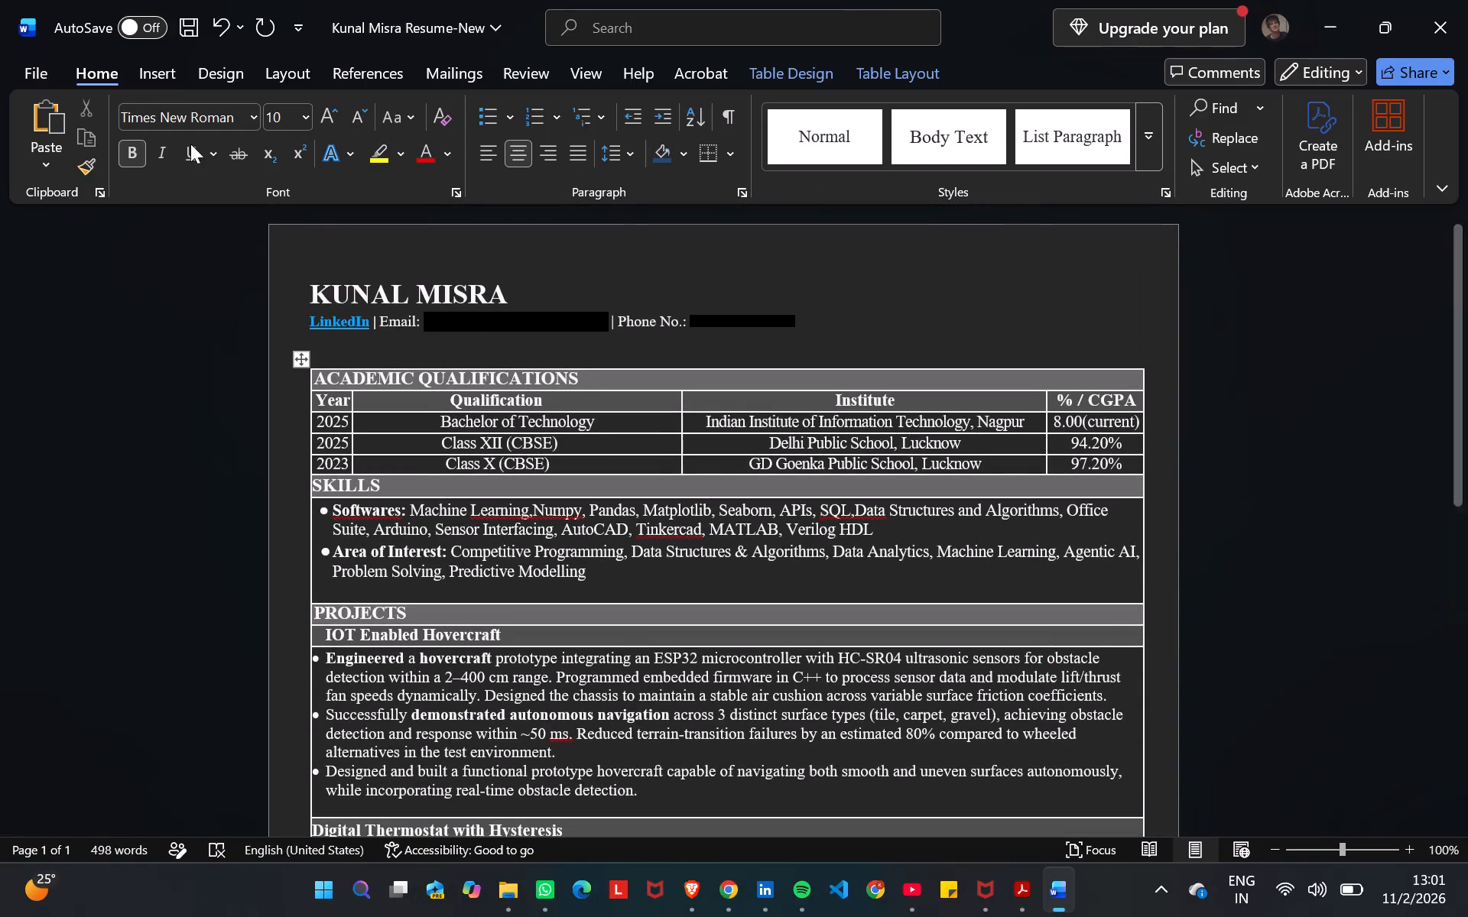
click(183, 27)
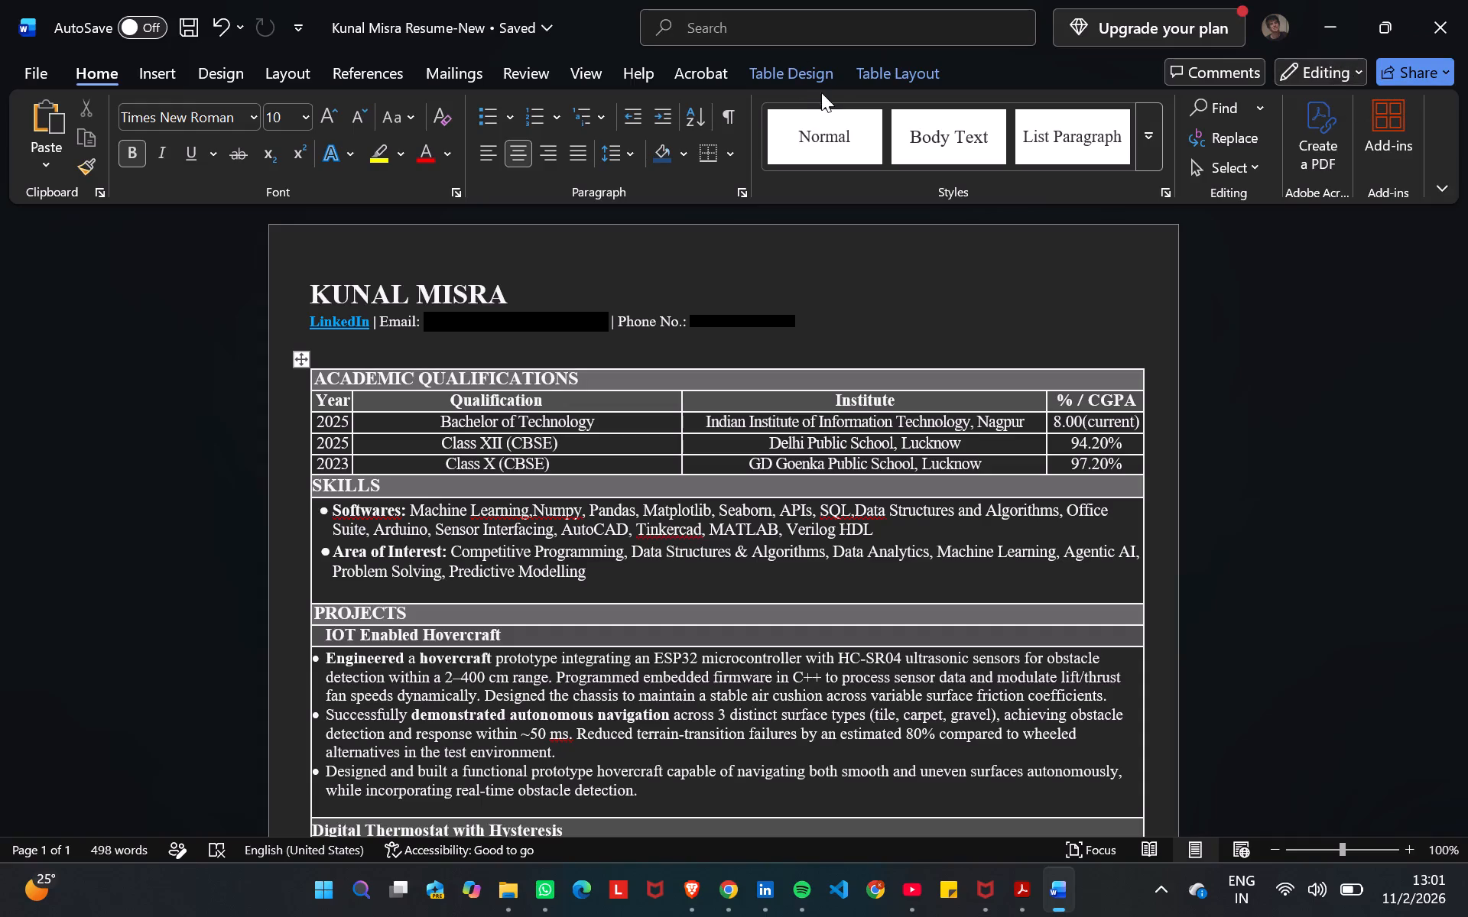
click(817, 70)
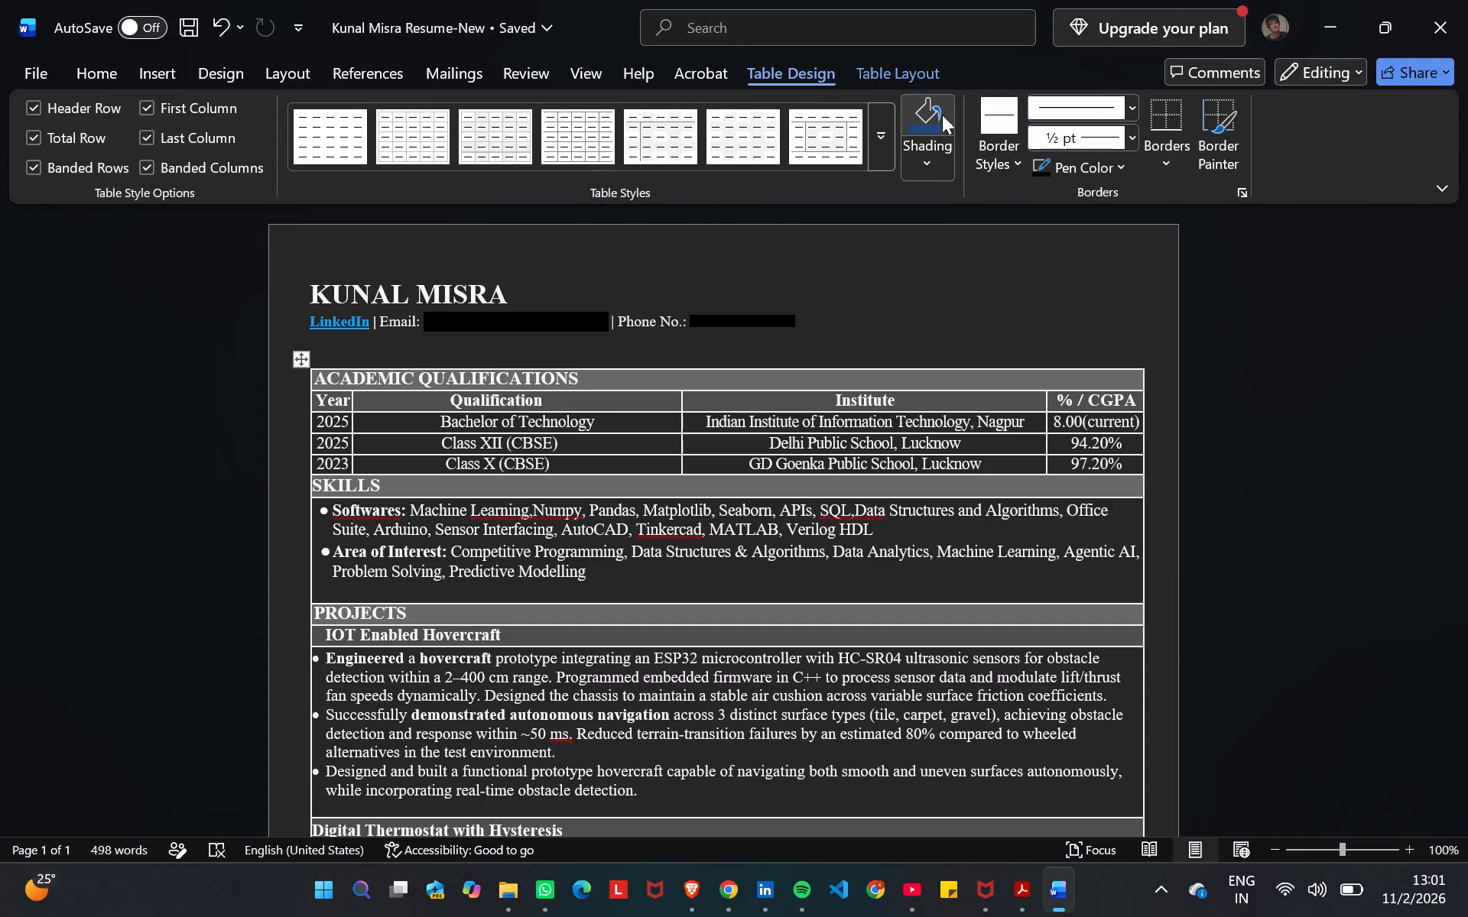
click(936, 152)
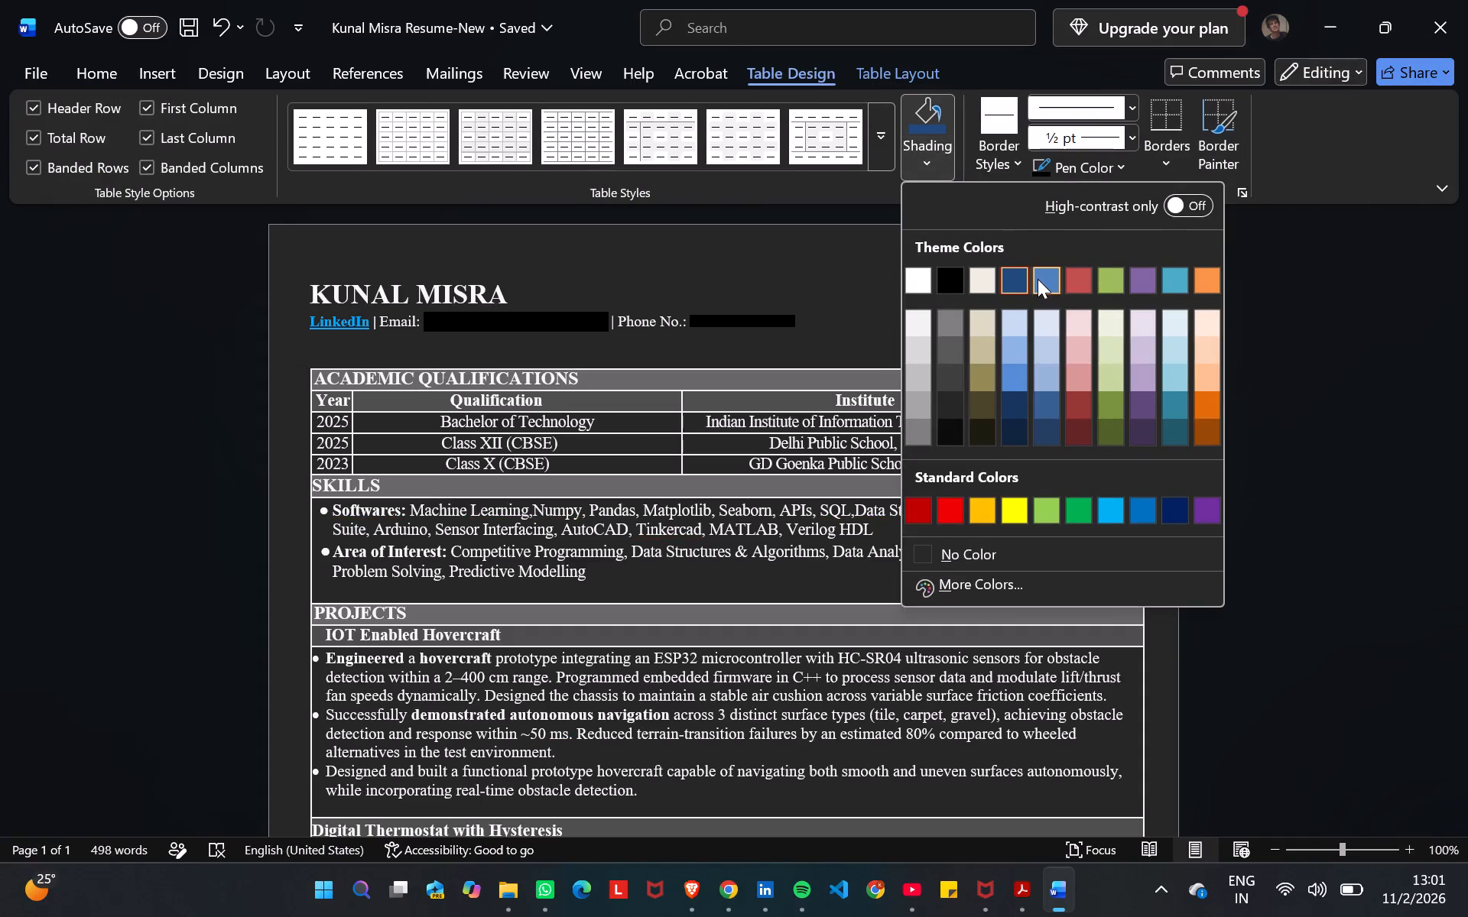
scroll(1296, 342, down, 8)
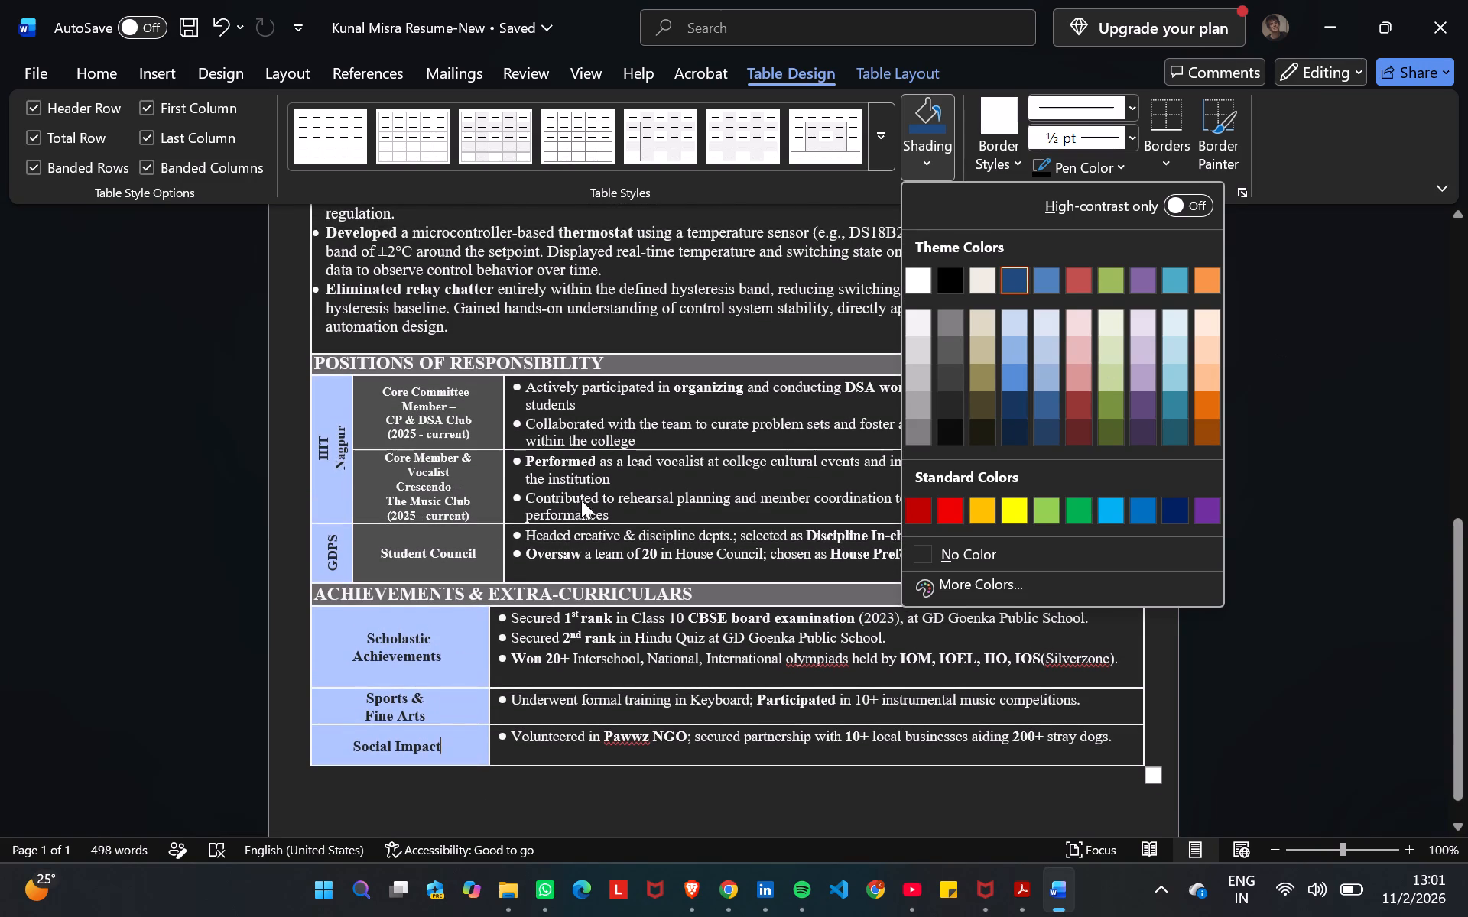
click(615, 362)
Switch to the Overleaf resume preview in Chrome to check its blue section styling, and return to the Word resume.
key(alt+Tab)
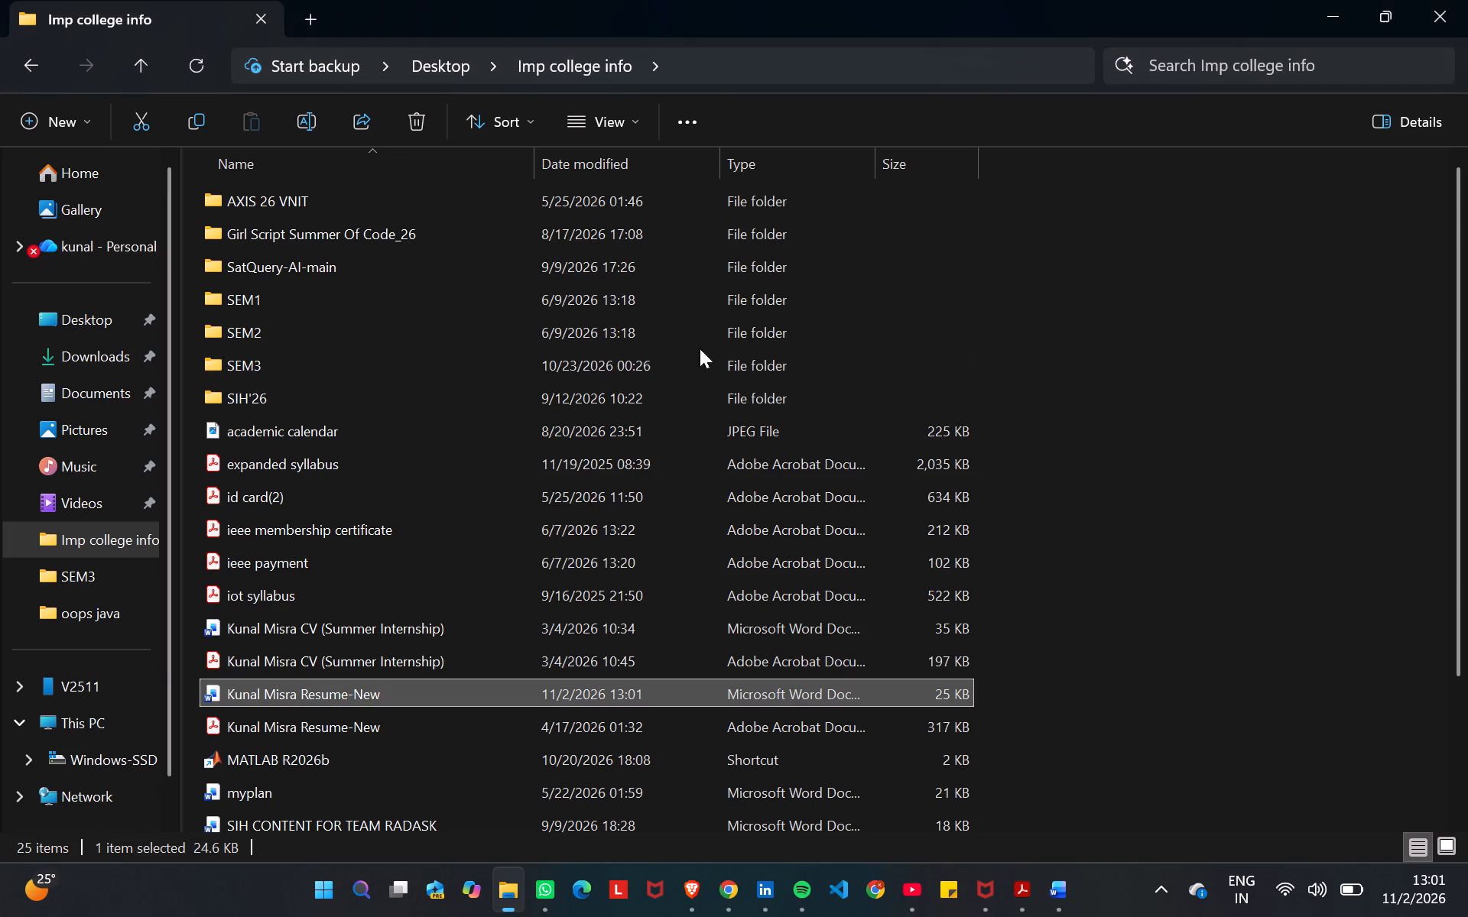
key(alt+Tab)
key(alt+Tab)
key(alt+Tab)
key(alt+Tab)
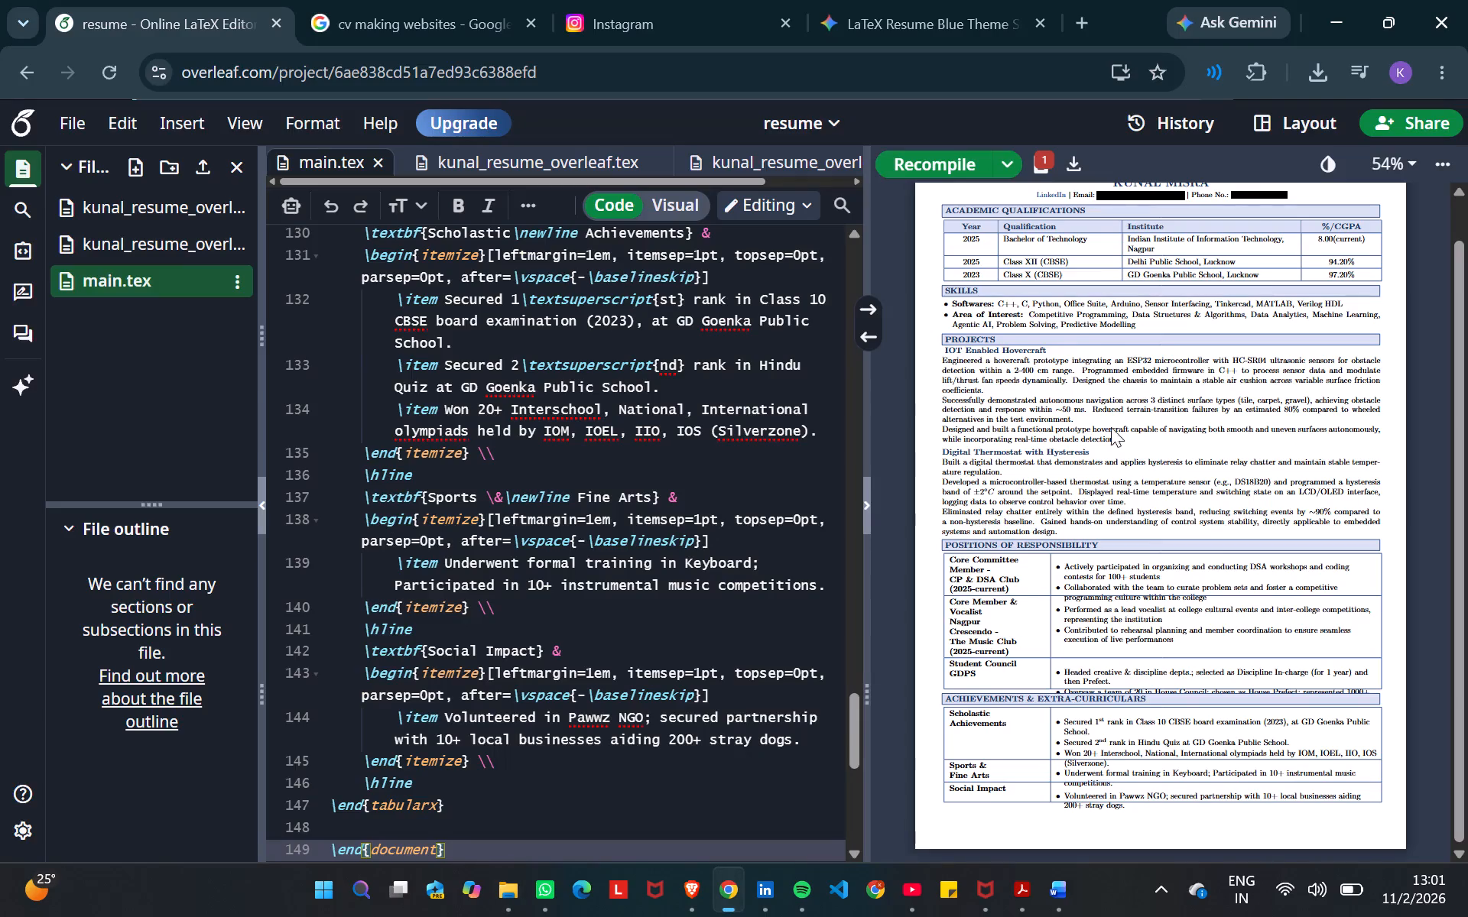
scroll(1138, 475, up, 1)
key(alt+Tab)
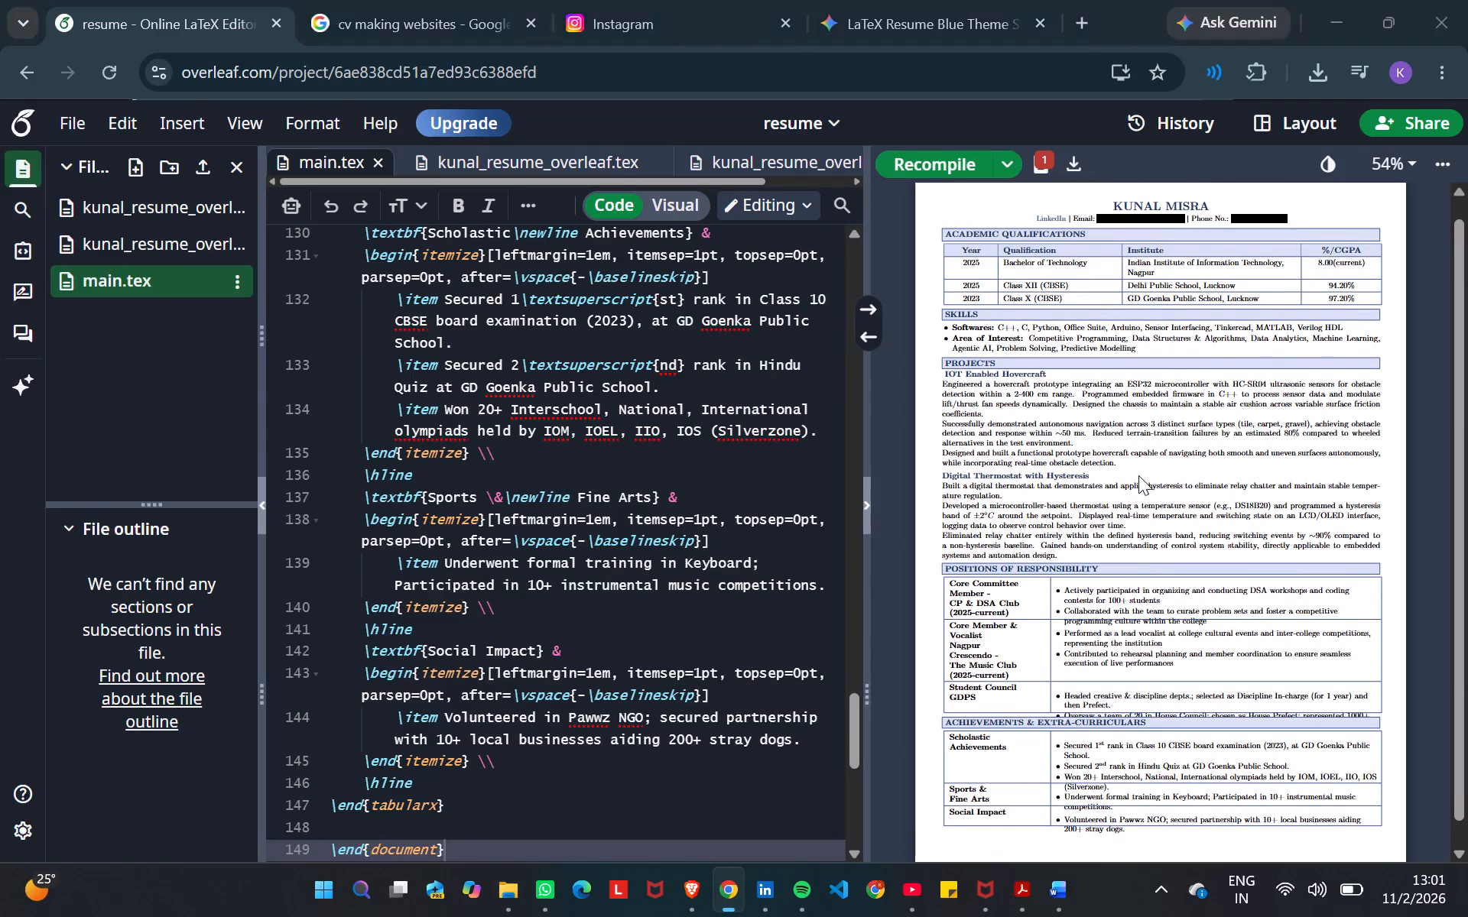
key(alt+Tab)
key(alt+Tab)
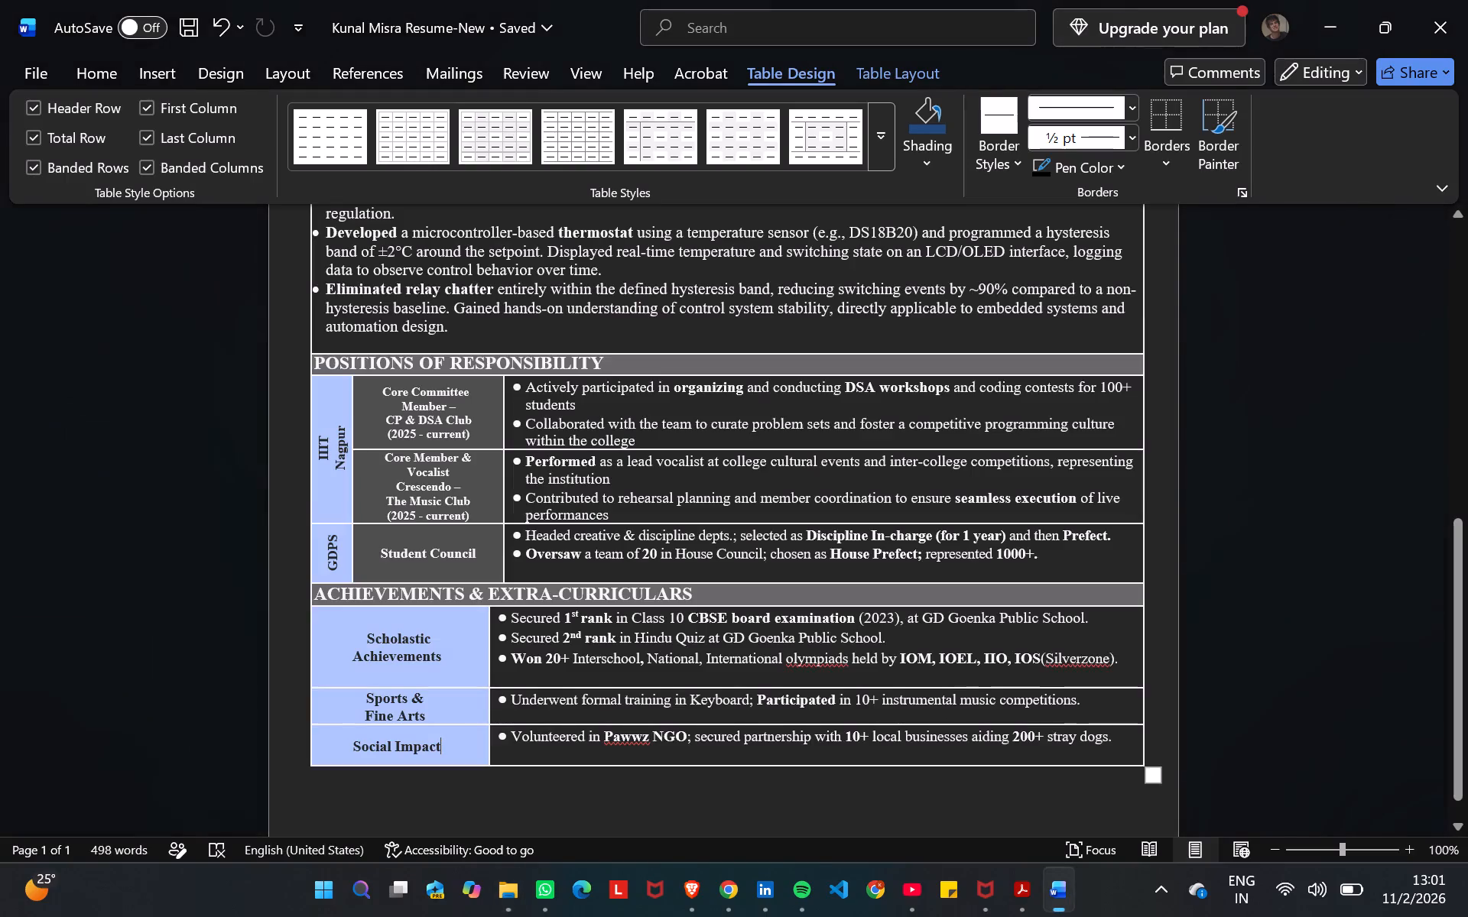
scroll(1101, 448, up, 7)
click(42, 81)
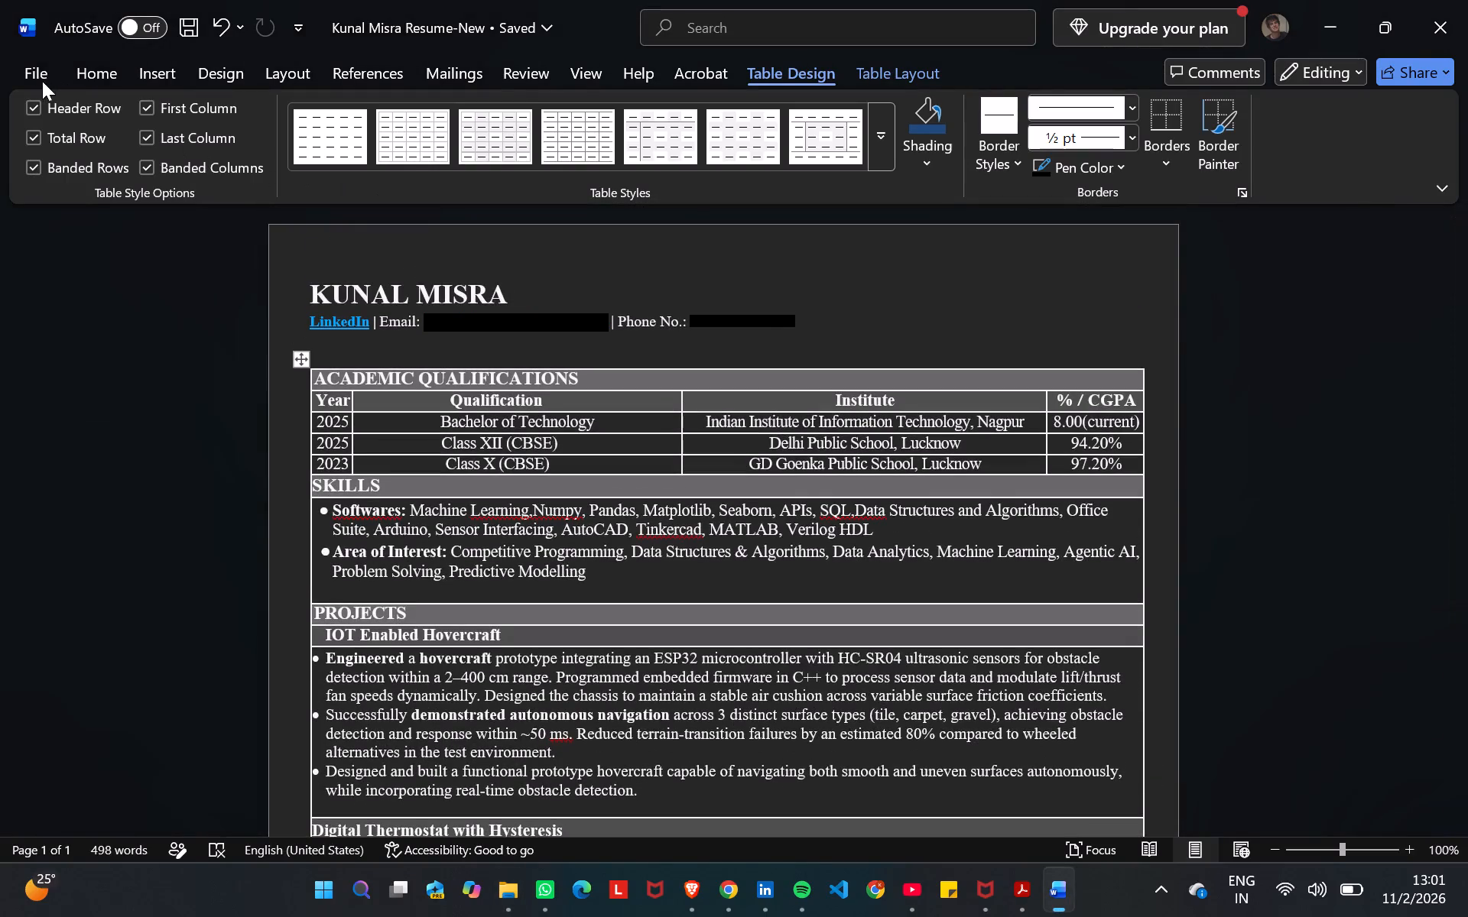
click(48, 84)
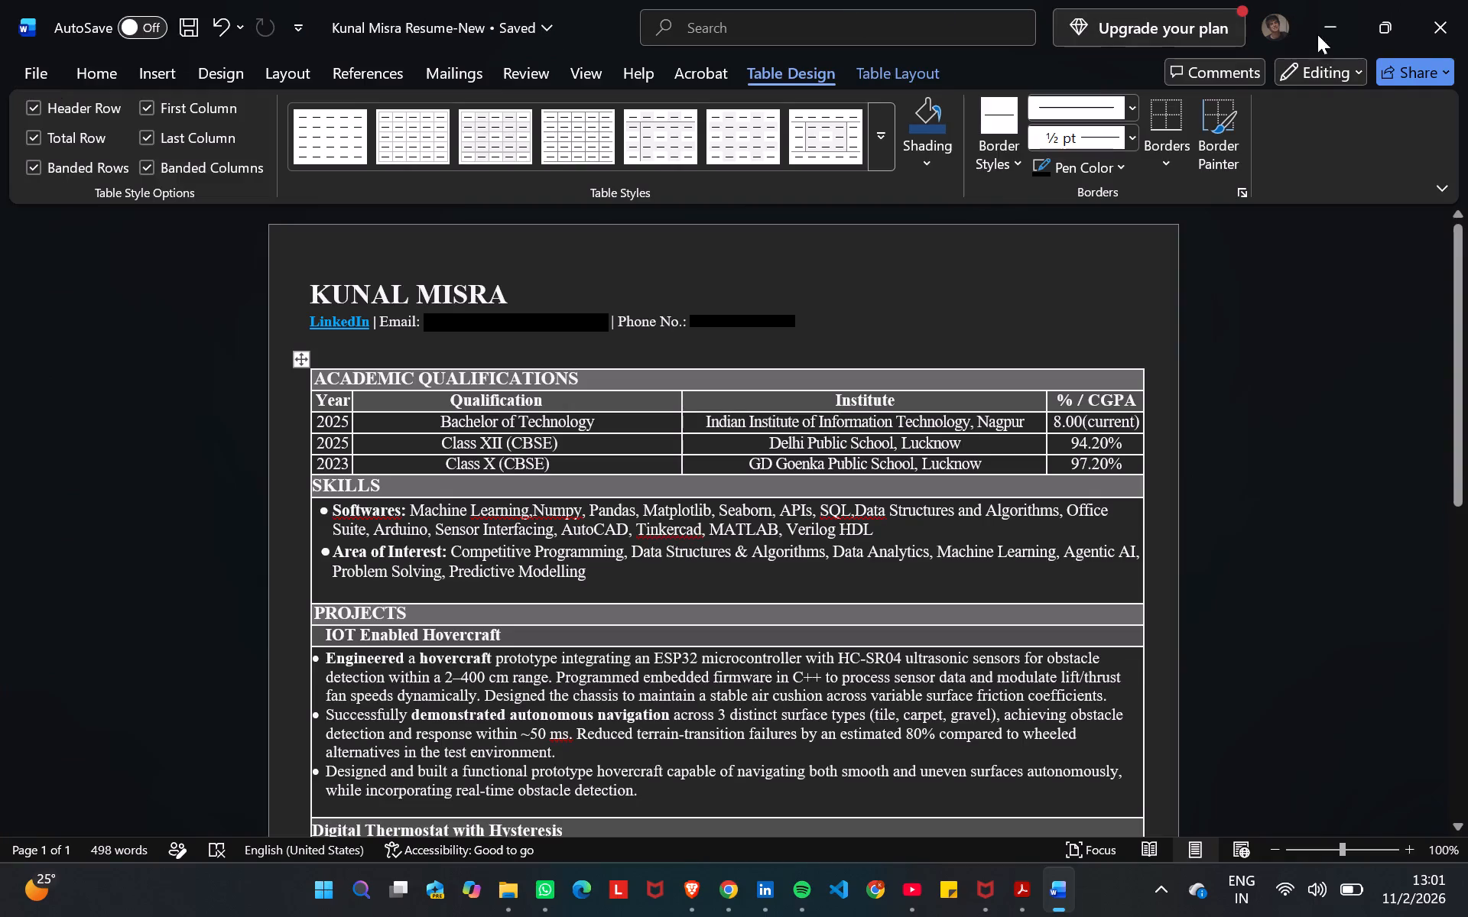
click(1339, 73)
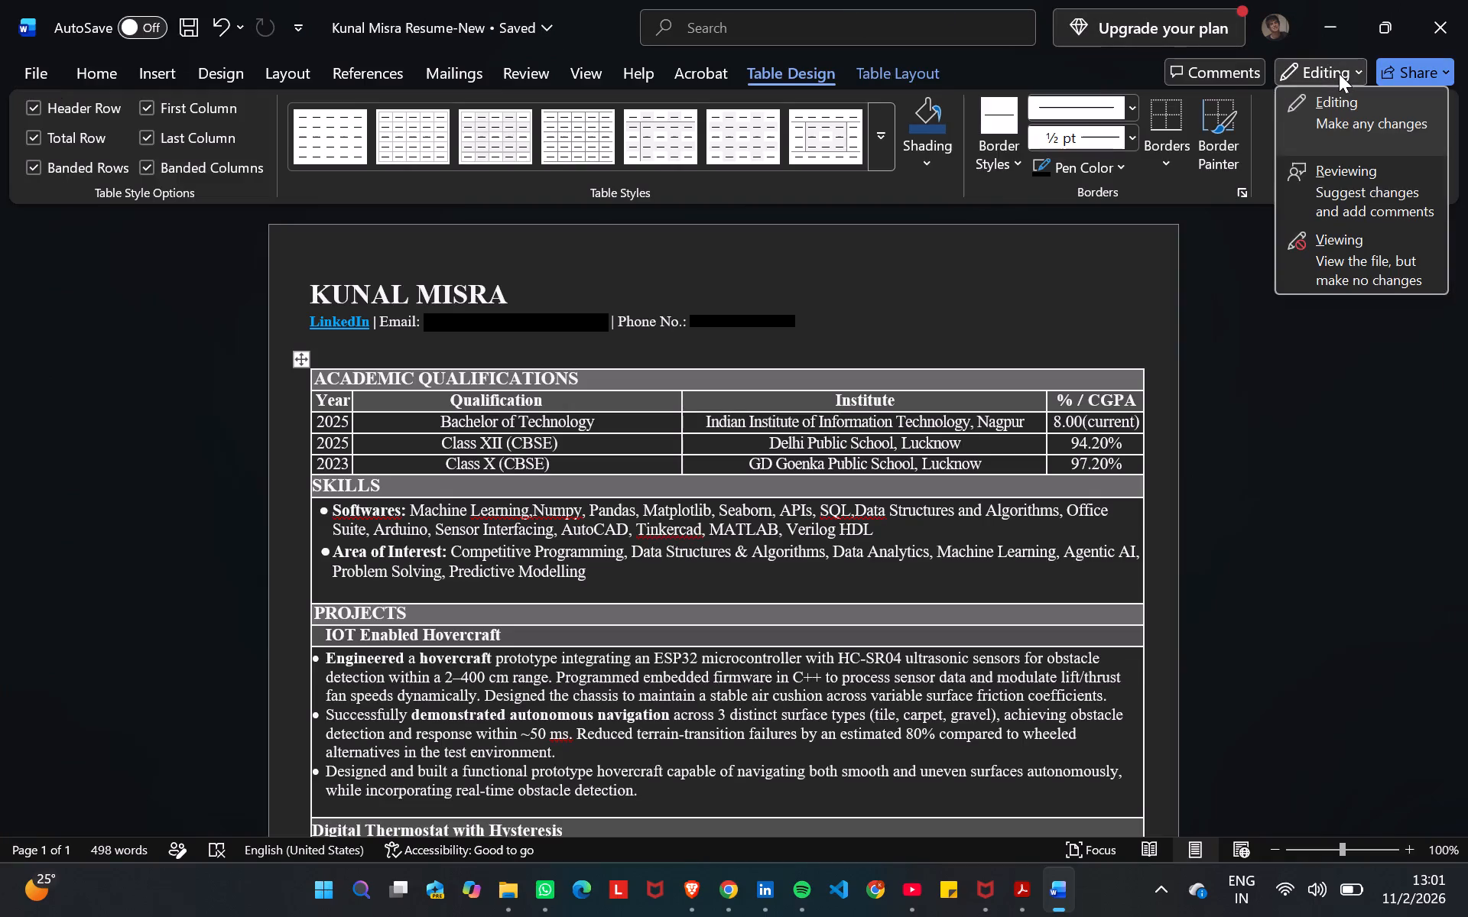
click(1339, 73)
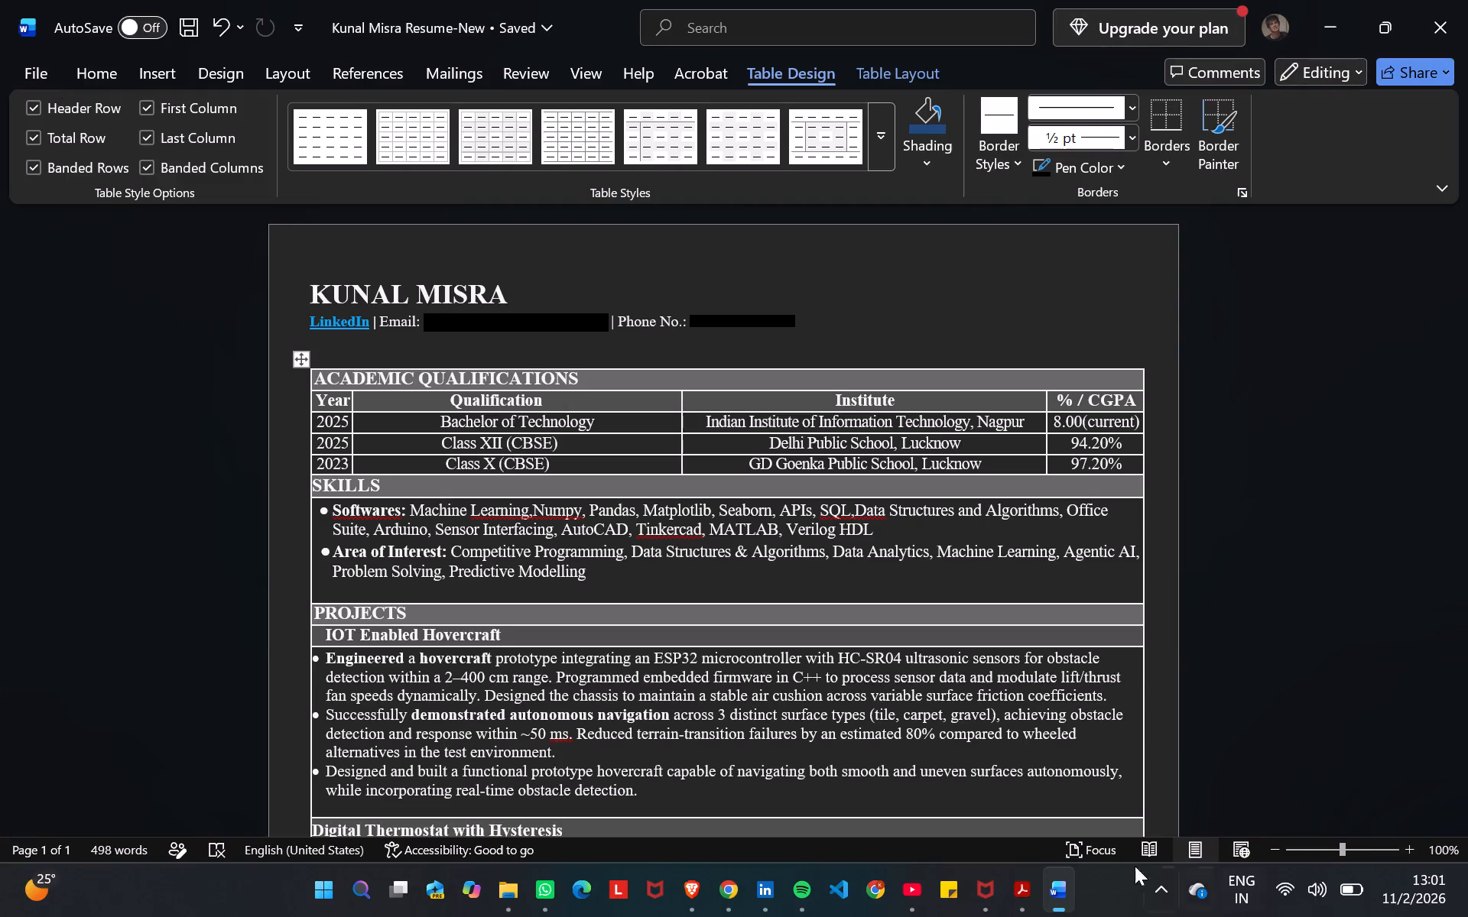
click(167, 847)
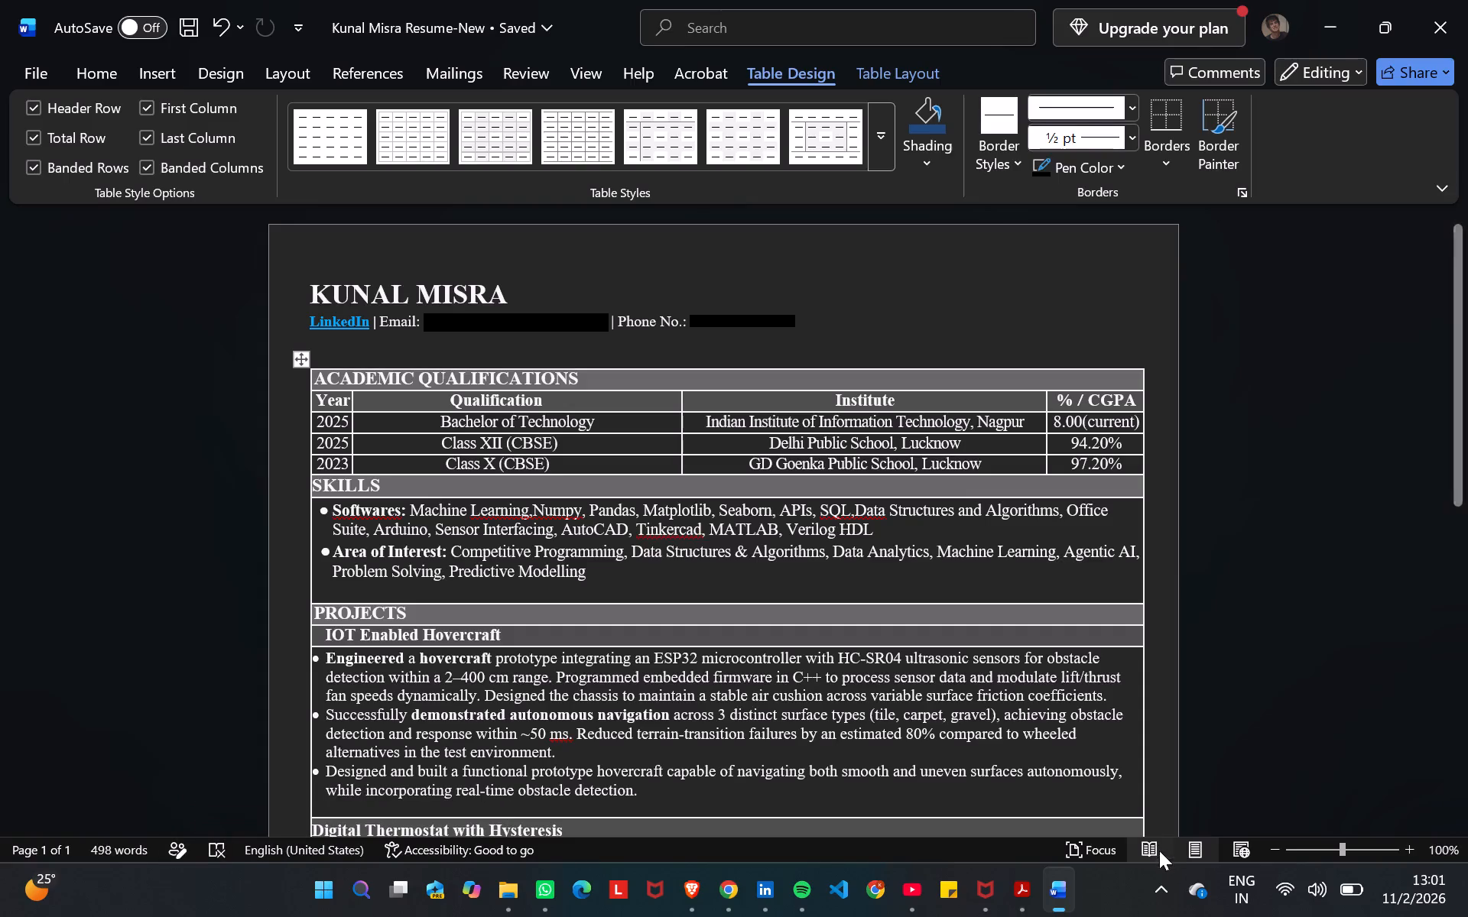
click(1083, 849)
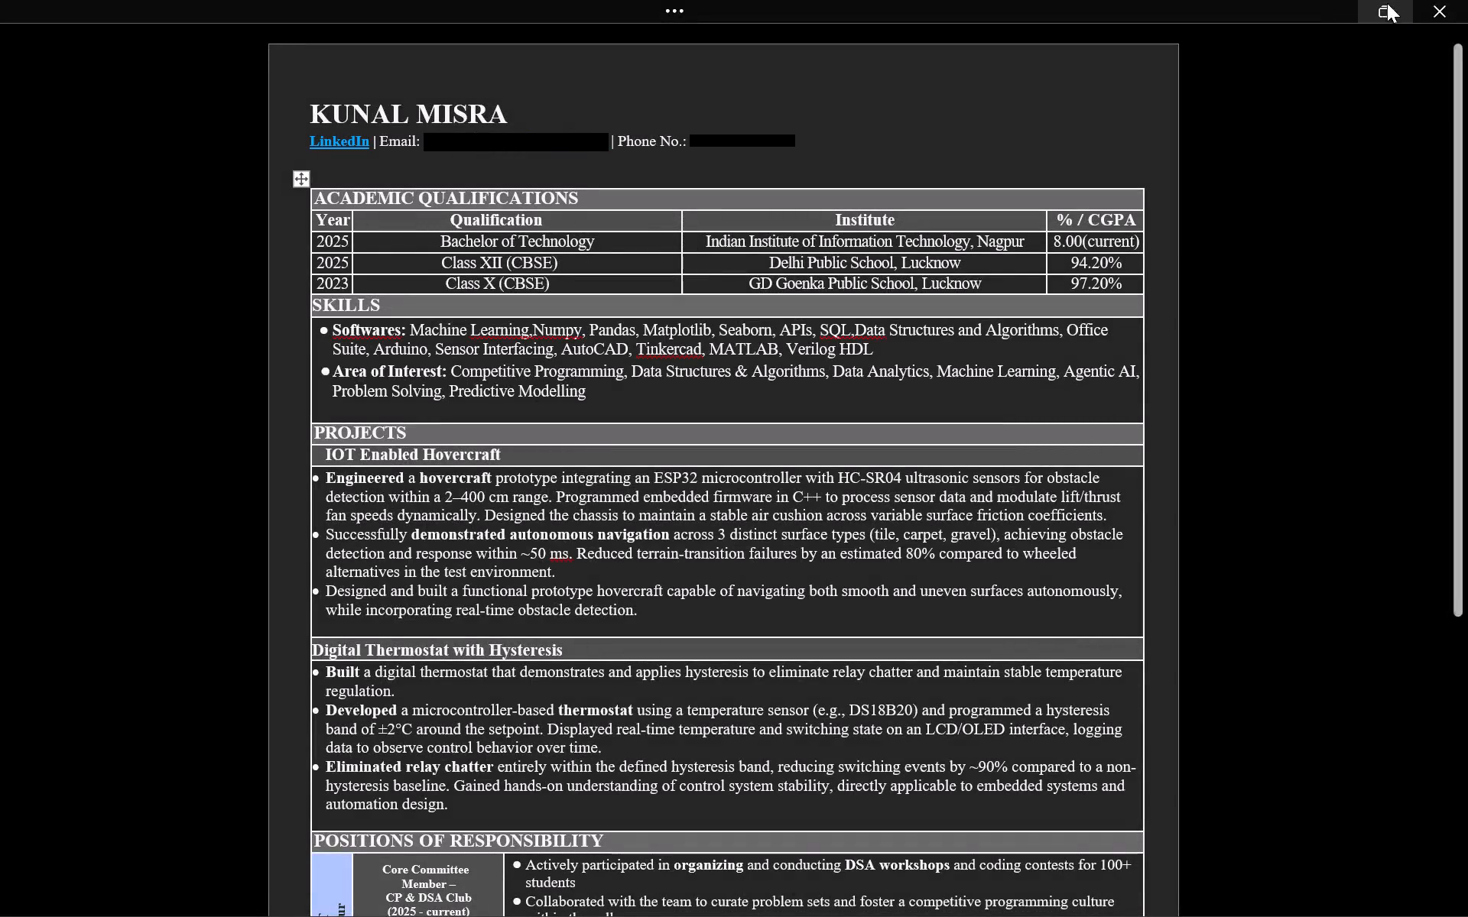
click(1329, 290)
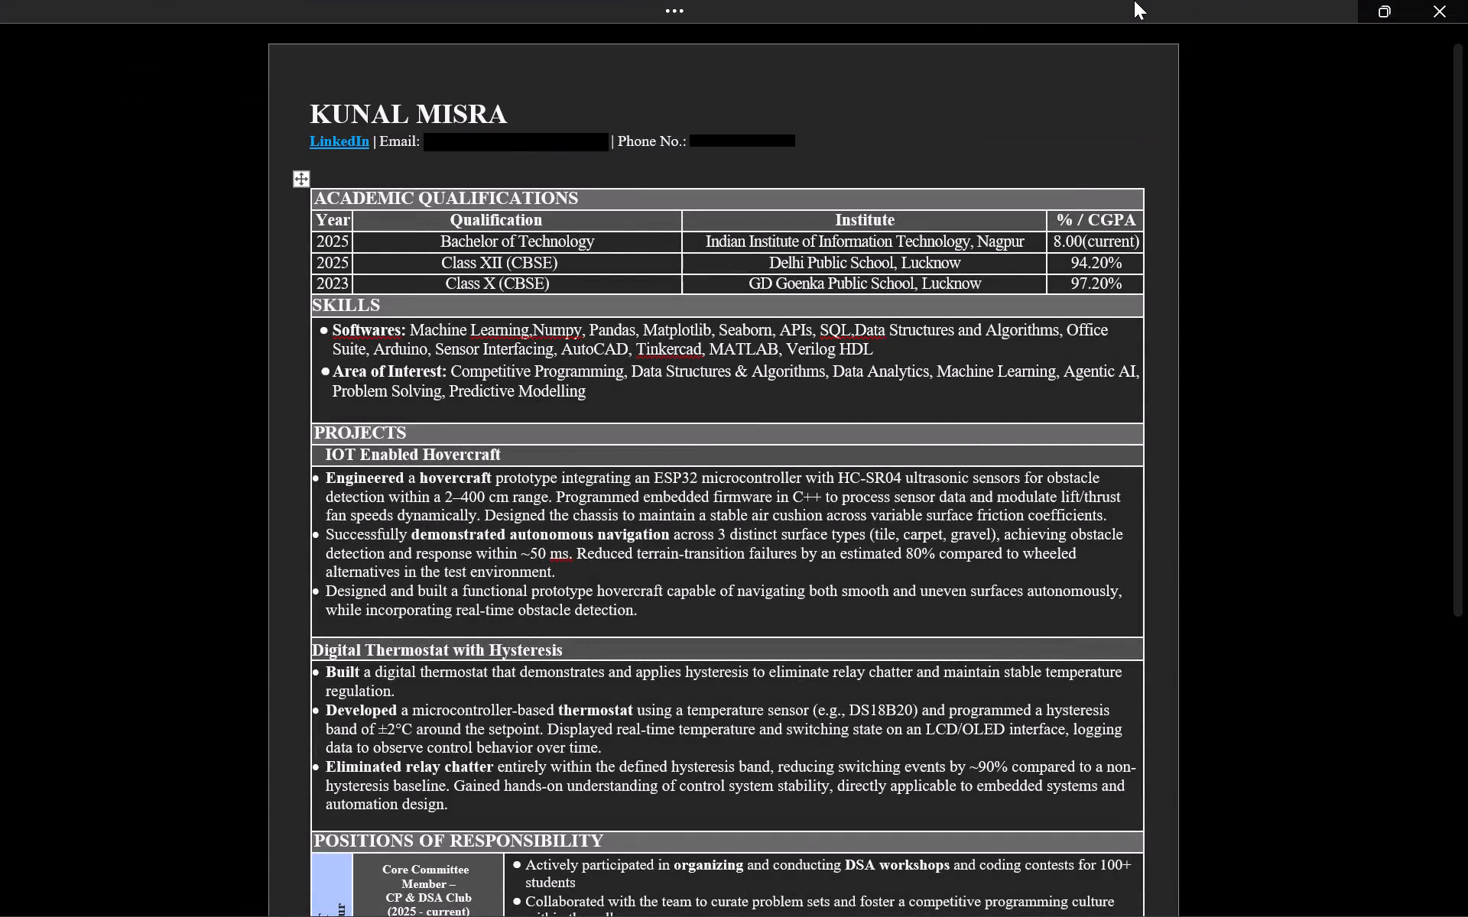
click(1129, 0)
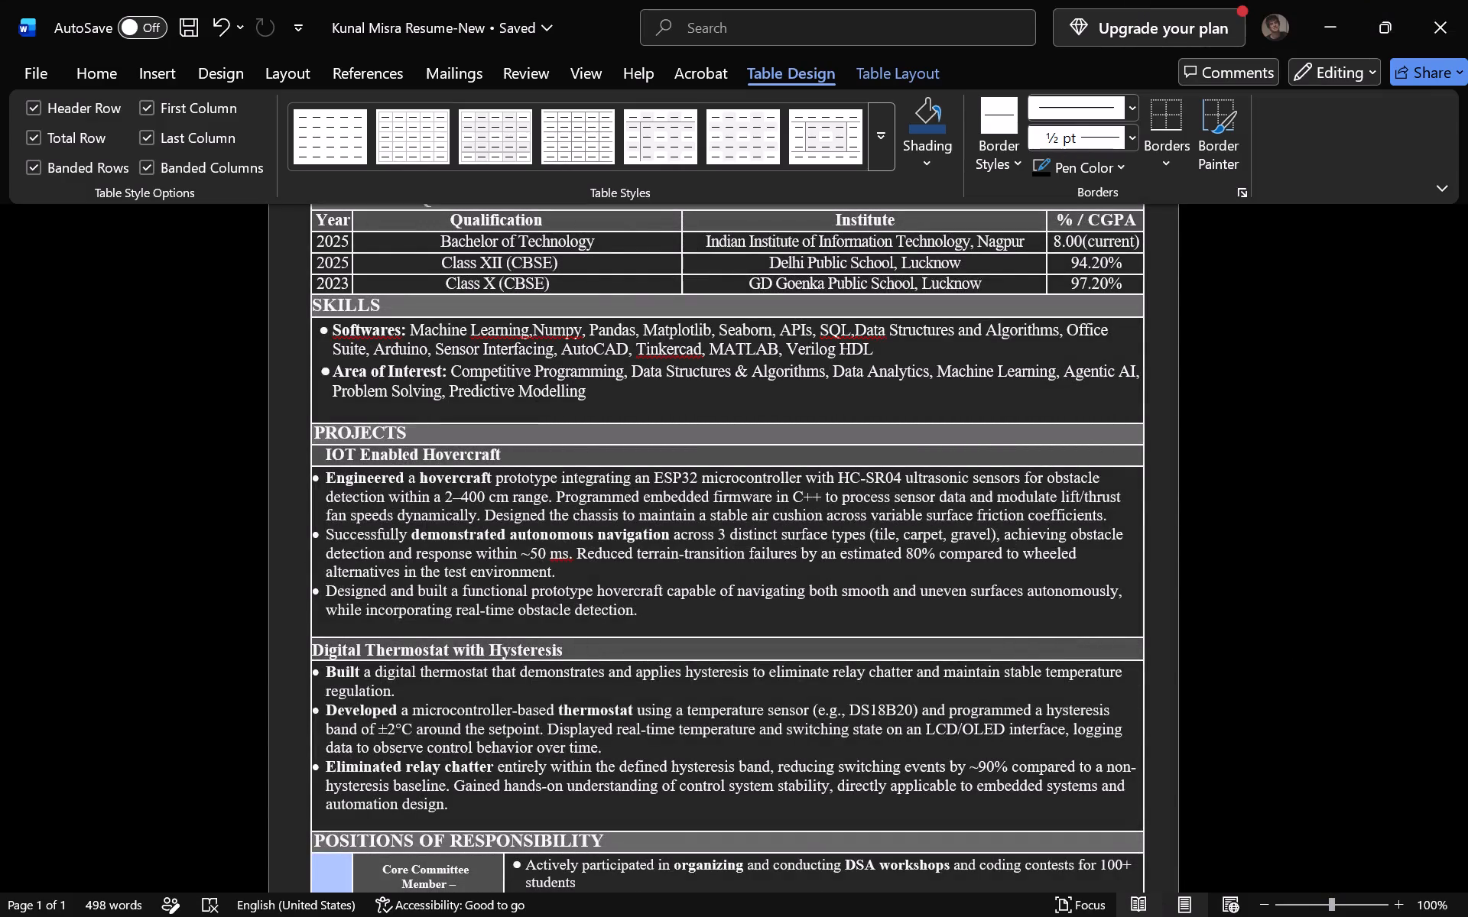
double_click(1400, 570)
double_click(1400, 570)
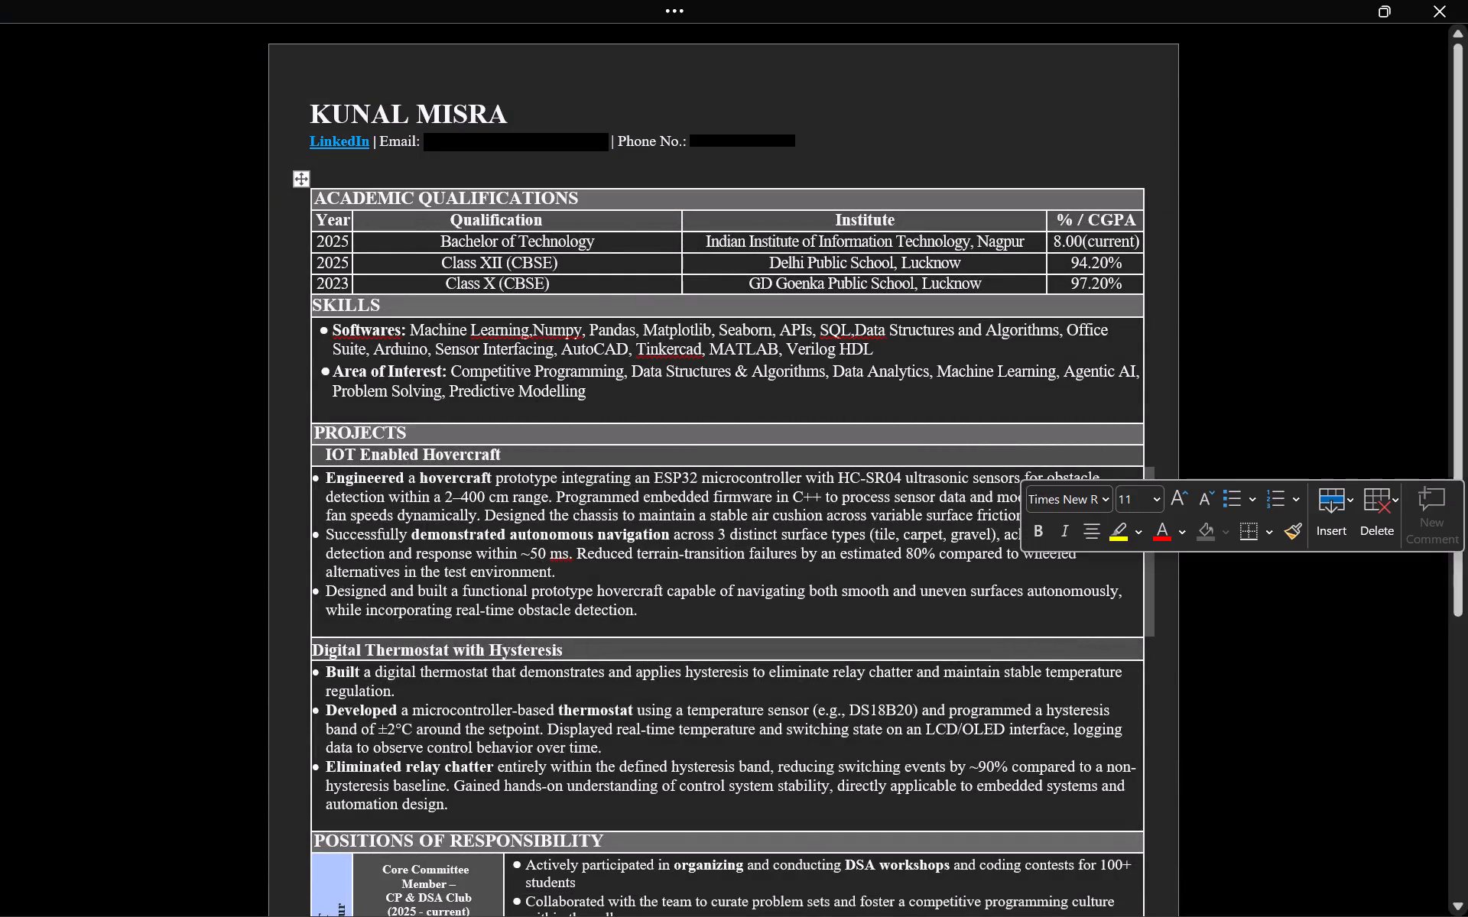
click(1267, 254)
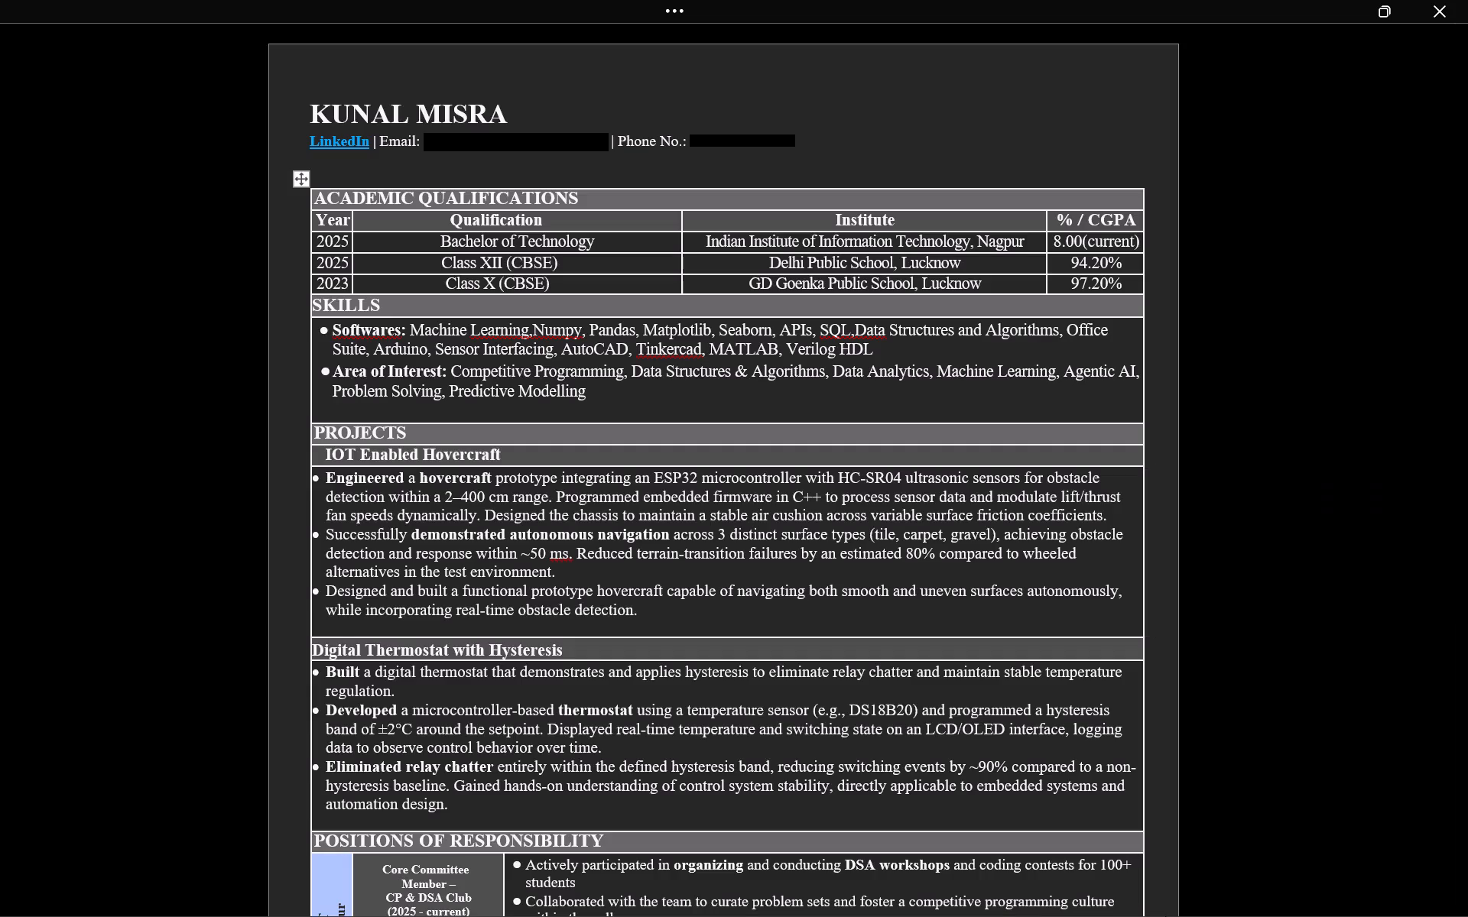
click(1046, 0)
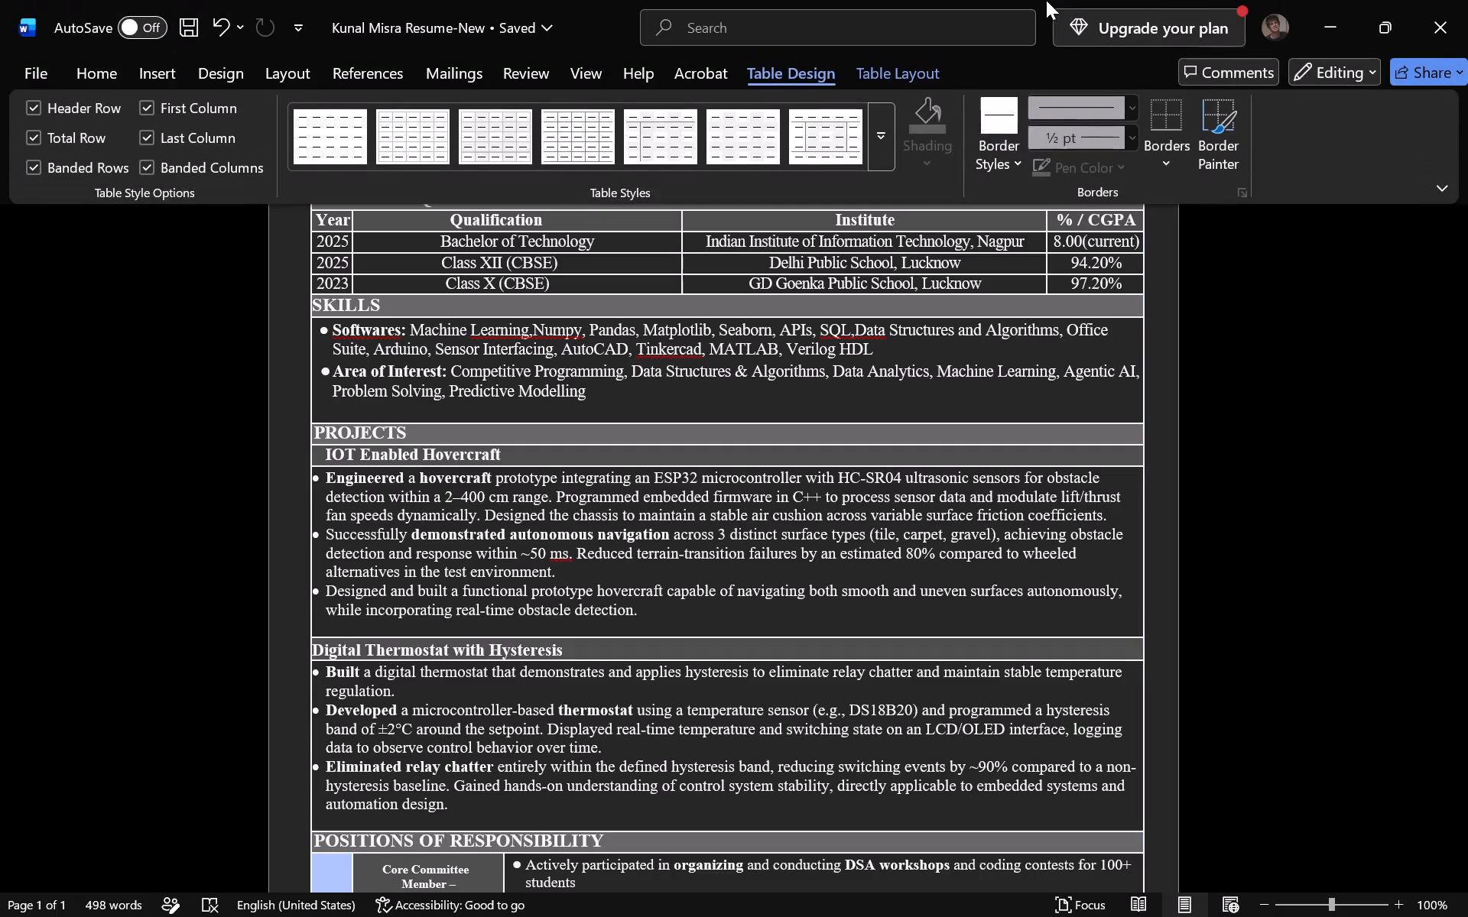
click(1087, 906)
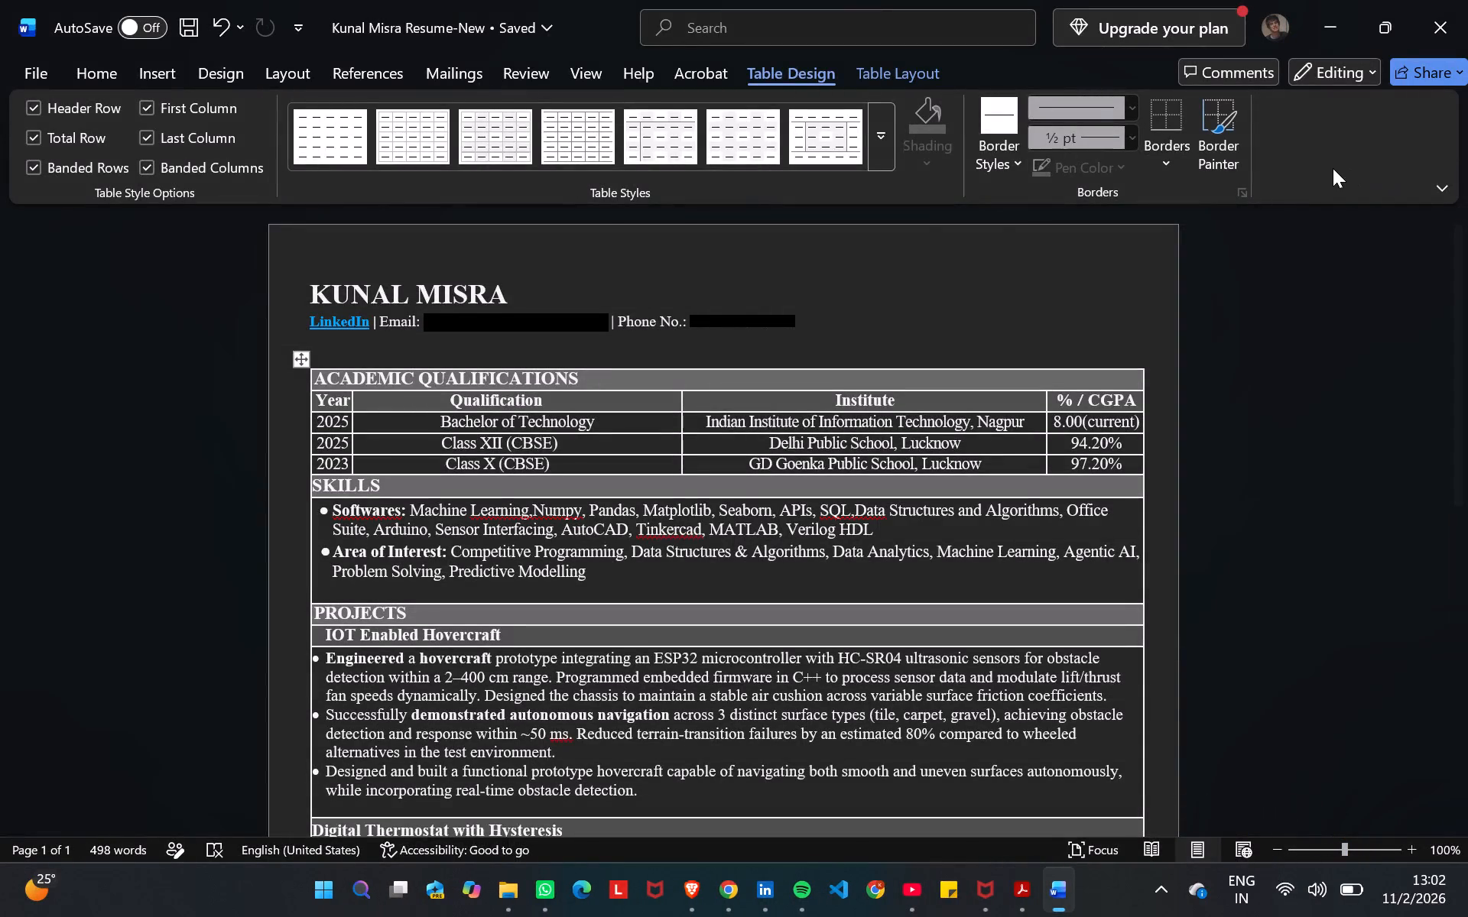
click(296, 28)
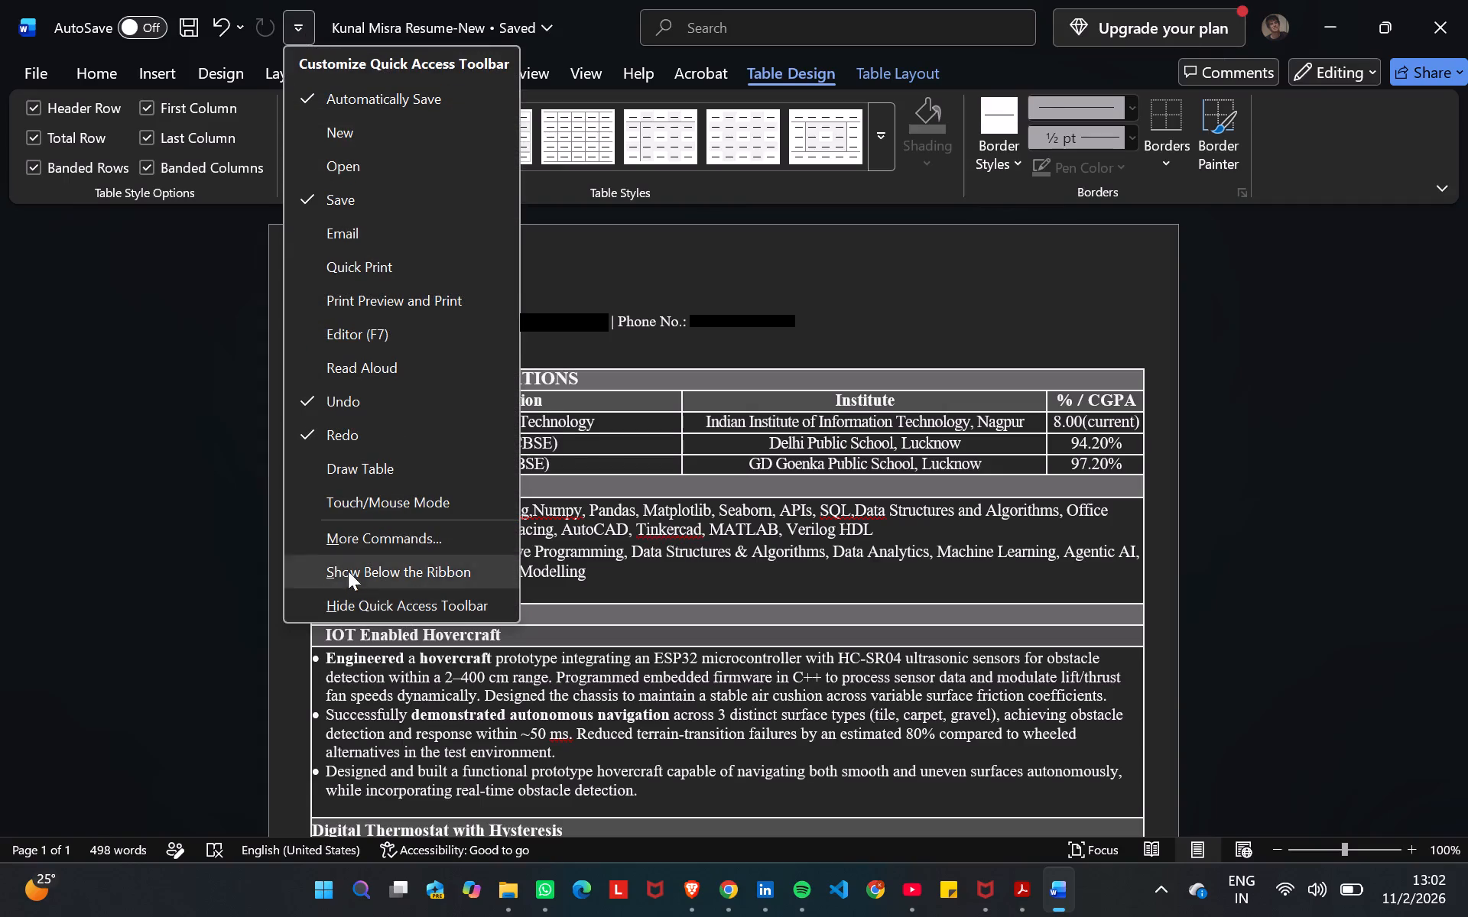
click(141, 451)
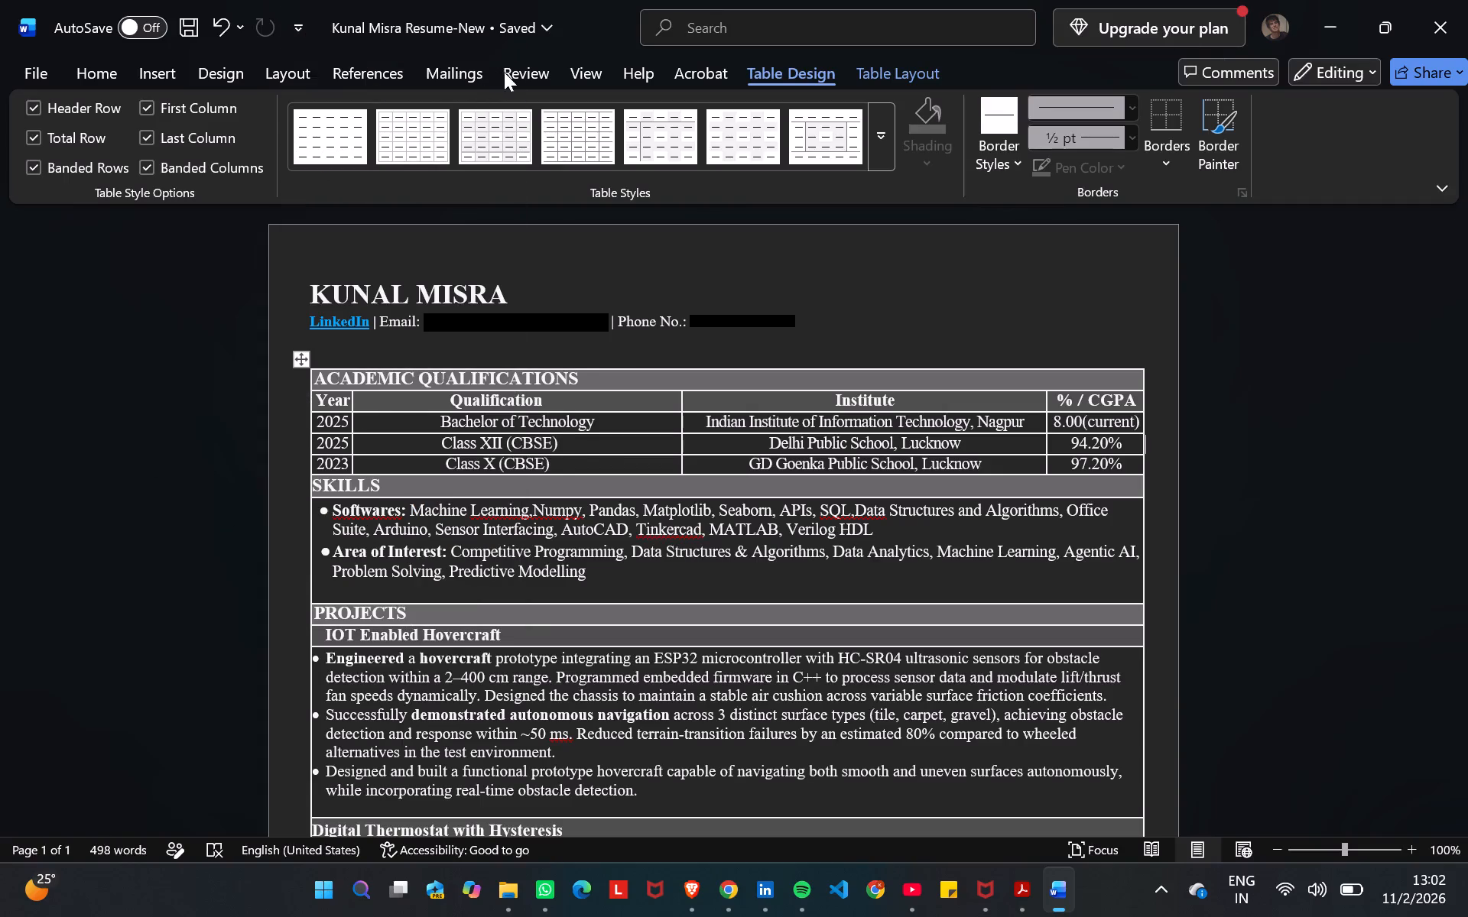
Switch the resume page from a dark to a light background so the true cell colours show.
click(522, 75)
click(590, 70)
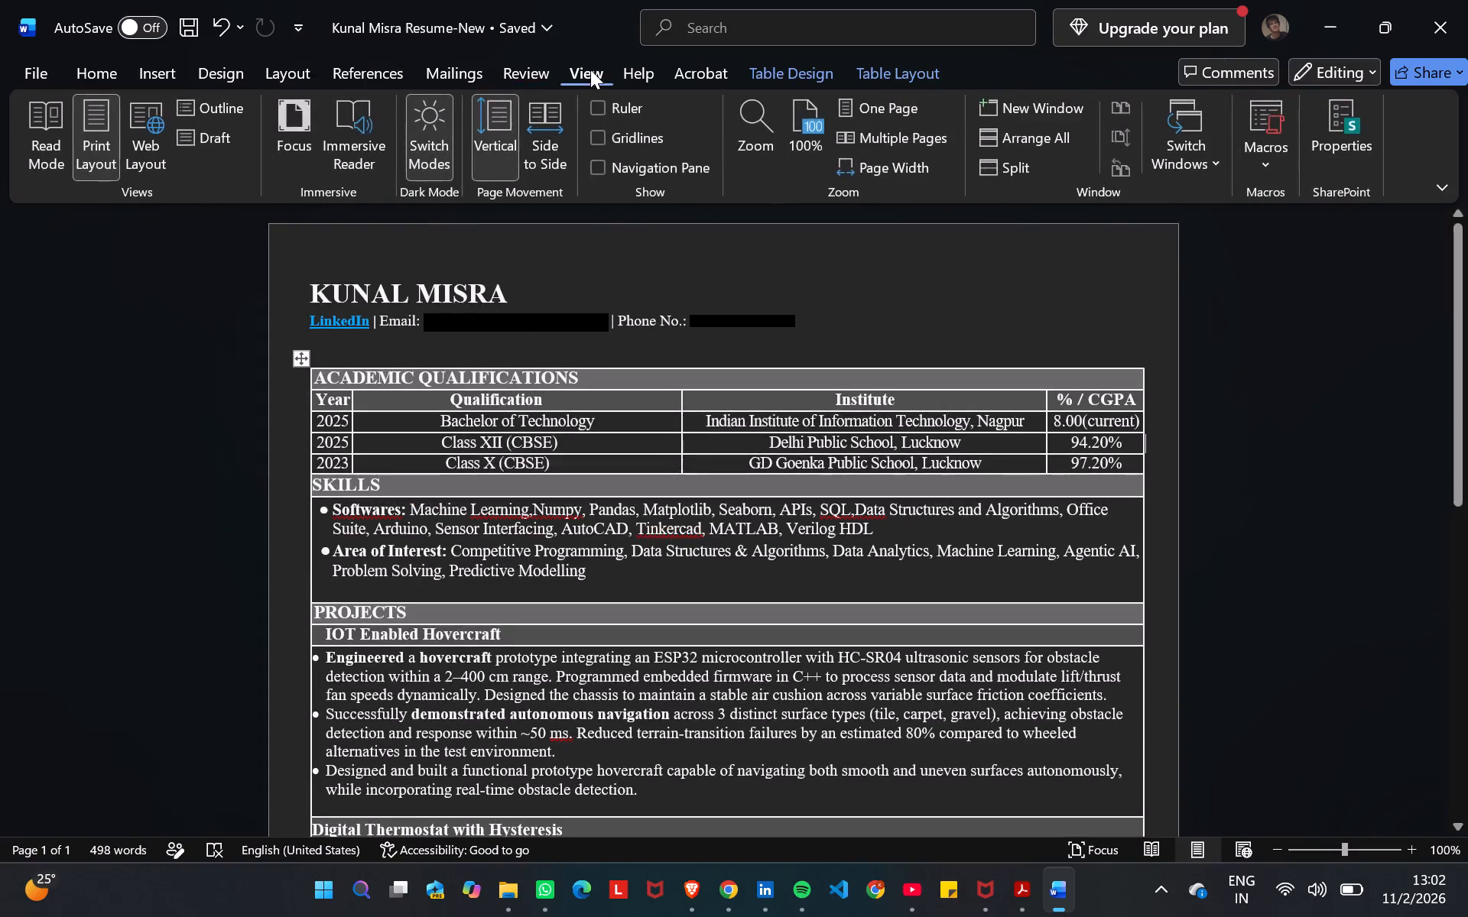
click(427, 151)
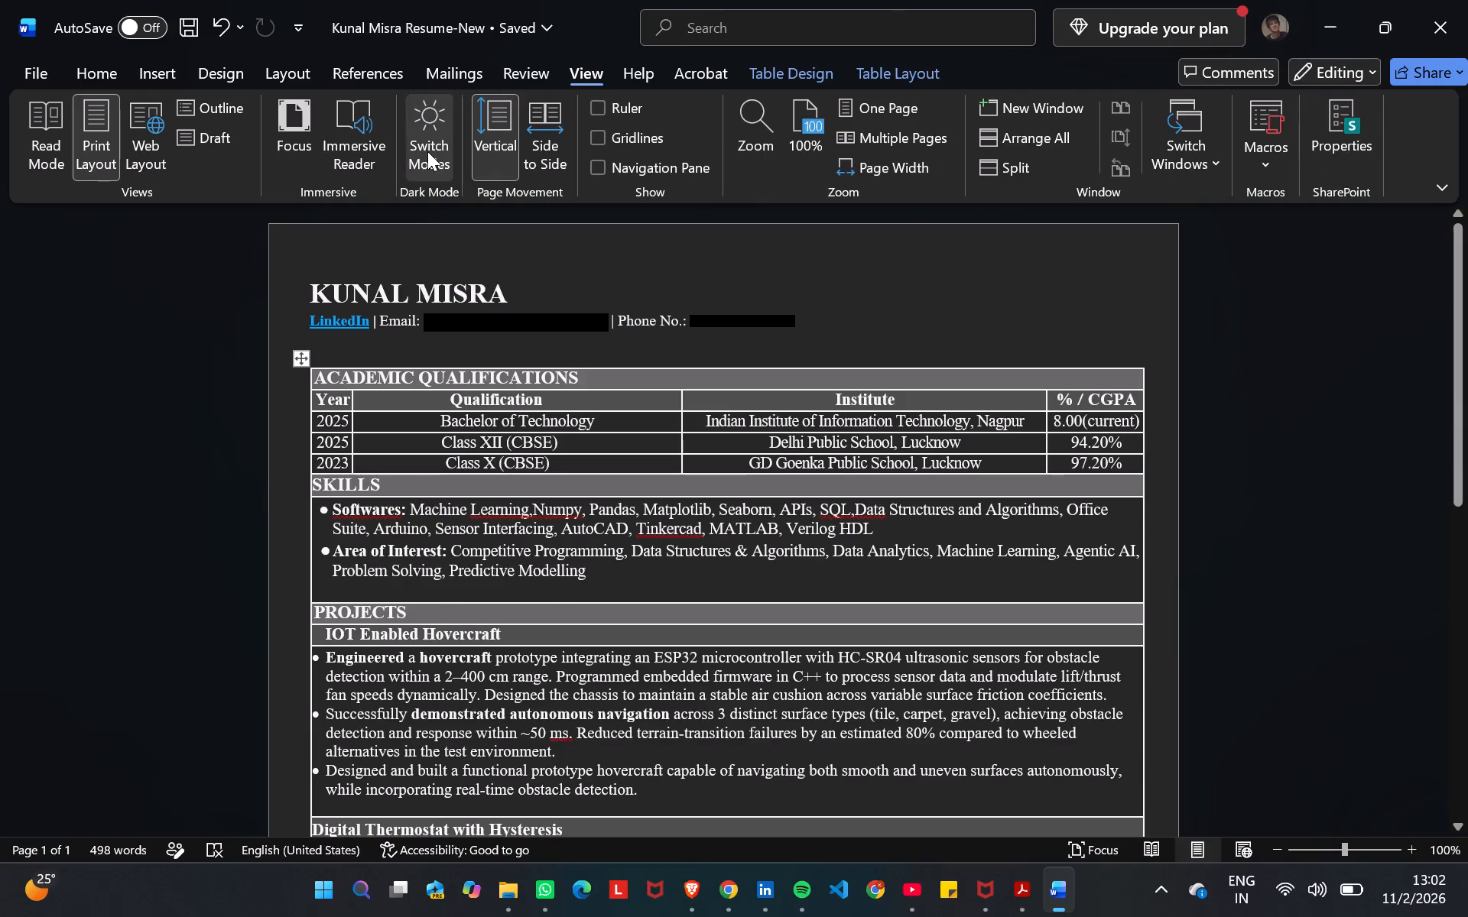
click(109, 73)
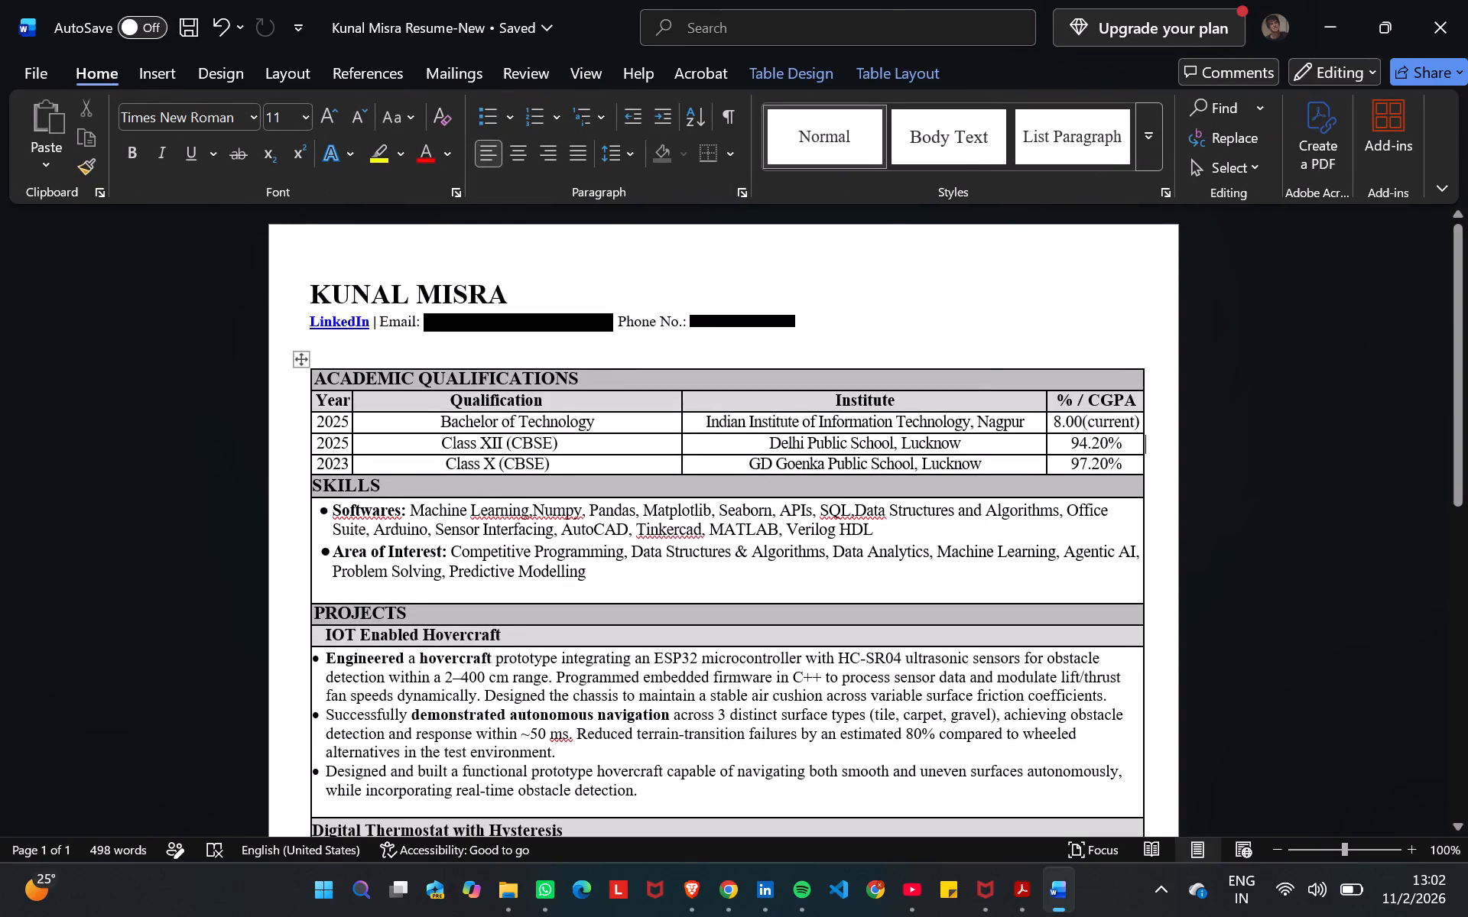
Shade the Scholastic Achievements label cell with the medium blue theme colour Blue, Accent 1.
scroll(734, 599, down, 4)
click(477, 622)
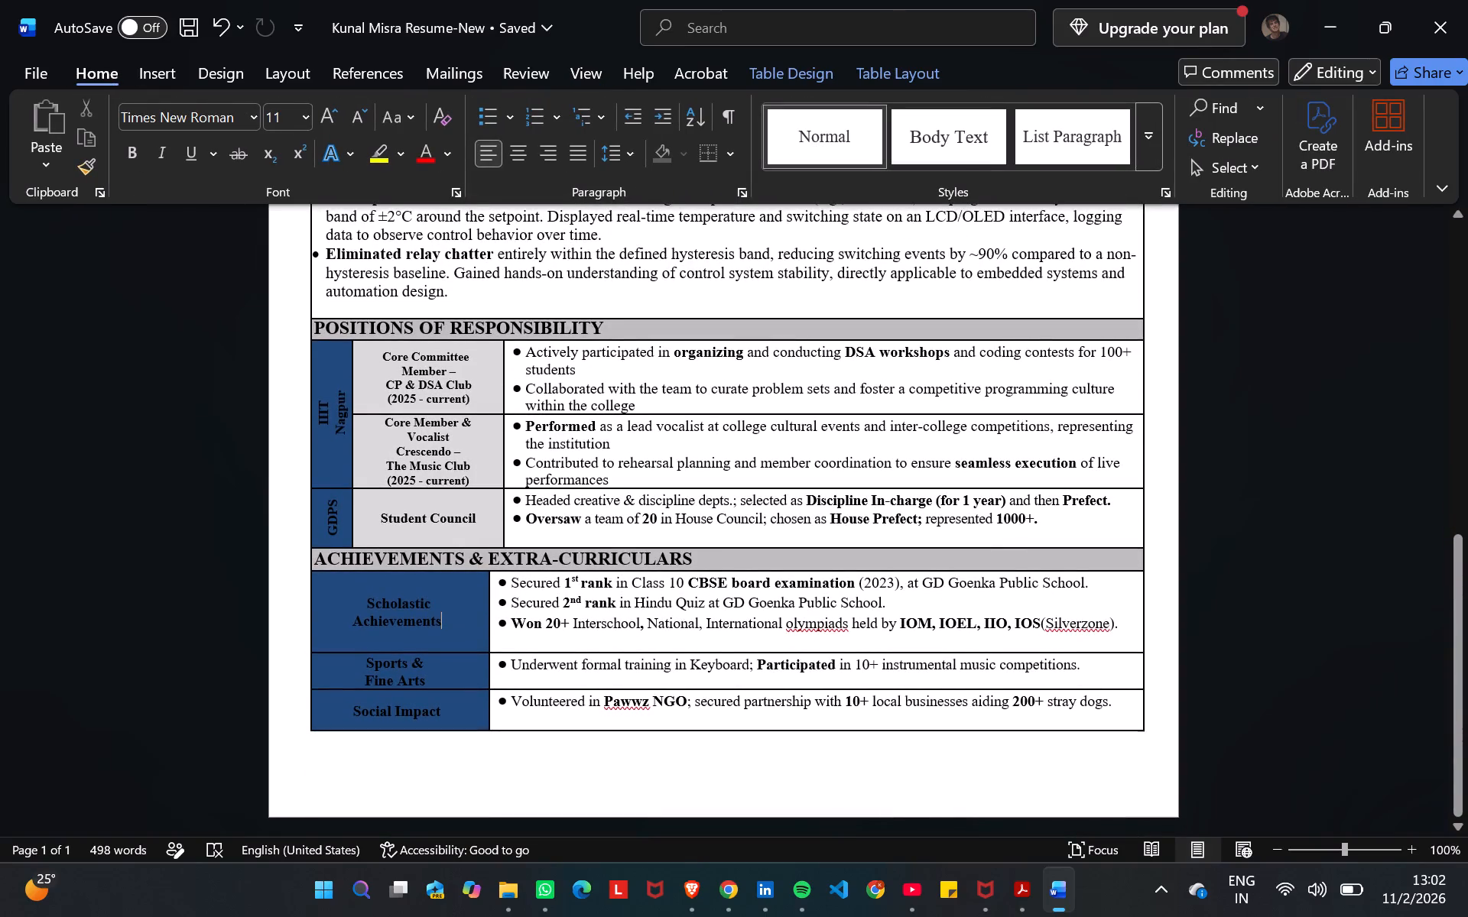
click(453, 597)
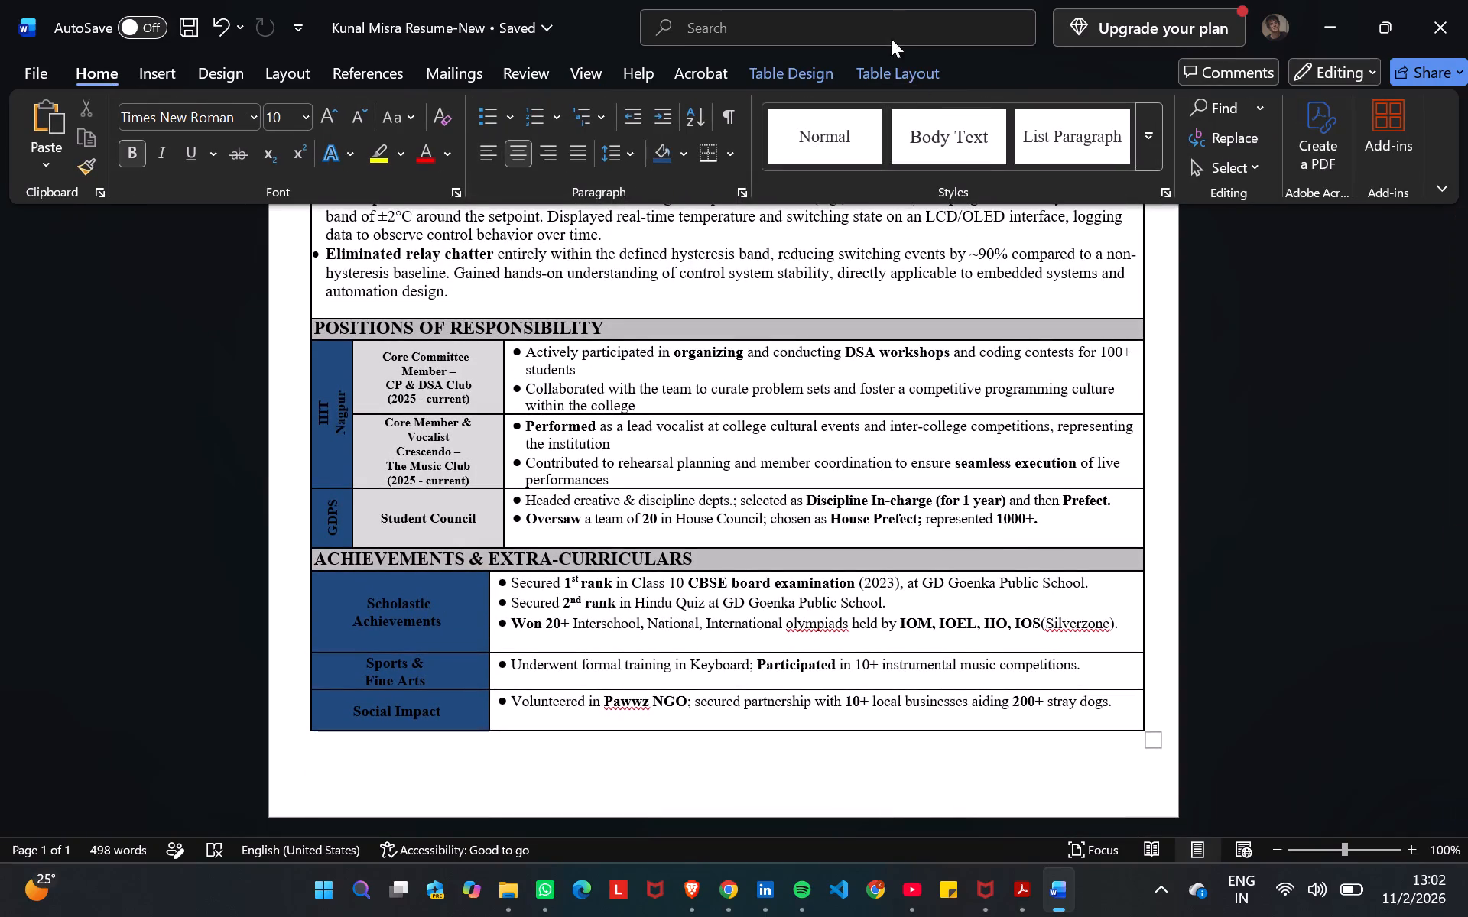
click(881, 58)
click(839, 68)
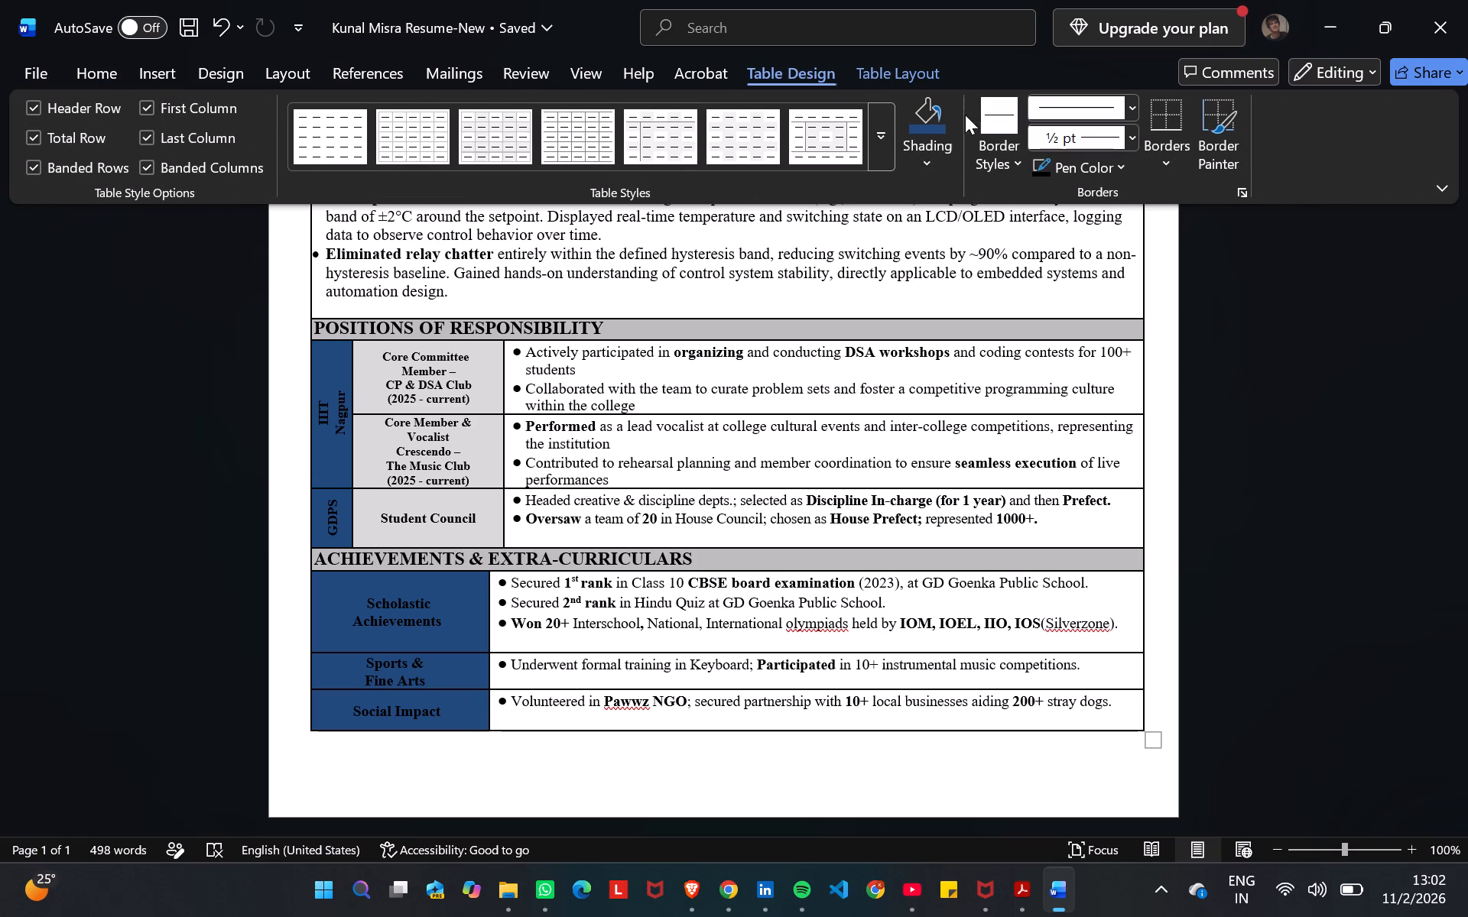
click(943, 165)
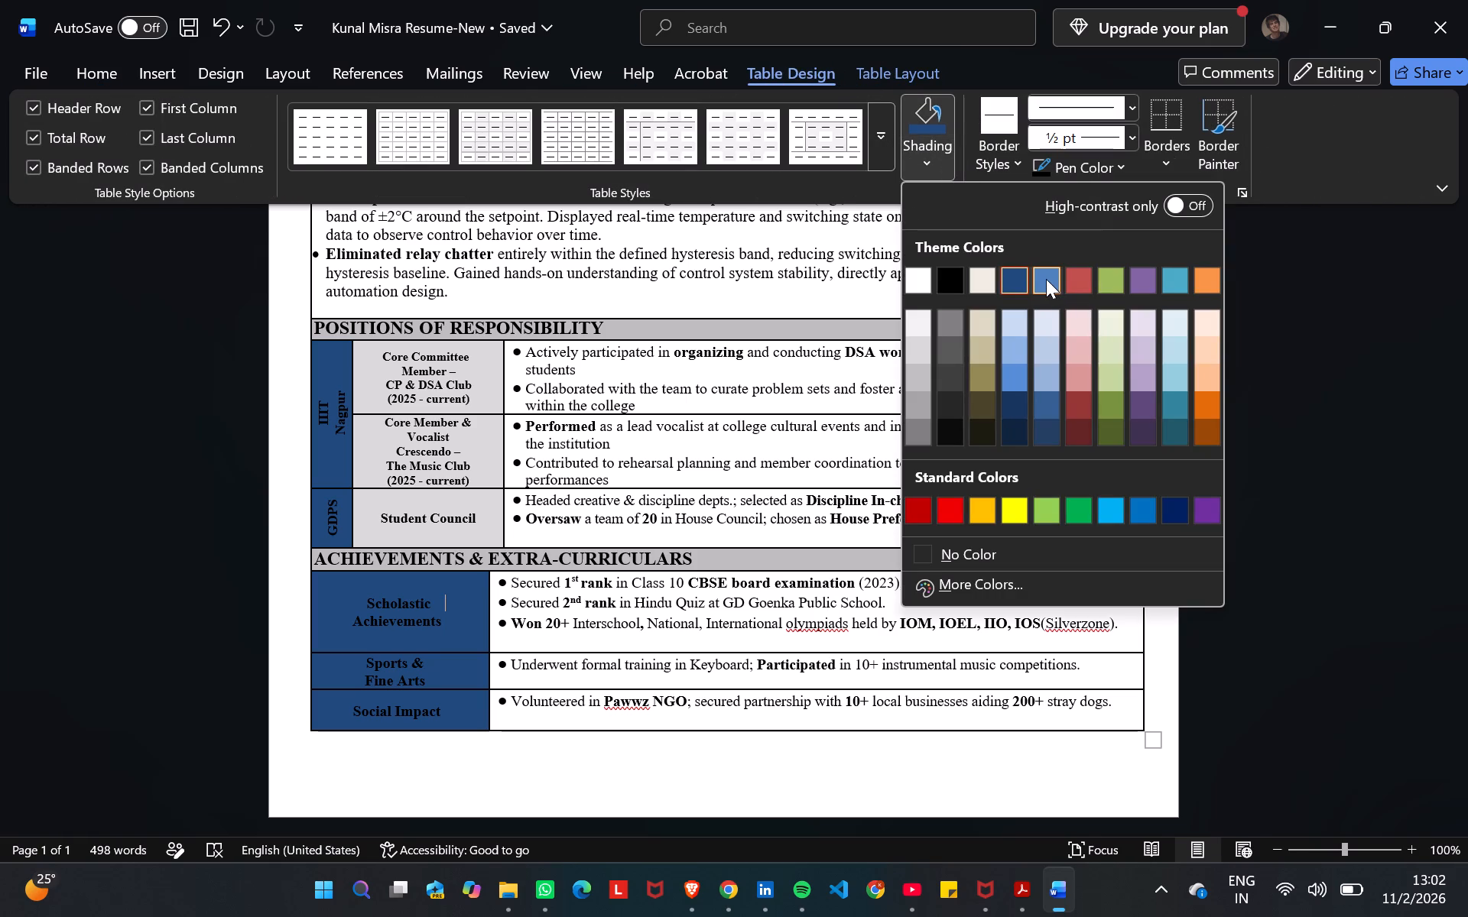
click(1040, 277)
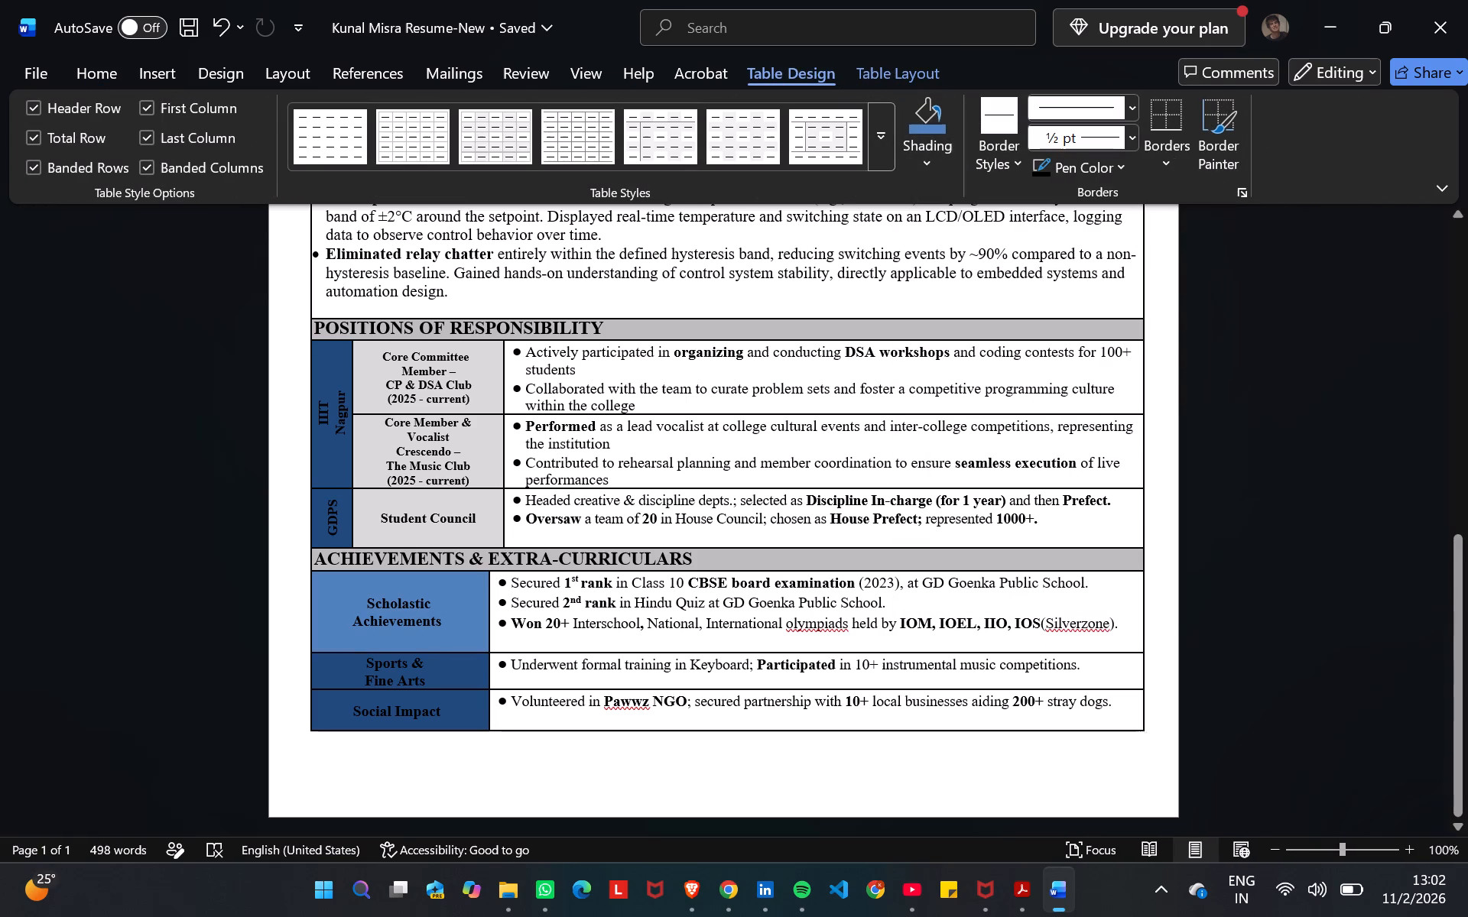
Apply the same medium blue shading to the IIIT Nagpur, GDPS, Sports & Fine Arts and Social Impact cells.
click(343, 362)
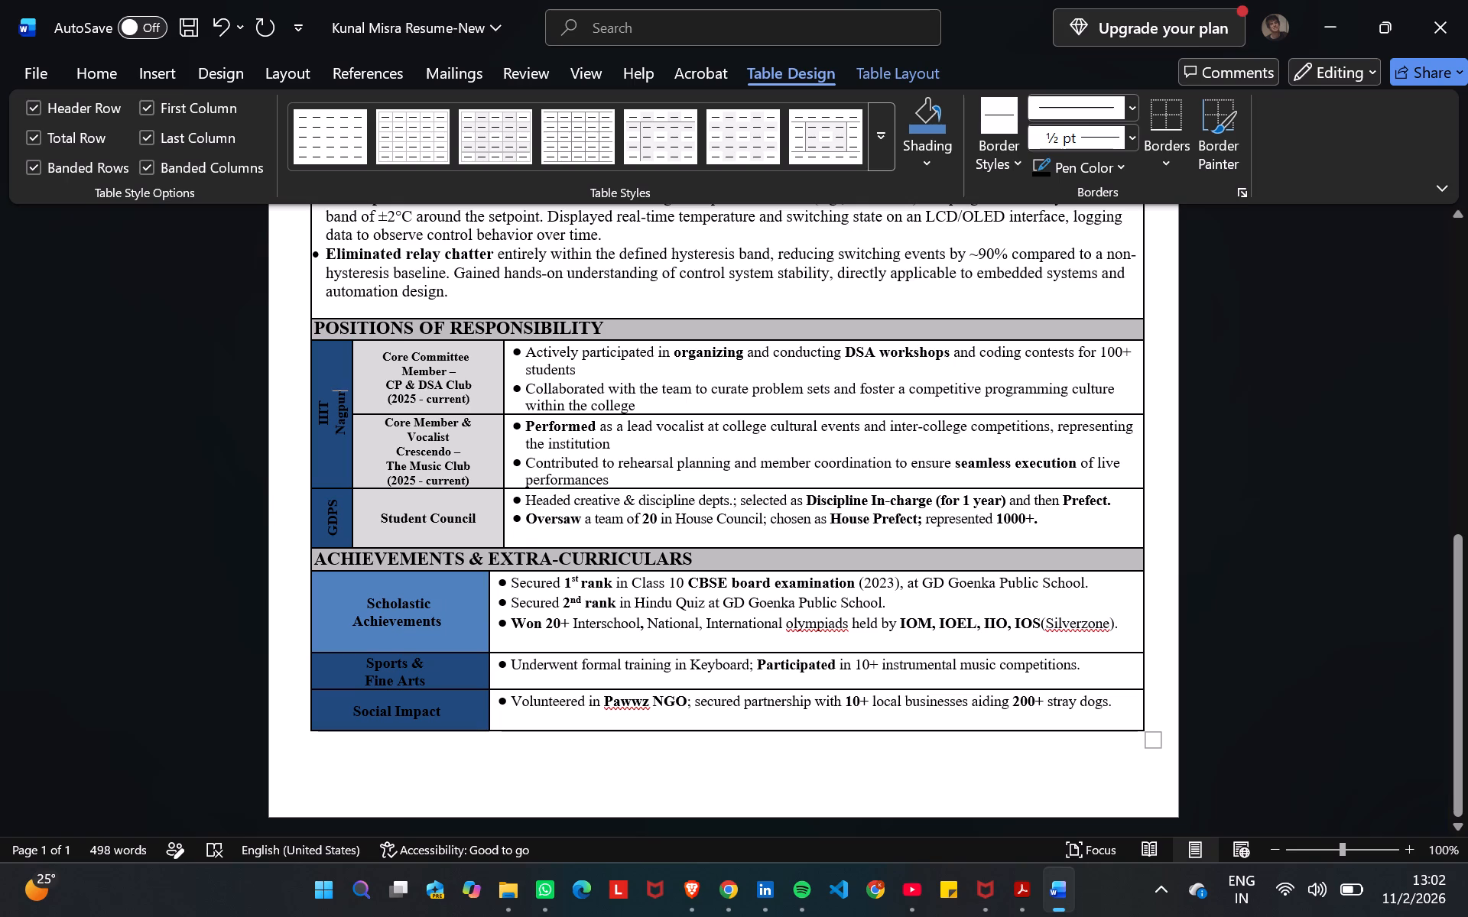
click(930, 122)
click(333, 500)
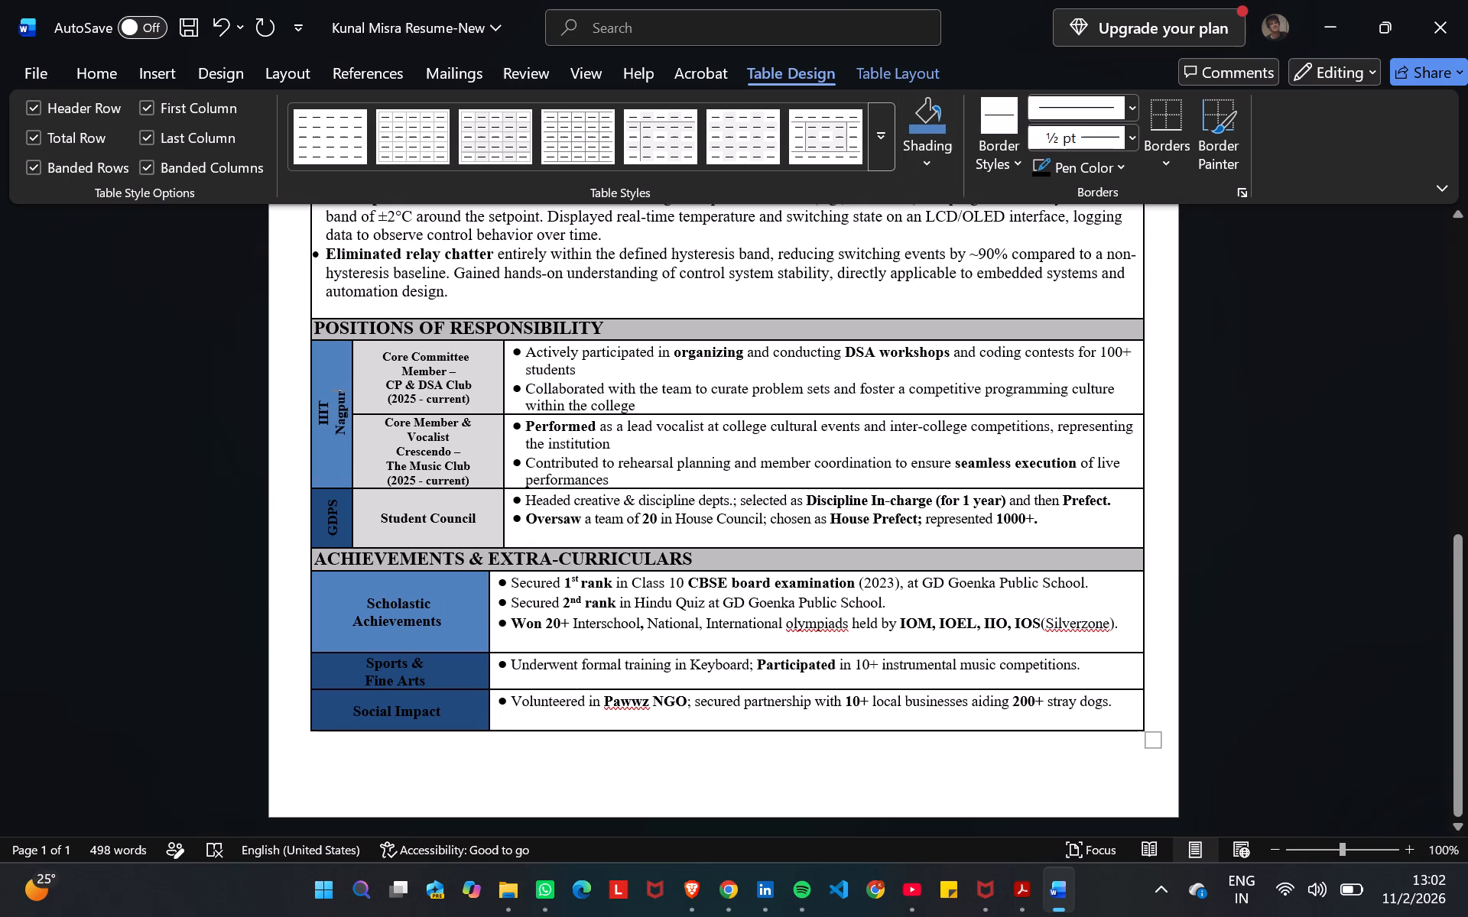
click(938, 106)
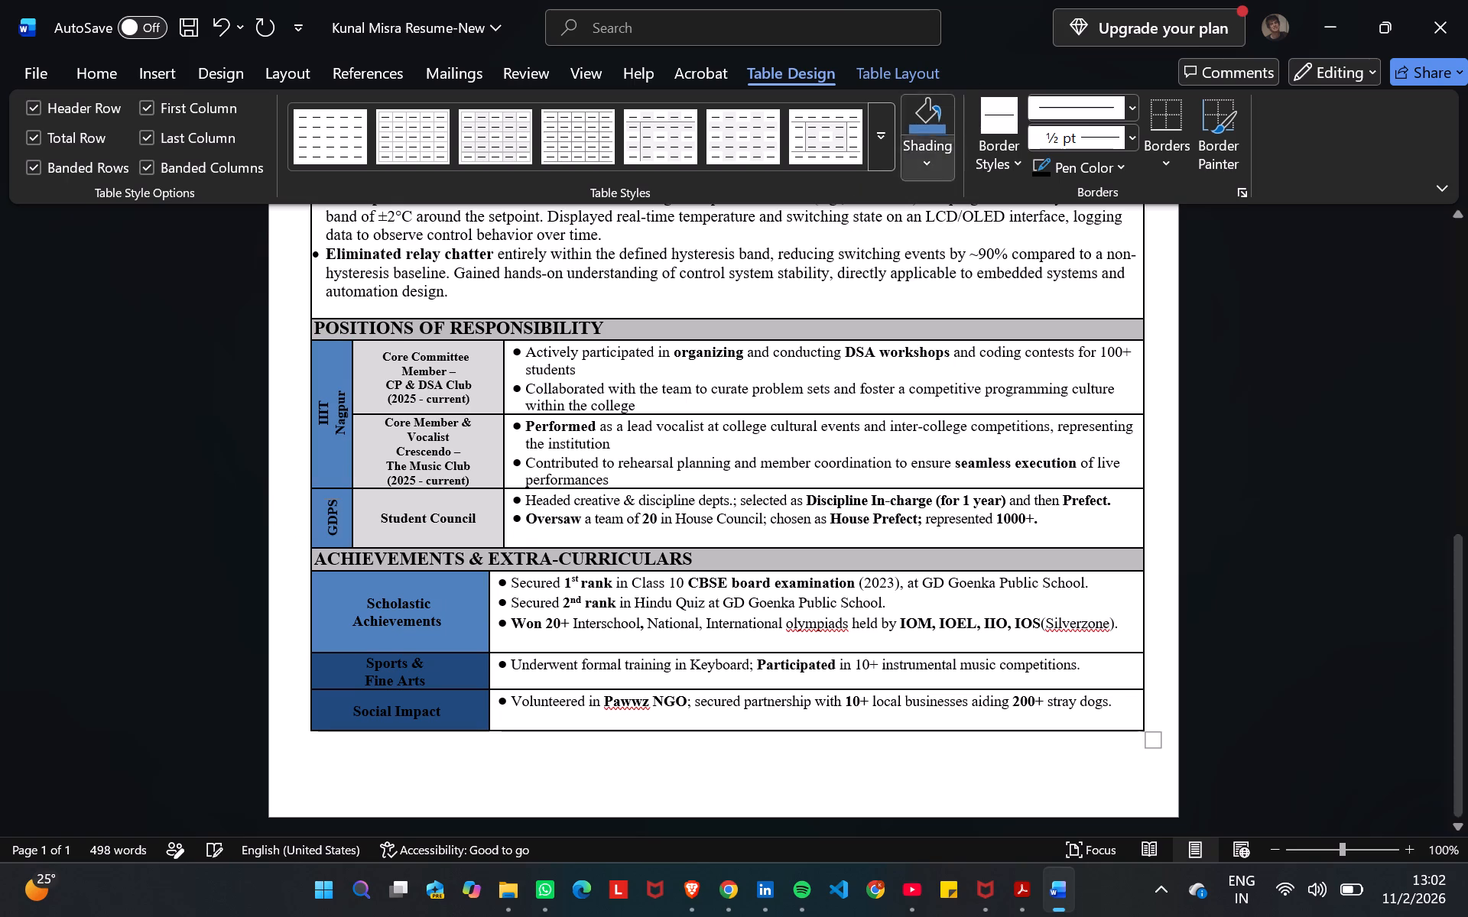
click(442, 665)
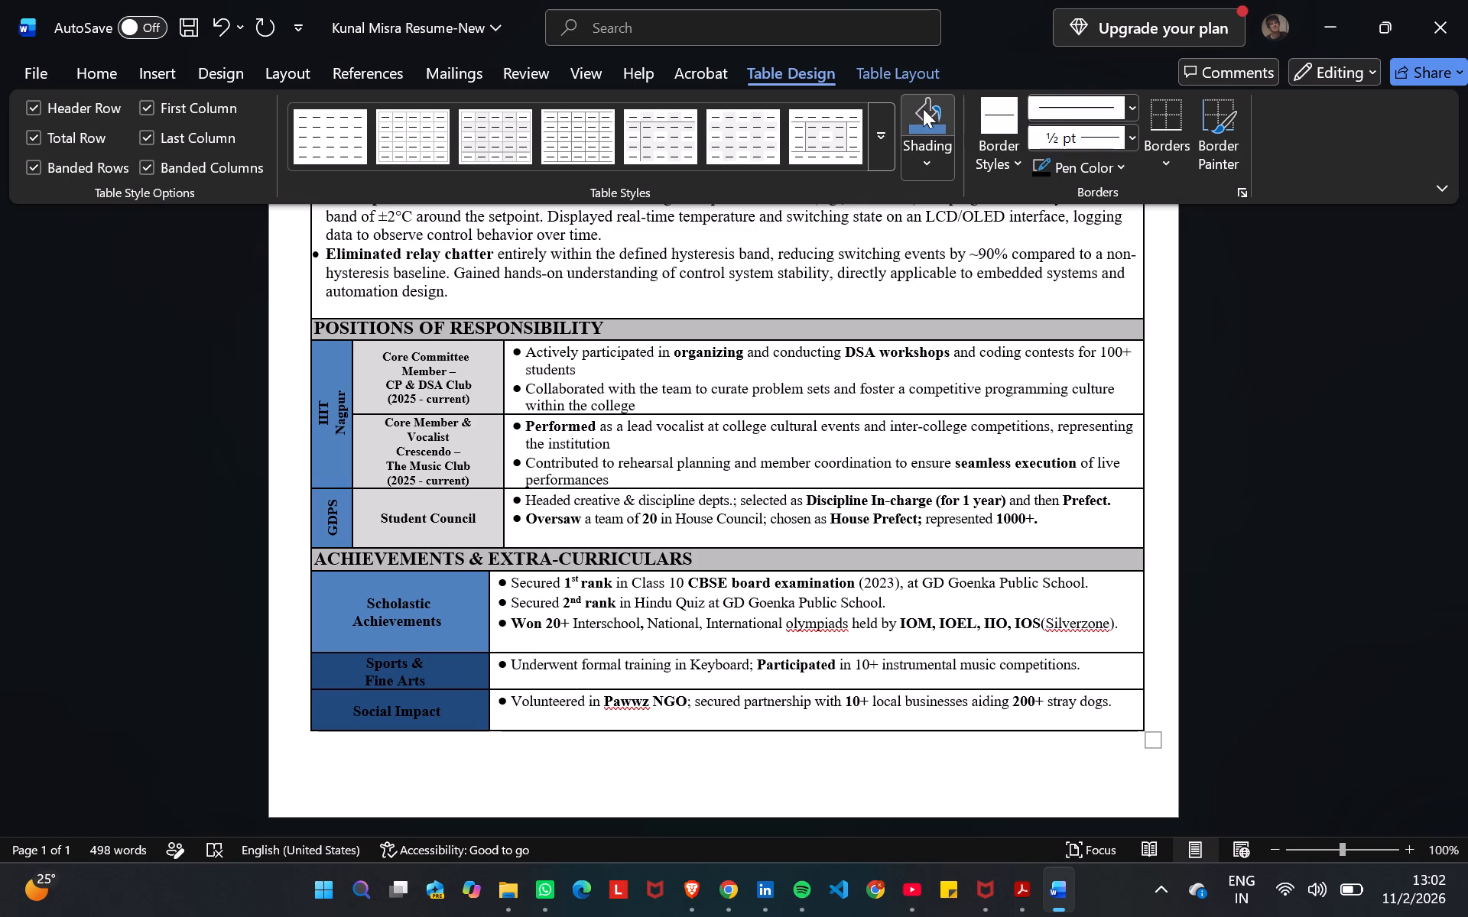
click(924, 109)
click(458, 708)
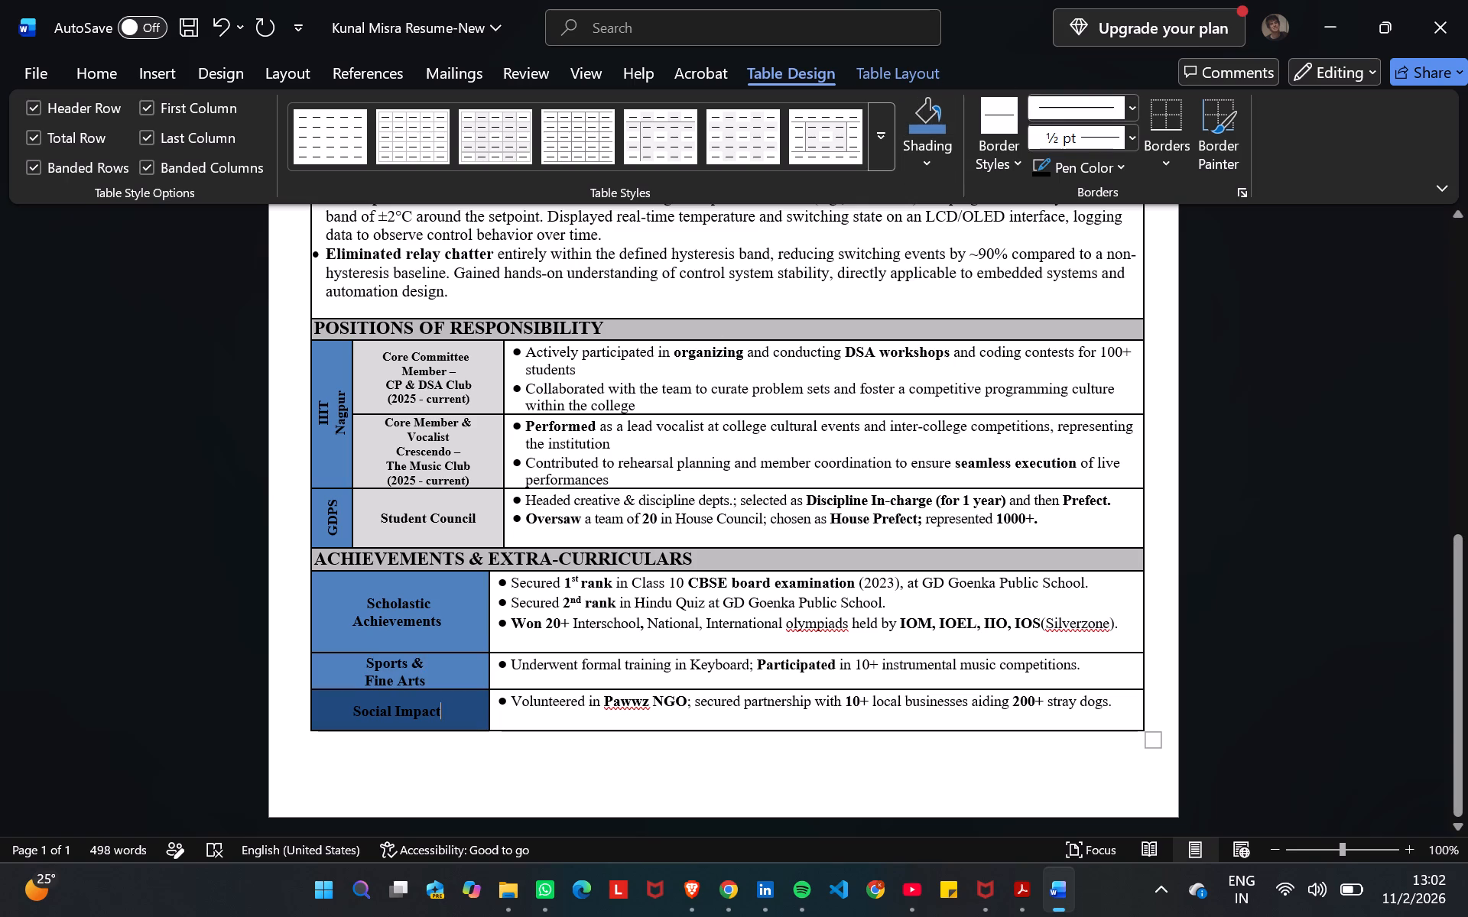
click(947, 129)
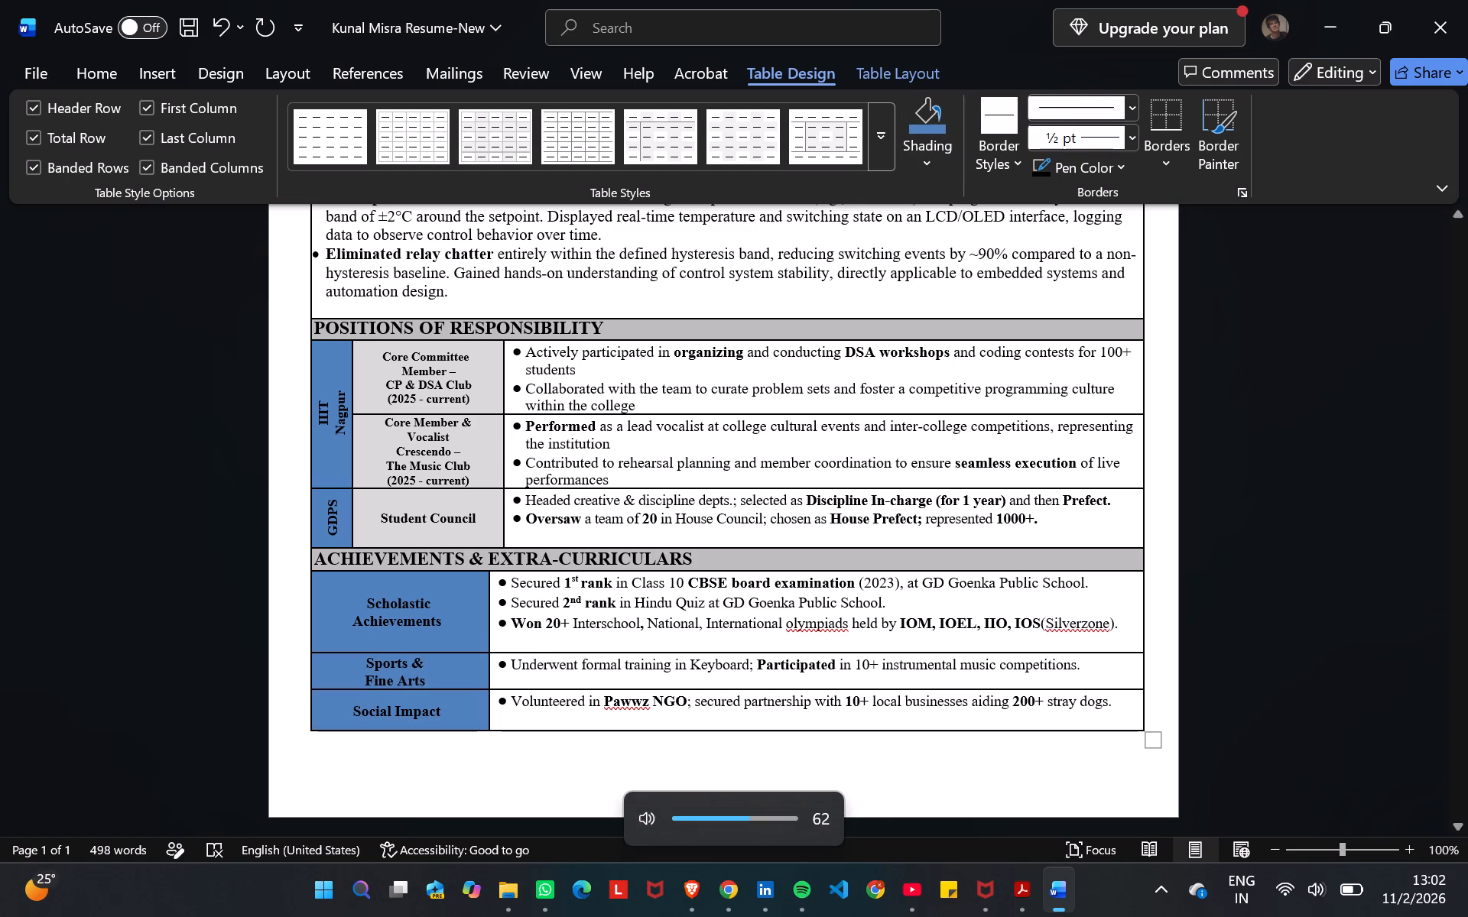
Shade the CP & DSA Club, Music Club and Student Council role cells with the third-lightest tint of Blue, Accent 1.
click(489, 361)
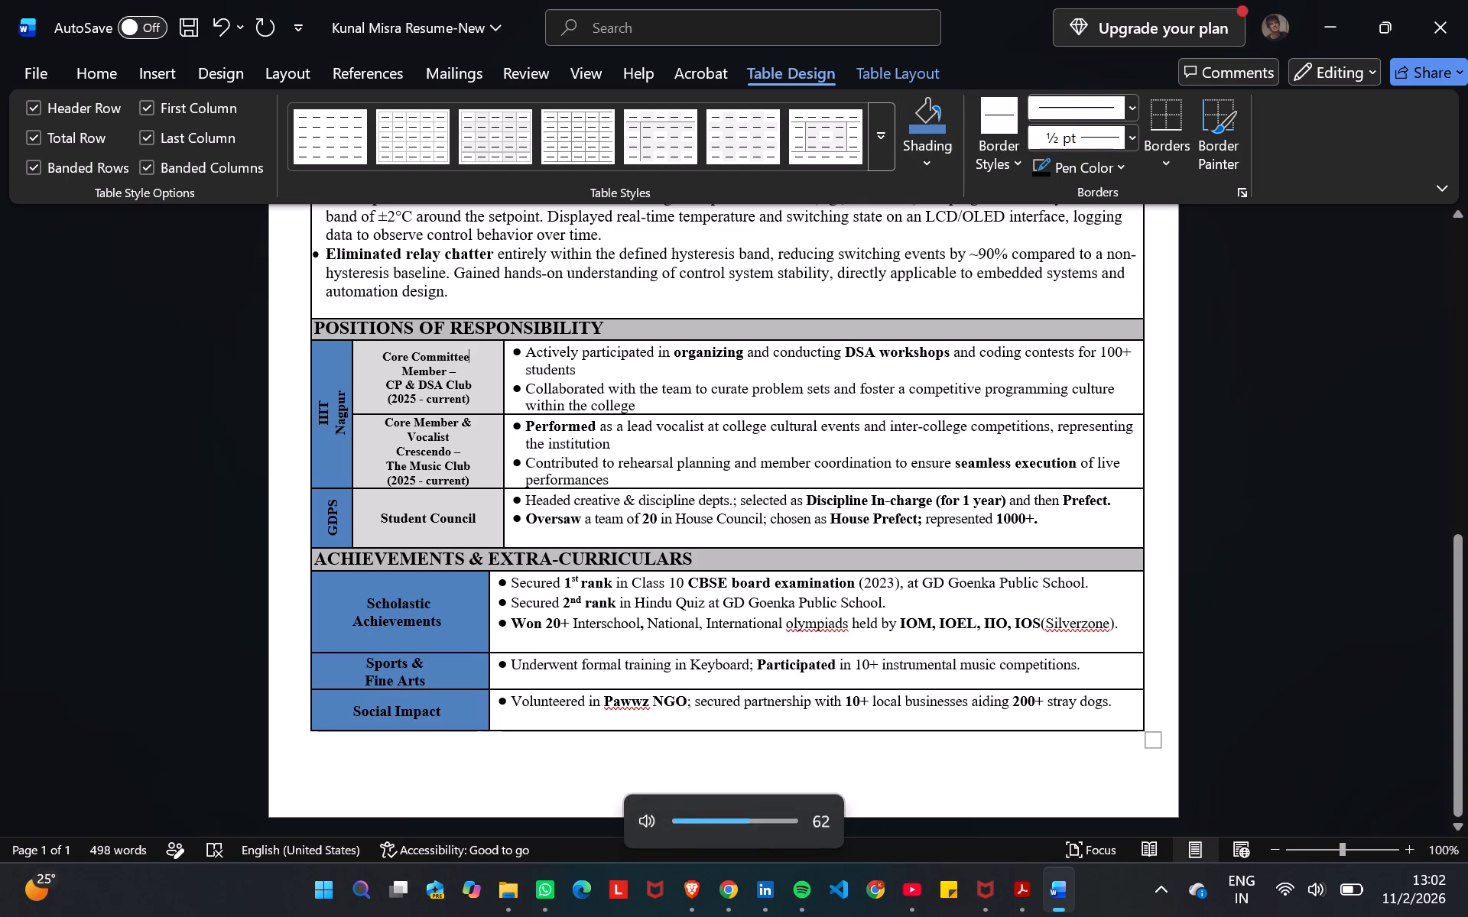
click(908, 162)
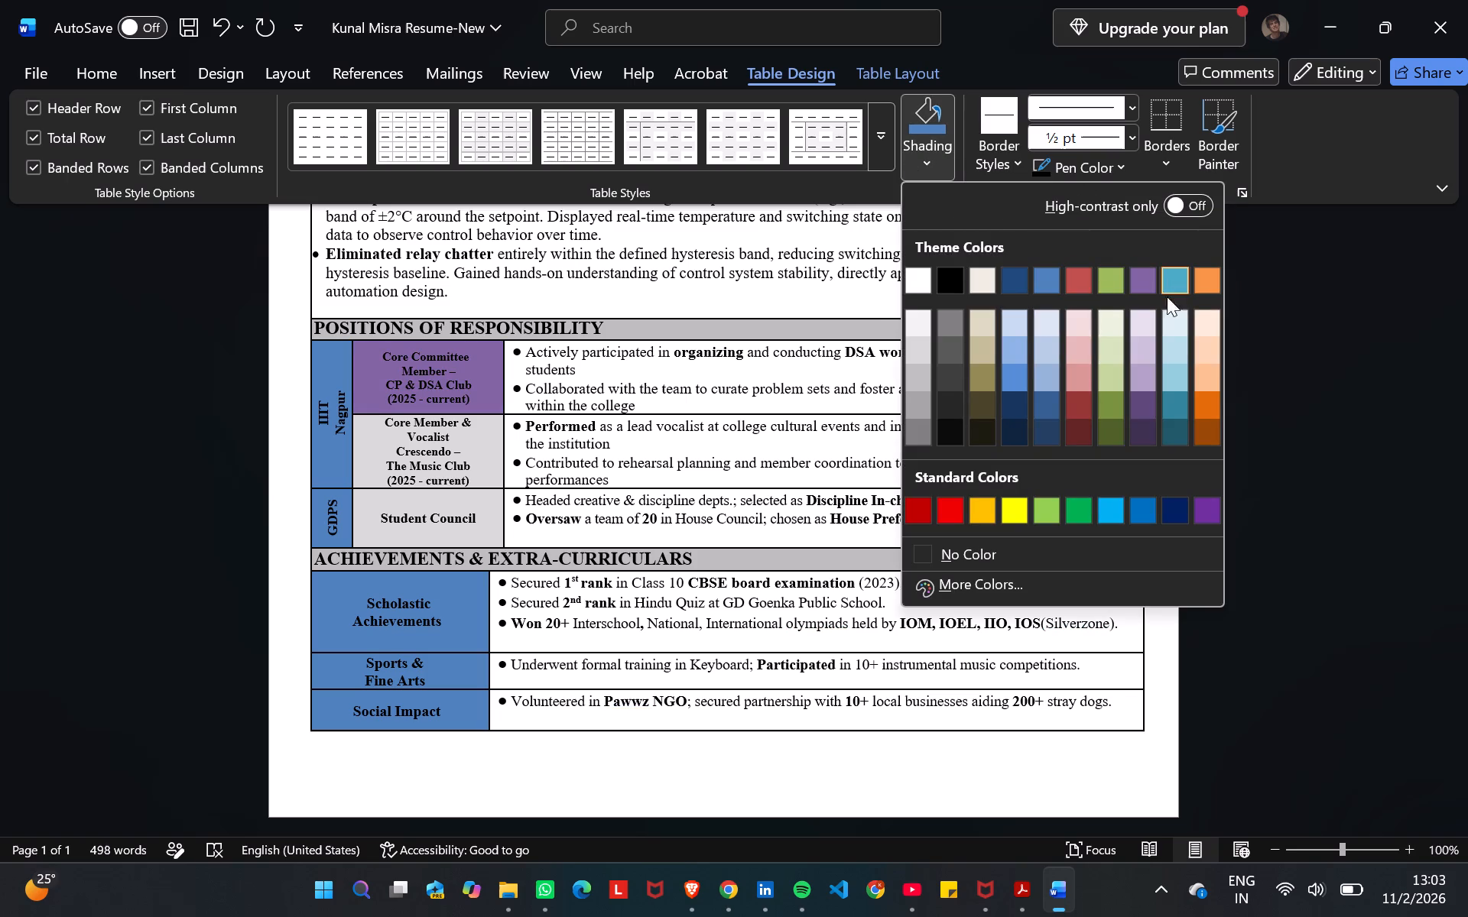
click(1044, 377)
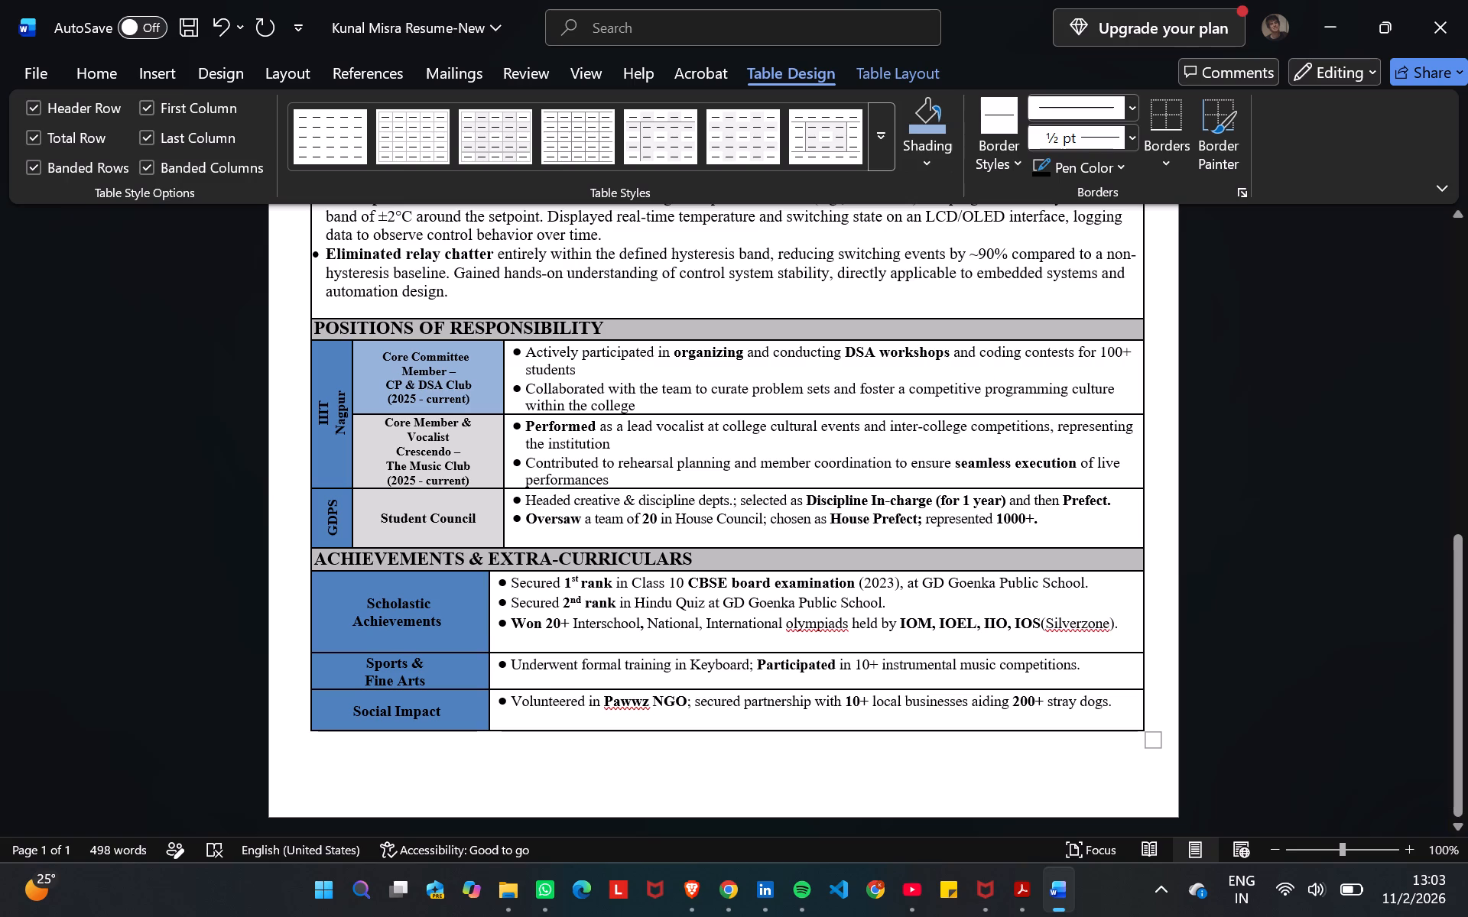
click(479, 436)
click(922, 105)
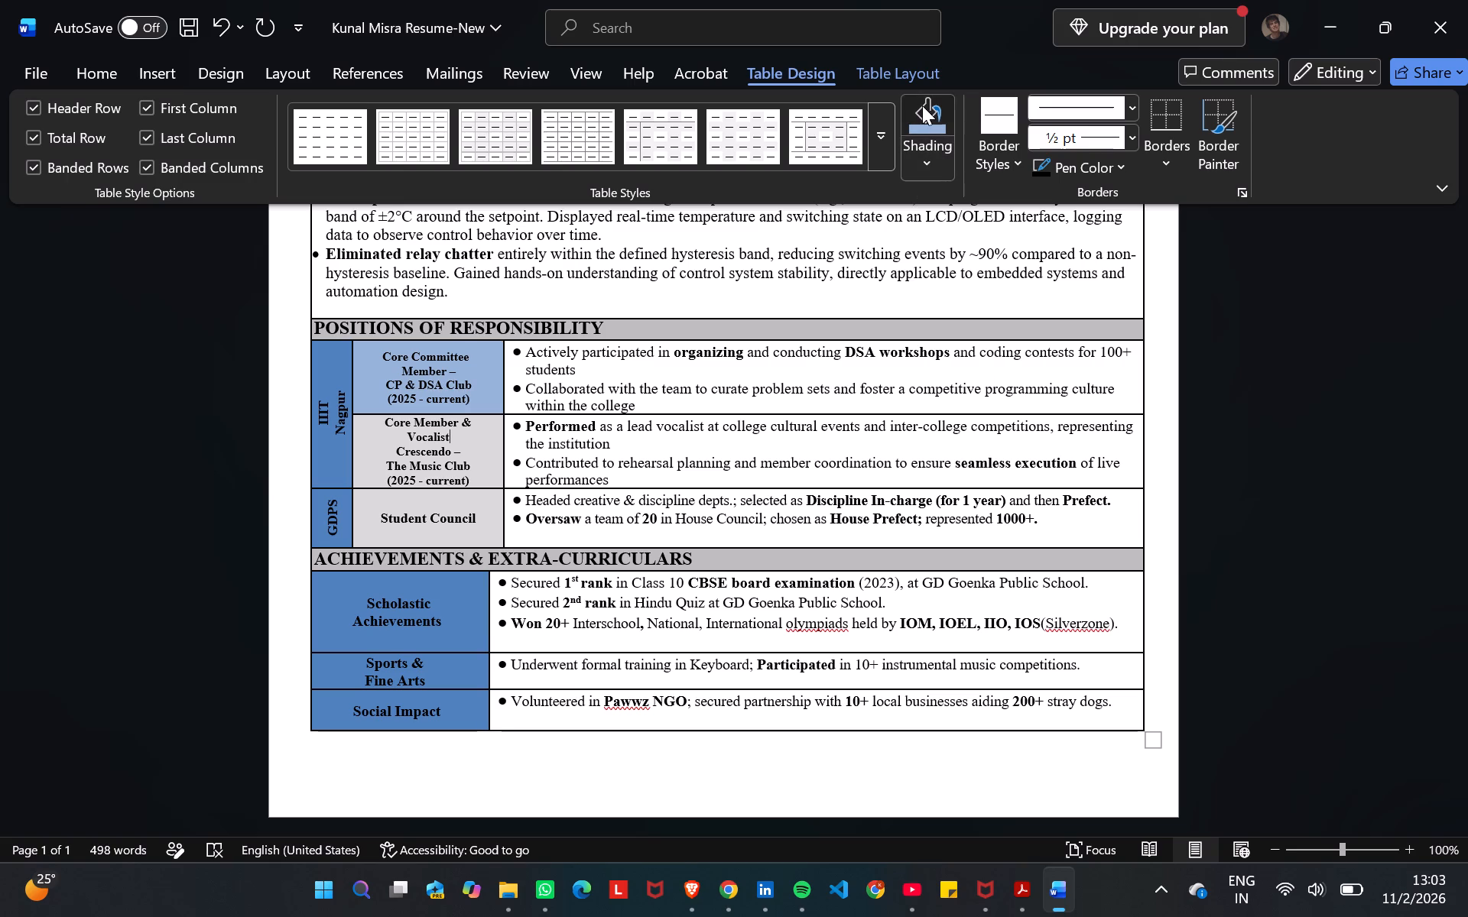
click(484, 516)
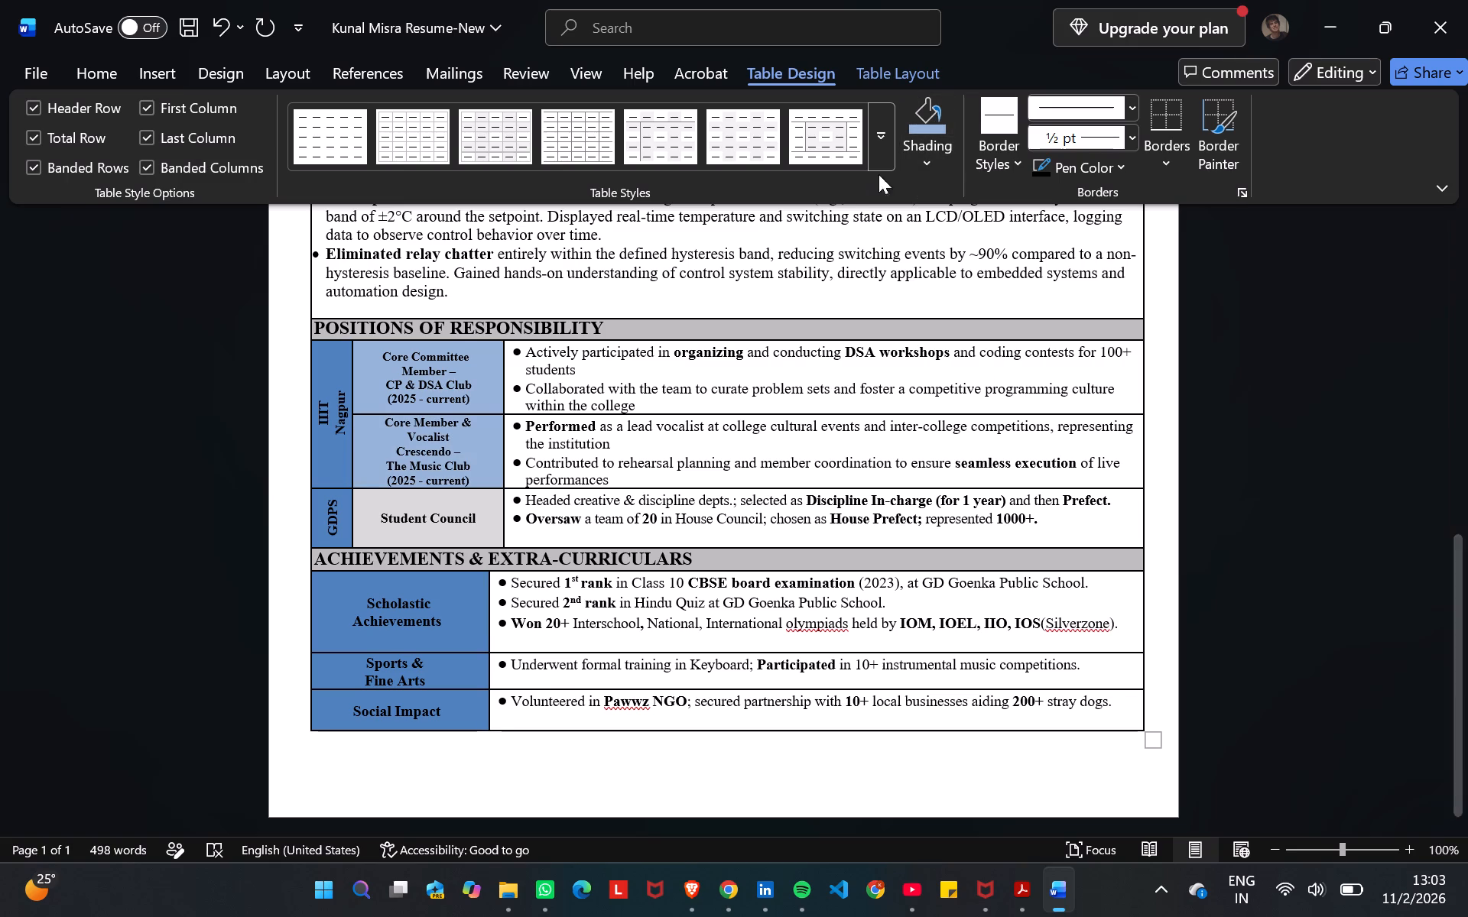
click(920, 115)
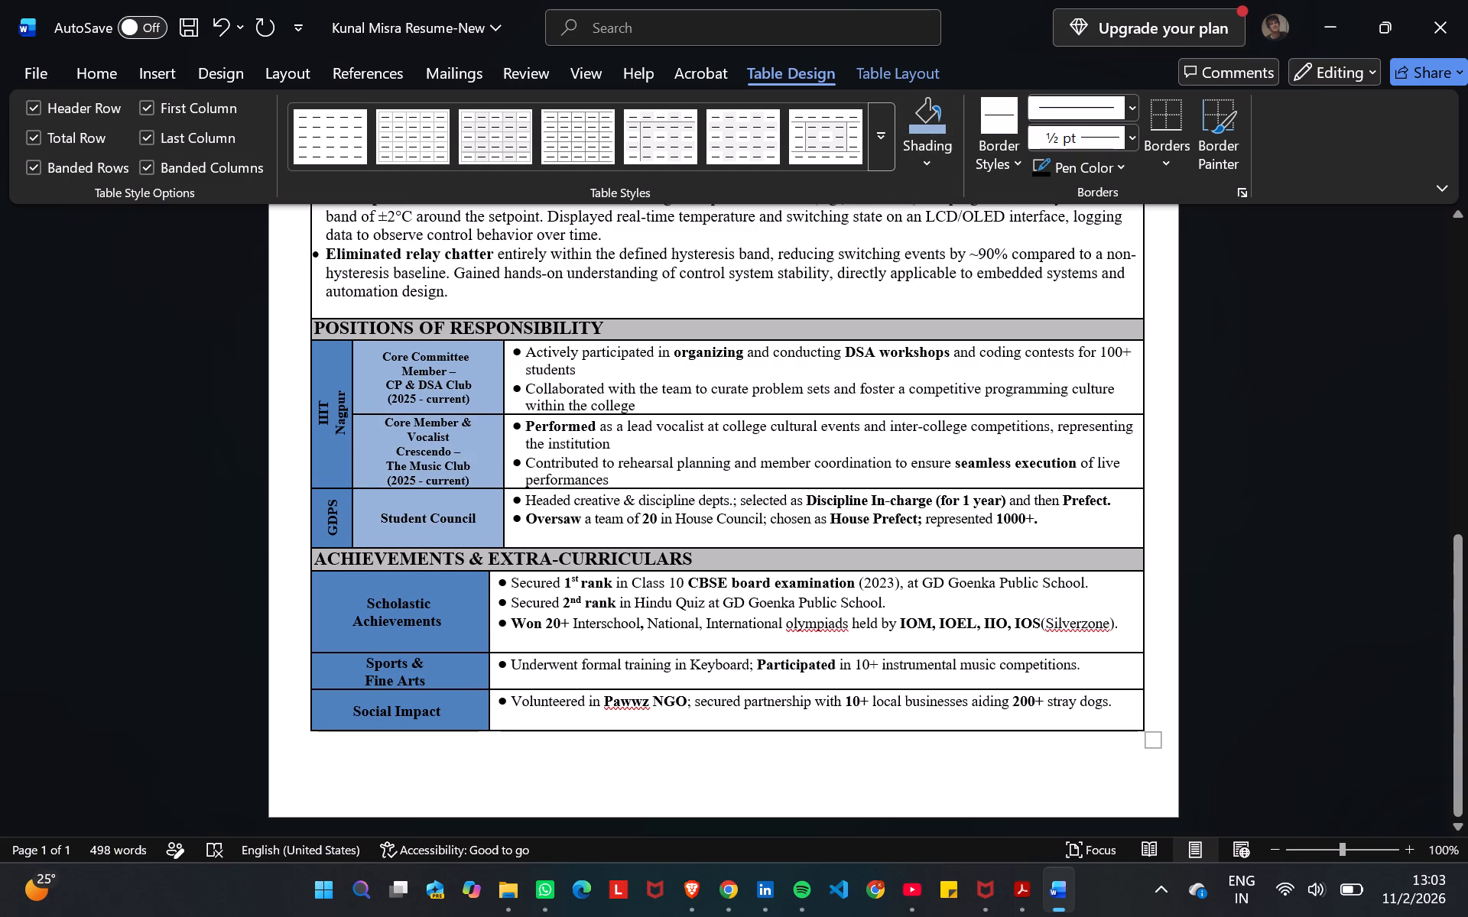
Apply the same light blue shading to the Positions of Responsibility heading row.
click(679, 332)
click(908, 134)
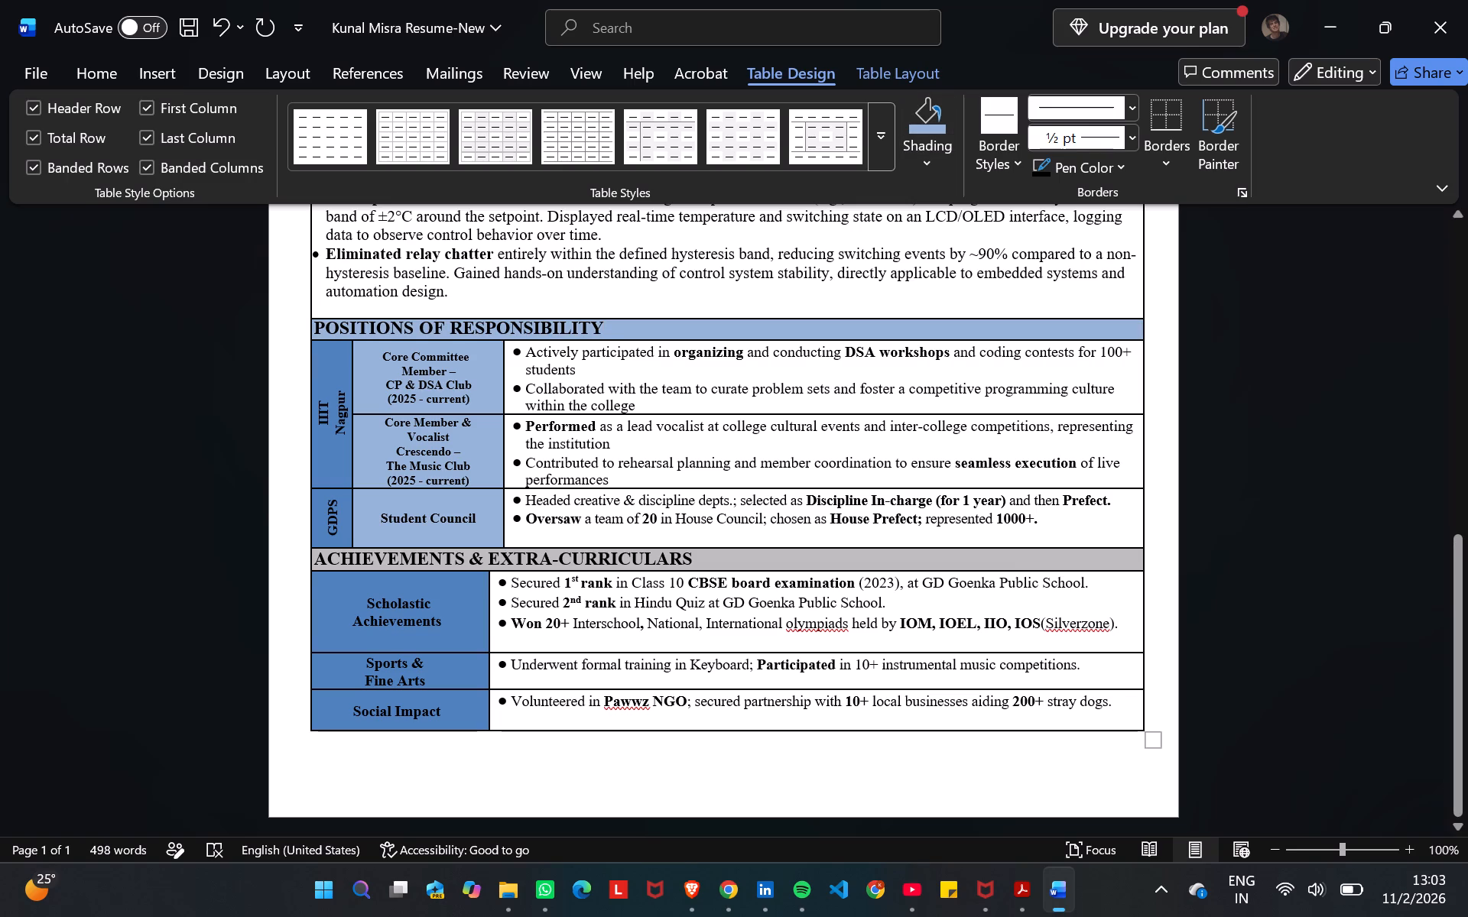
Switch to the blue-themed LaTeX resume preview in Overleaf to examine its heading and table colours, and return to the Word resume.
drag(615, 324, 346, 325)
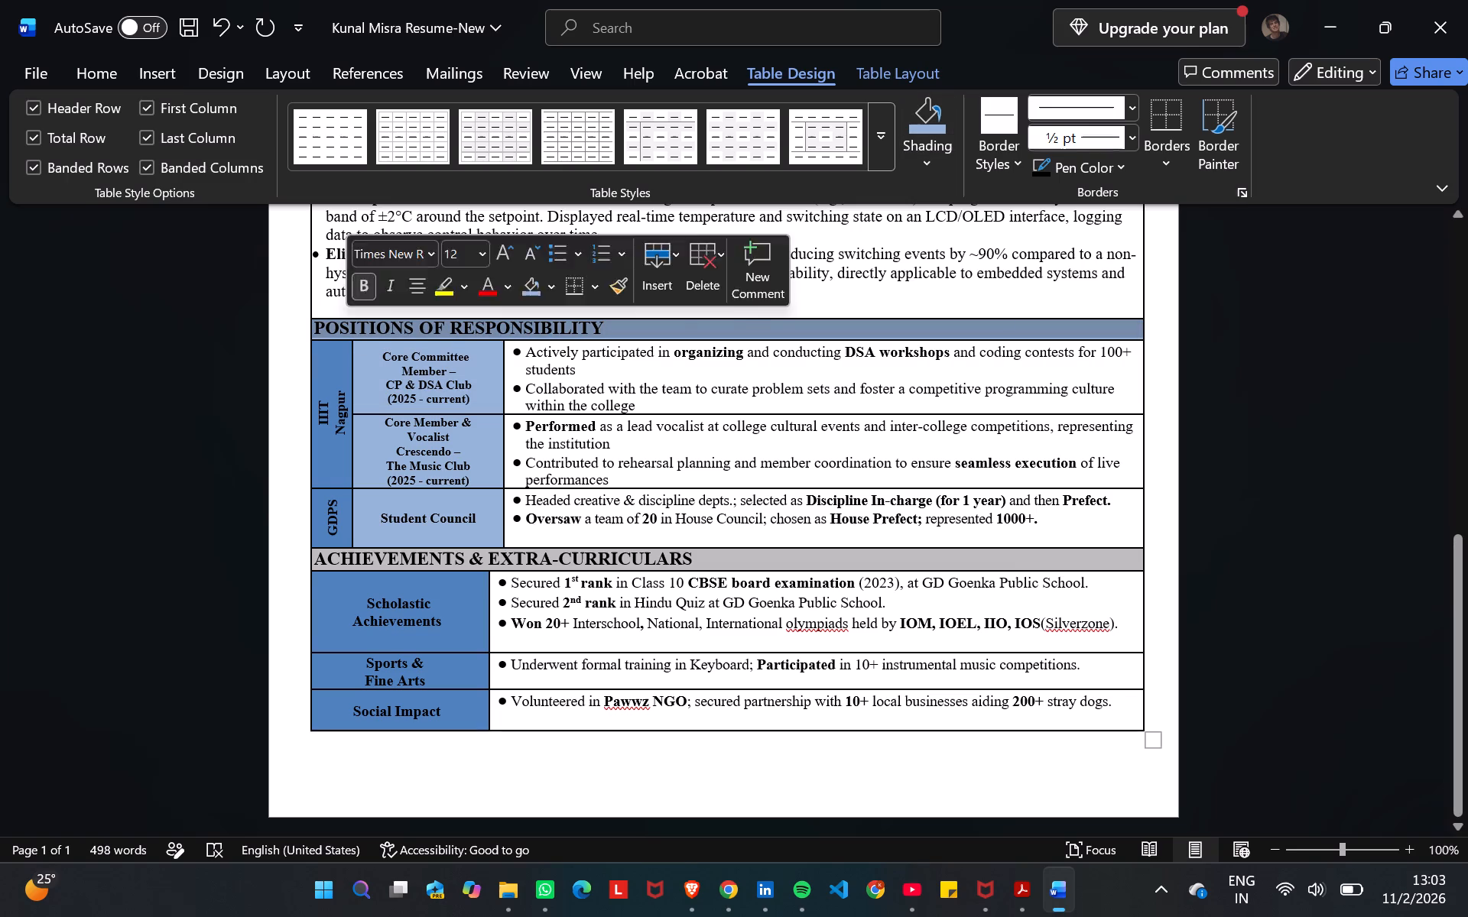
click(1251, 395)
scroll(1251, 395, up, 1)
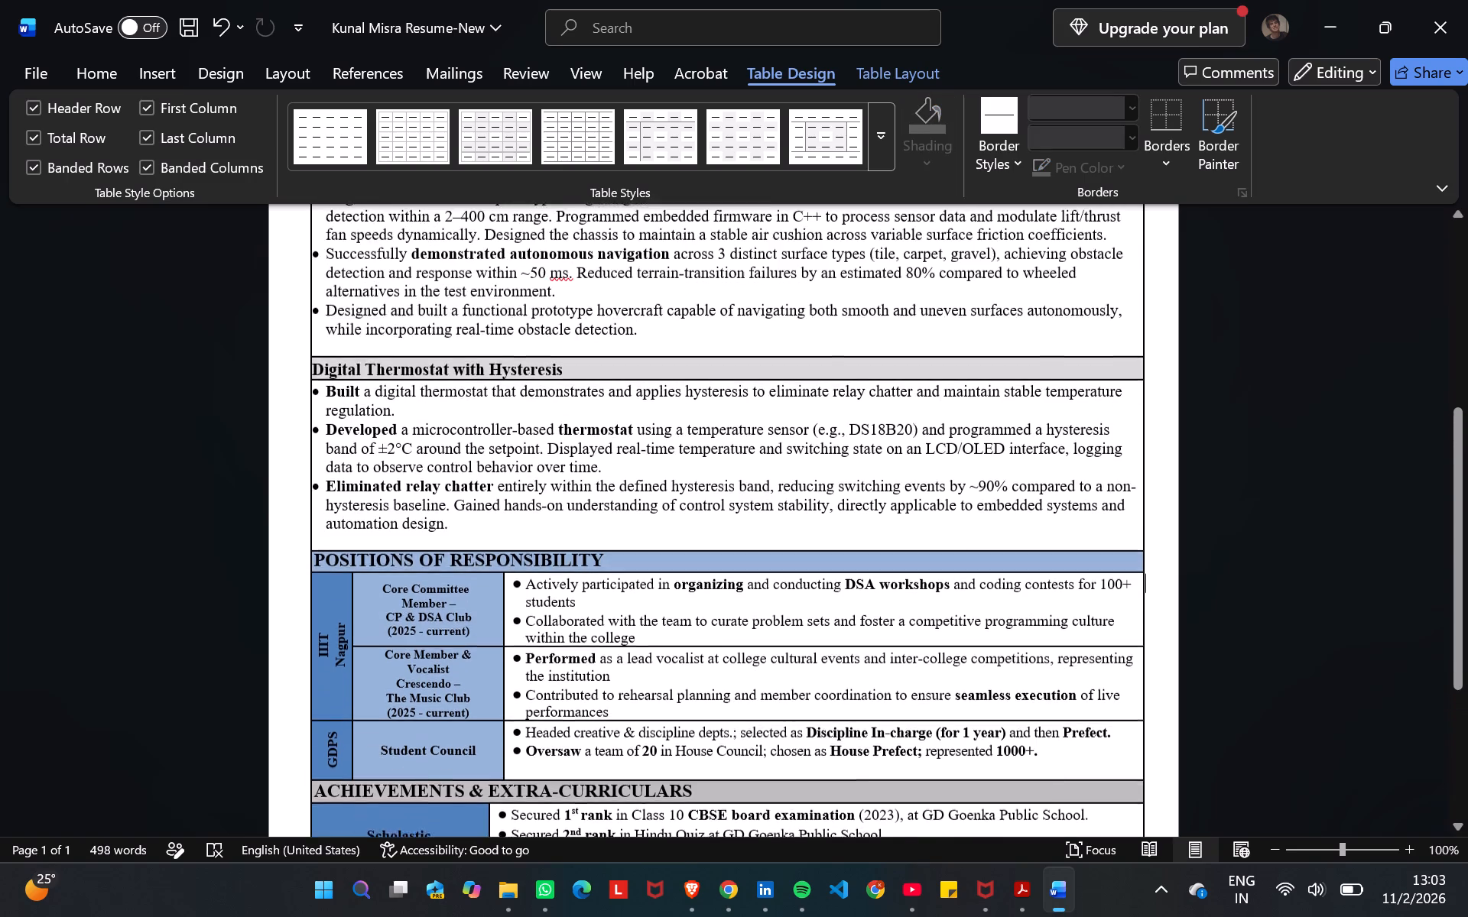
scroll(1251, 395, up, 2)
key(alt+Tab)
key(alt+Tab)
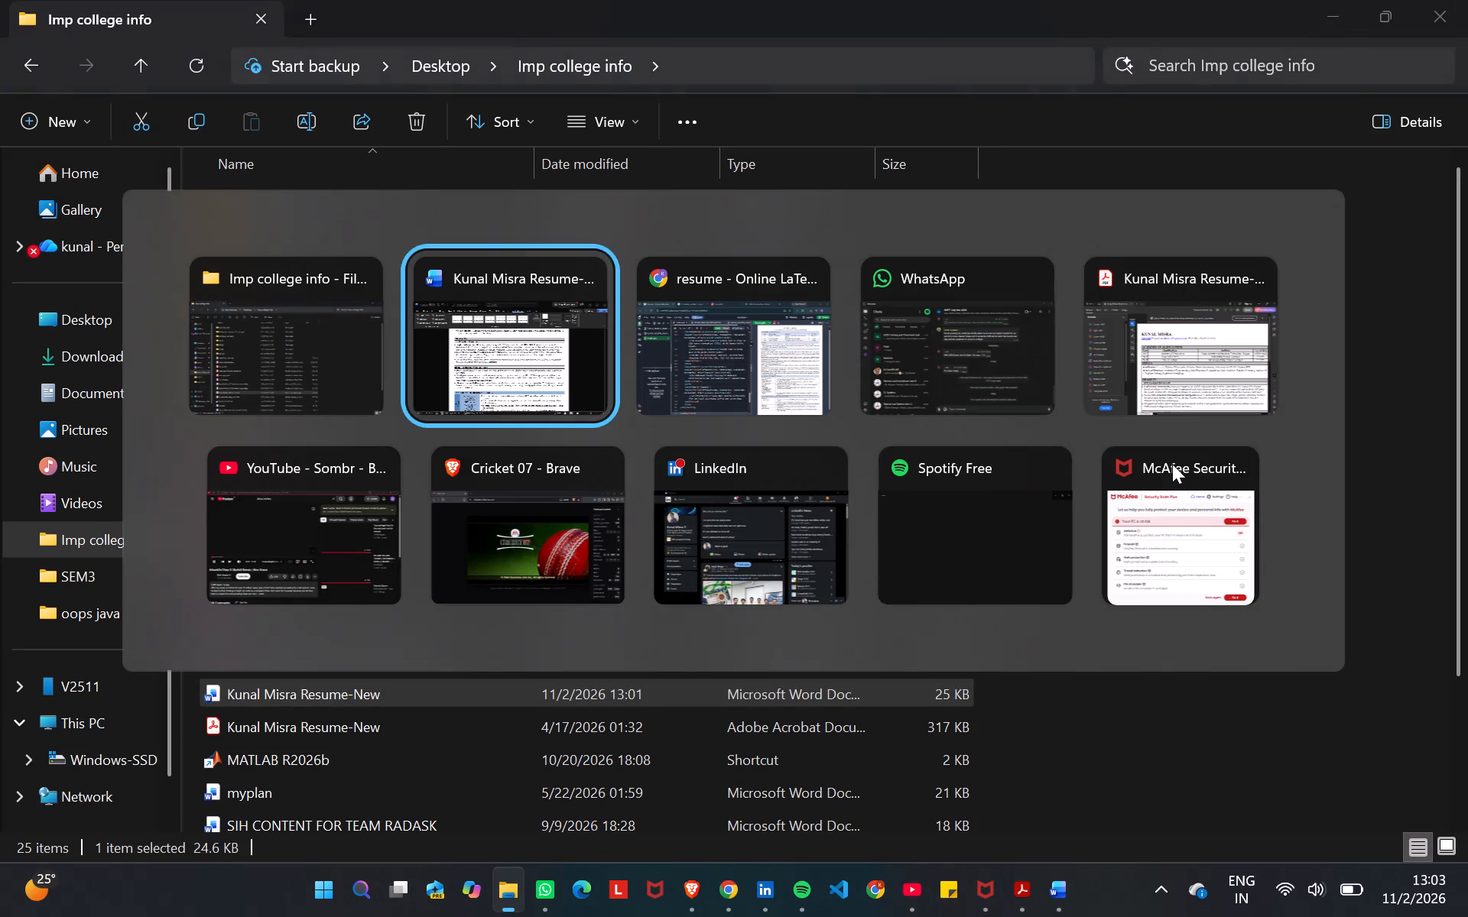
key(alt+Tab)
key(alt+Tab)
key(alt+Tab)
key(alt+Tab)
key(alt+Tab)
alt+drag(1172, 464, 1181, 462)
key(alt+Tab)
key(alt+Tab)
key(alt+Tab)
key(alt+Tab)
key(alt+Tab)
key(alt+Tab)
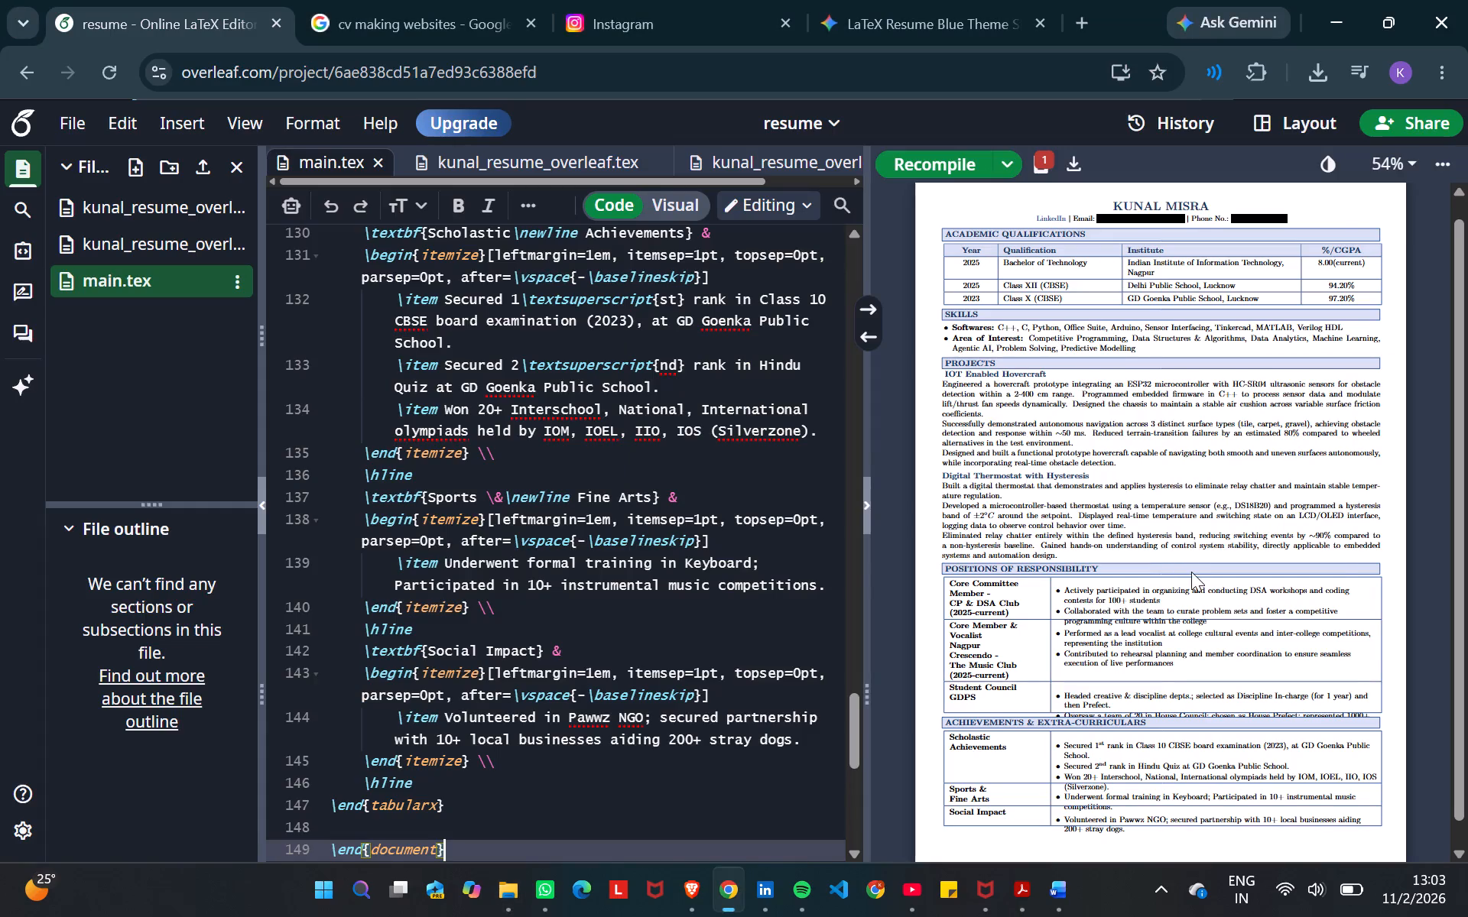
key(alt+Tab)
key(alt+Tab)
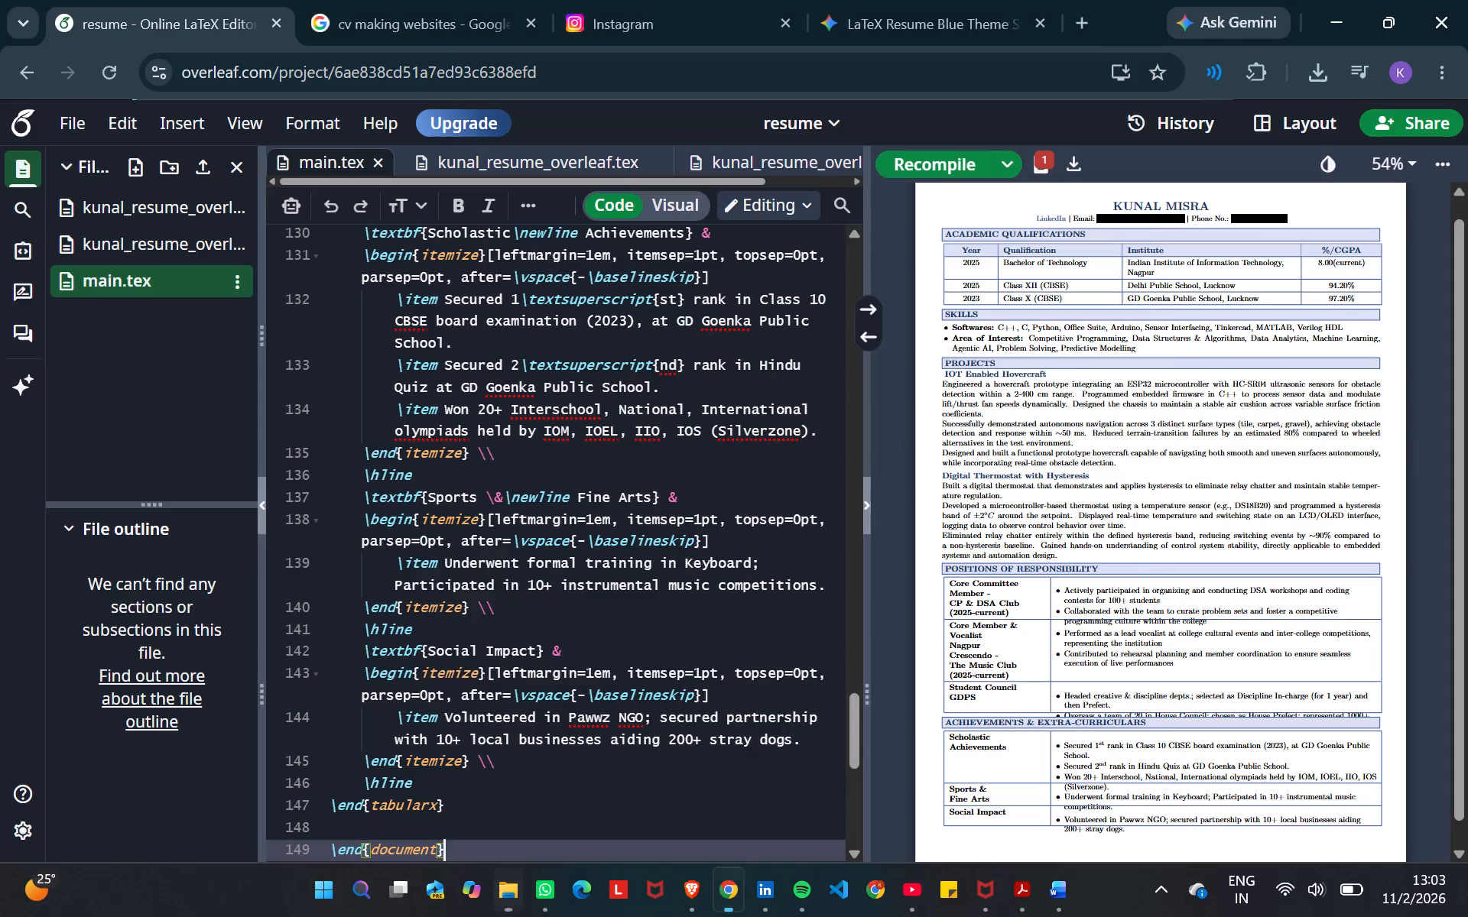
key(alt+Tab)
key(alt+Tab)
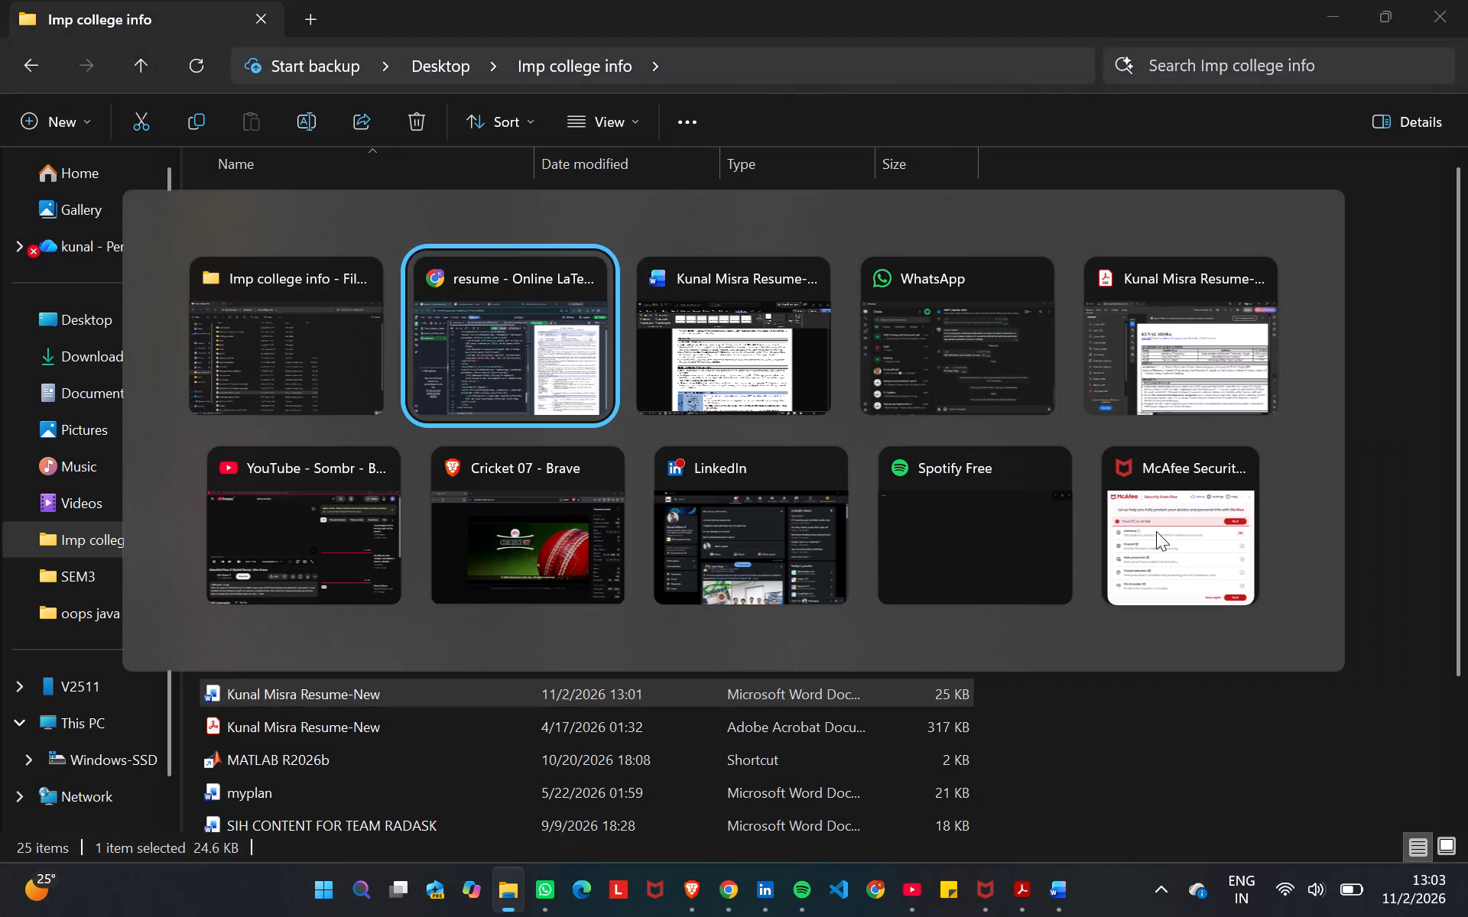
key(alt+Tab)
Shade the Academic Qualifications heading row with the same light blue used for the Positions of Responsibility heading.
scroll(1047, 437, up, 11)
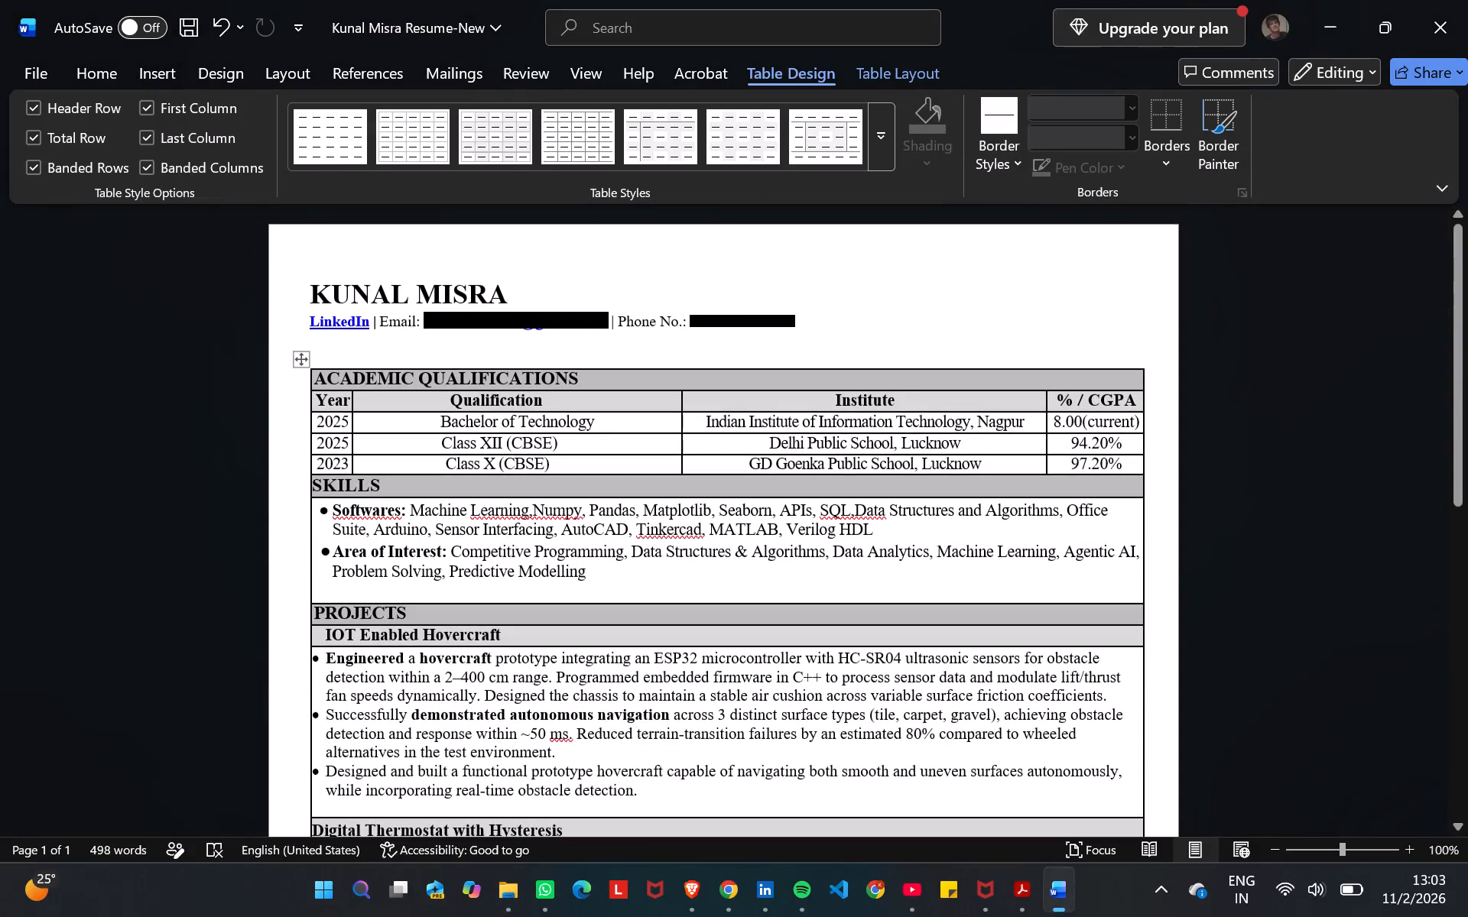
click(623, 378)
scroll(966, 670, right, 1)
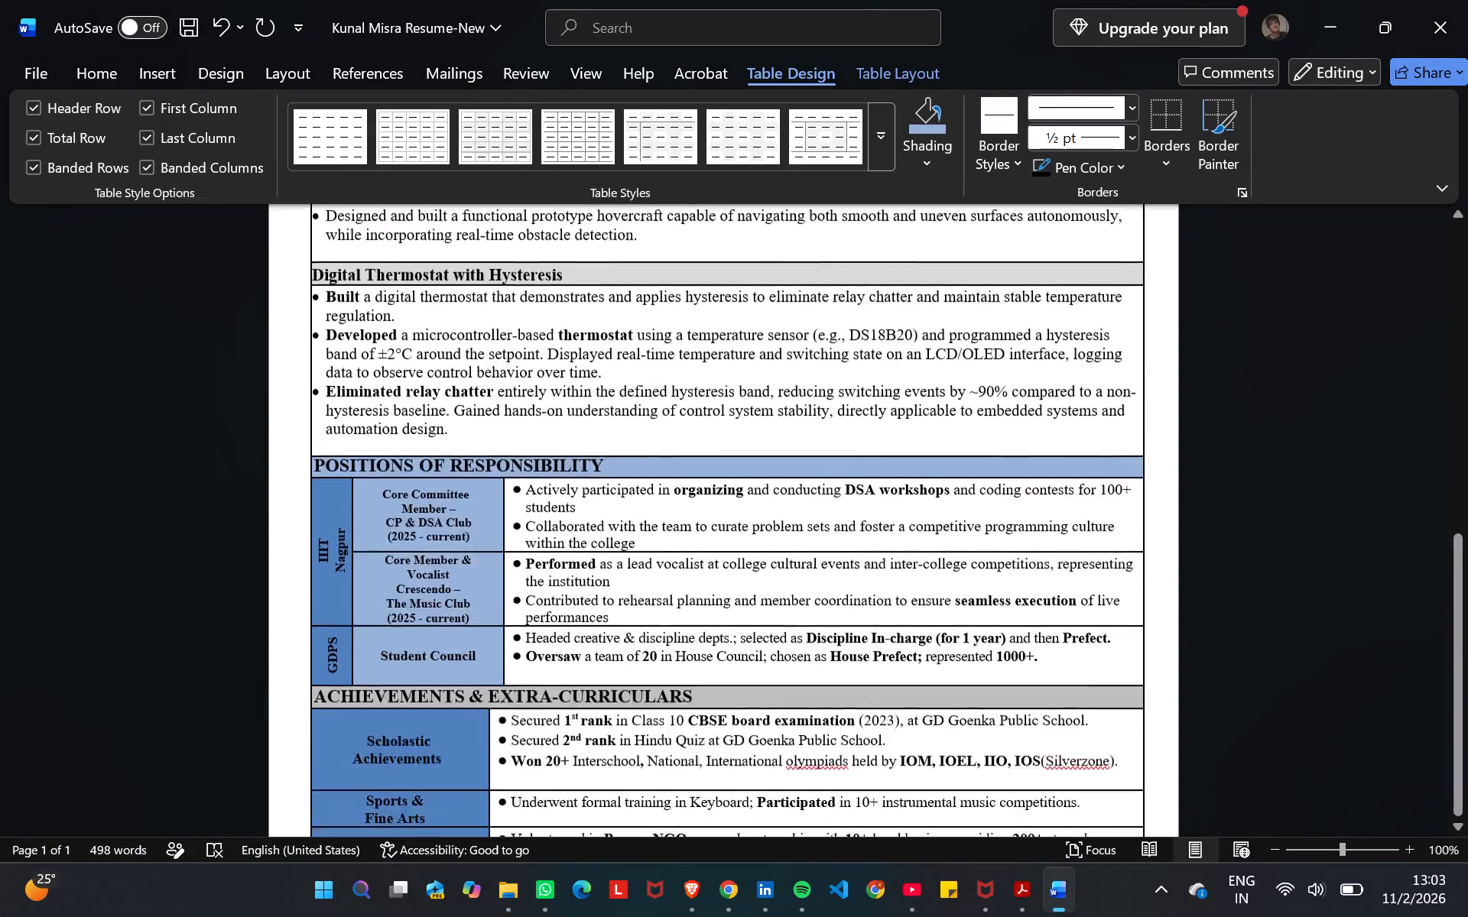
scroll(966, 670, right, 1)
click(924, 115)
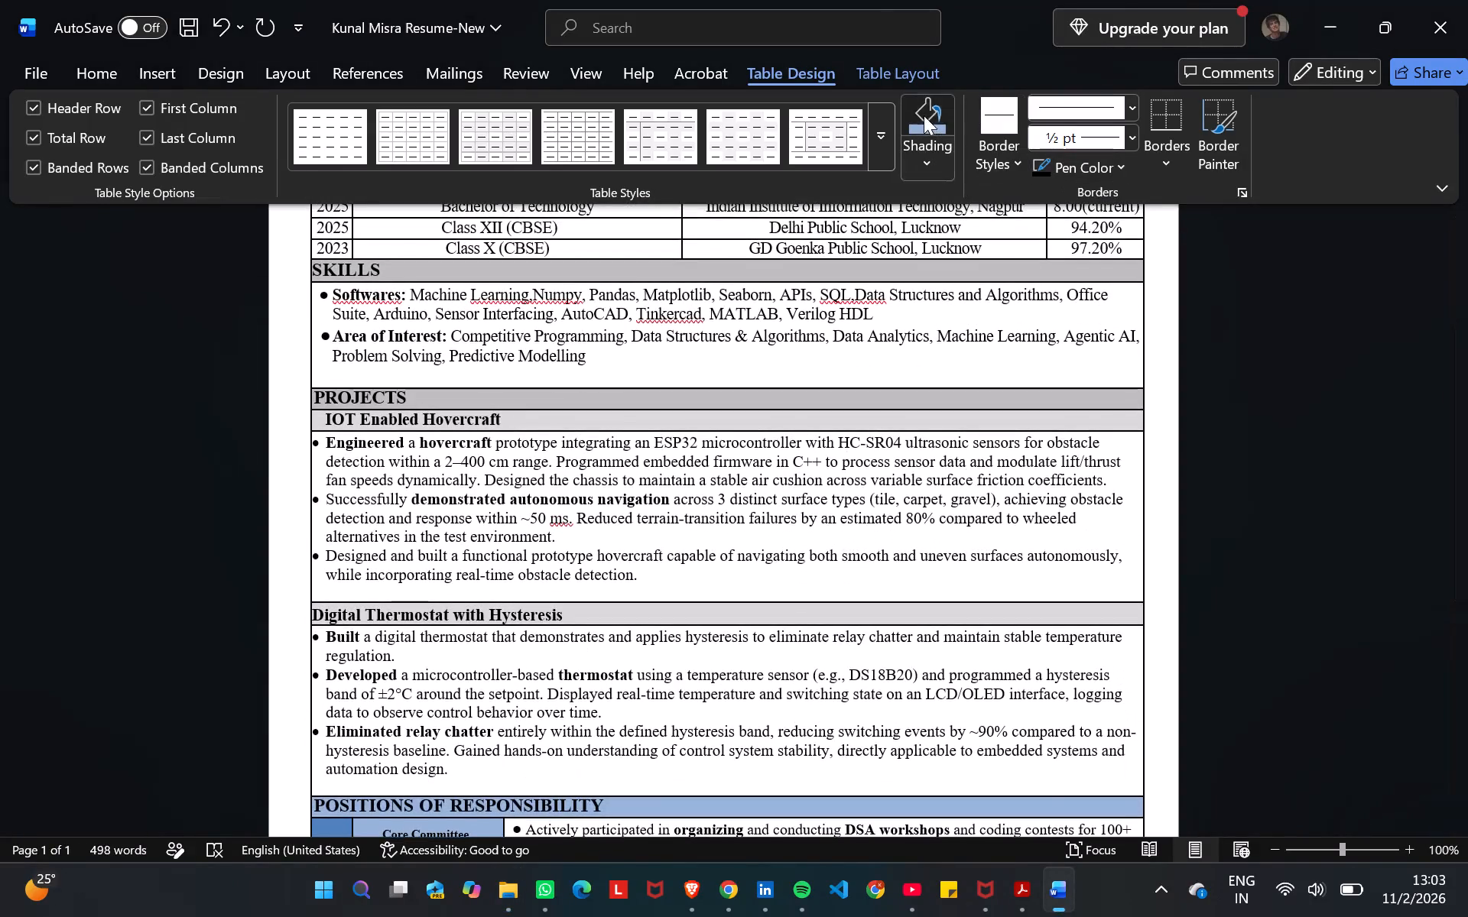
scroll(788, 328, up, 1)
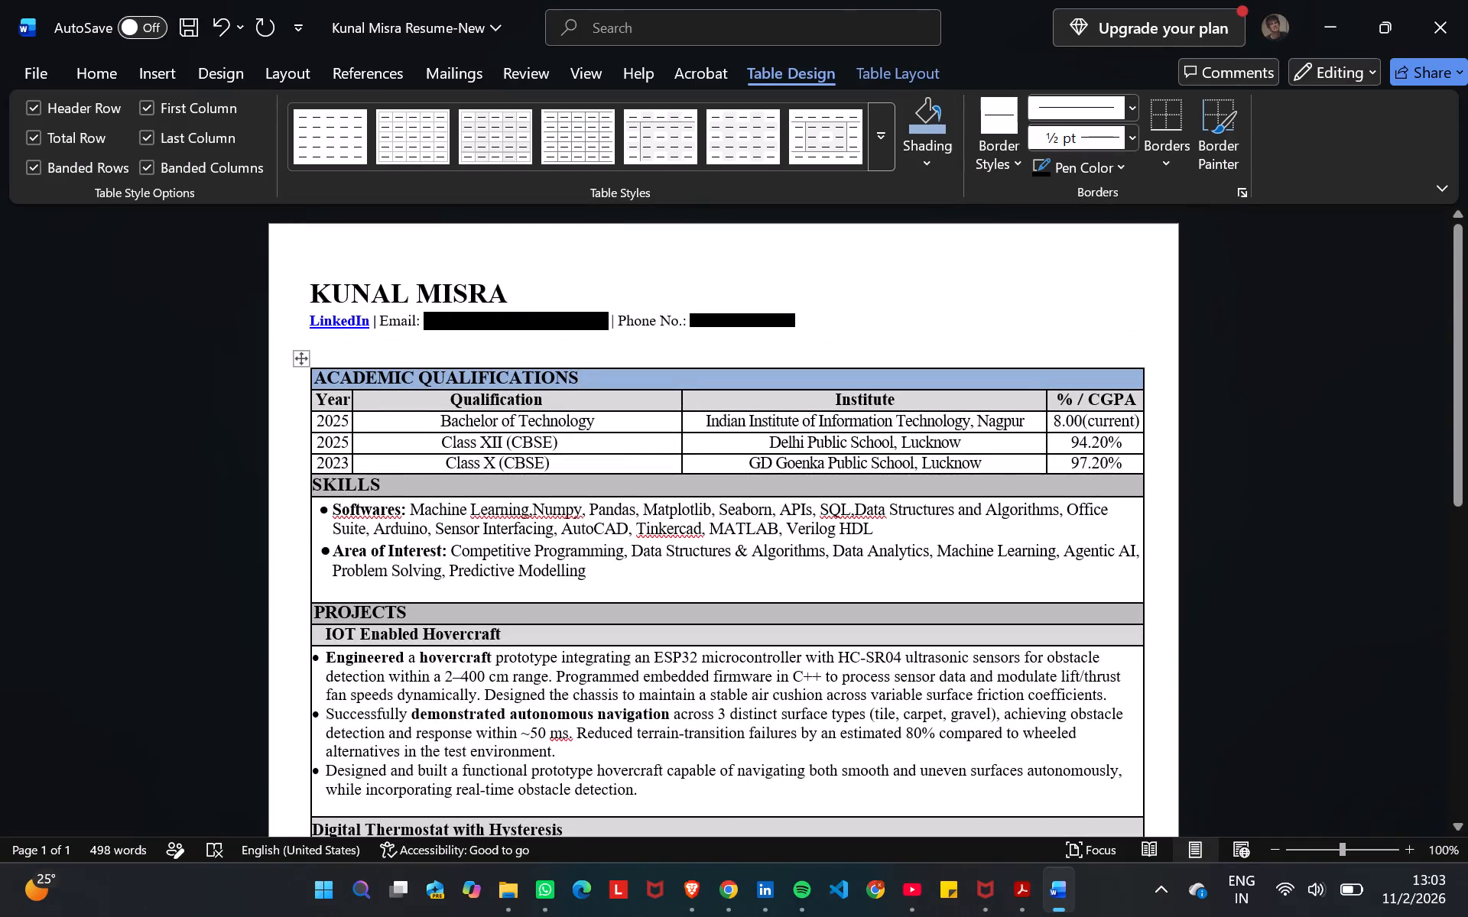
Apply the same light blue shading to the Qualification, Institute, % / CGPA and Year column header cells.
click(607, 401)
click(920, 113)
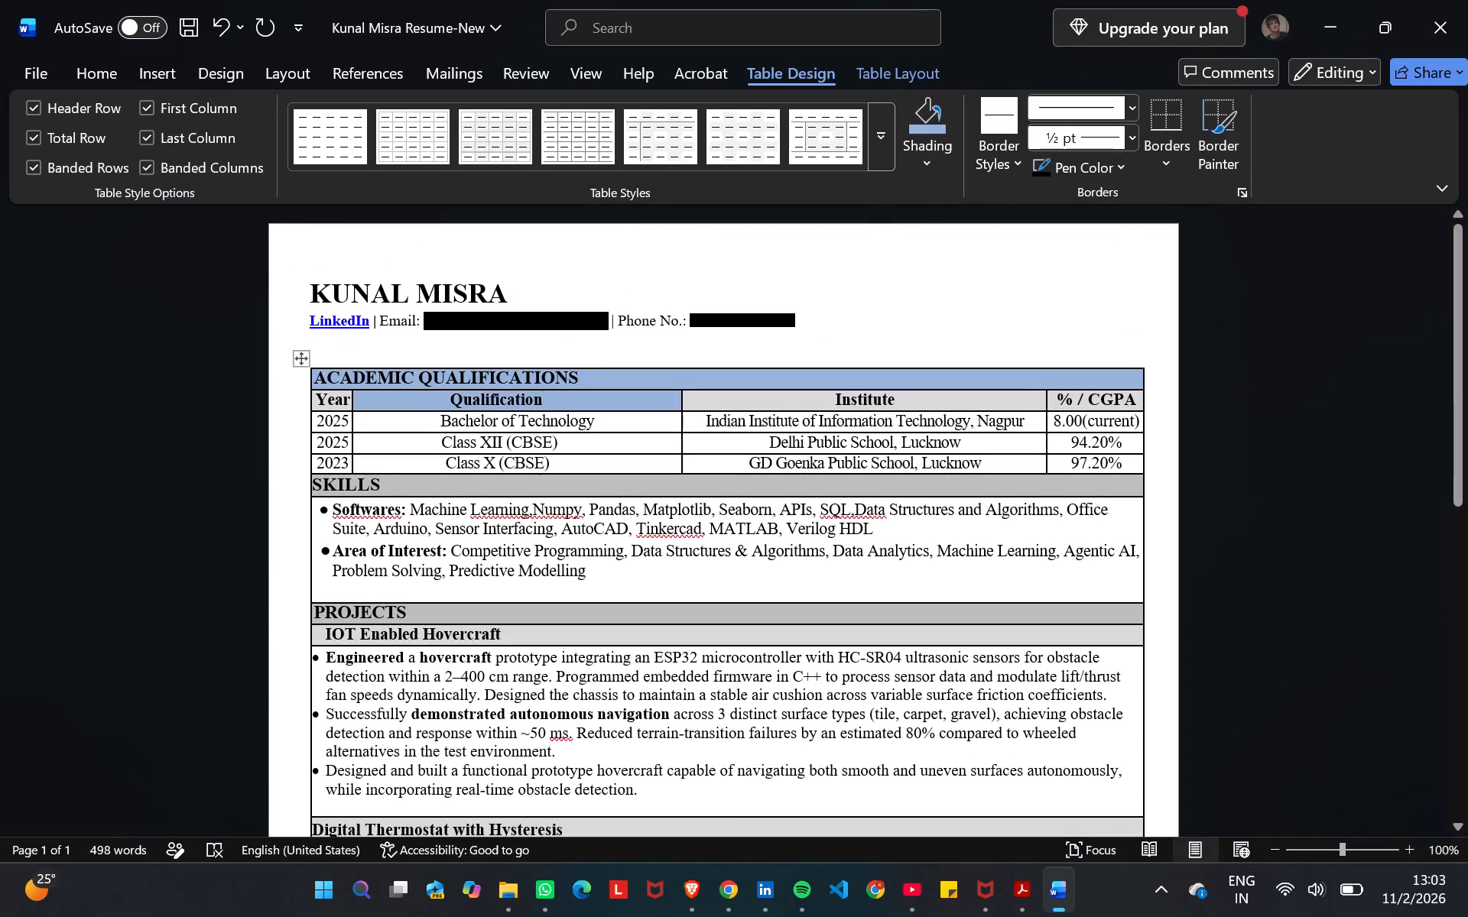
click(771, 404)
click(937, 128)
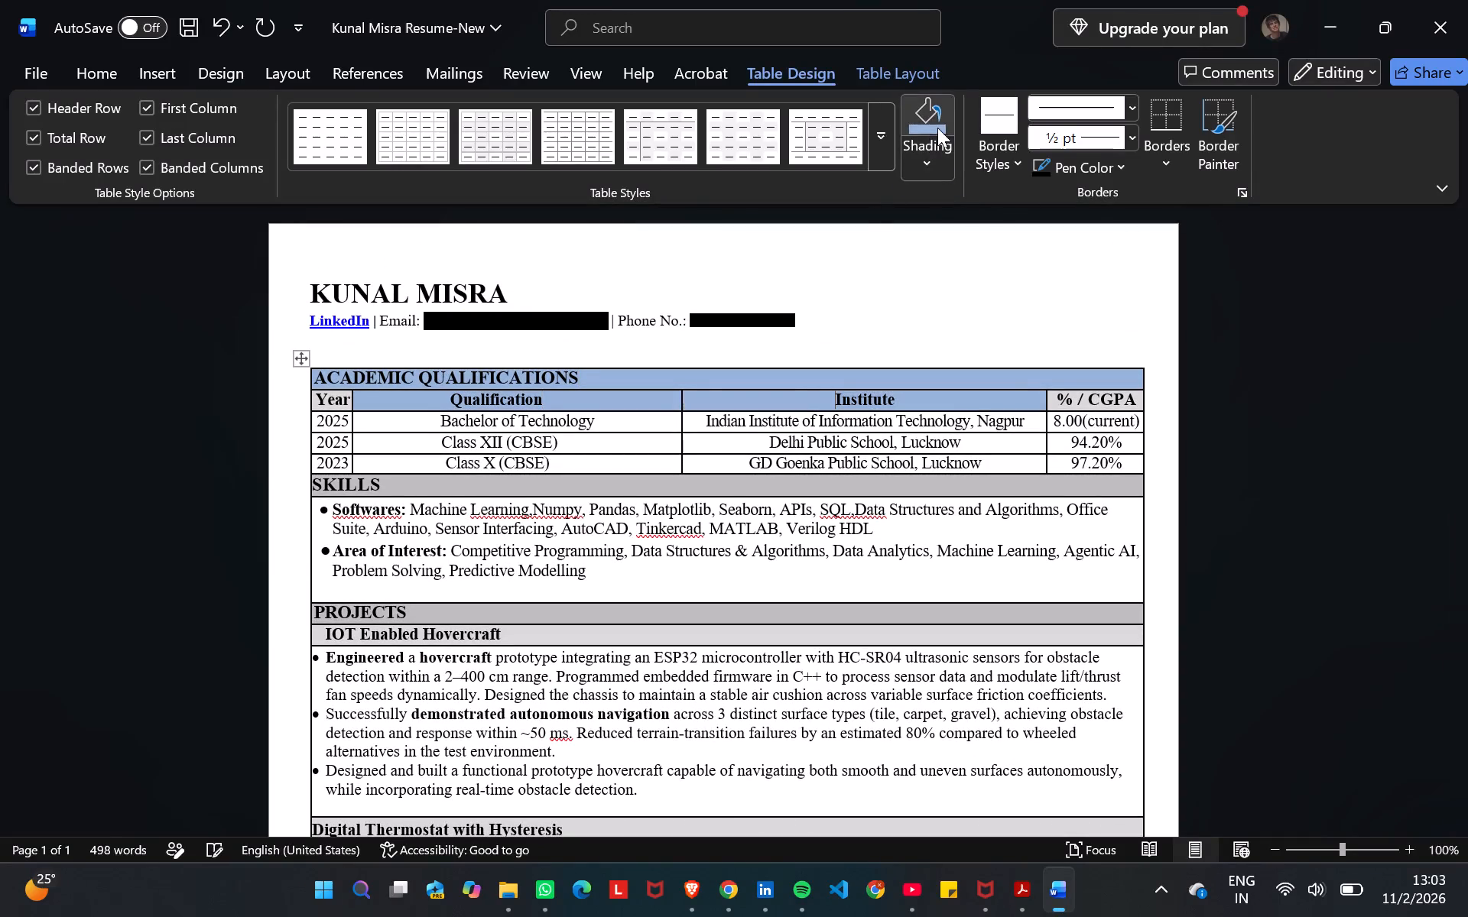
click(1137, 398)
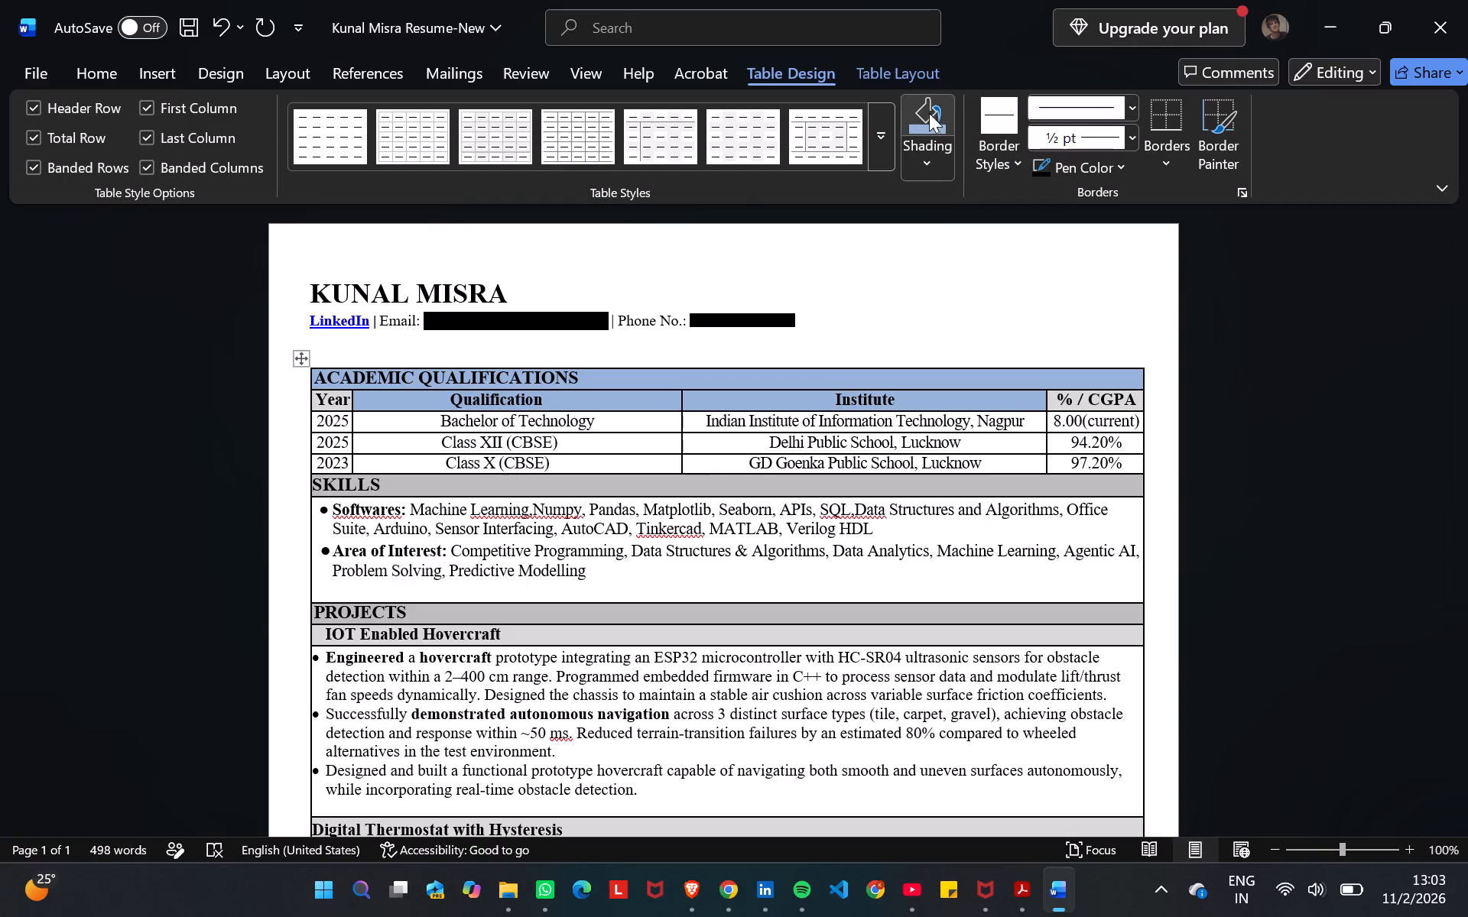
click(928, 106)
click(347, 390)
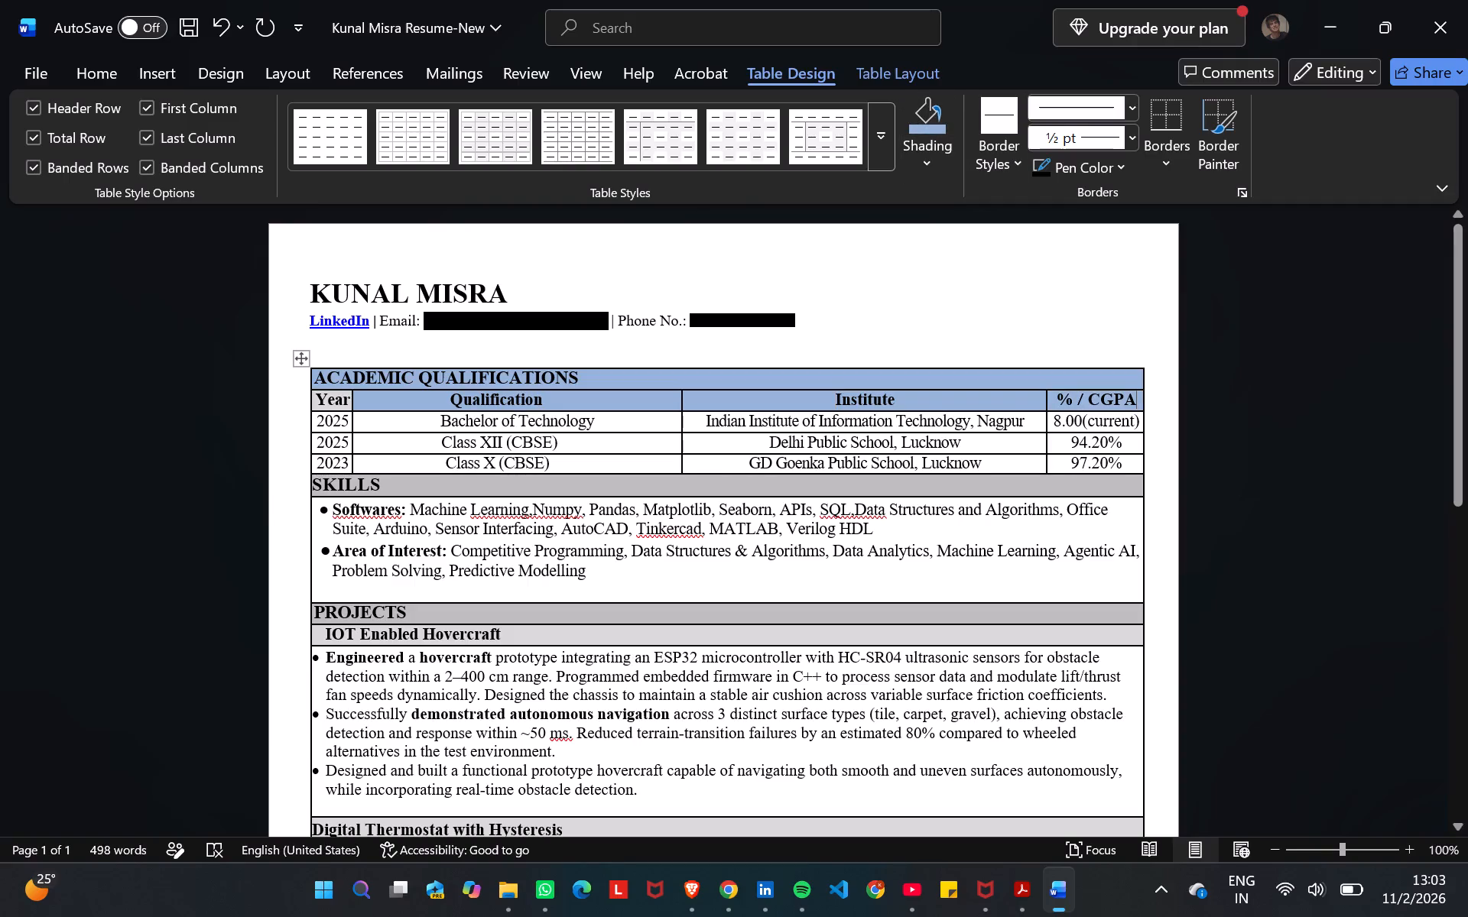
click(346, 399)
click(921, 103)
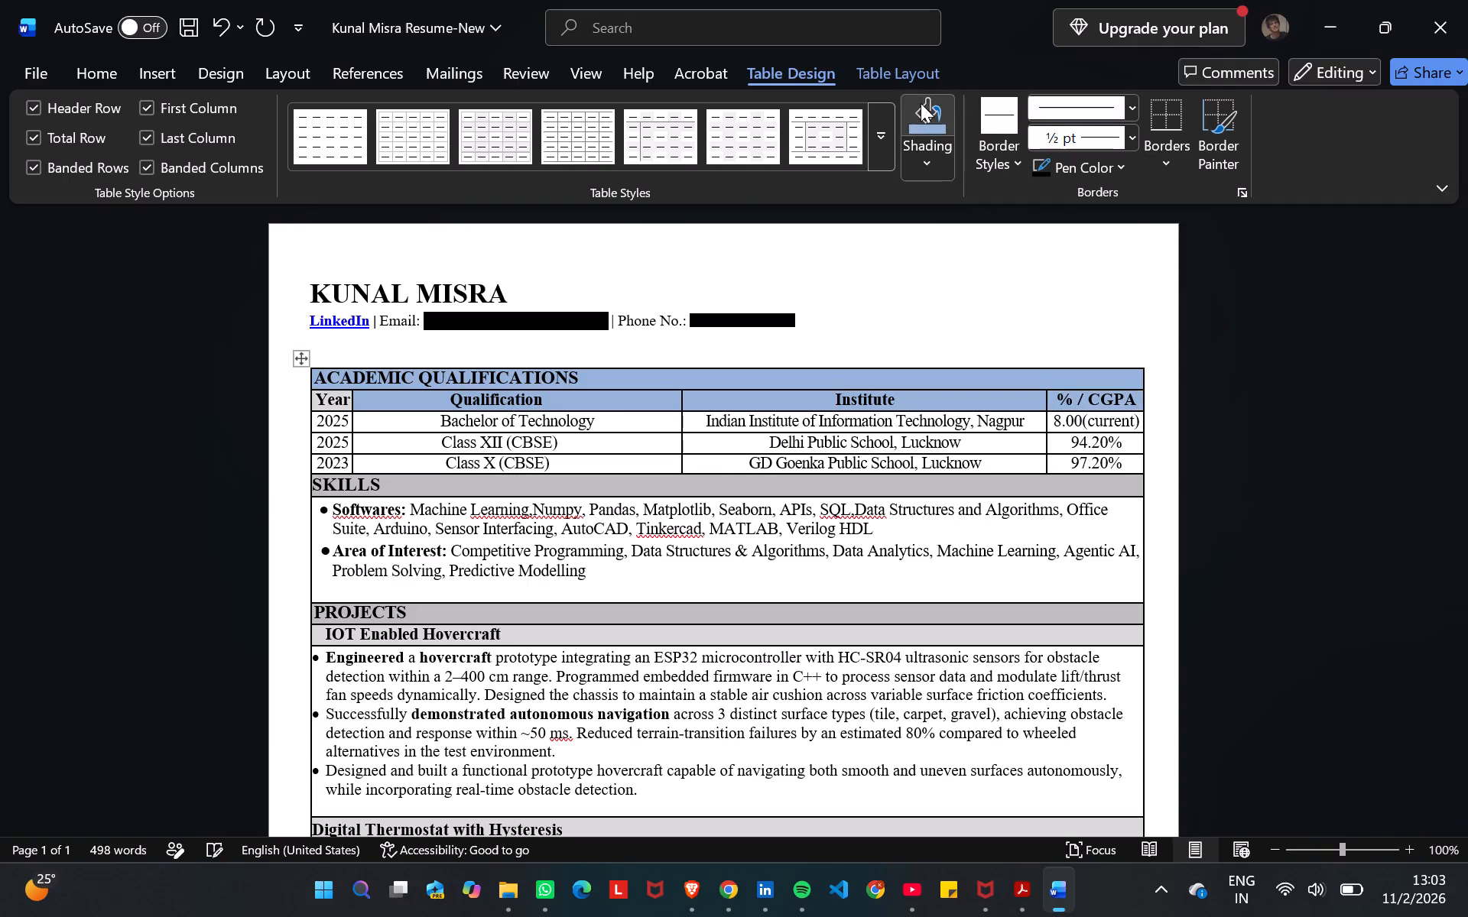
click(1287, 308)
Using the Overleaf resume preview as reference, set the name heading atop the Word resume to the base dark blue theme font colour.
key(alt+Tab)
key(alt+Tab)
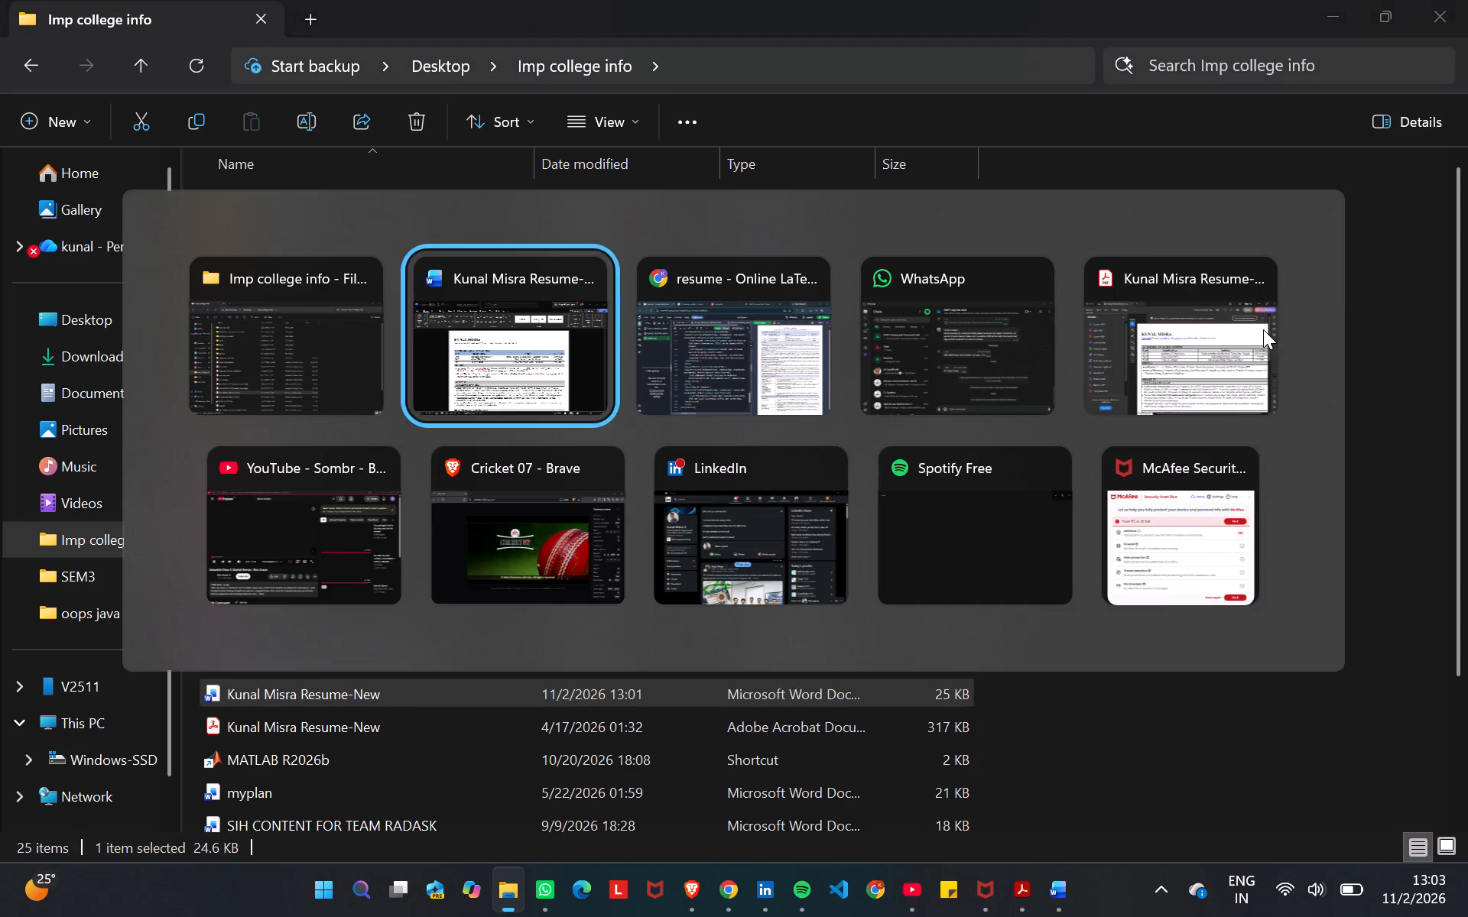
key(alt+Tab)
key(alt+Tab)
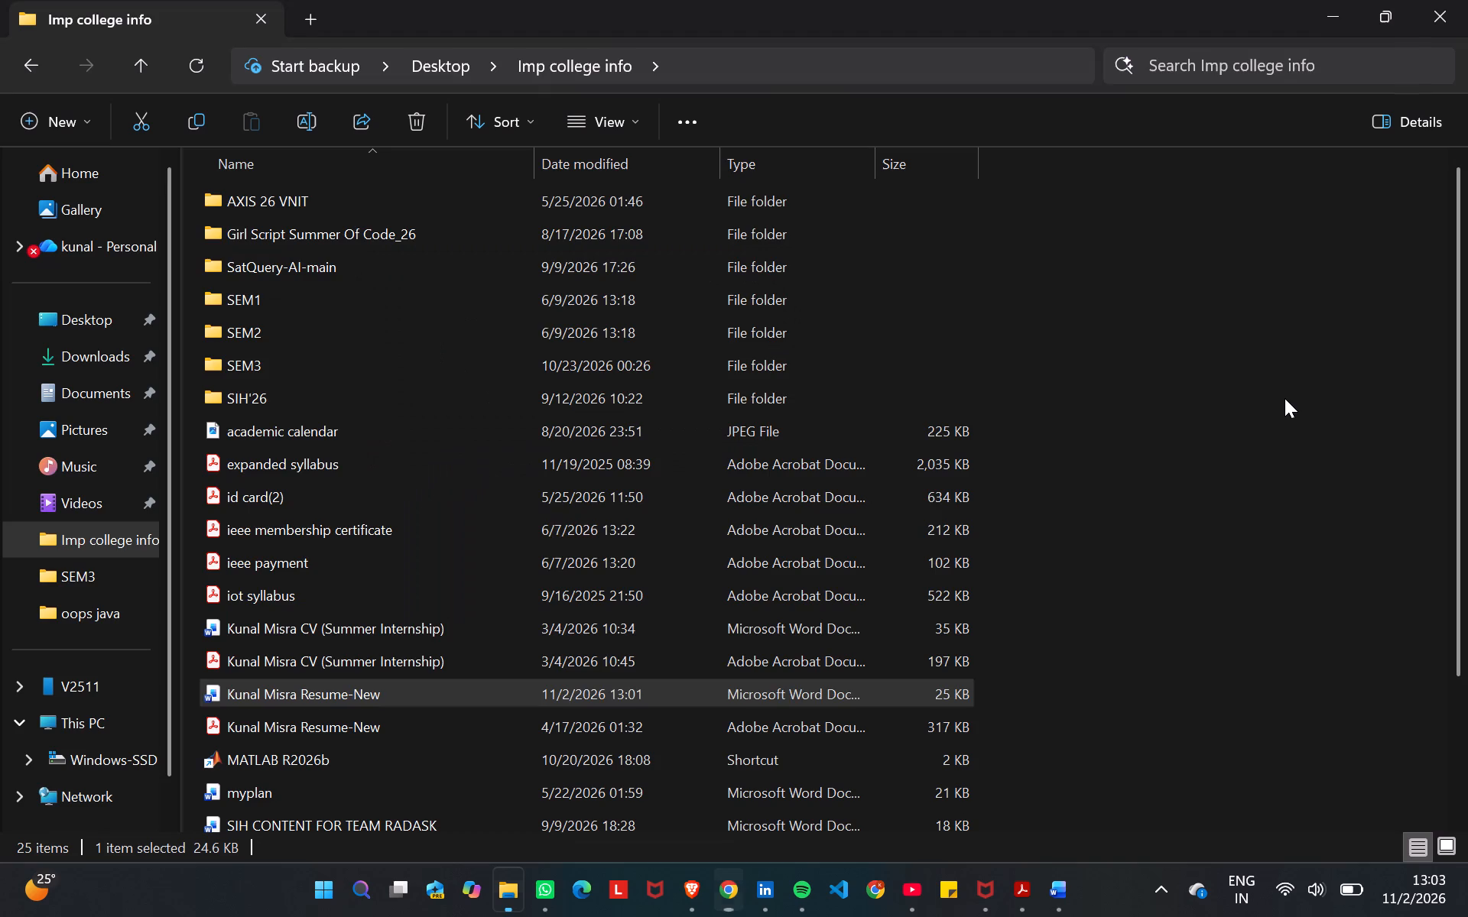
key(alt+Tab)
key(alt+Tab)
drag(547, 296, 350, 301)
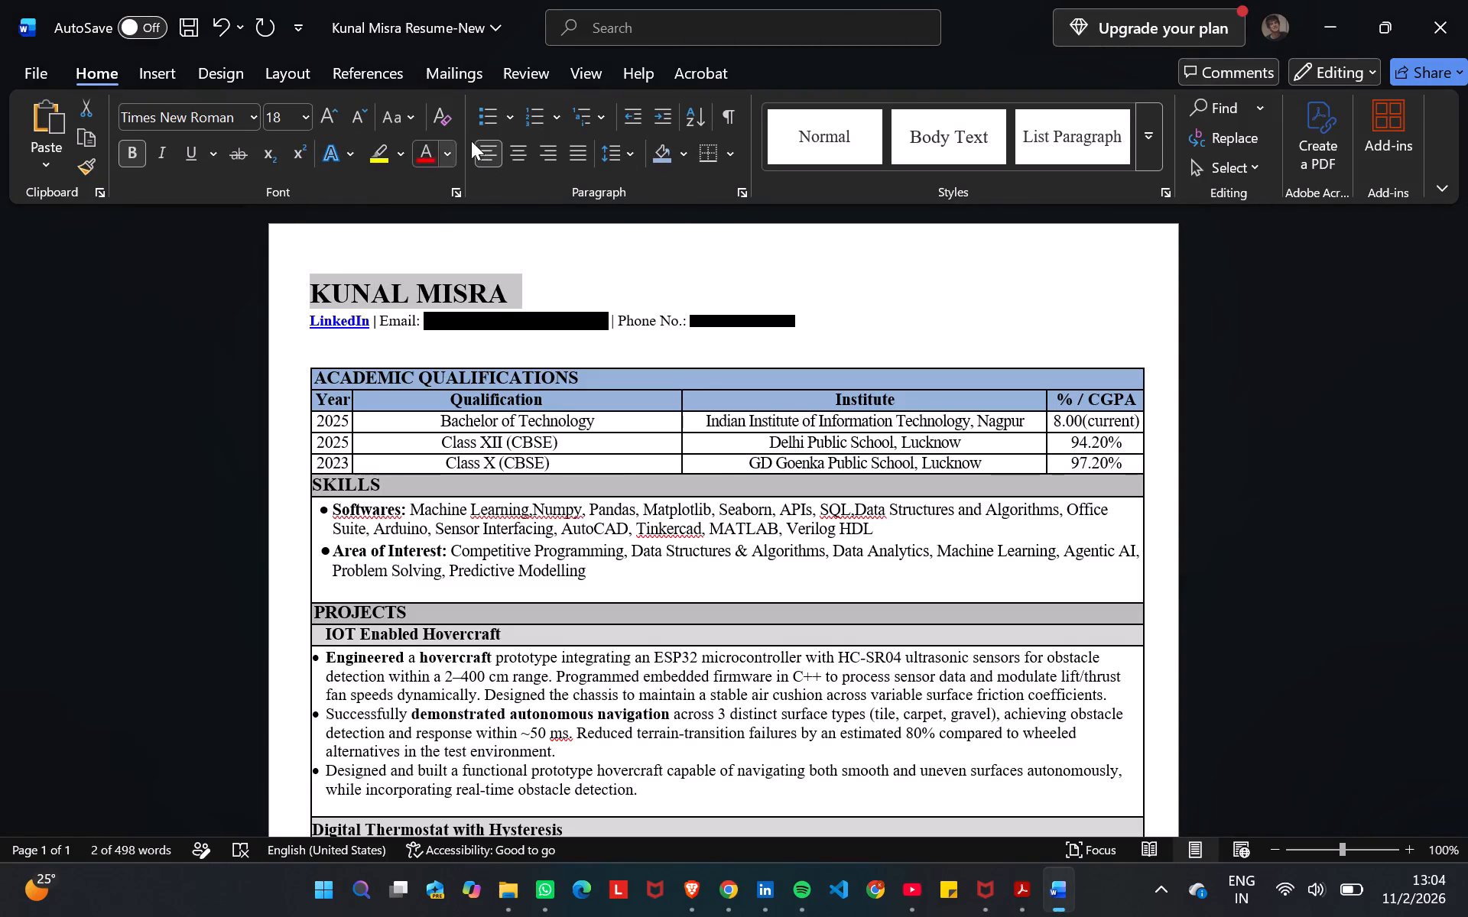
click(445, 152)
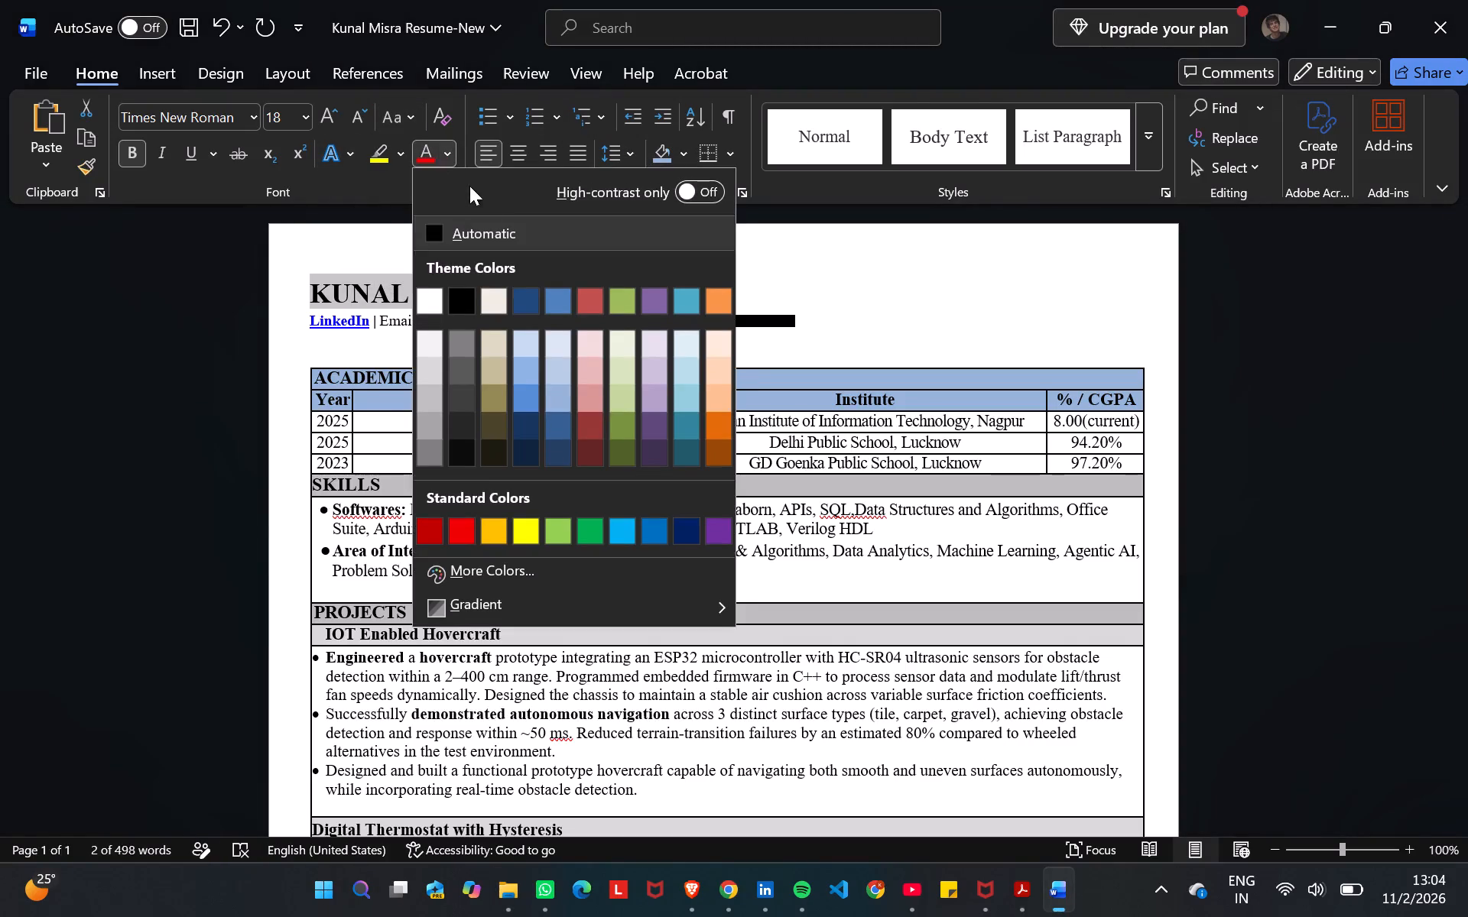
click(527, 293)
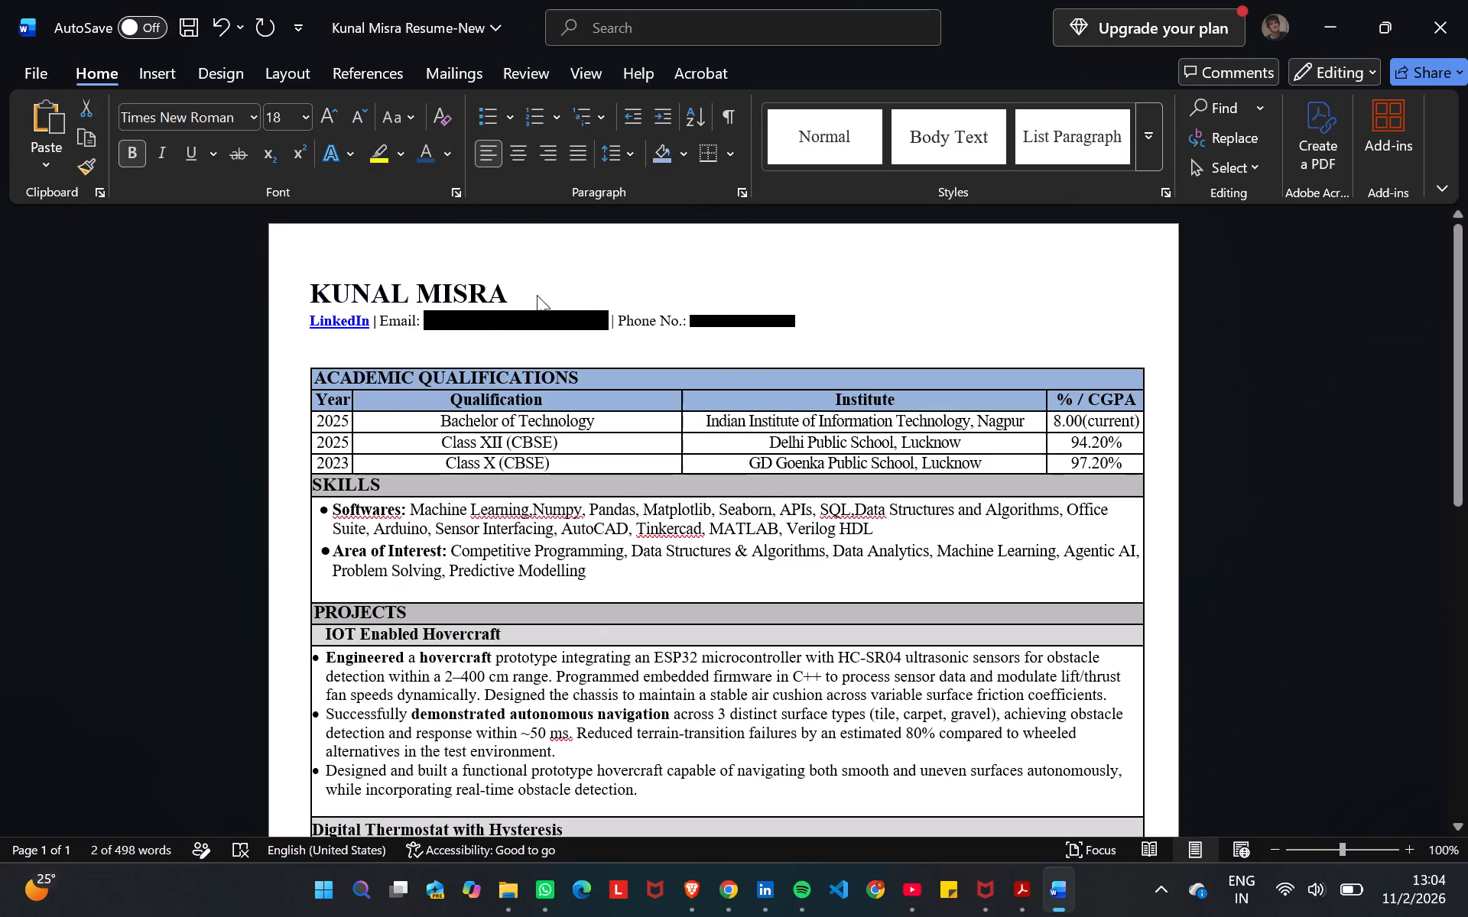
Apply the same dark blue font colour to the Academic Qualifications heading and its column header row.
click(579, 379)
drag(579, 379, 366, 376)
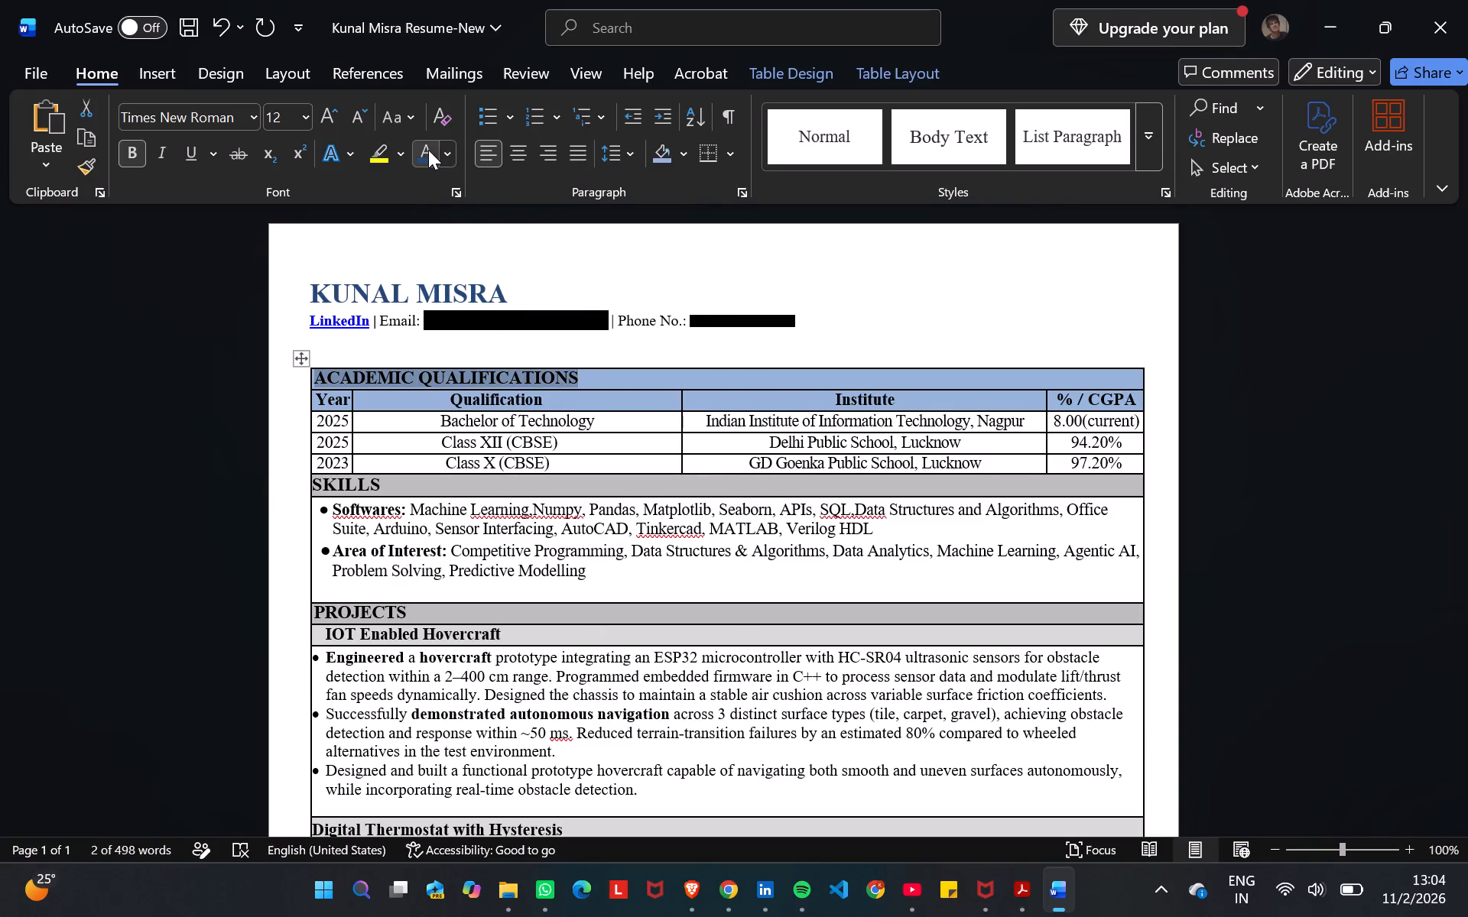
click(428, 150)
click(551, 407)
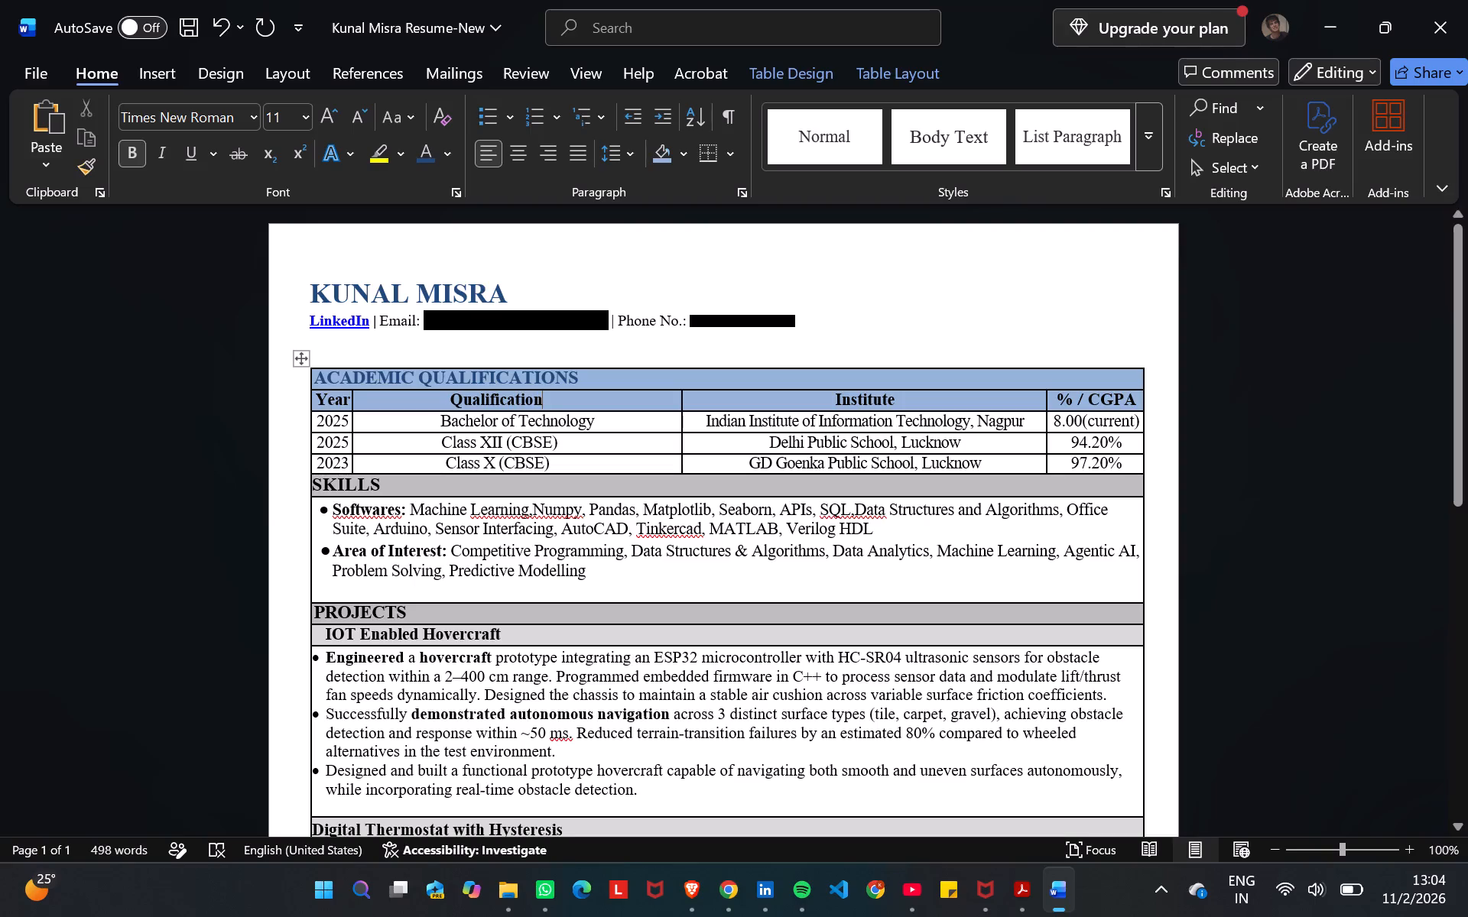
drag(312, 406, 1088, 390)
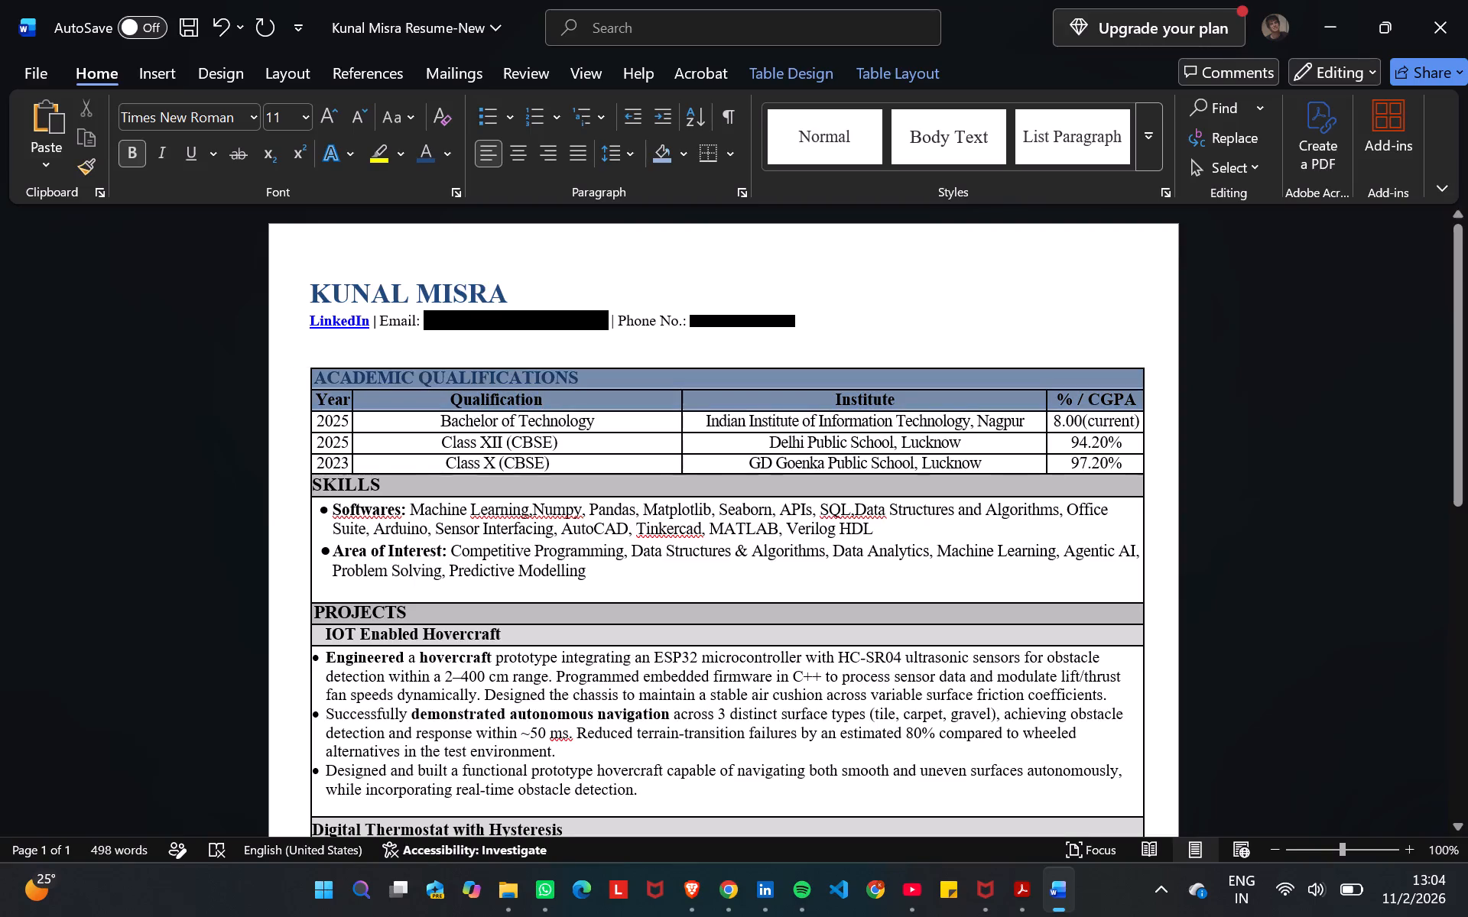
drag(1088, 390, 1095, 374)
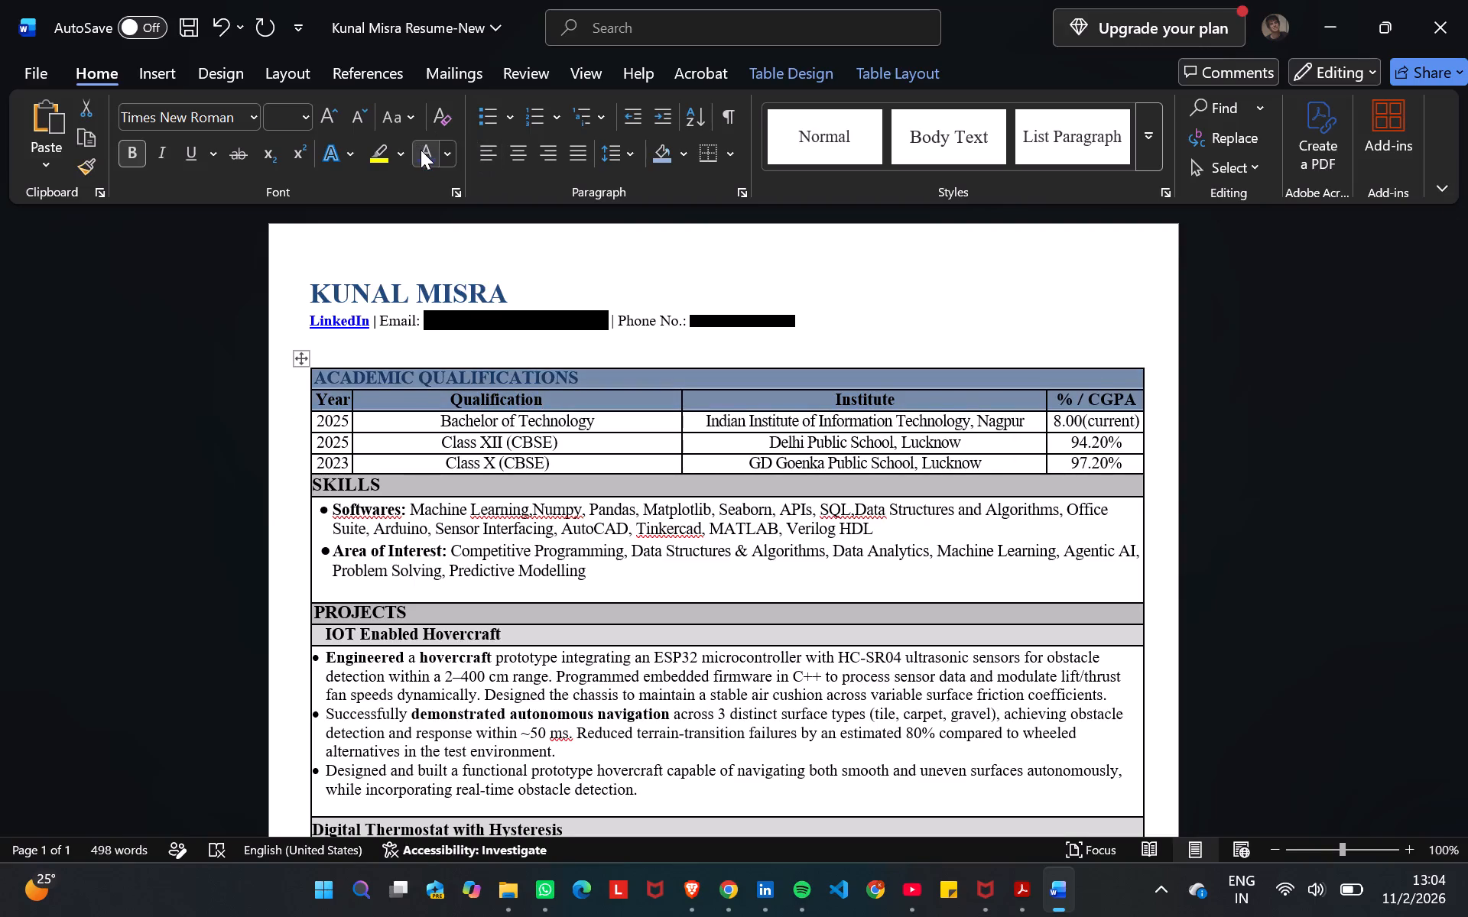
click(421, 150)
click(1050, 257)
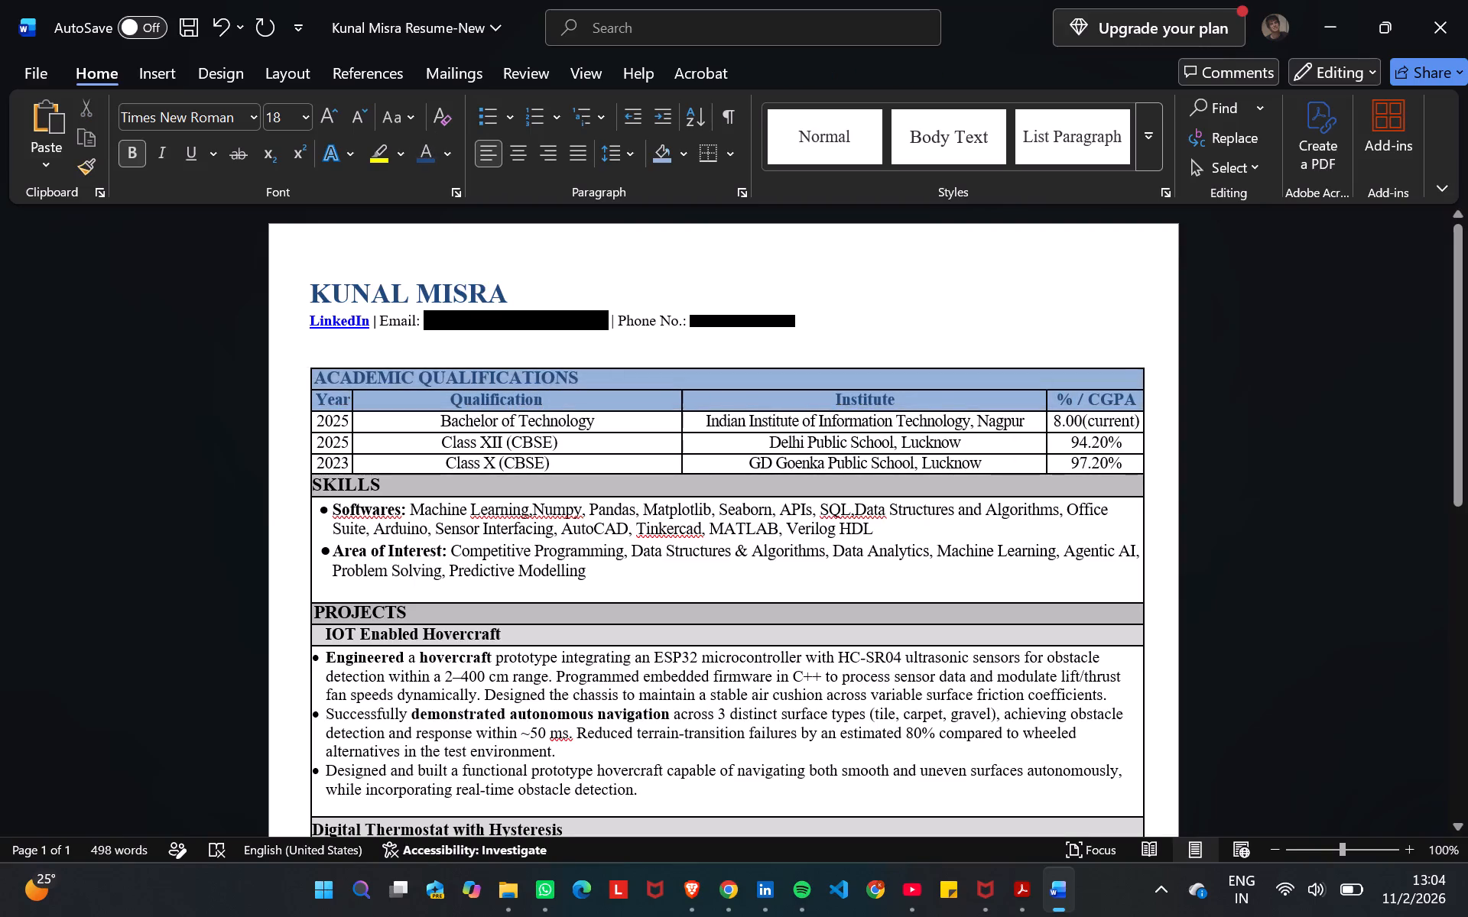
Shade the Skills heading row with the same light blue and set its heading text to the same dark blue.
scroll(1271, 431, down, 2)
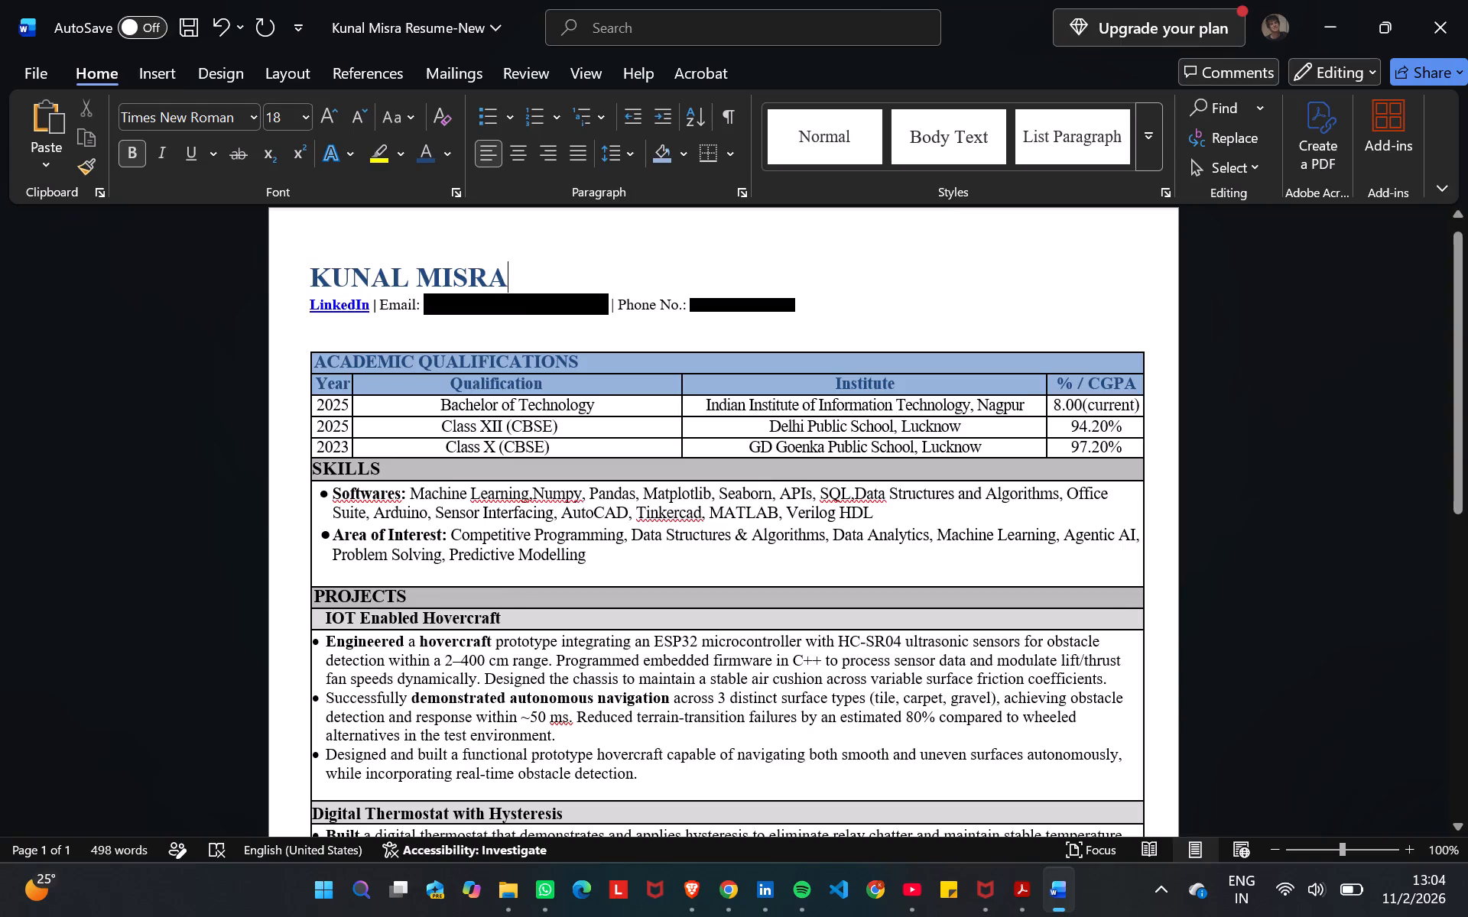
scroll(1271, 431, down, 1)
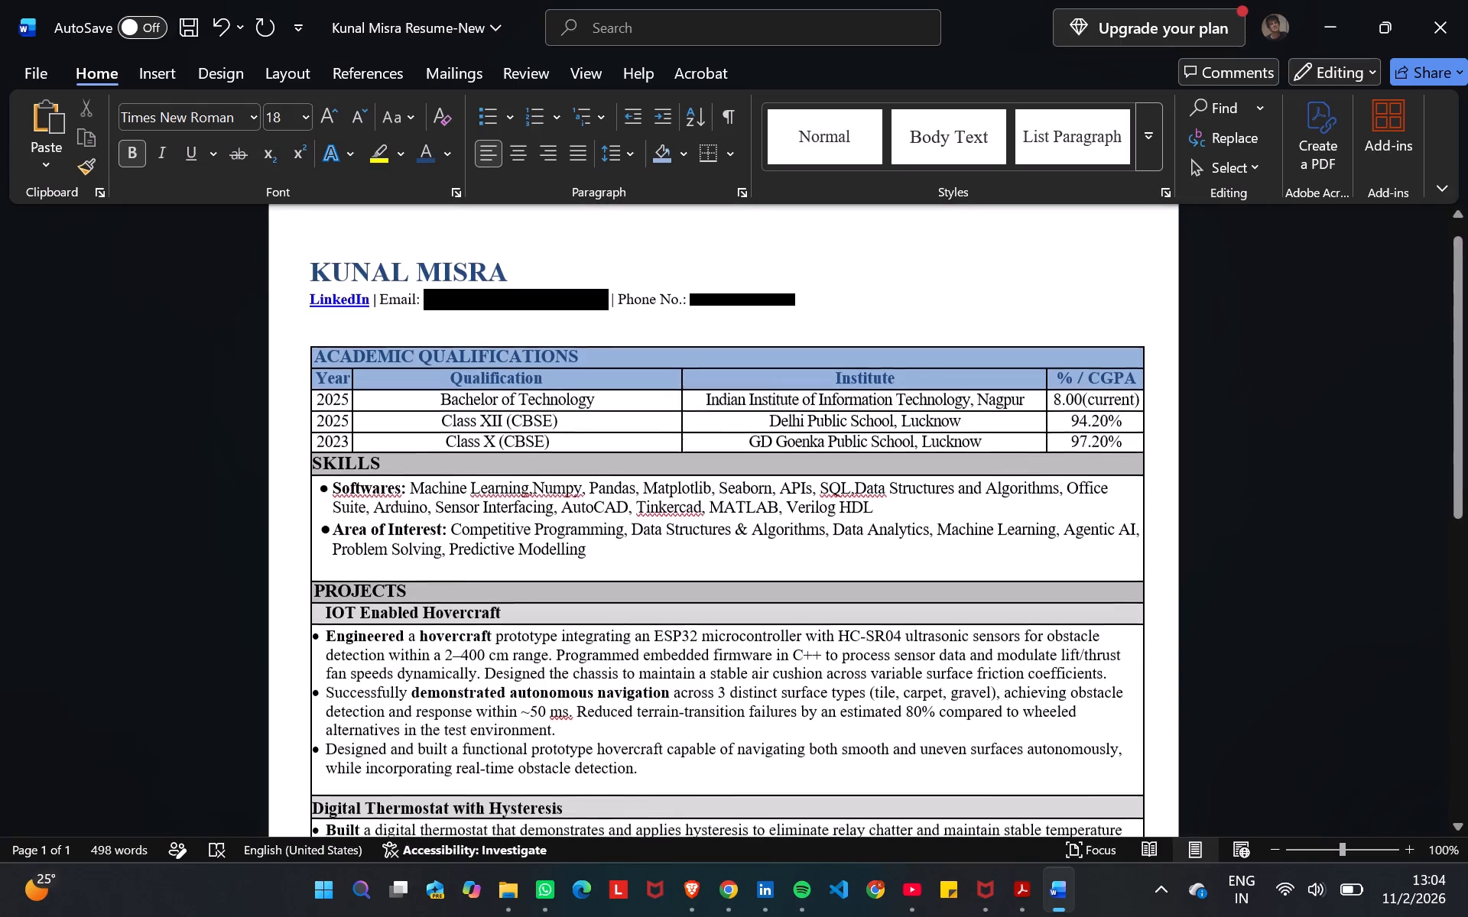
scroll(1271, 431, down, 1)
click(895, 433)
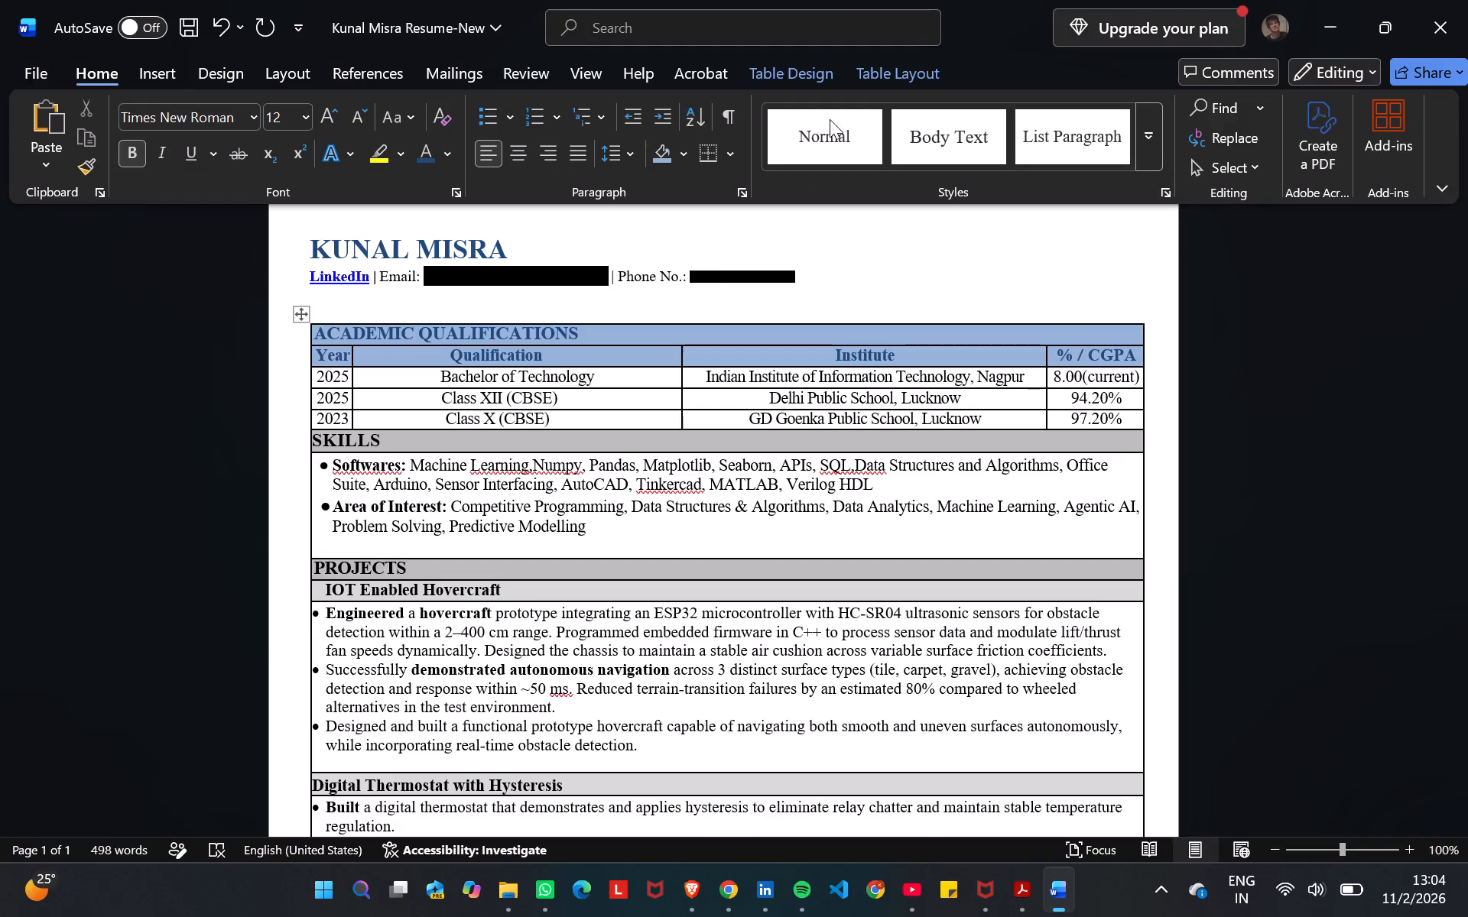
click(664, 144)
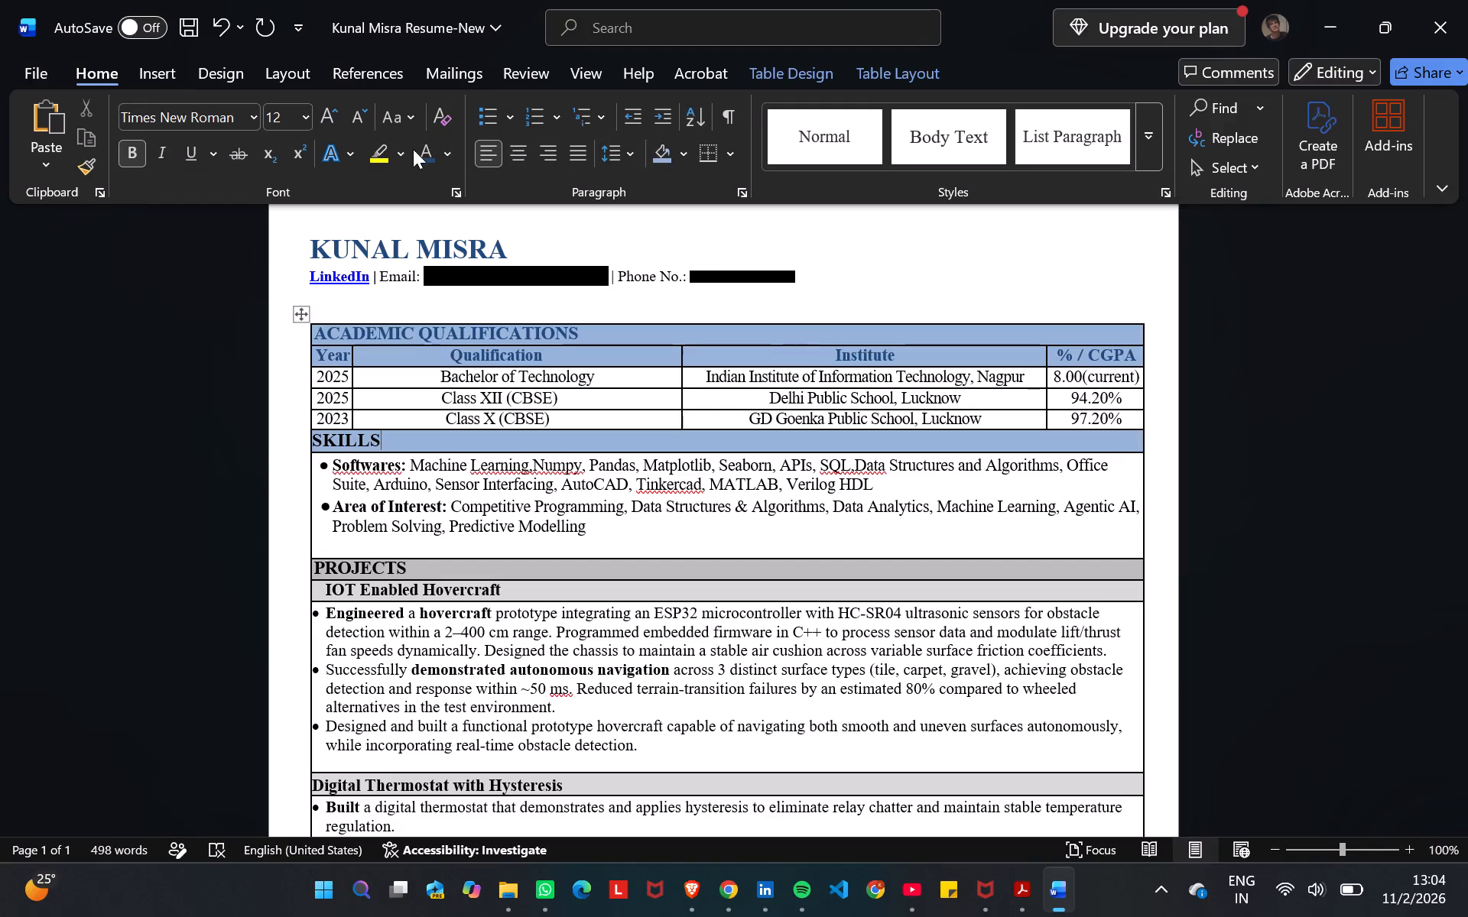
click(418, 149)
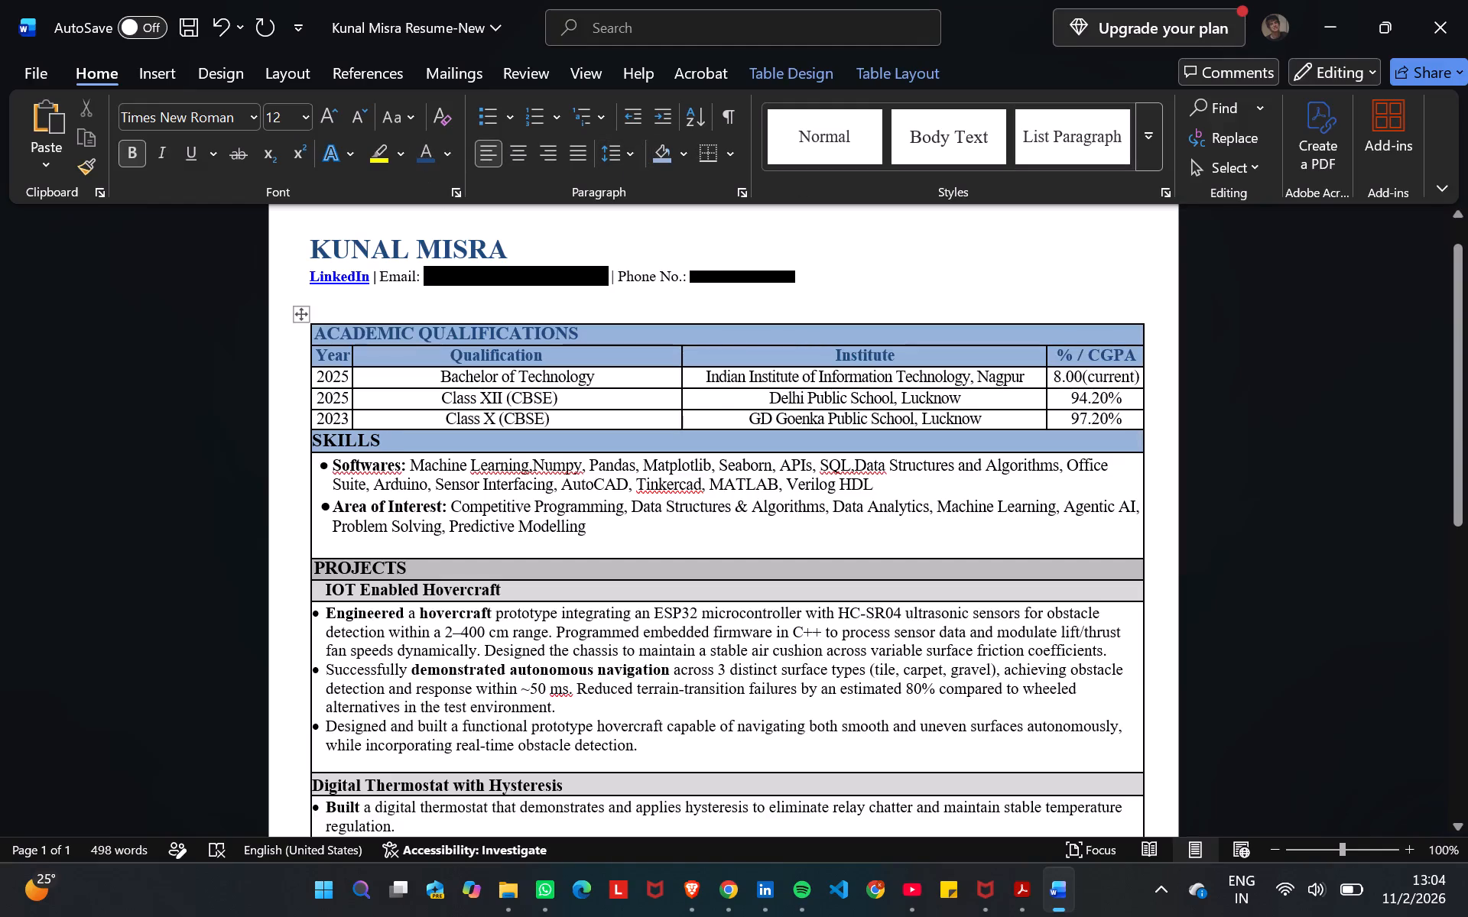
drag(384, 436, 317, 435)
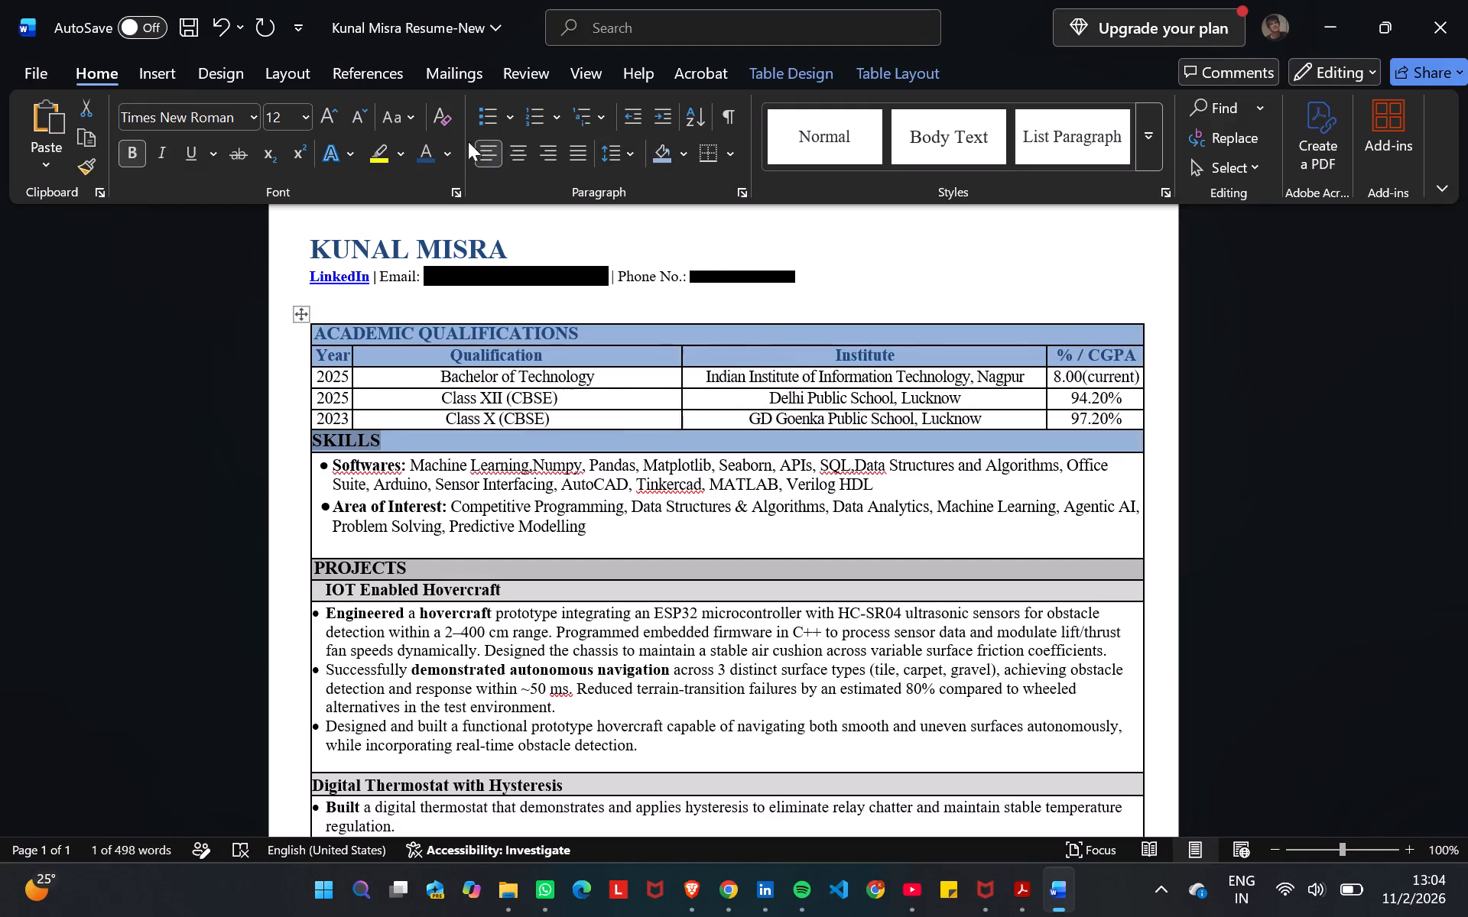
click(427, 150)
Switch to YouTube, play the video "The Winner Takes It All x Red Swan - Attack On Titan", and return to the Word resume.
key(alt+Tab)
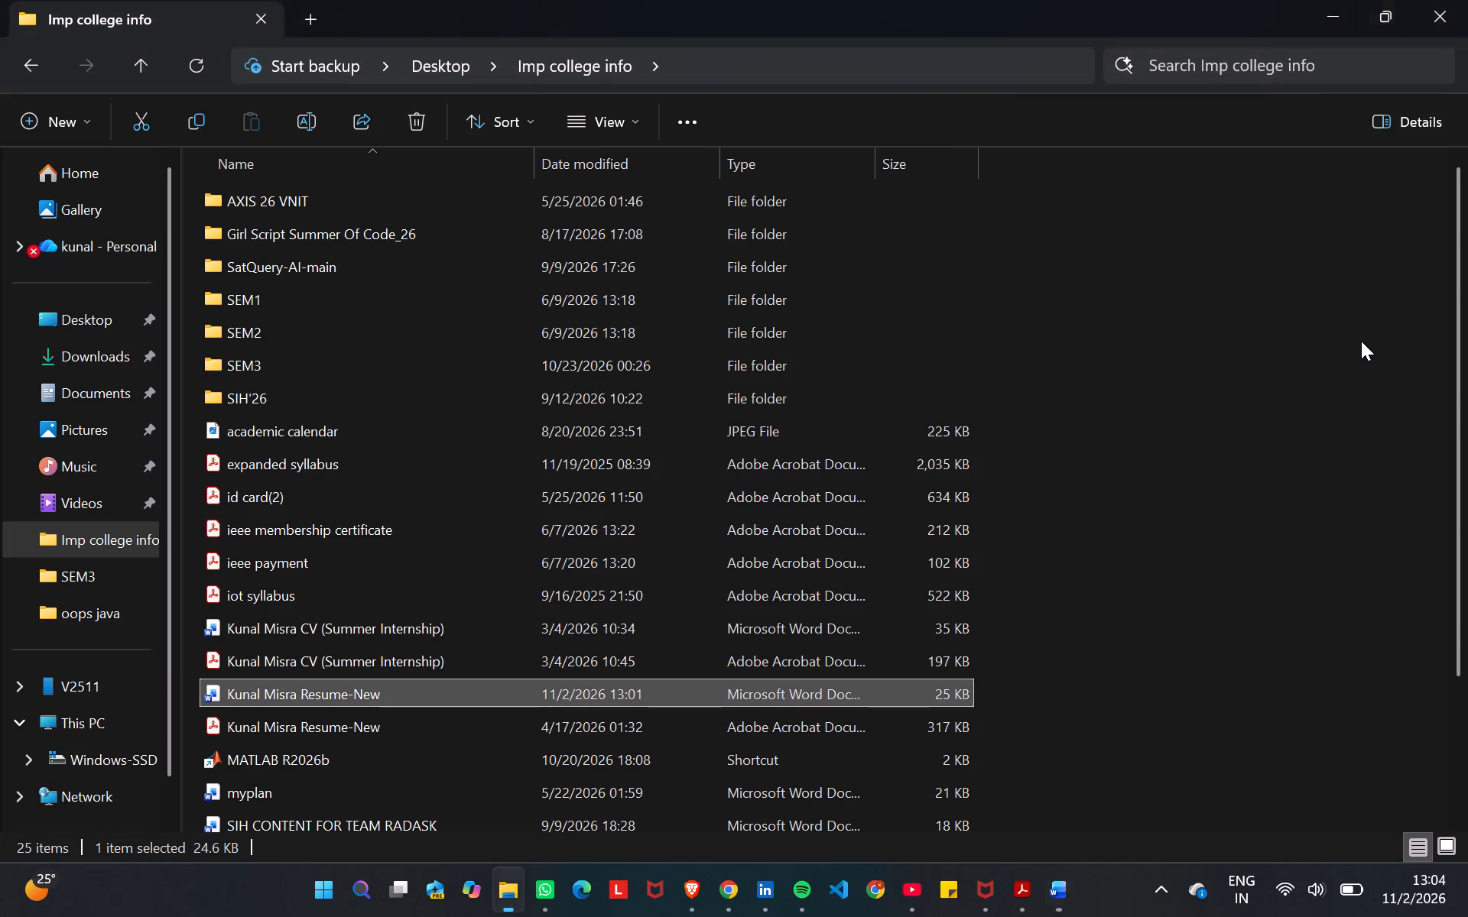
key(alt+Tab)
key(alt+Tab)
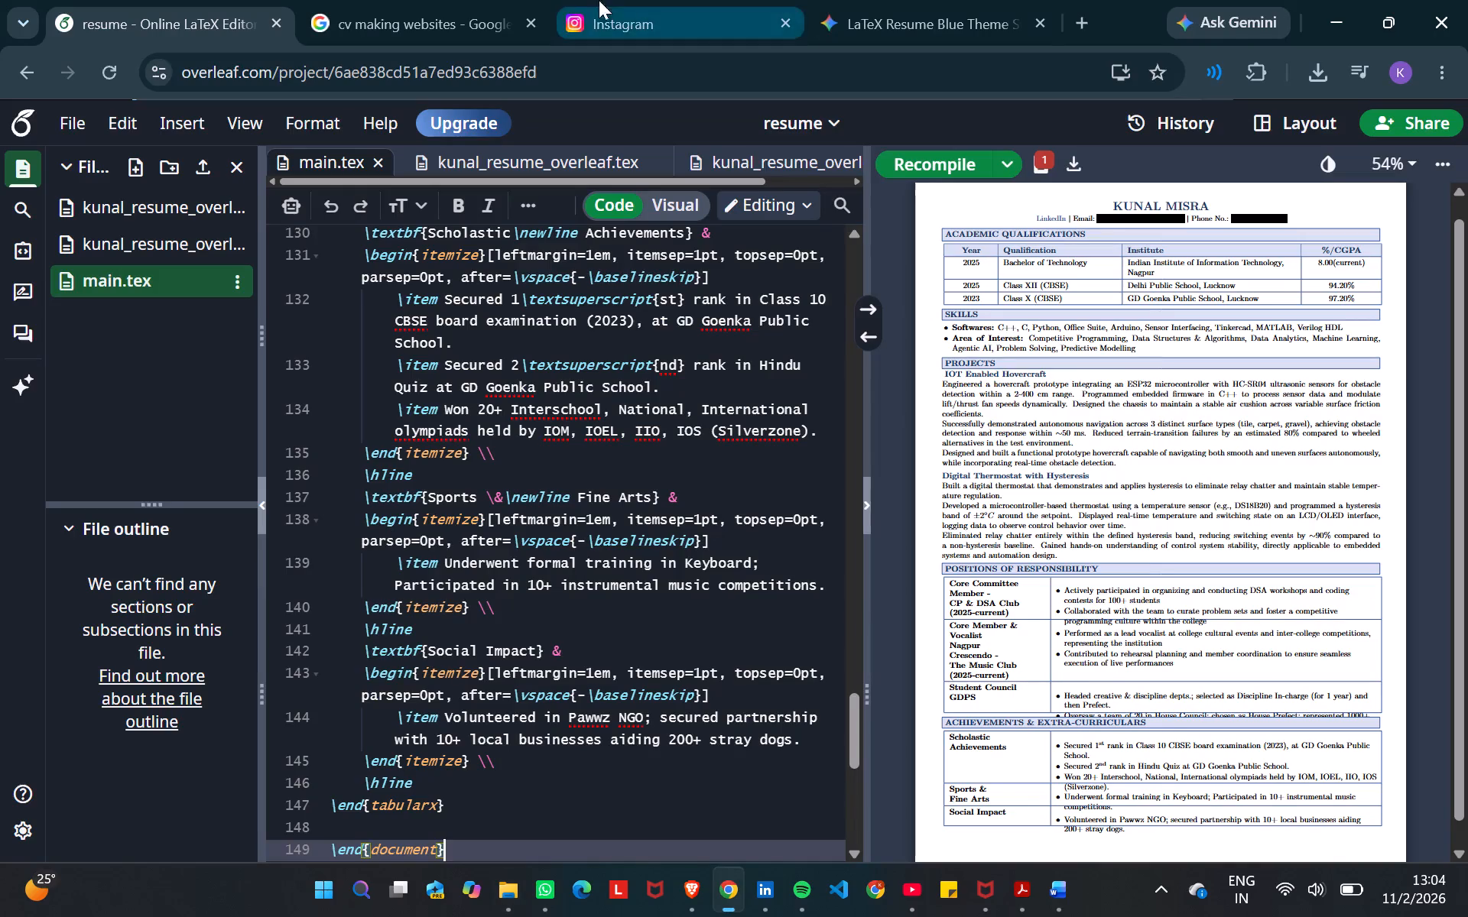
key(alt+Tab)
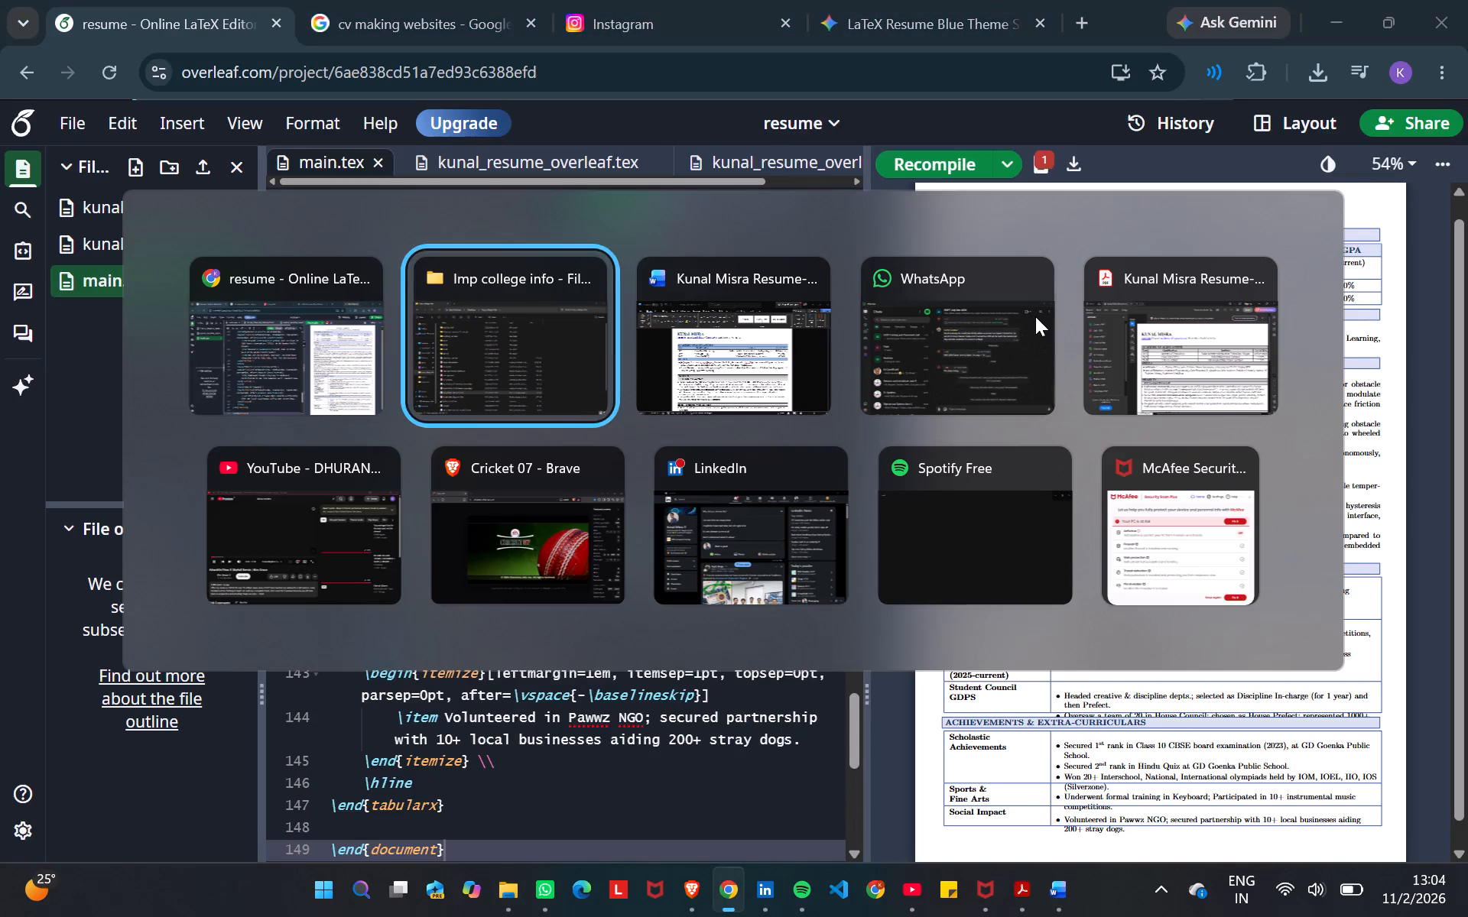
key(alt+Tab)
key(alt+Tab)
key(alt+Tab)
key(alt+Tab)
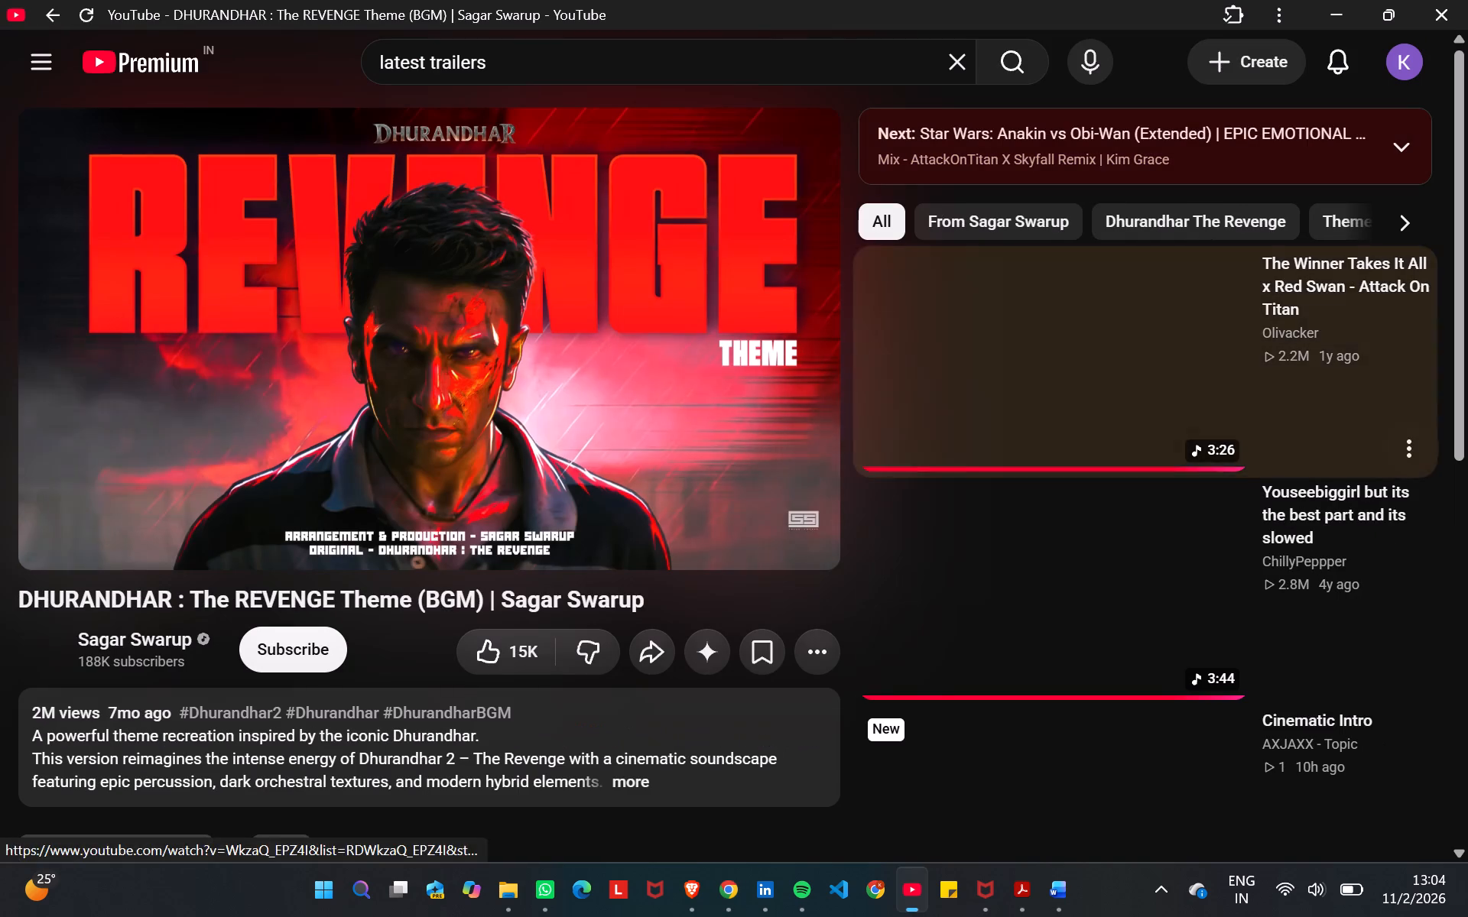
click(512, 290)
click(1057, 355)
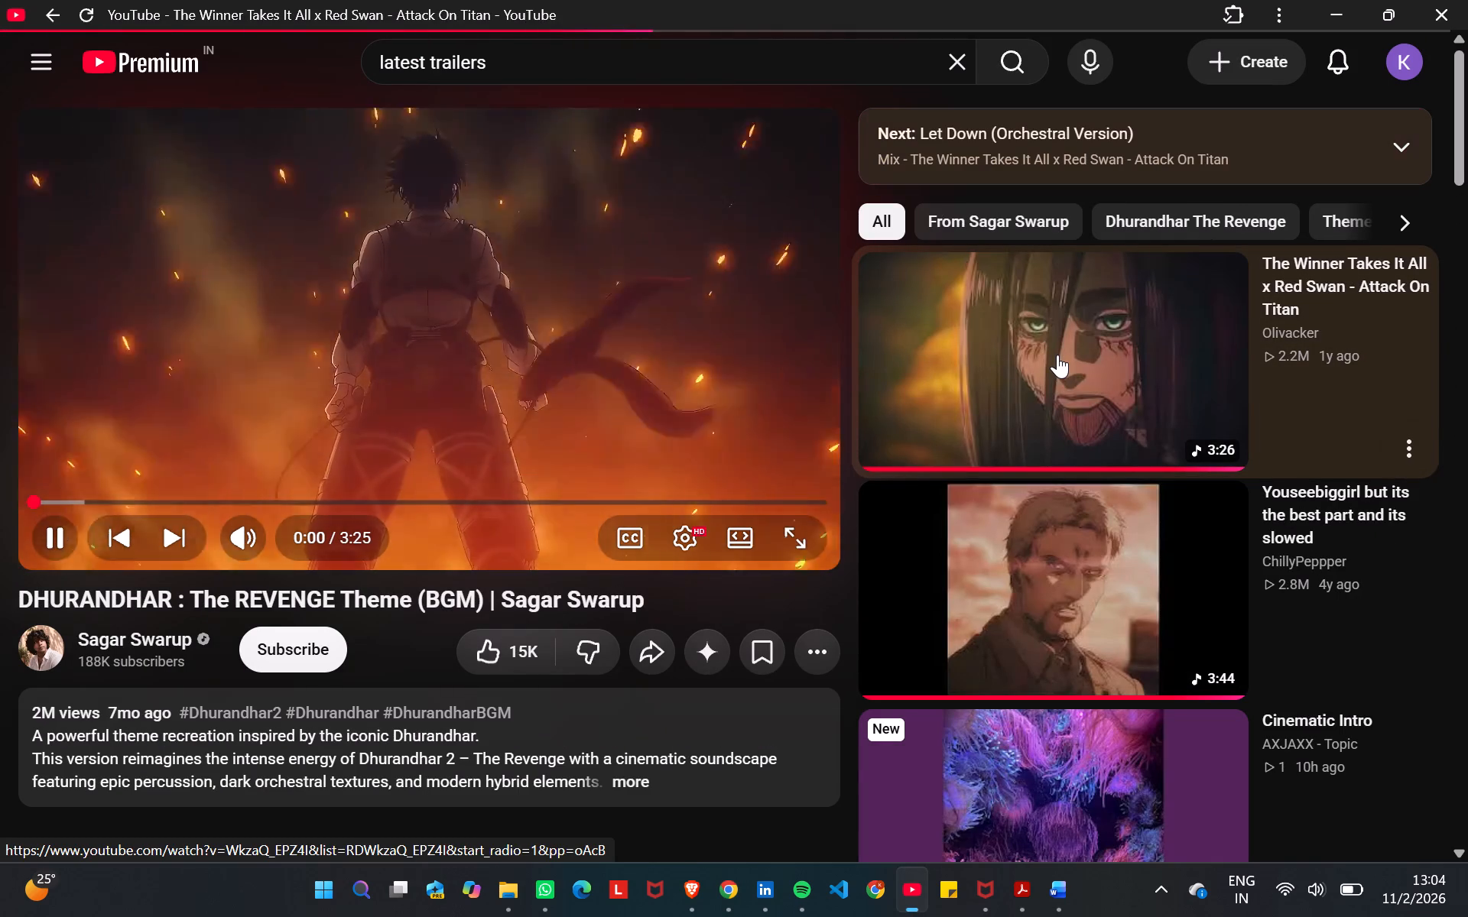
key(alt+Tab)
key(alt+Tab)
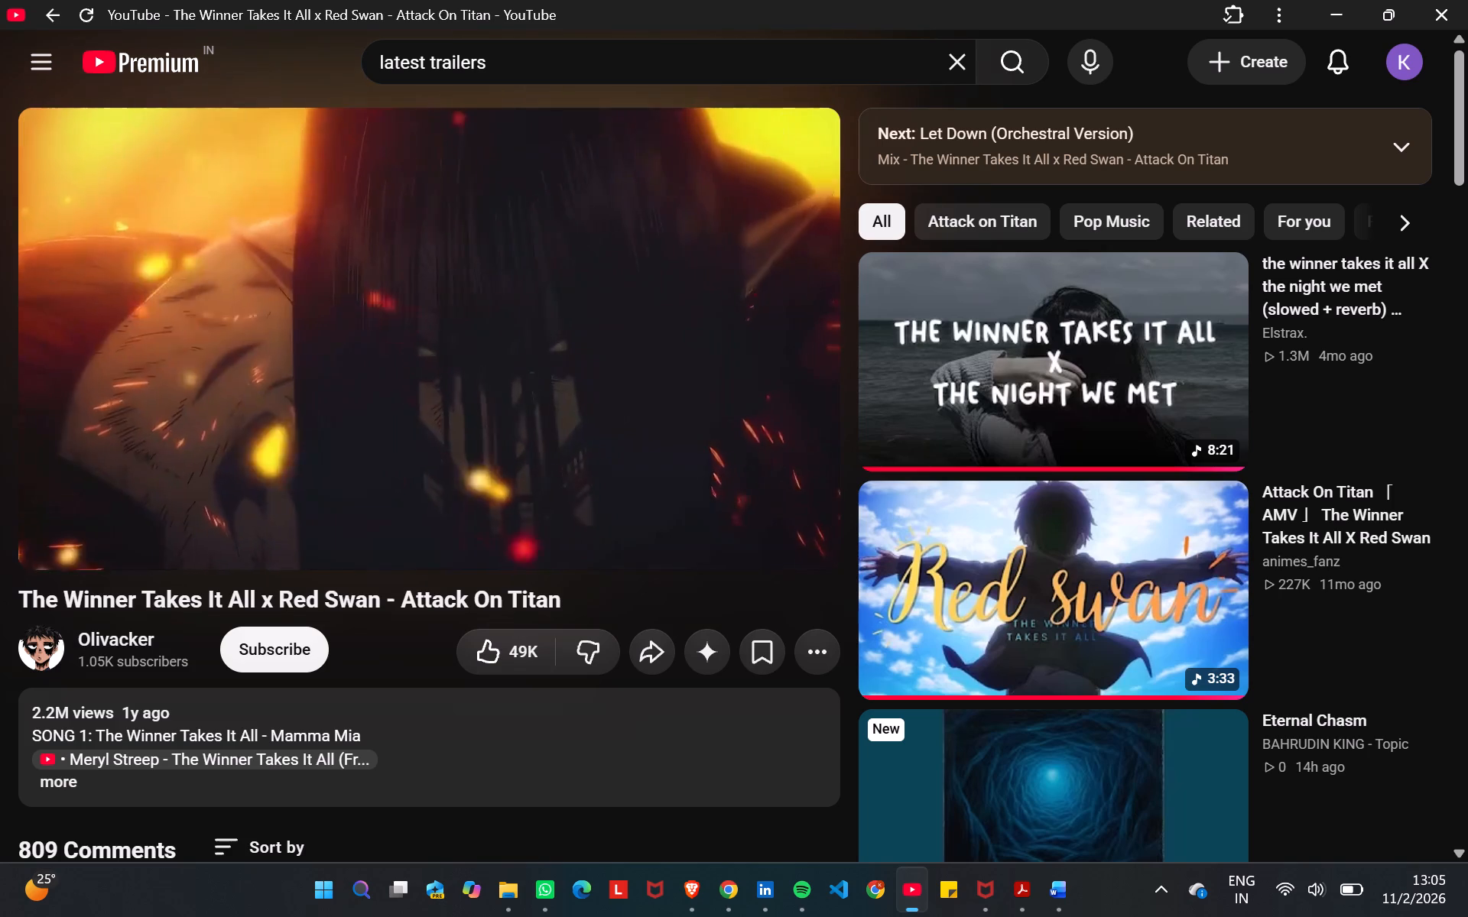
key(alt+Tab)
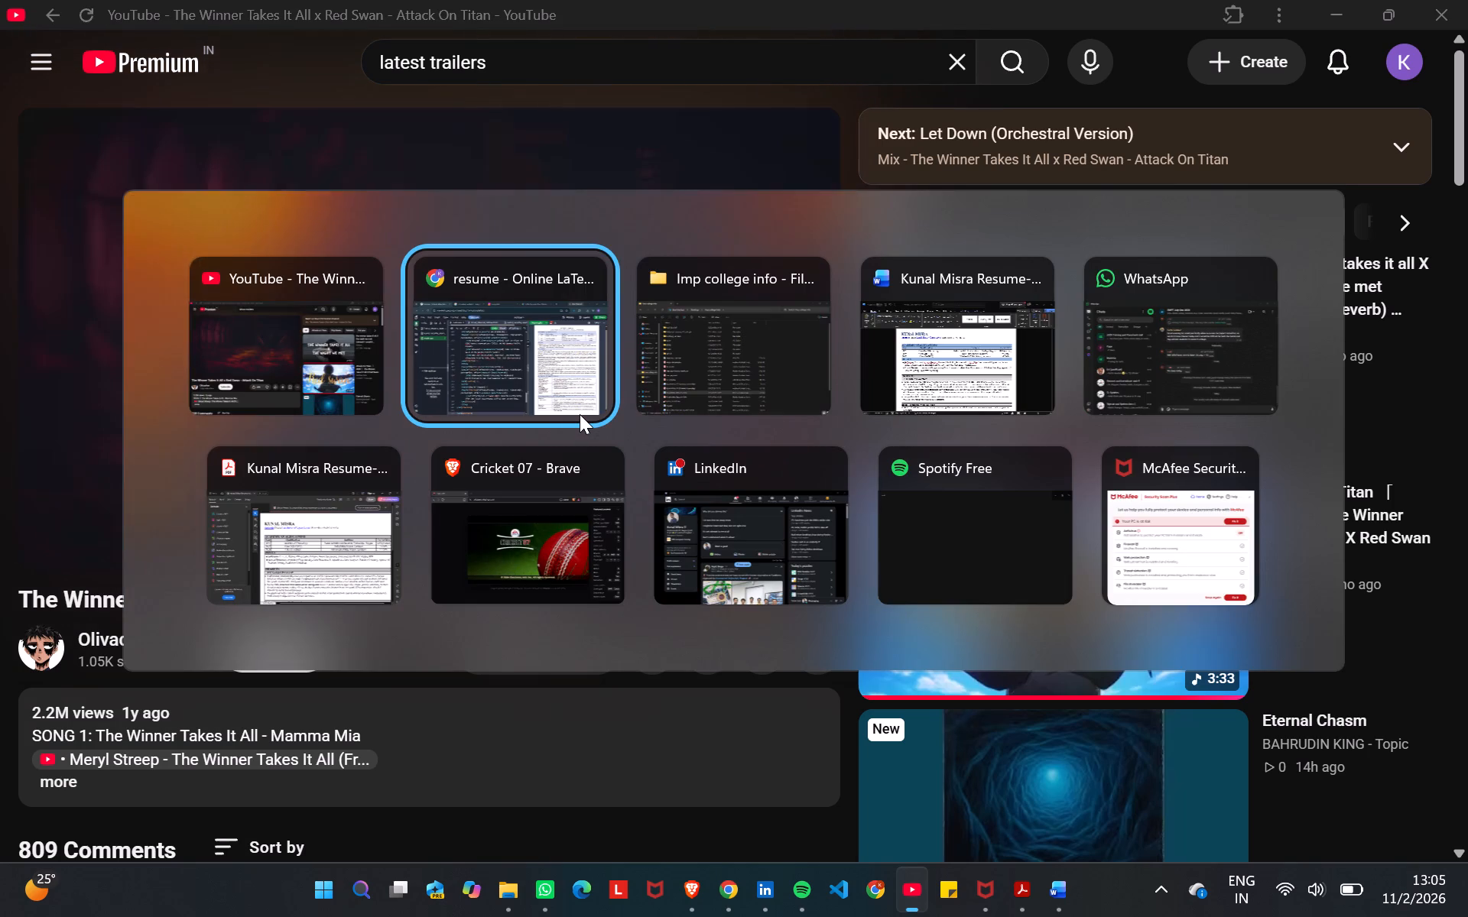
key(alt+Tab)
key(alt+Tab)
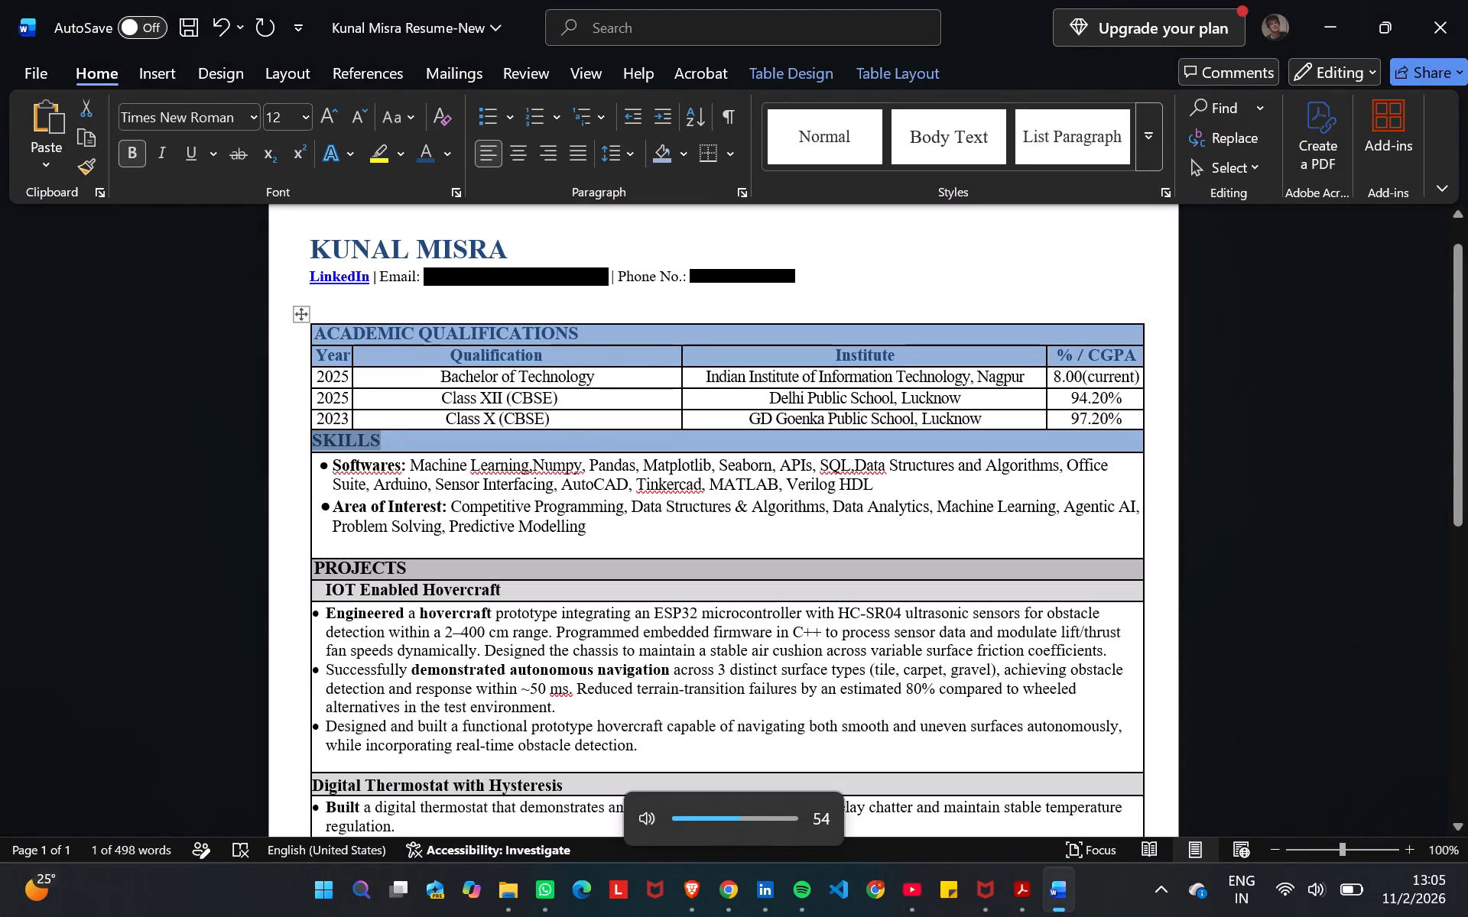
Using the Overleaf preview as reference, reshade the Academic Qualifications heading row in Word with the second-lightest tint of the theme accent blue.
click(1286, 417)
scroll(1286, 417, down, 1)
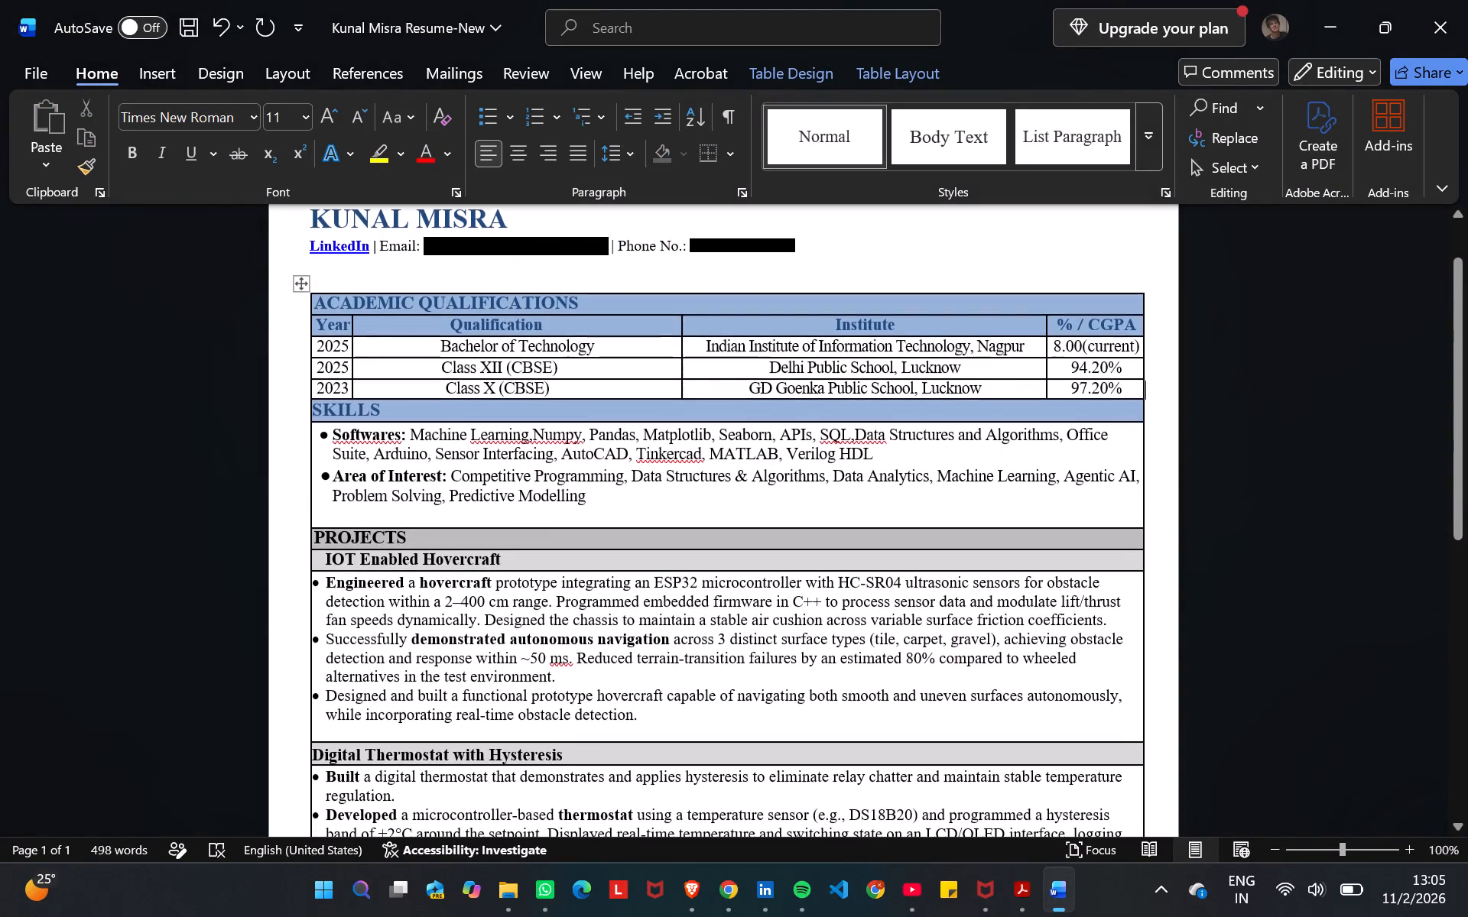
key(alt+Tab)
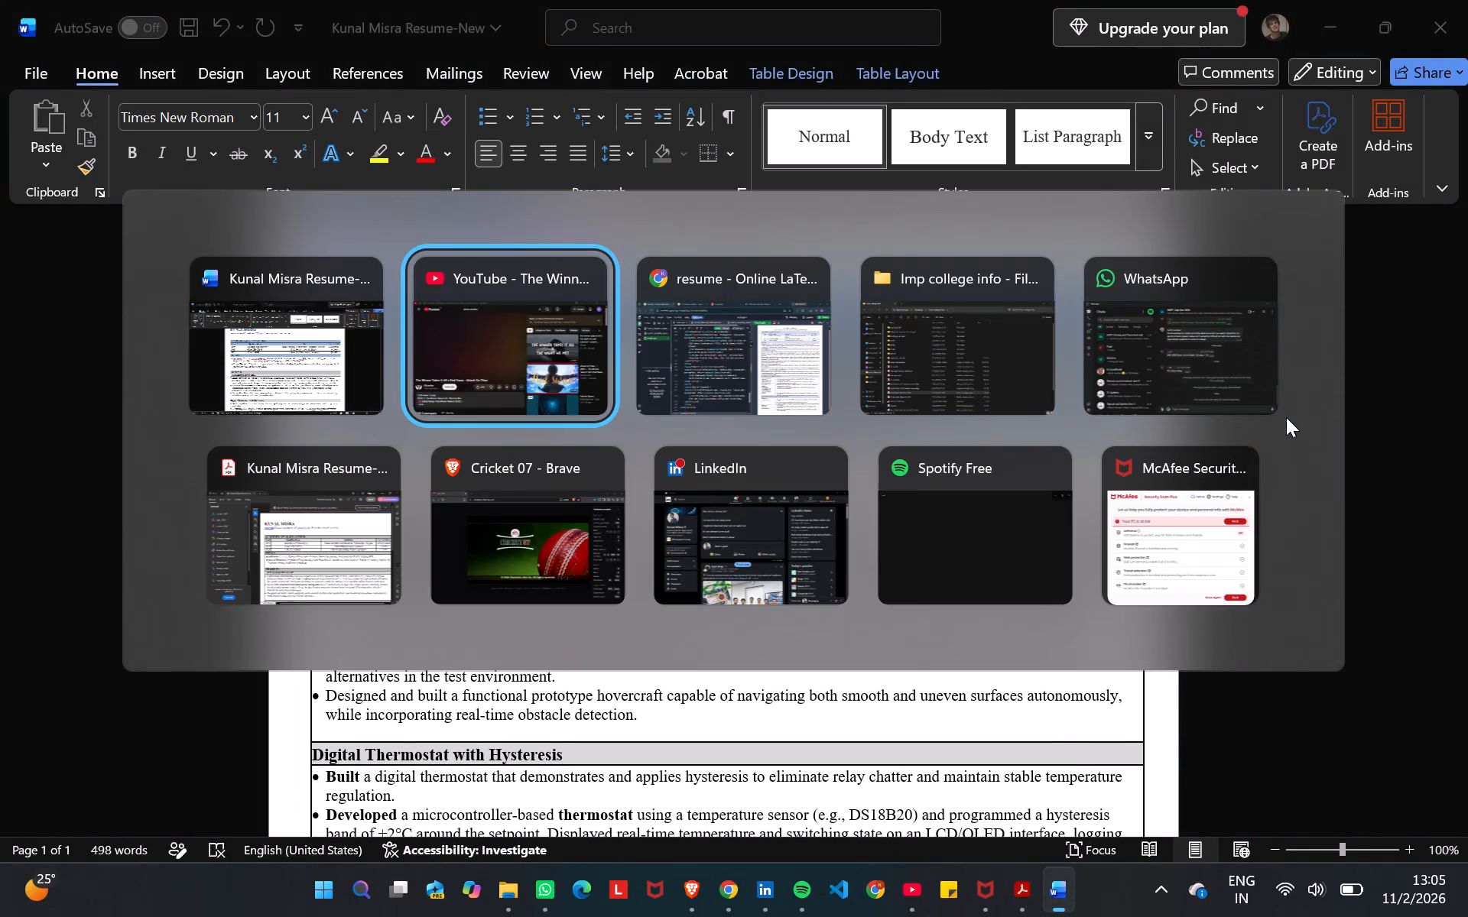
alt+click(1286, 417)
key(alt+Tab)
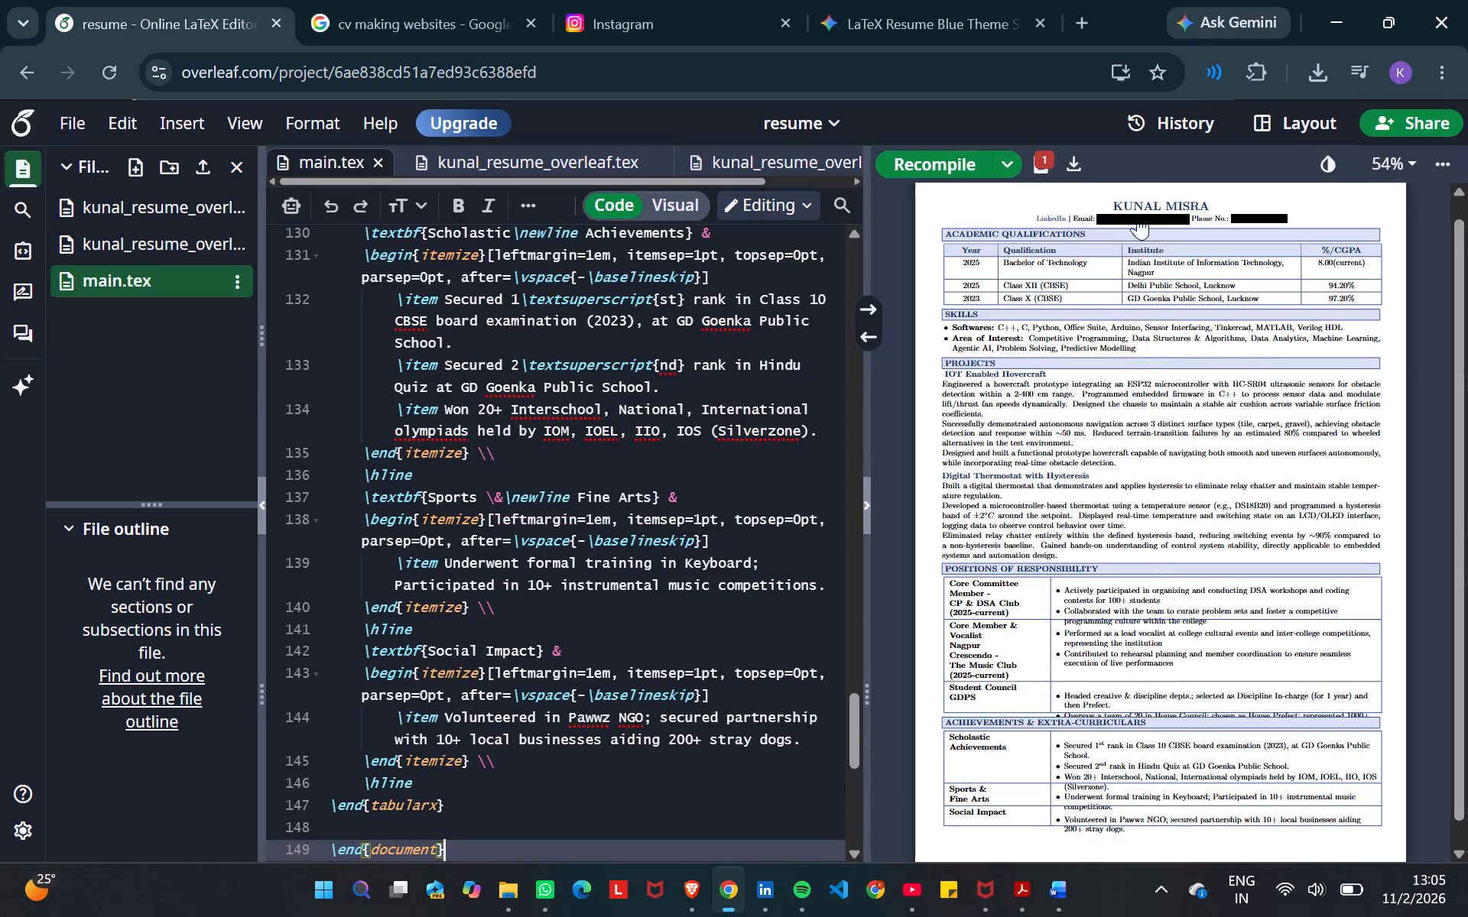
key(alt+Tab)
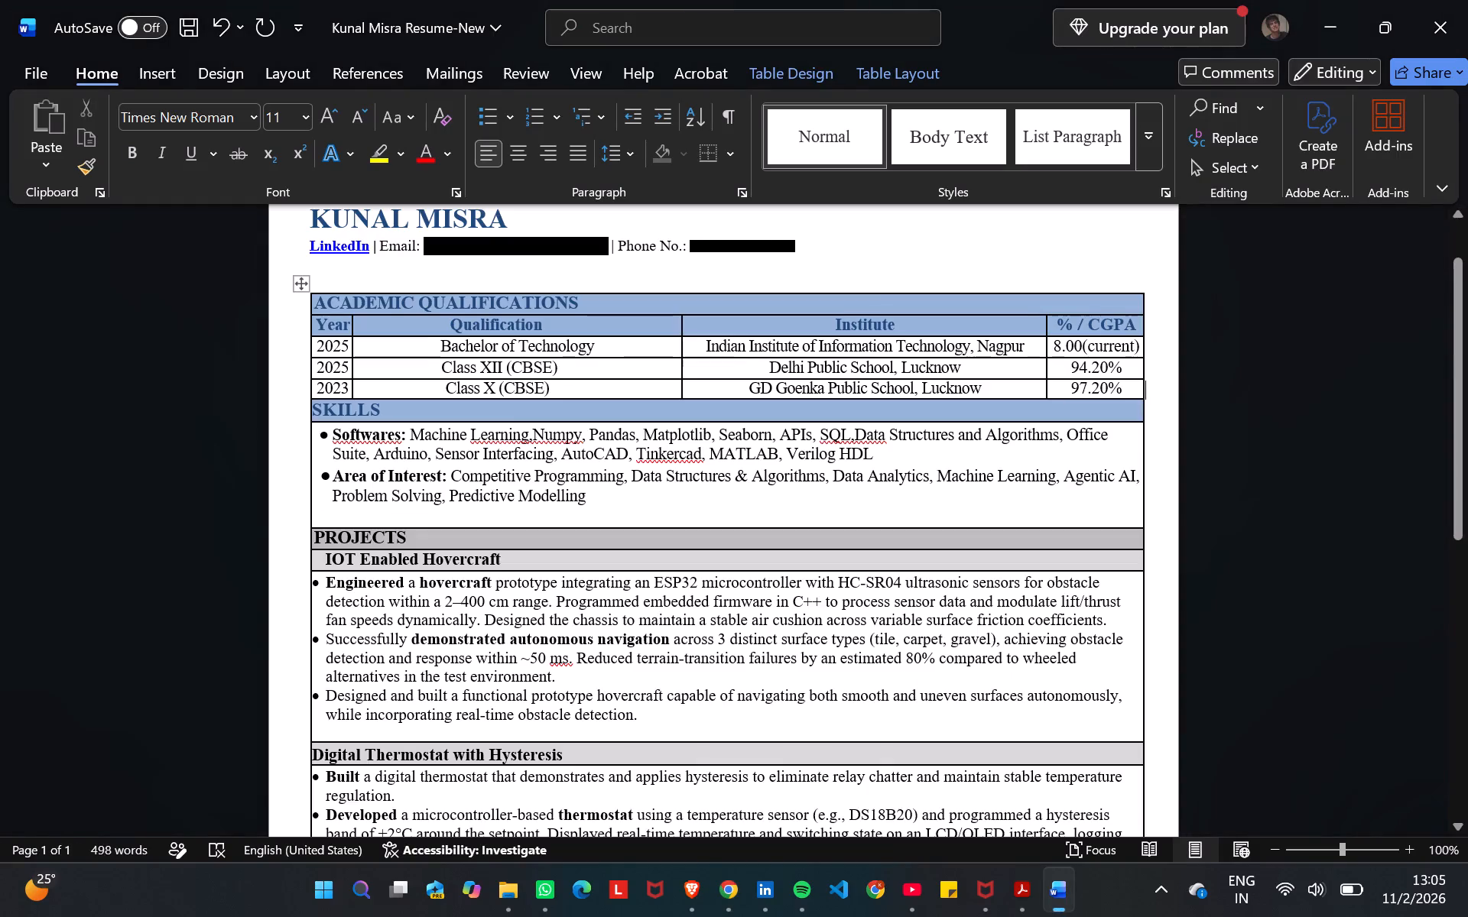
click(676, 310)
click(671, 302)
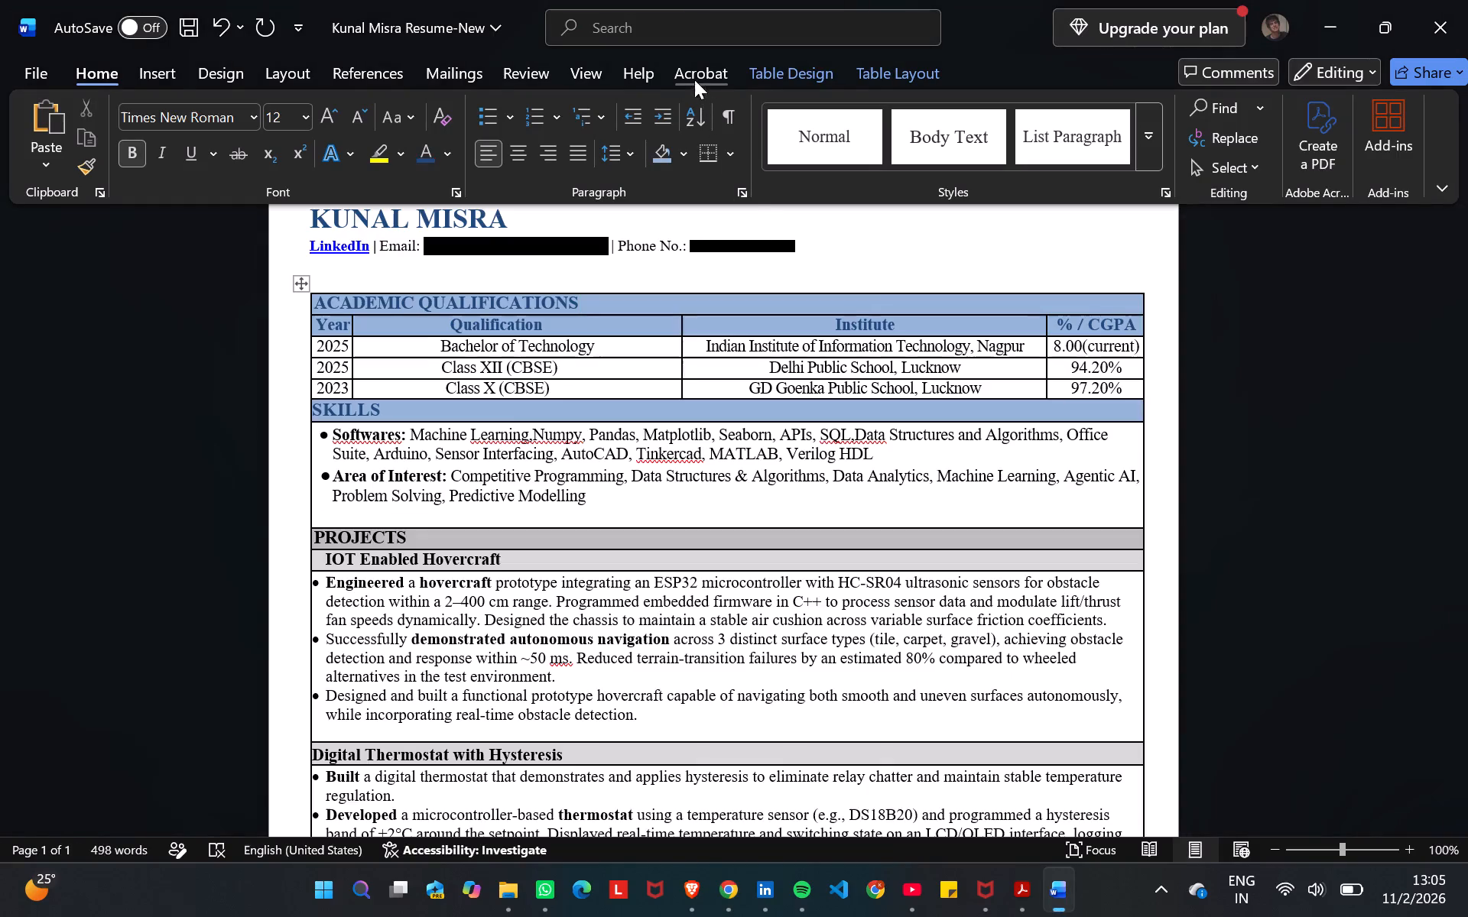
click(783, 66)
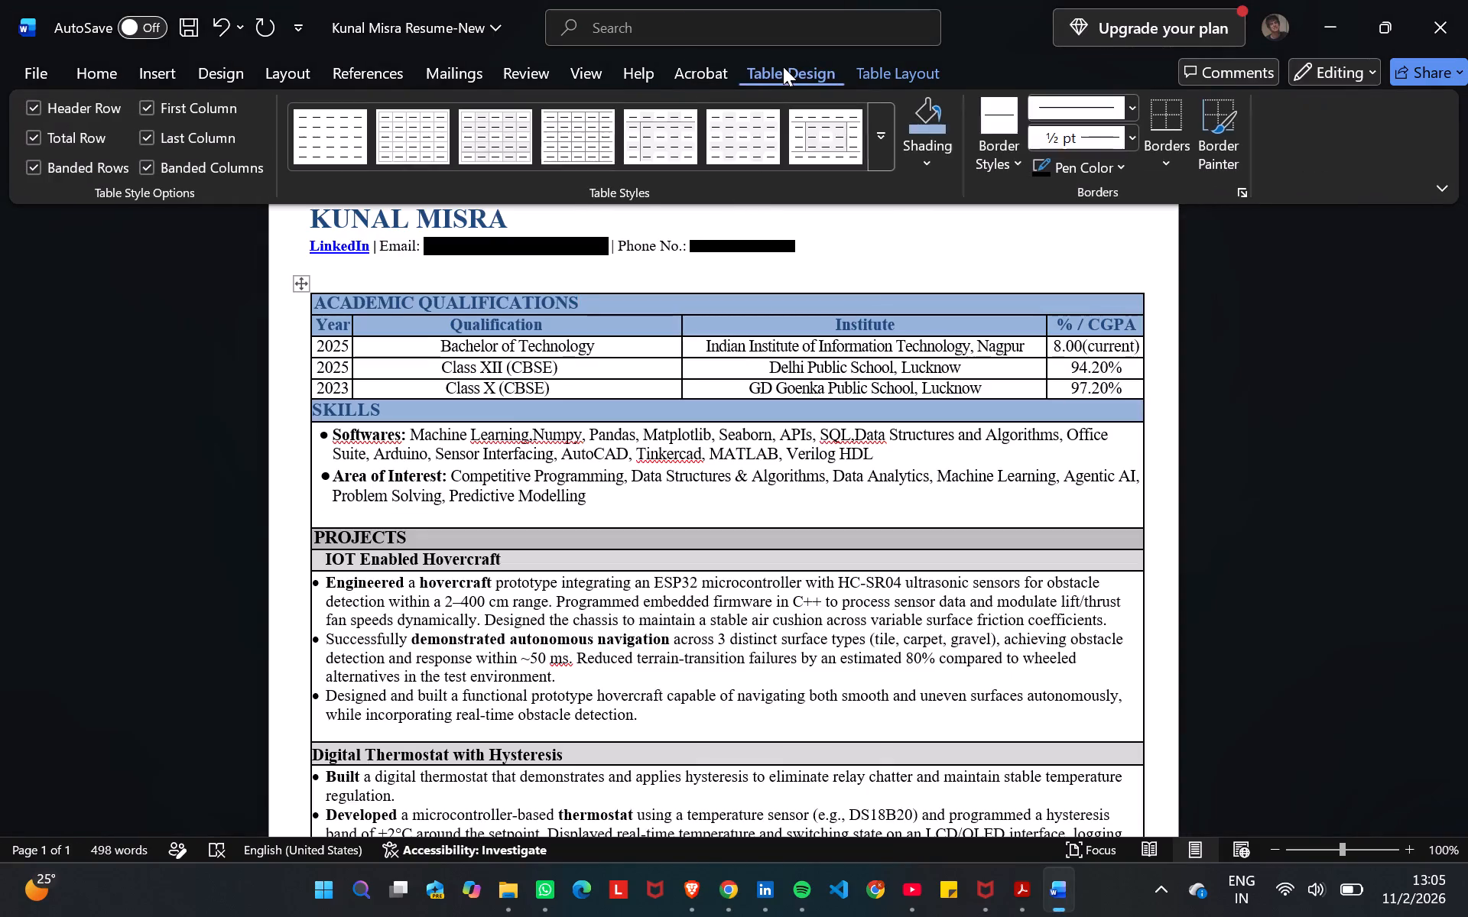
click(938, 154)
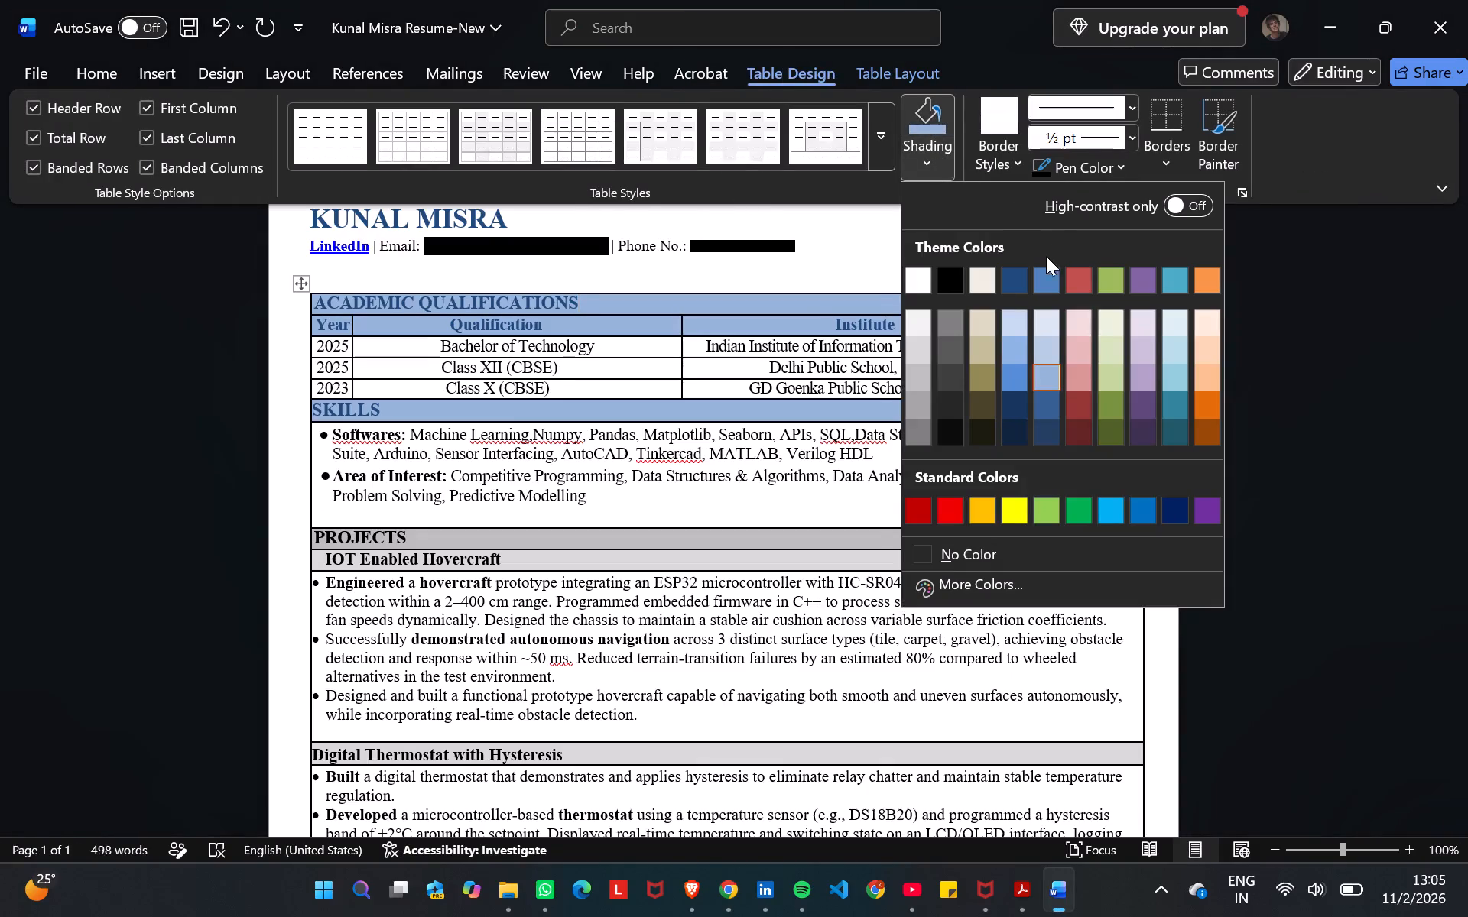
click(1046, 361)
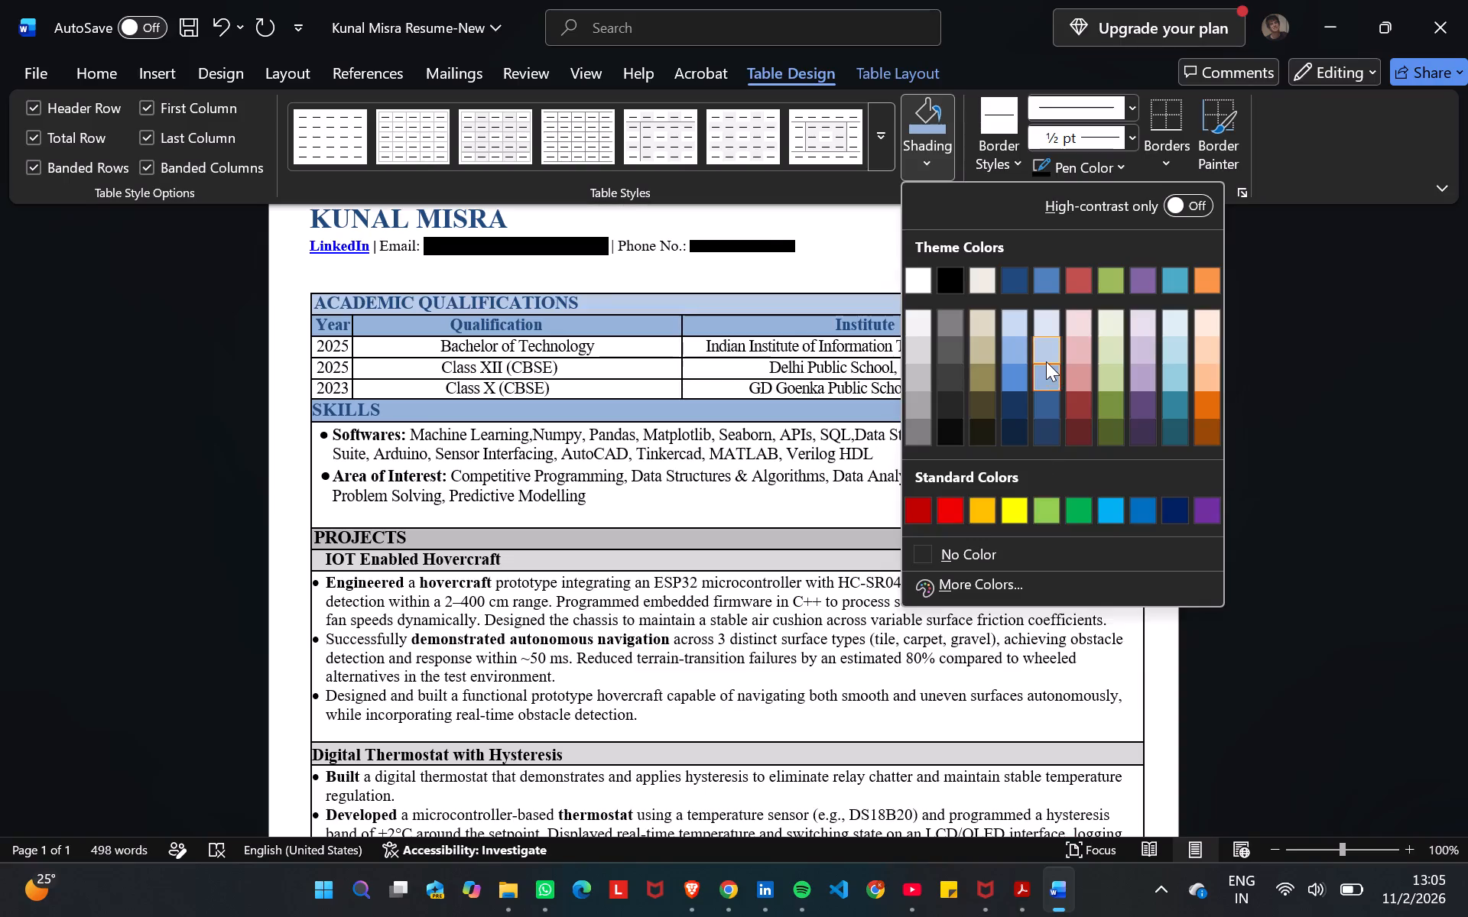
Apply the same lighter blue shading to the Year, Qualification, Institute and % / CGPA column header cells.
click(741, 323)
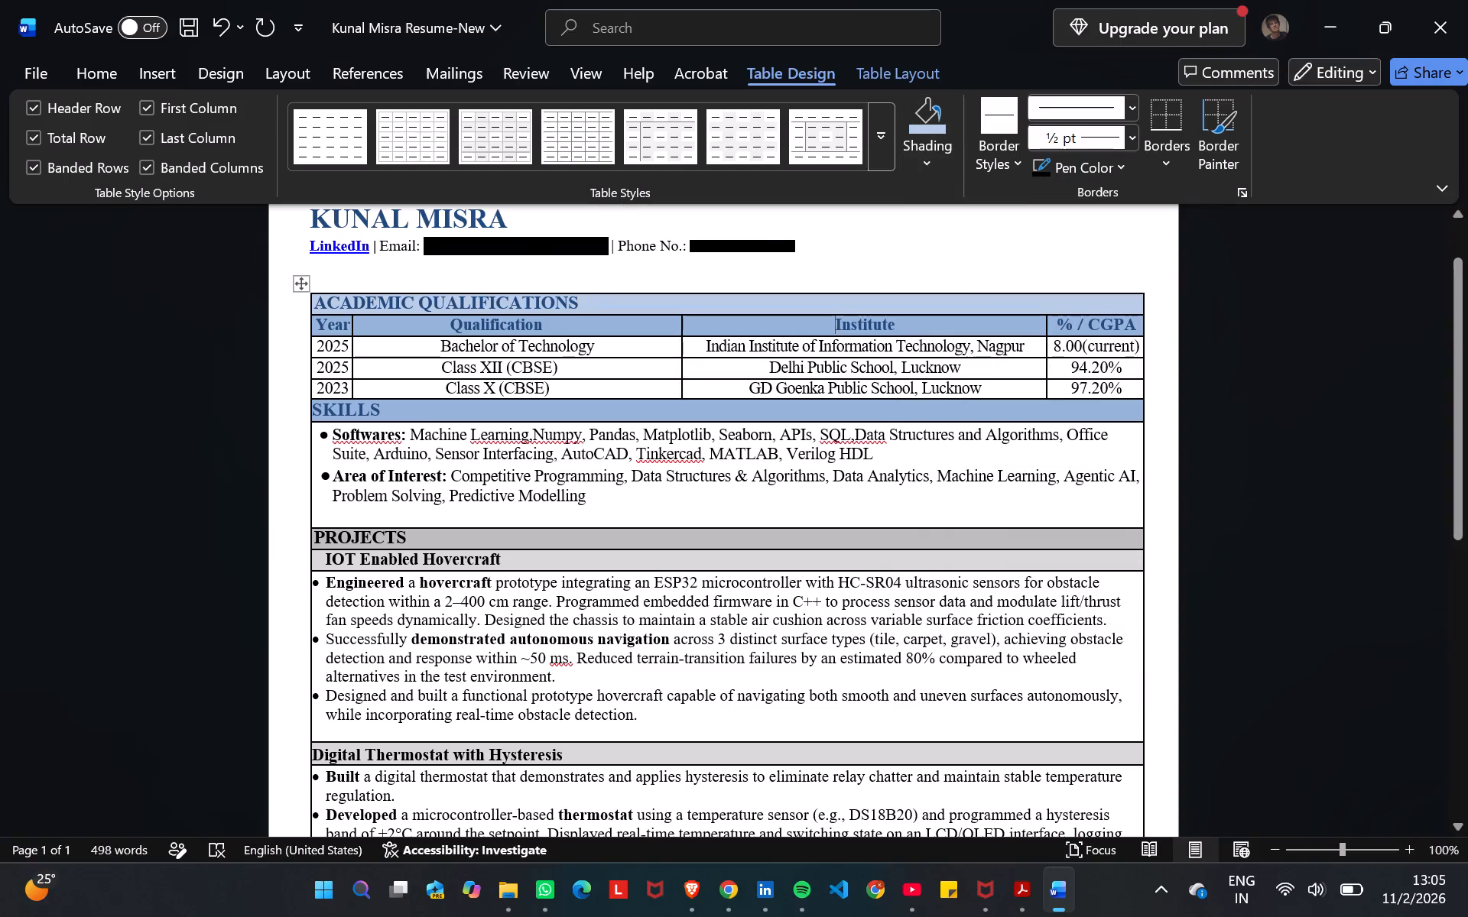
click(657, 295)
click(600, 299)
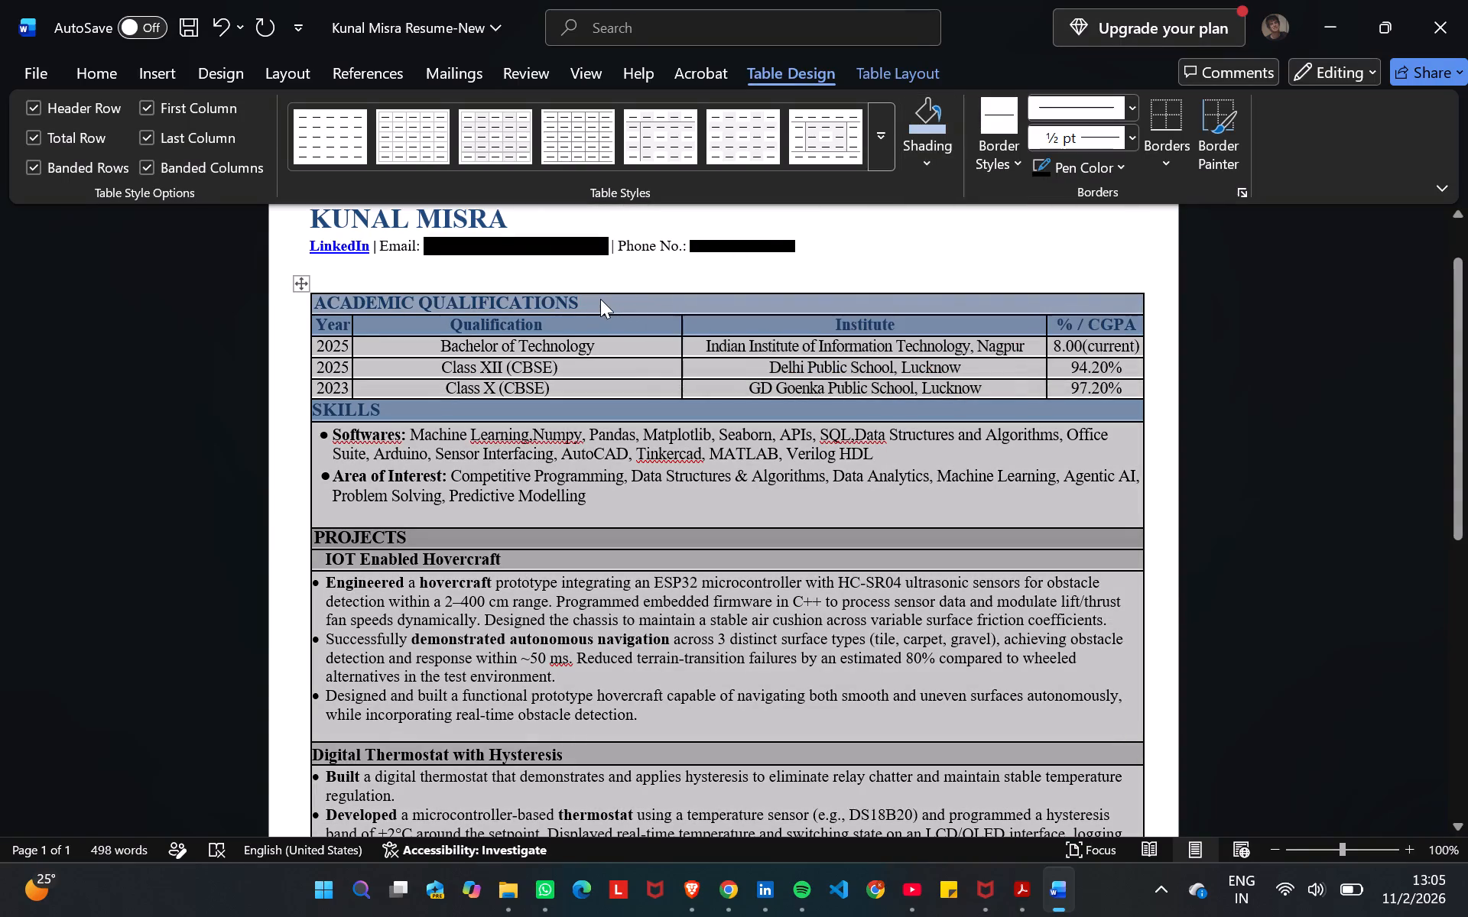
drag(313, 298, 1091, 280)
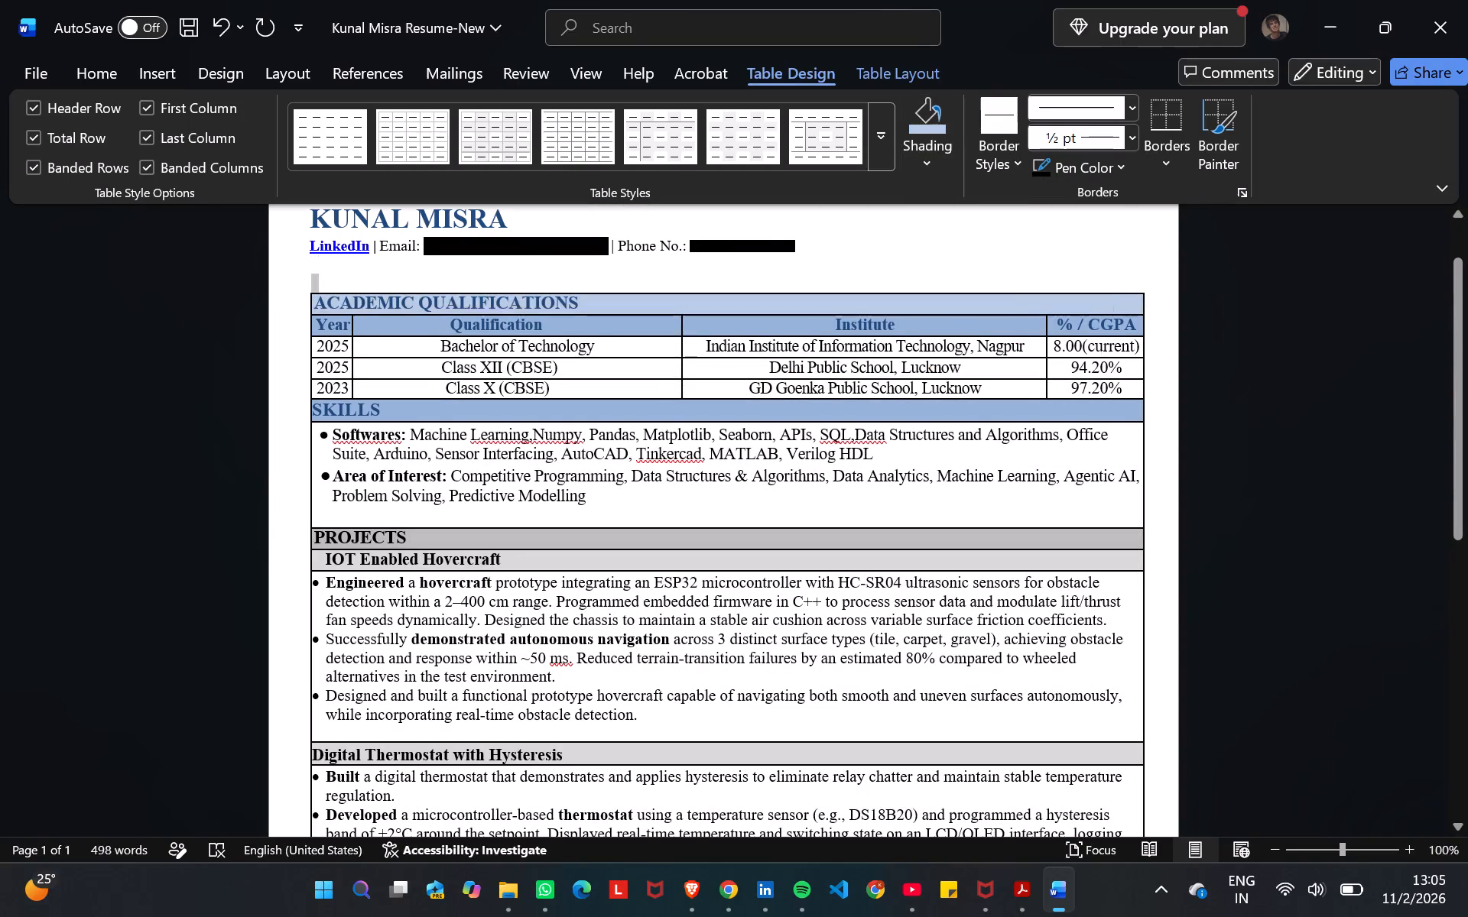
drag(1091, 280, 705, 336)
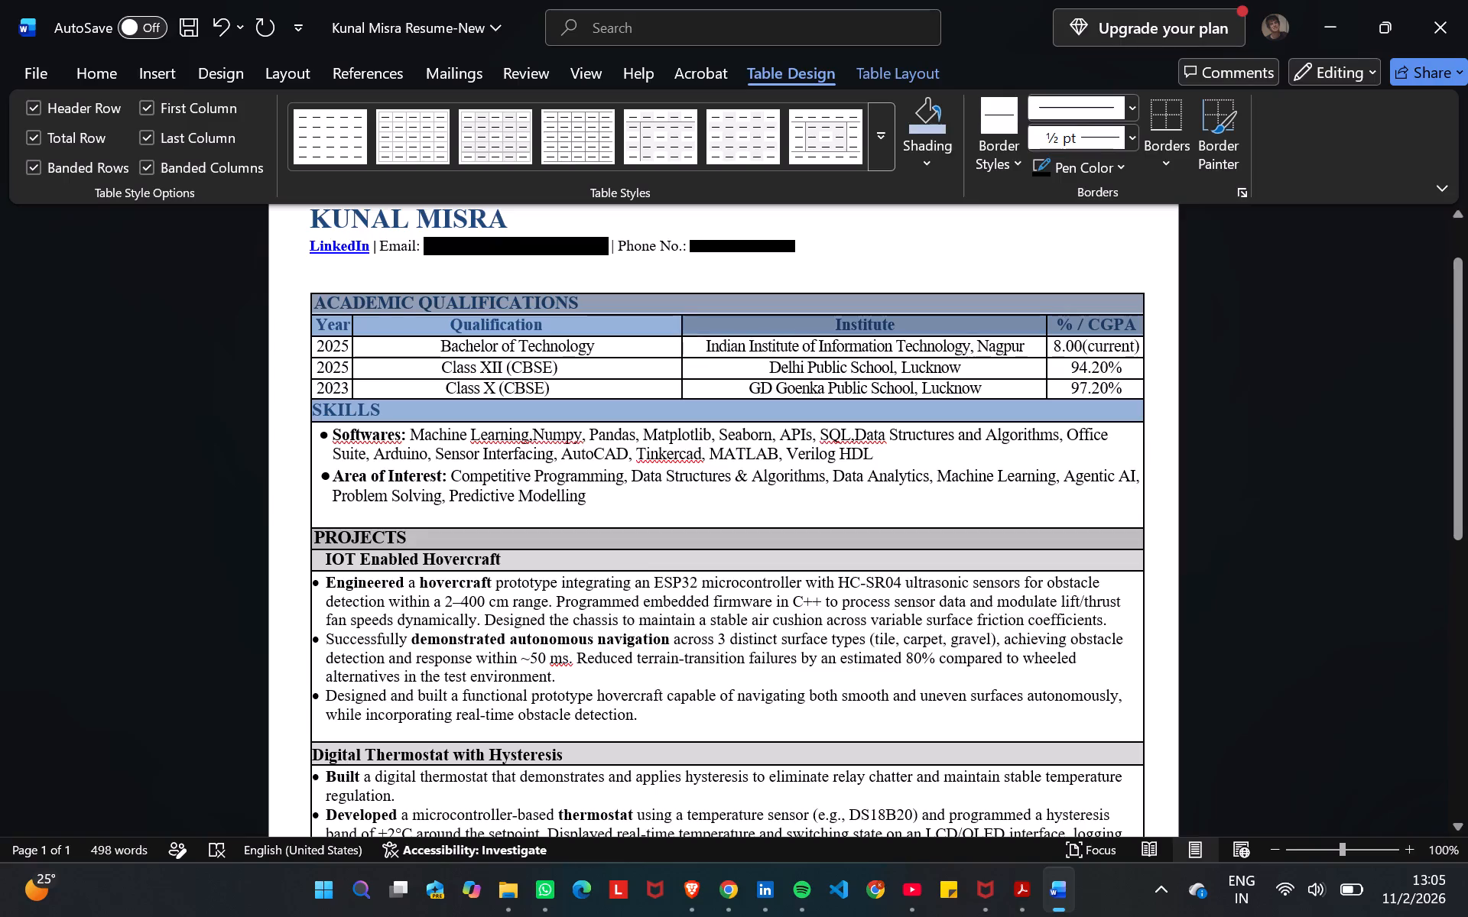
drag(705, 336, 324, 322)
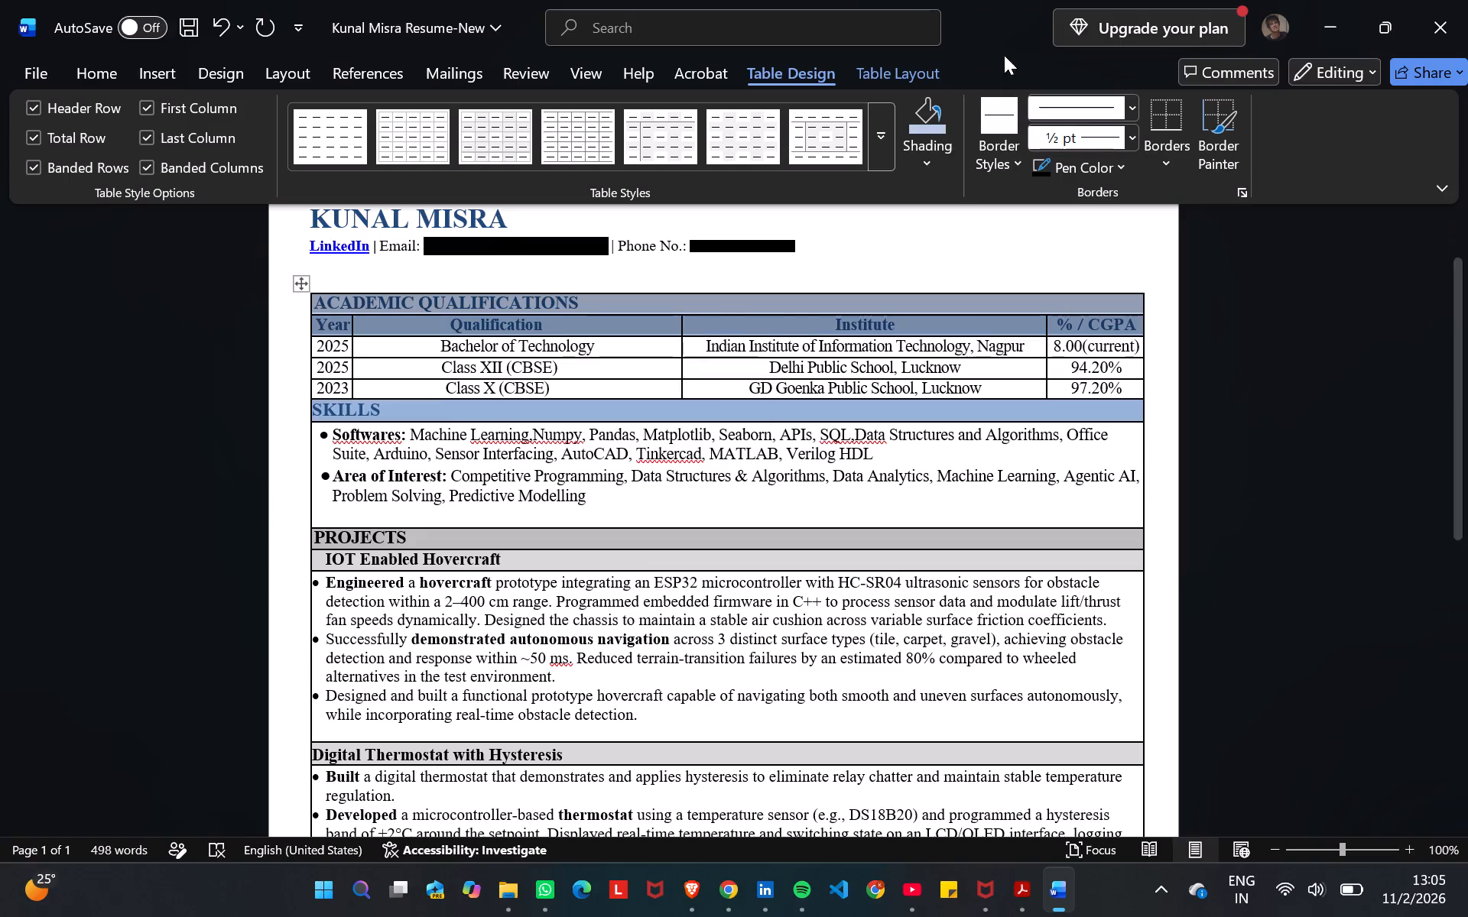
click(939, 109)
click(1336, 273)
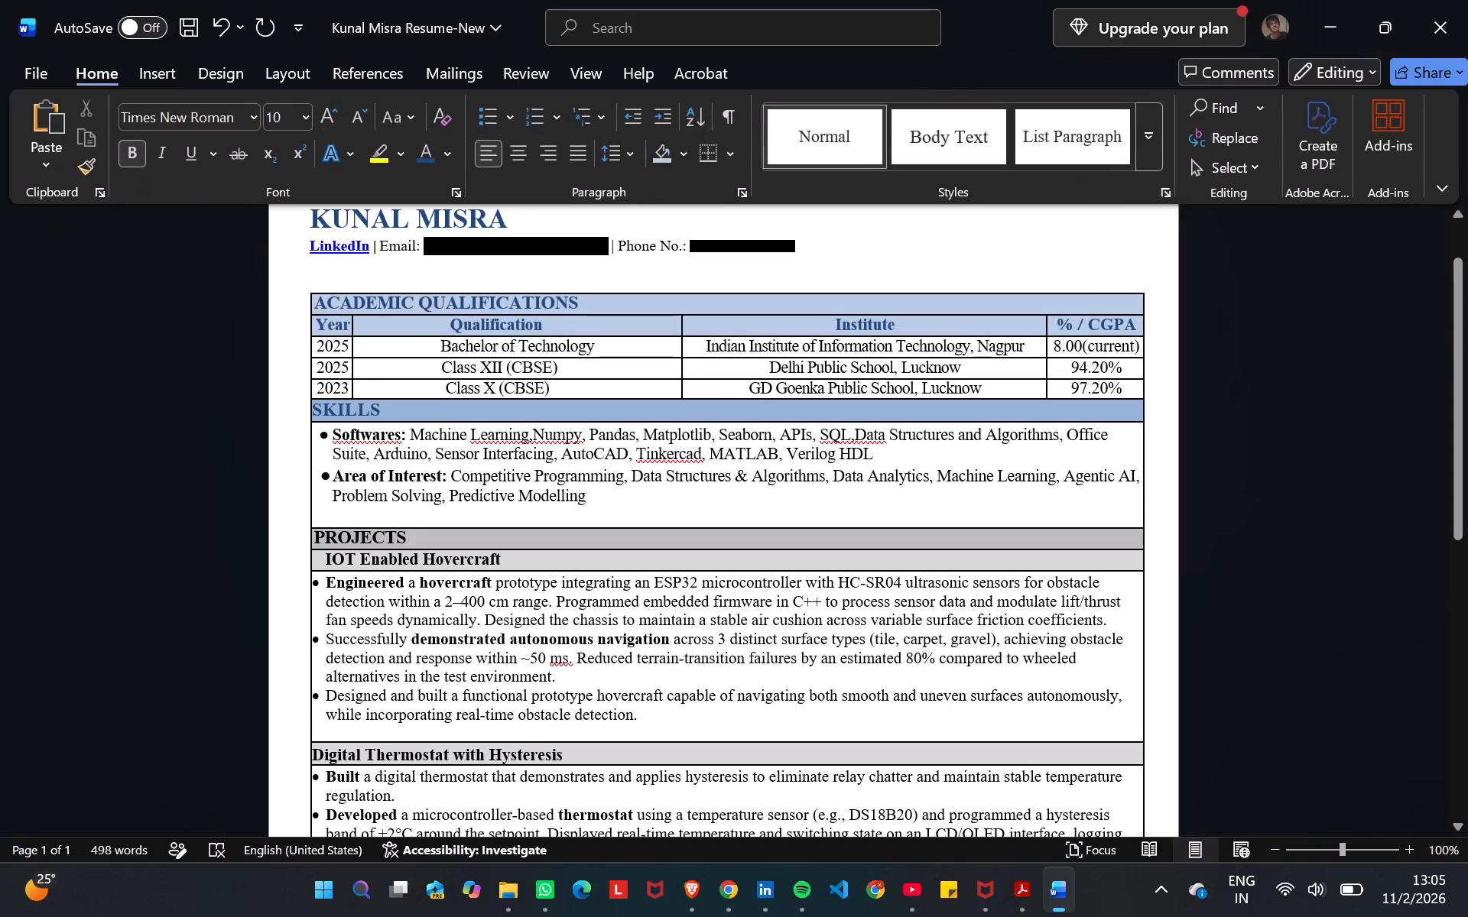
Reshade the Skills heading row with the same lighter blue.
scroll(1332, 339, down, 1)
scroll(1214, 348, up, 1)
scroll(1214, 348, down, 1)
drag(1063, 440, 878, 444)
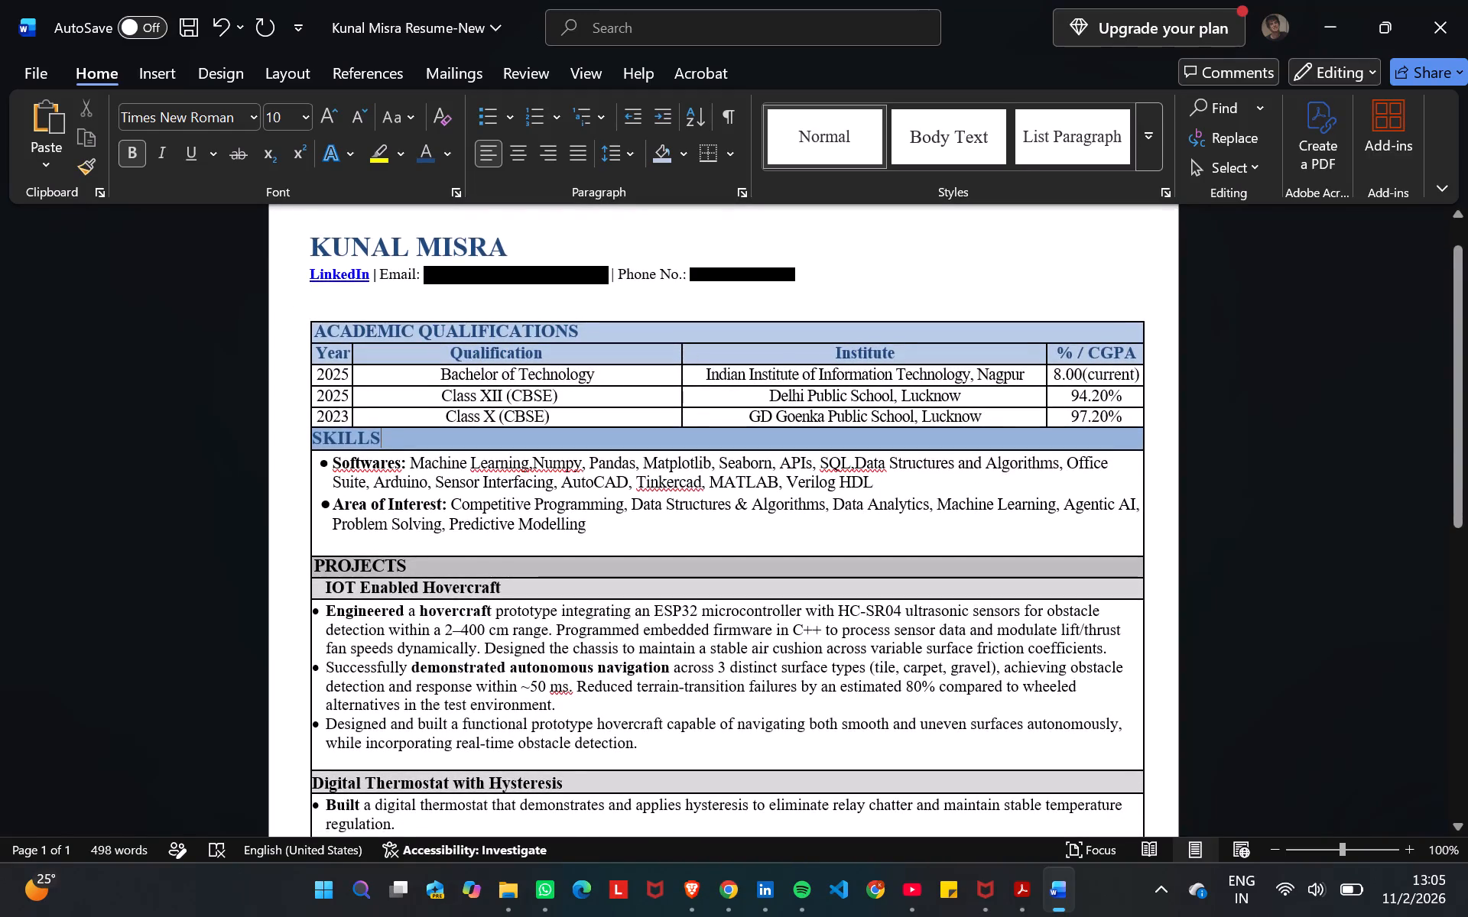
drag(878, 444, 331, 432)
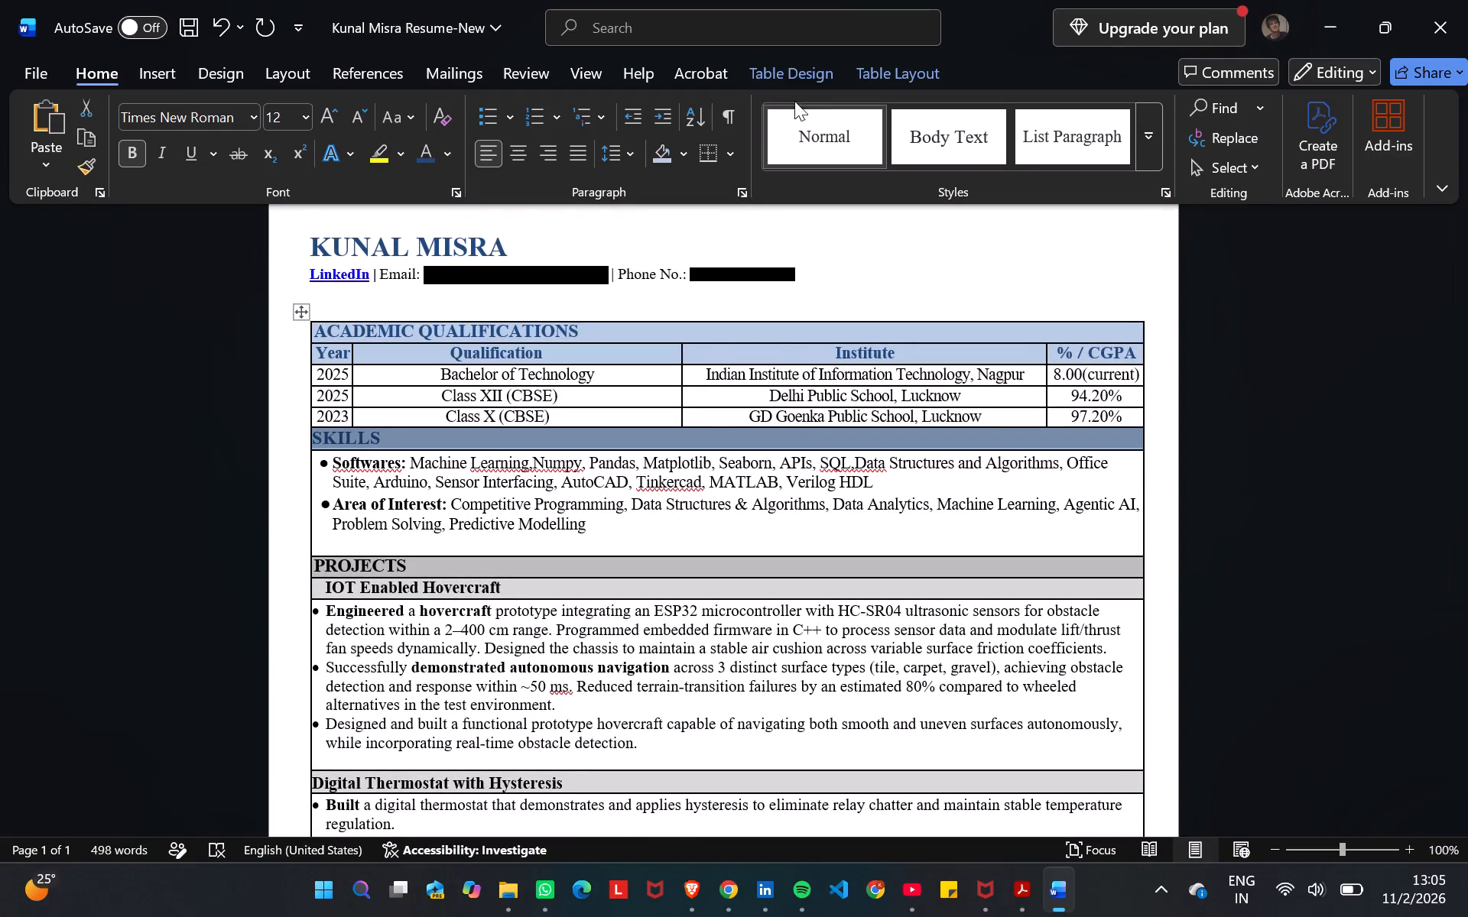
click(667, 147)
click(924, 201)
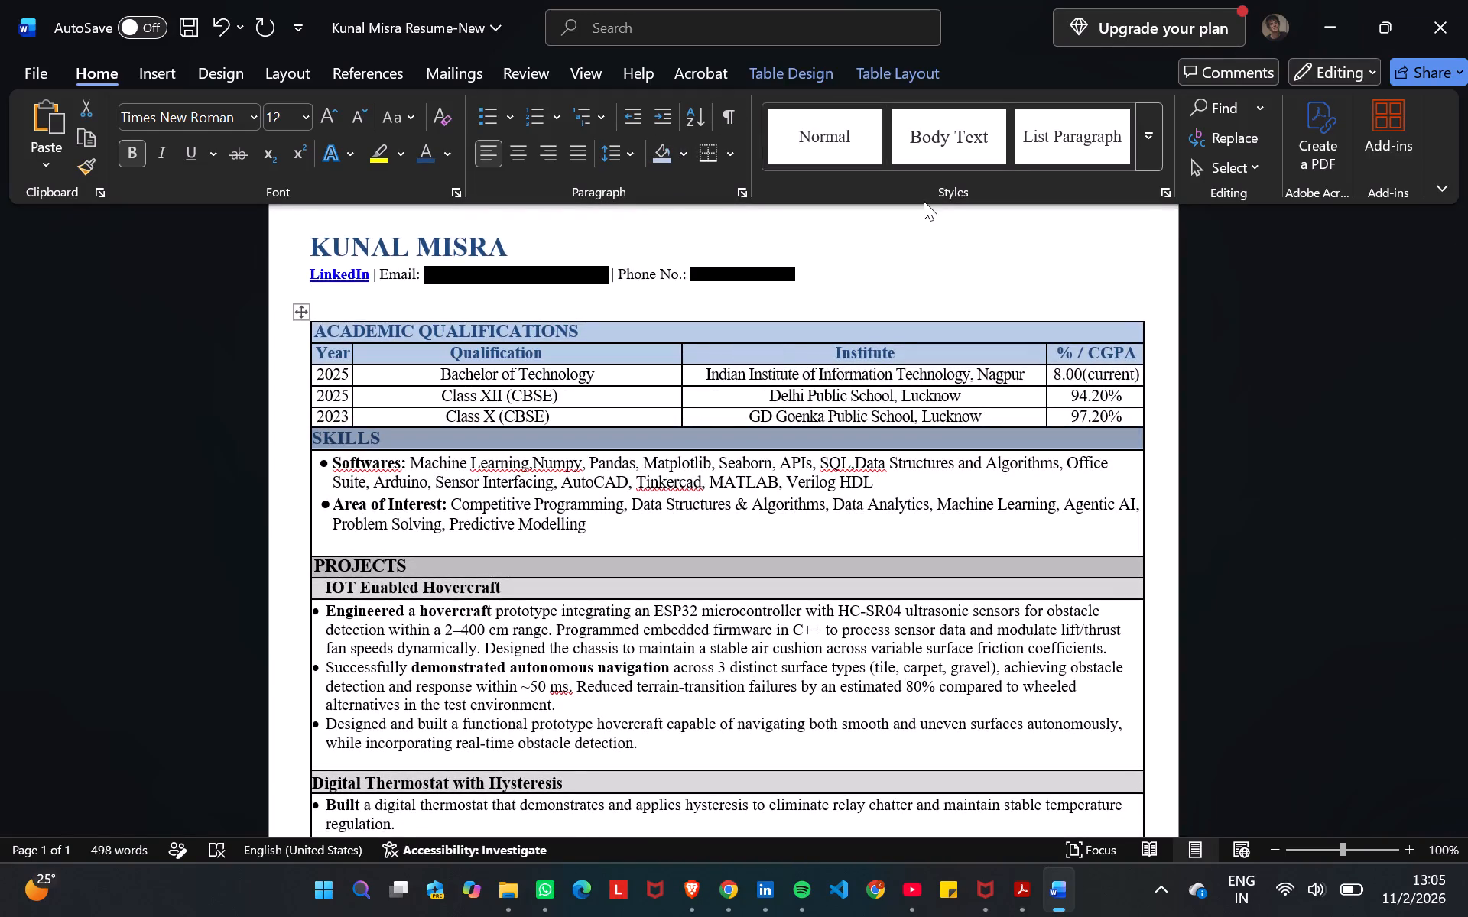
click(1284, 325)
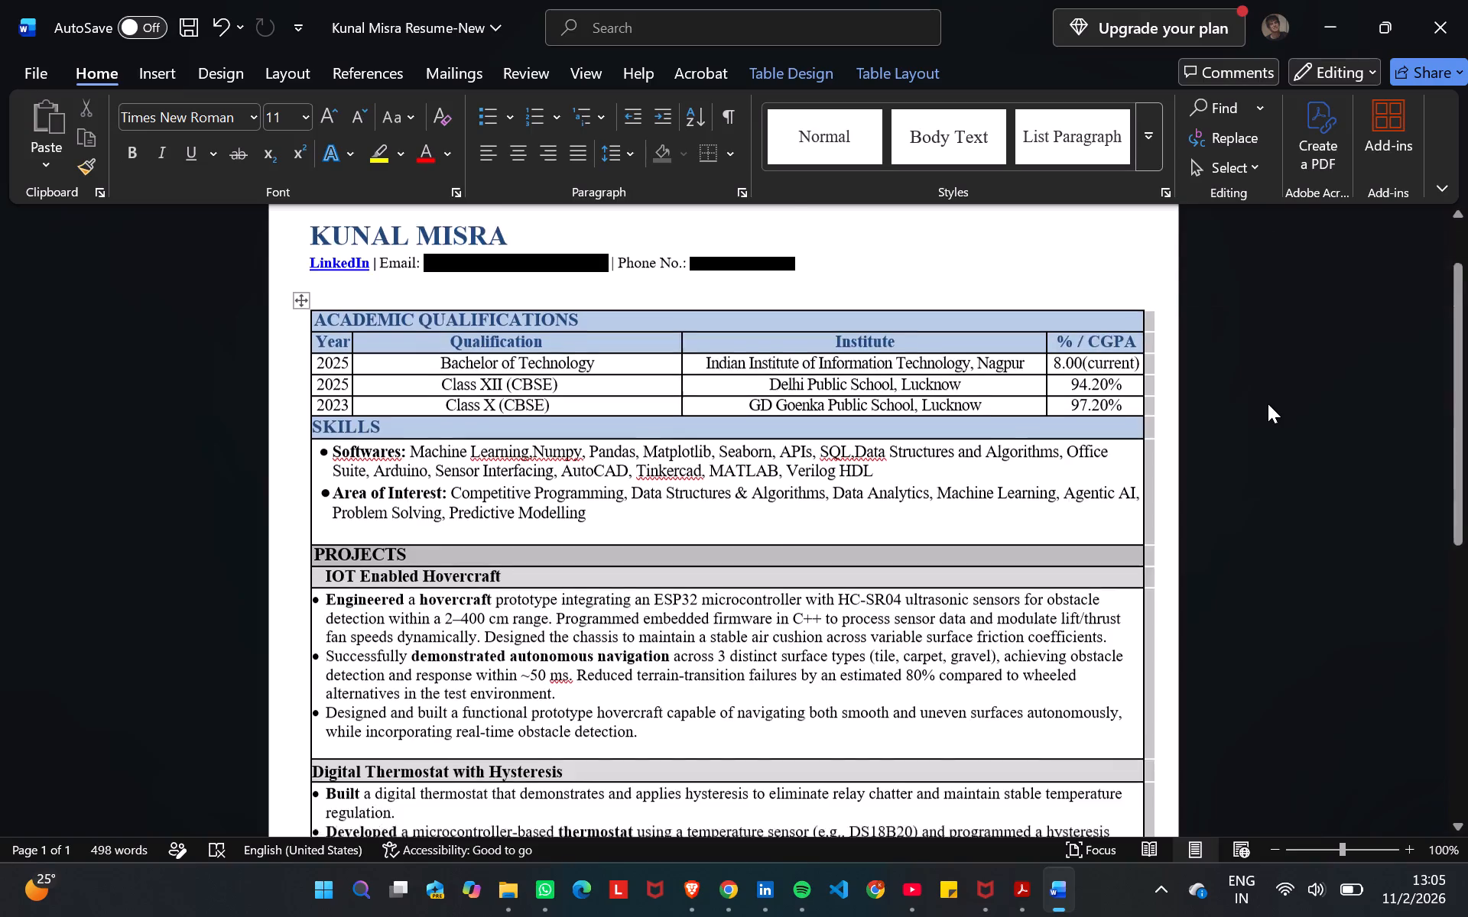
click(1268, 403)
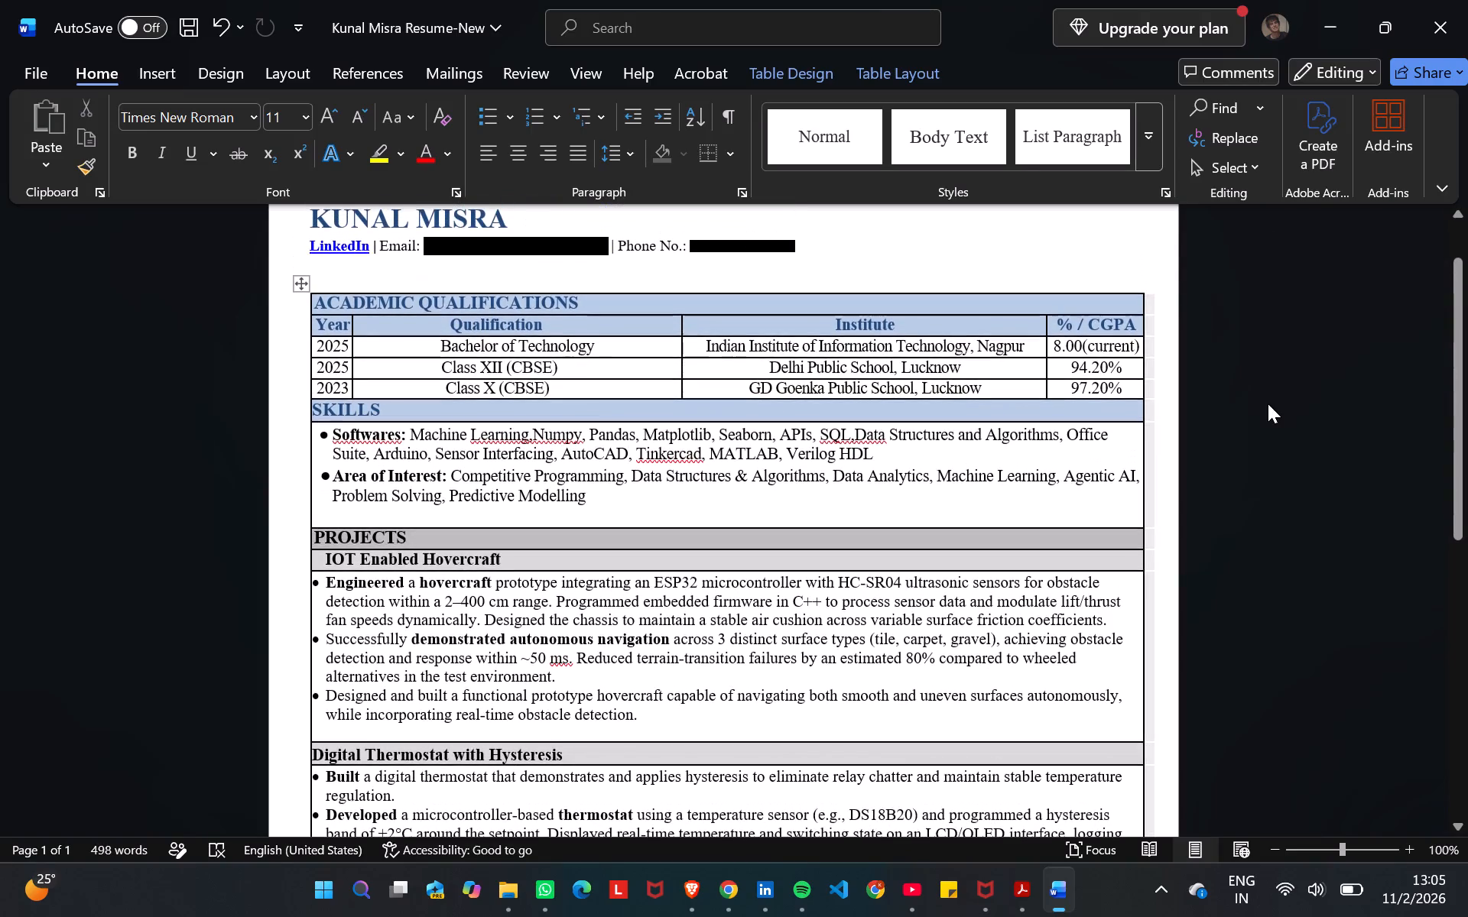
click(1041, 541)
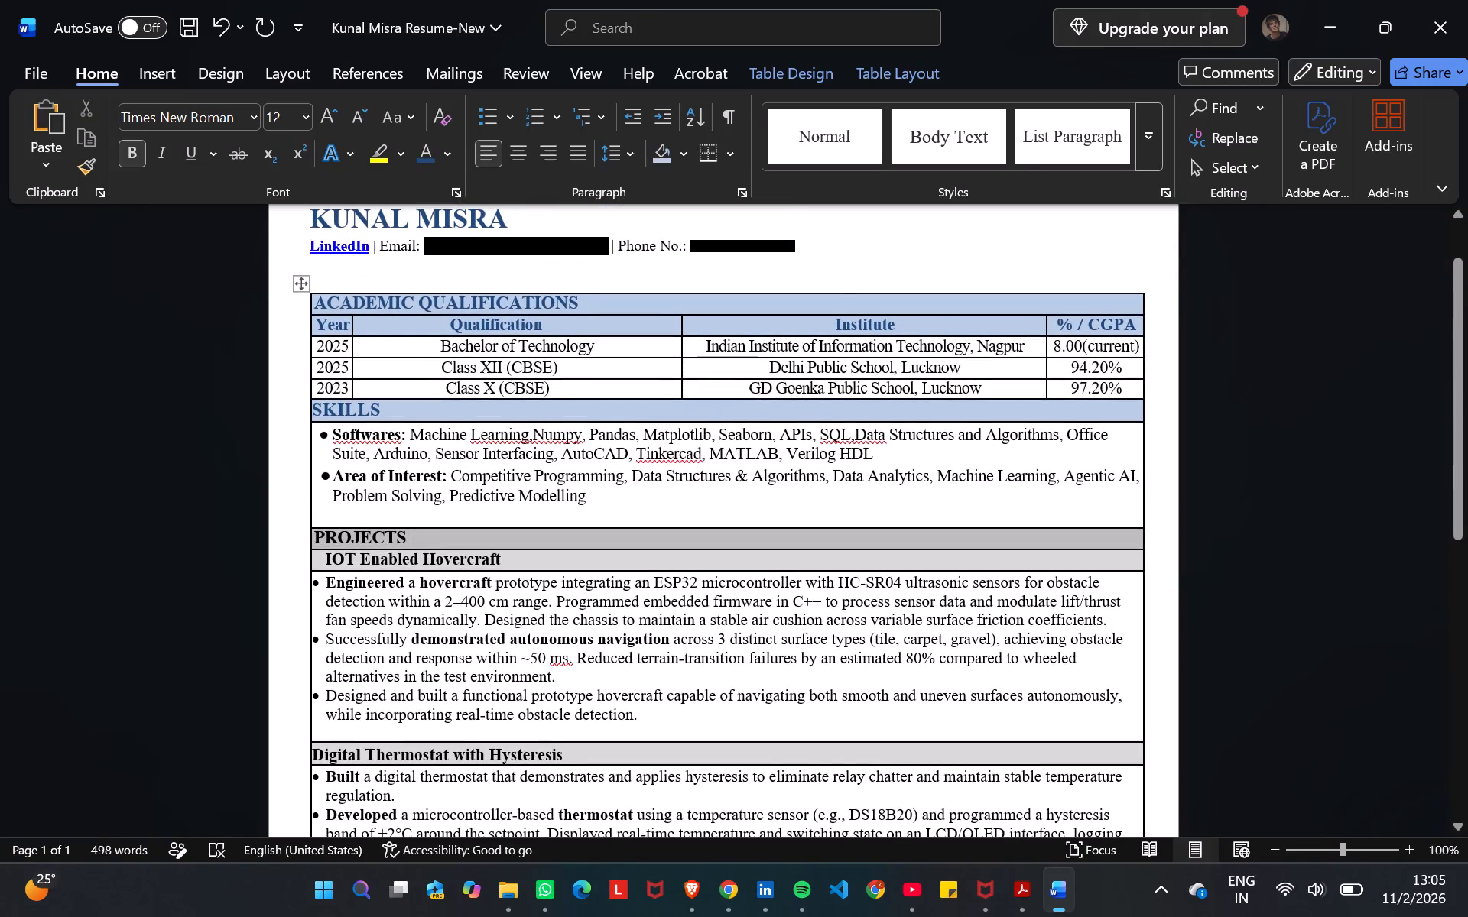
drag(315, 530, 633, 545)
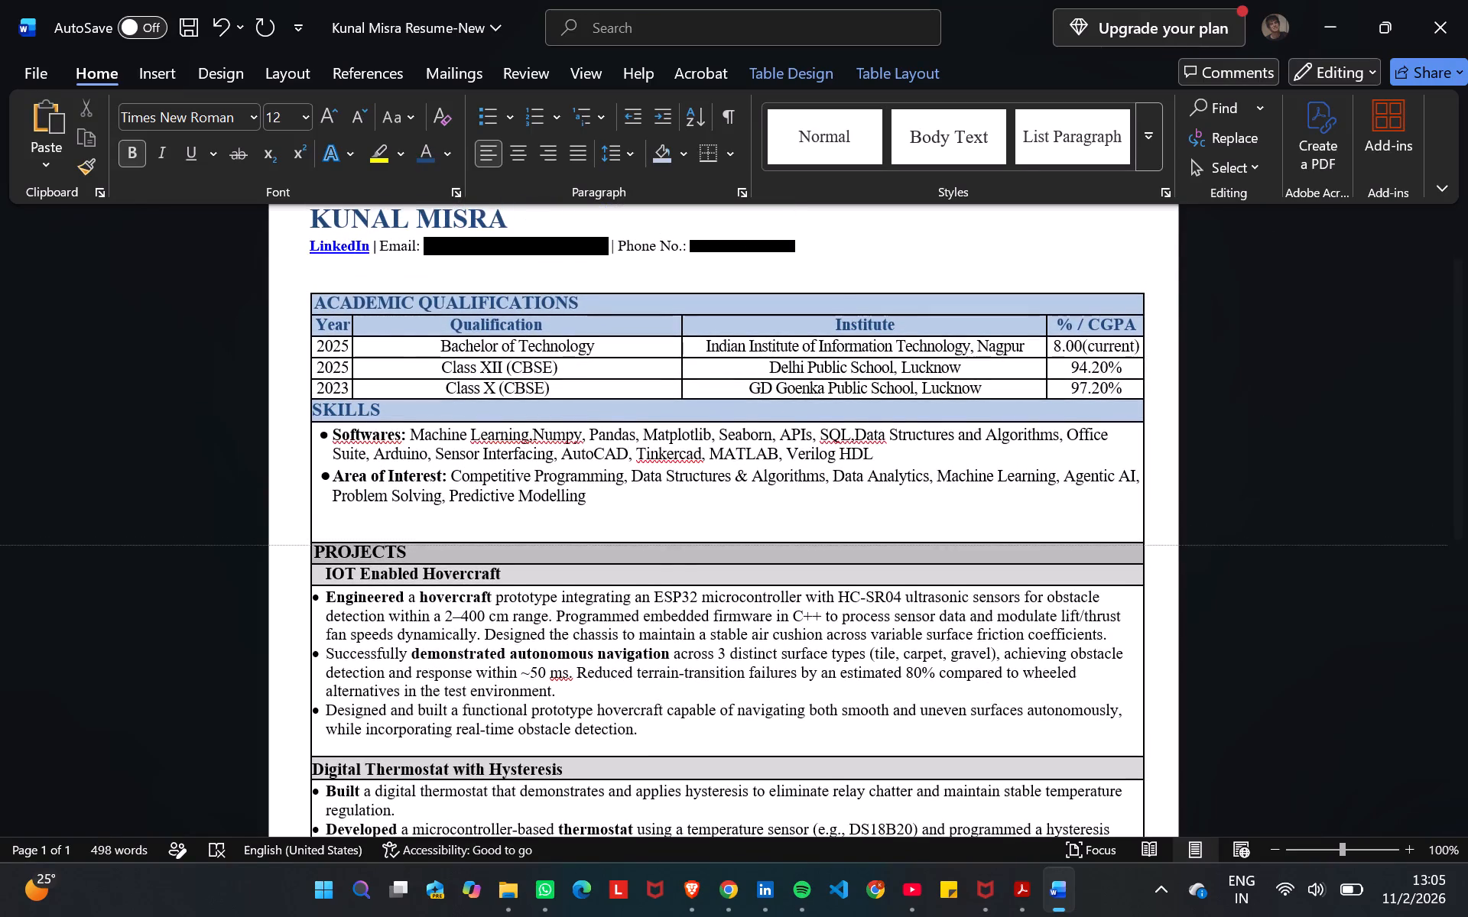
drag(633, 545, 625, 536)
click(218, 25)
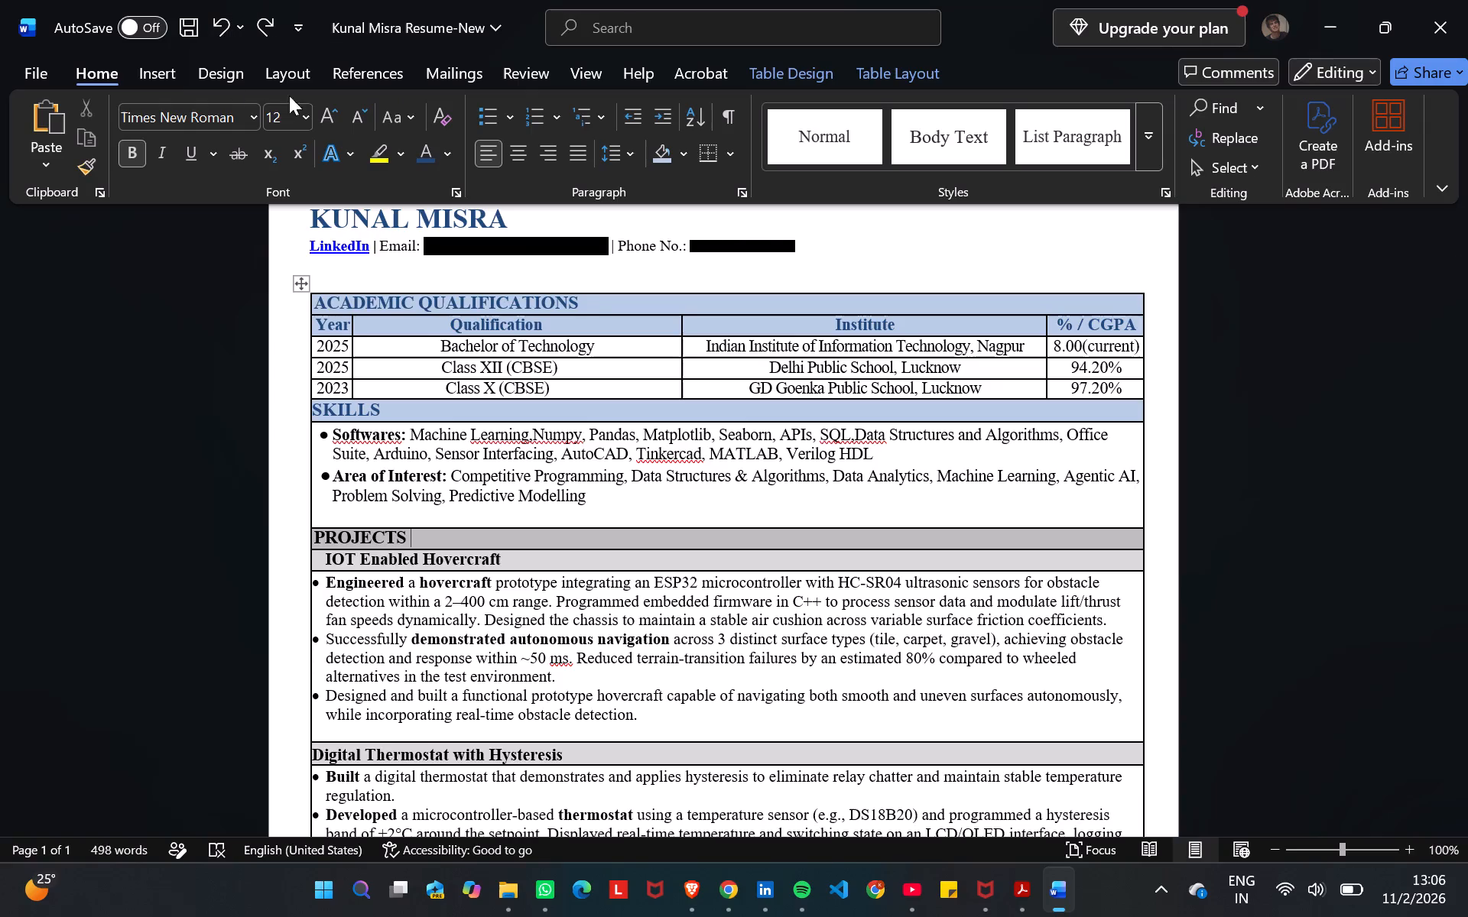
Shade the Projects heading row and the IOT Enabled Hovercraft subheading row with the same lighter blue.
click(441, 556)
drag(525, 565, 355, 543)
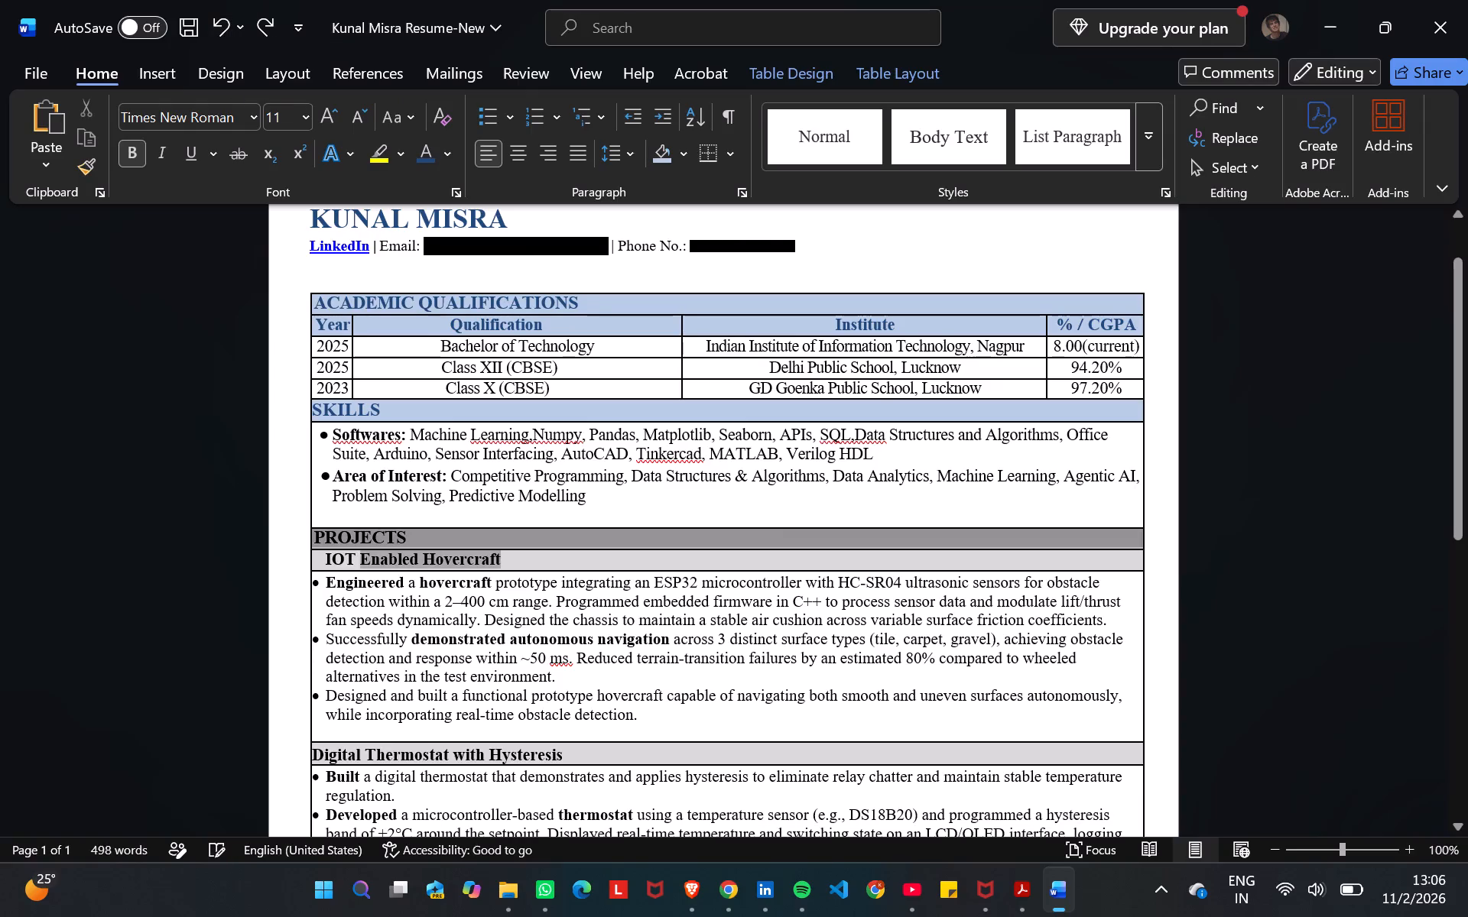
drag(355, 543, 341, 537)
click(666, 149)
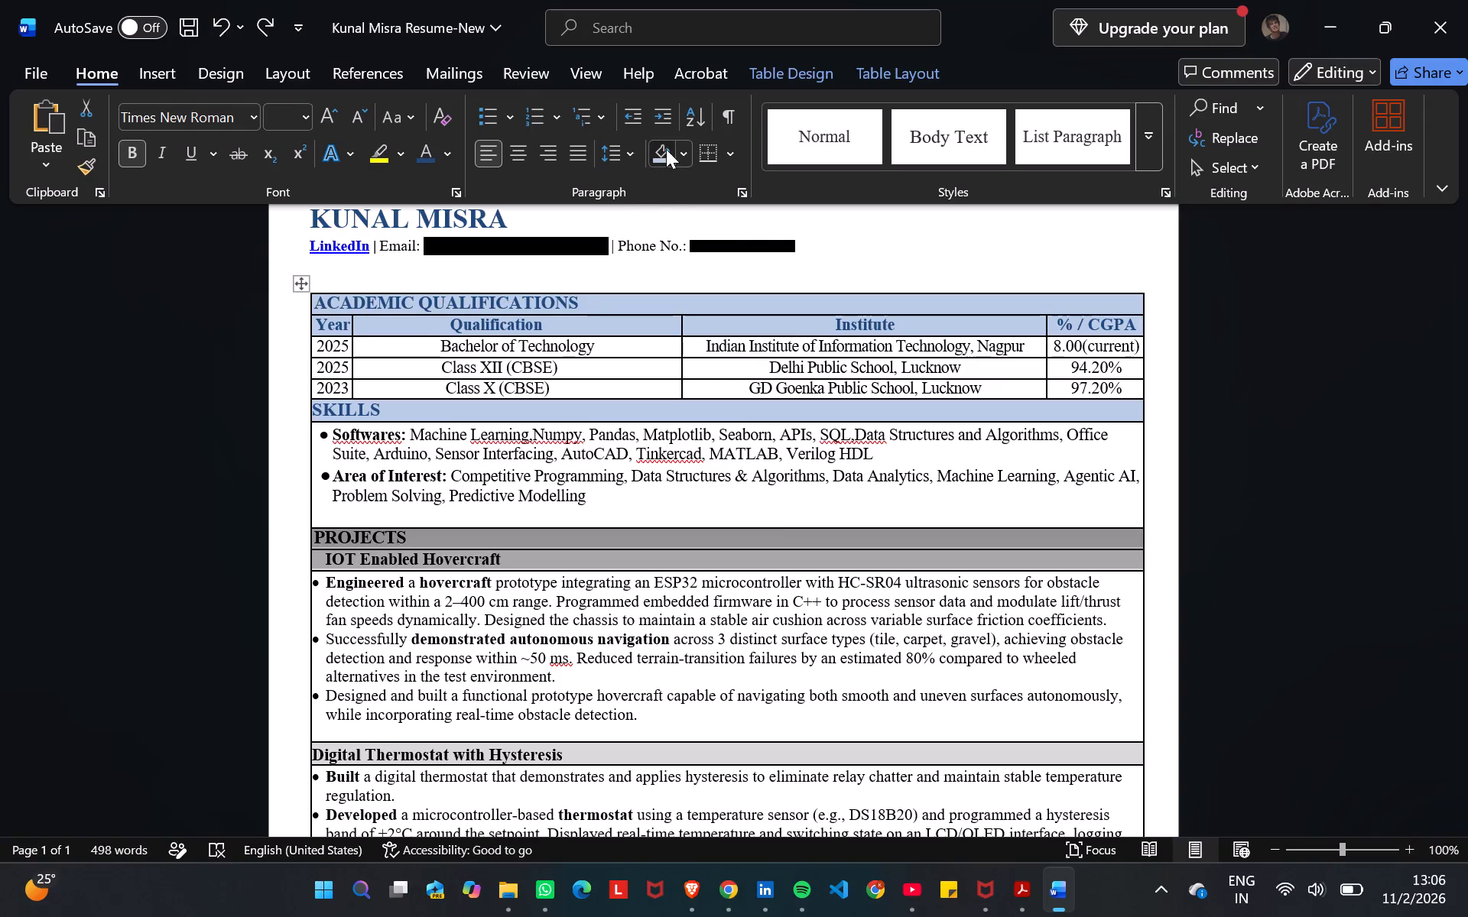
click(1281, 475)
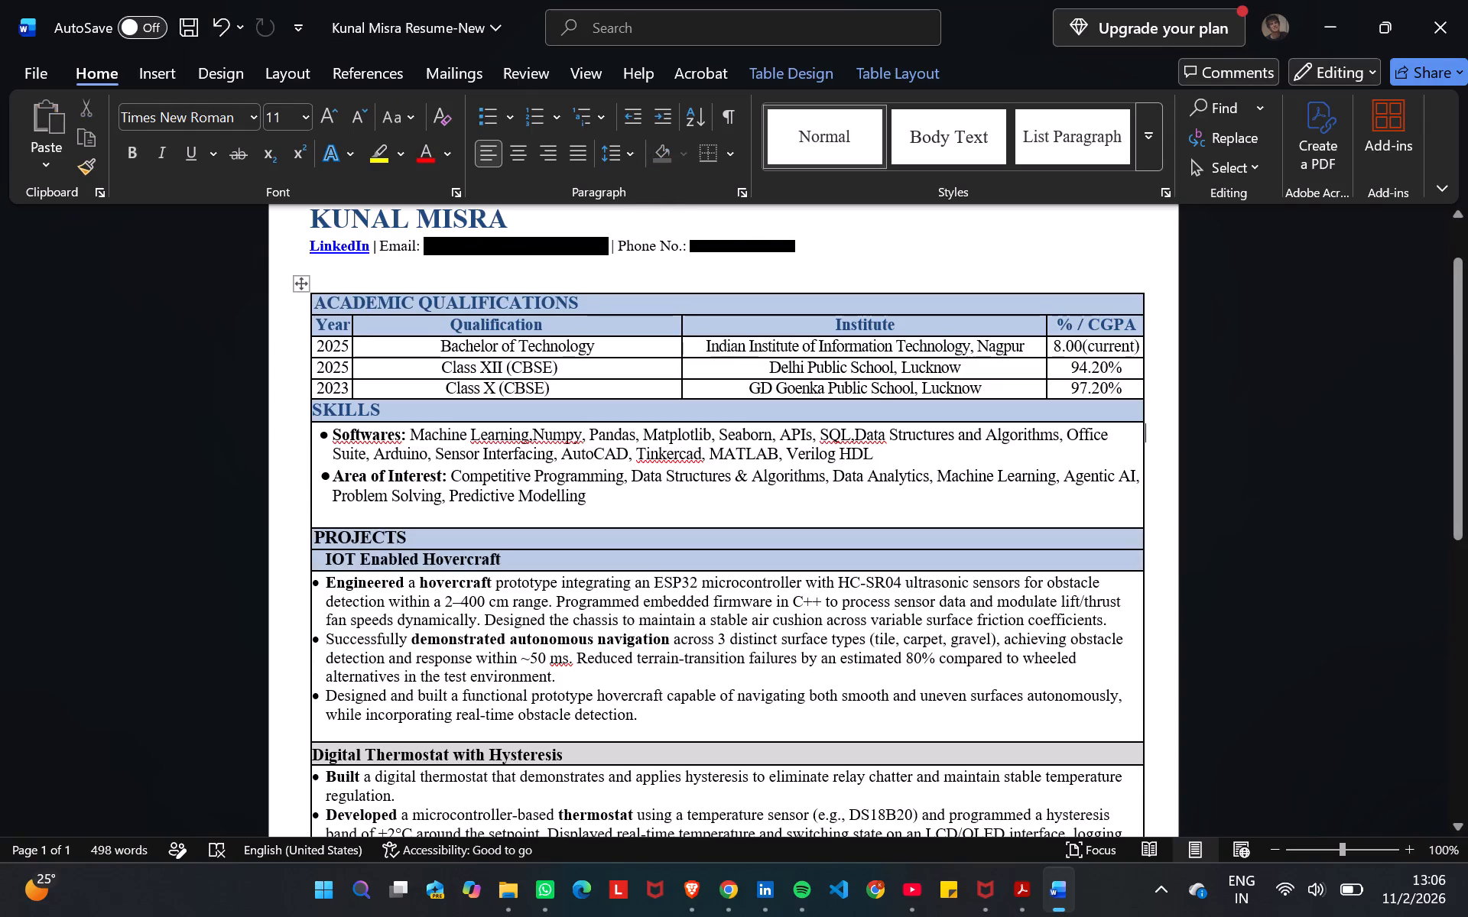
Shade the Digital Thermostat with Hysteresis subheading row with the same lighter blue as the other headings.
scroll(1281, 475, down, 2)
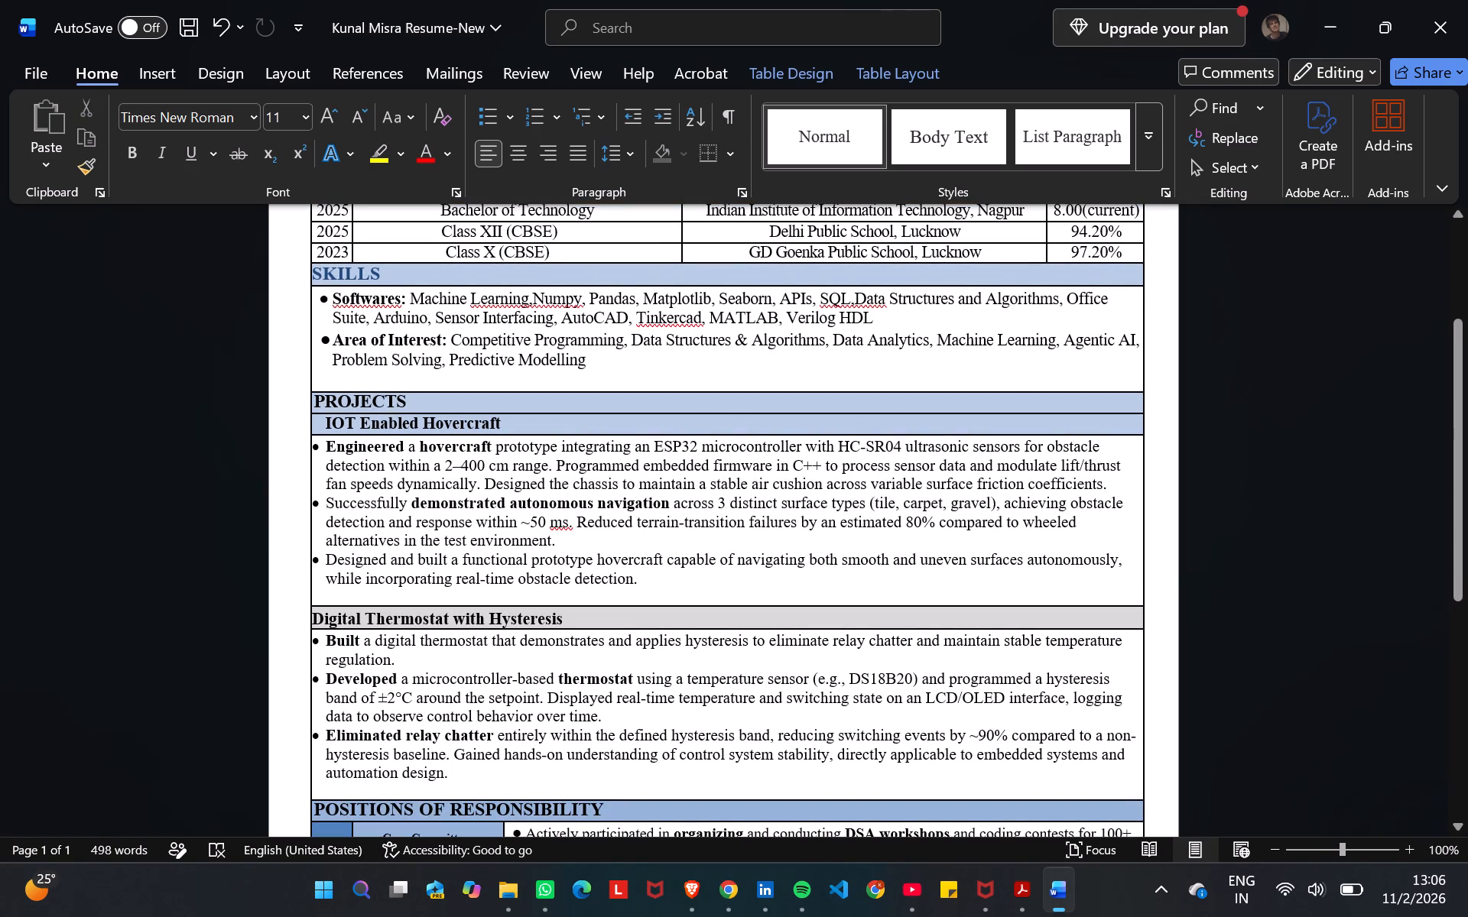
double_click(608, 612)
drag(608, 612, 594, 613)
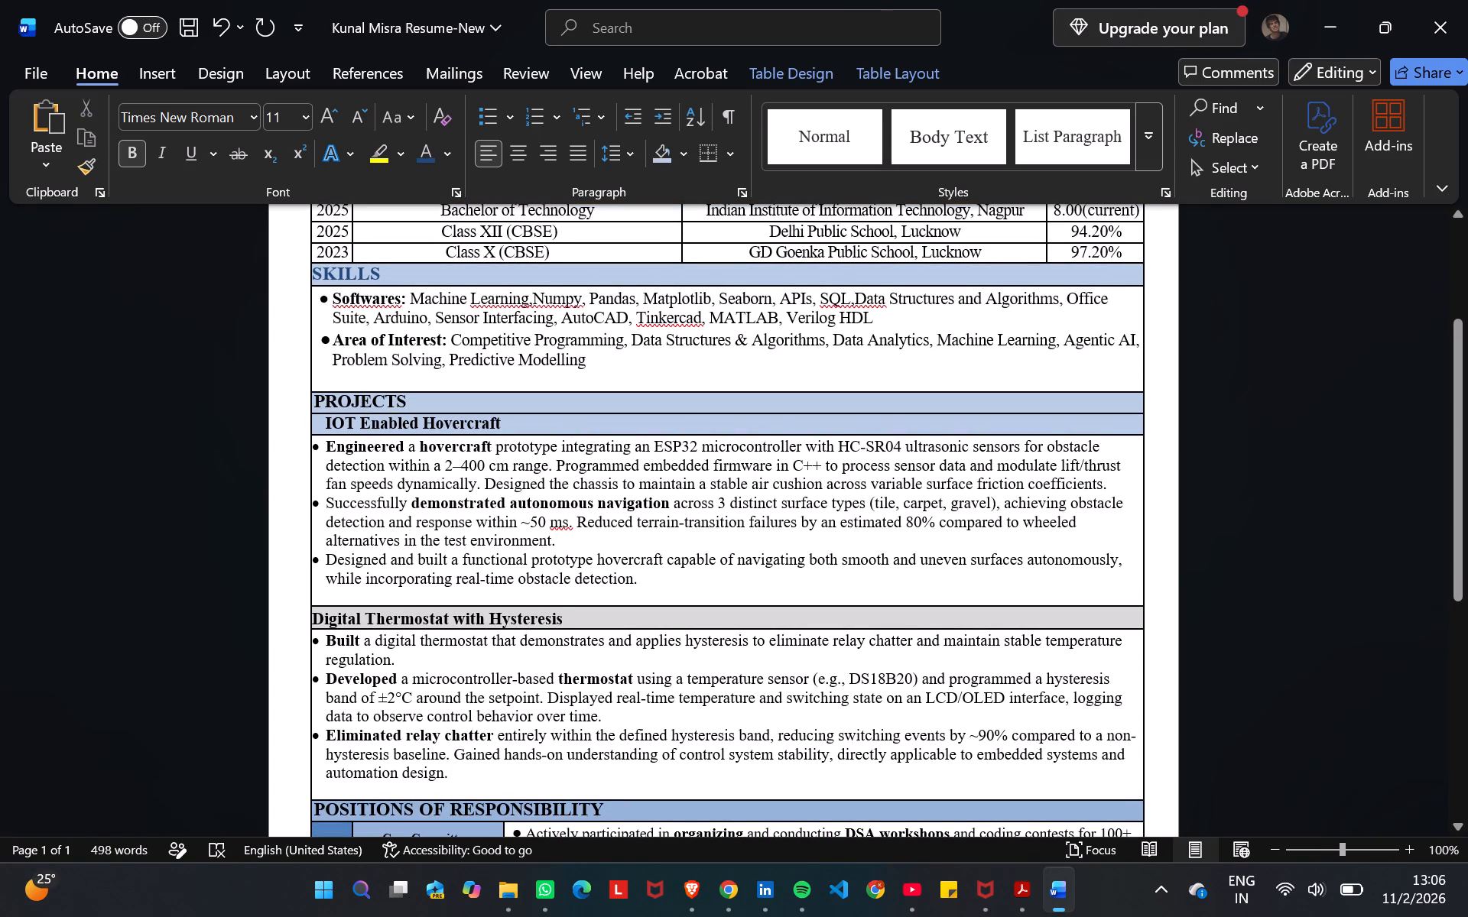
drag(594, 613, 466, 613)
click(715, 611)
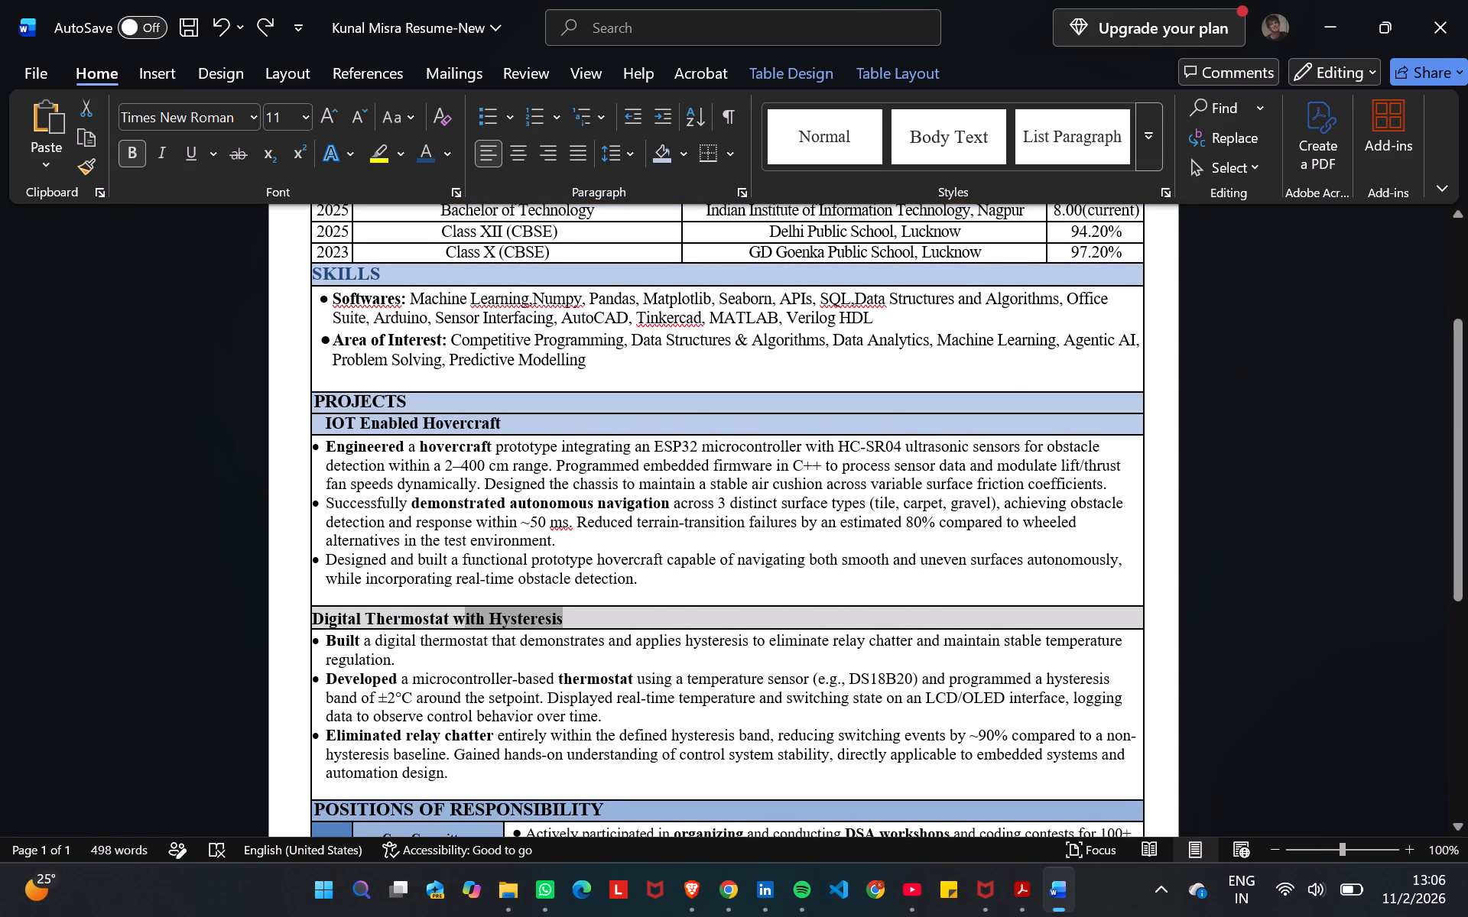
click(664, 151)
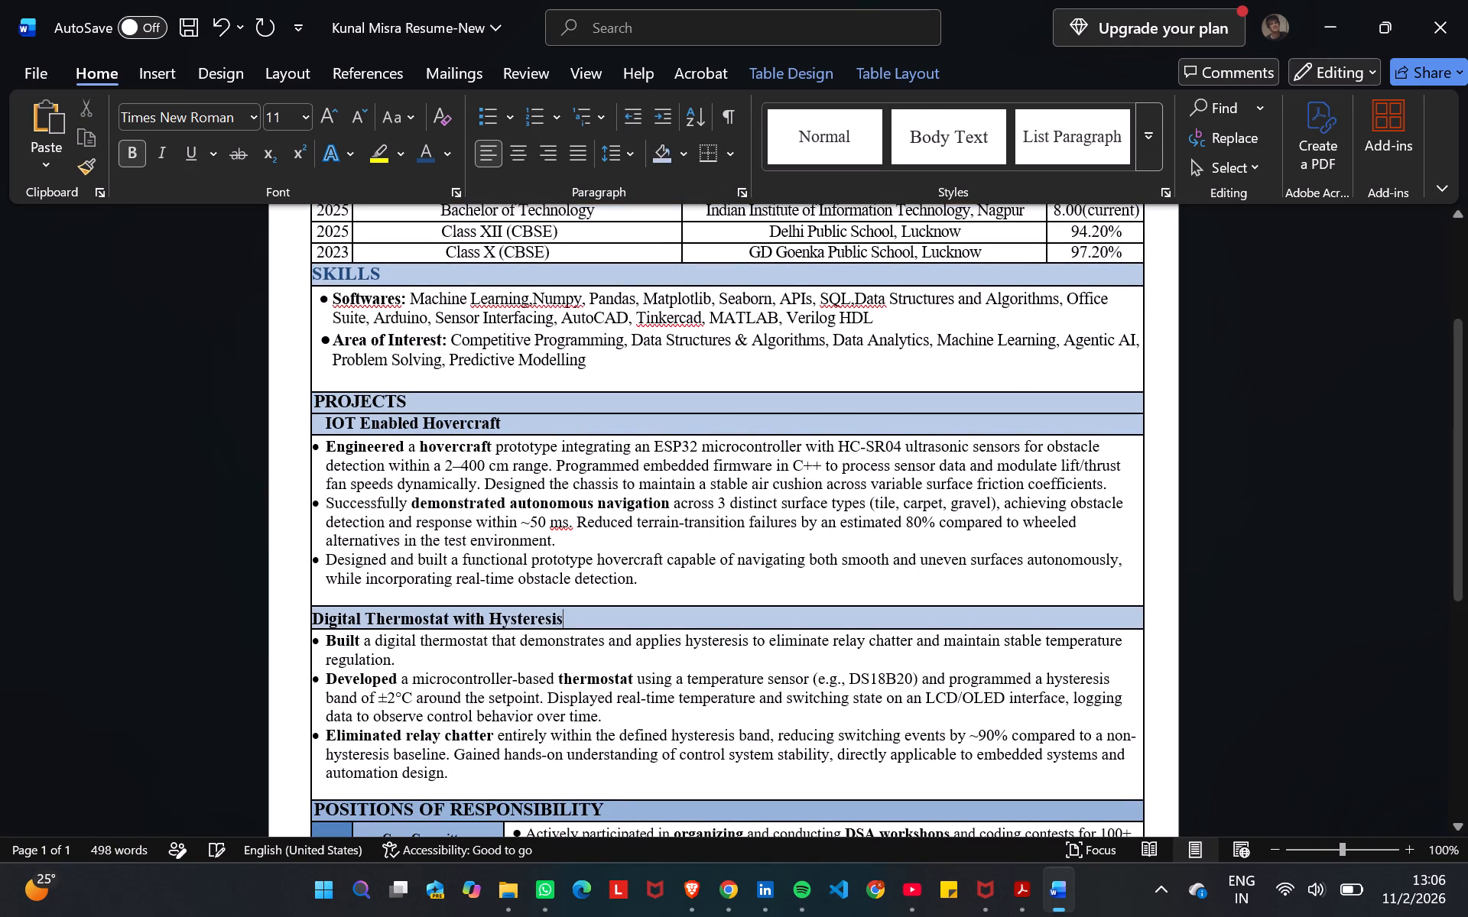
click(1355, 358)
scroll(1355, 358, up, 2)
scroll(1355, 358, down, 1)
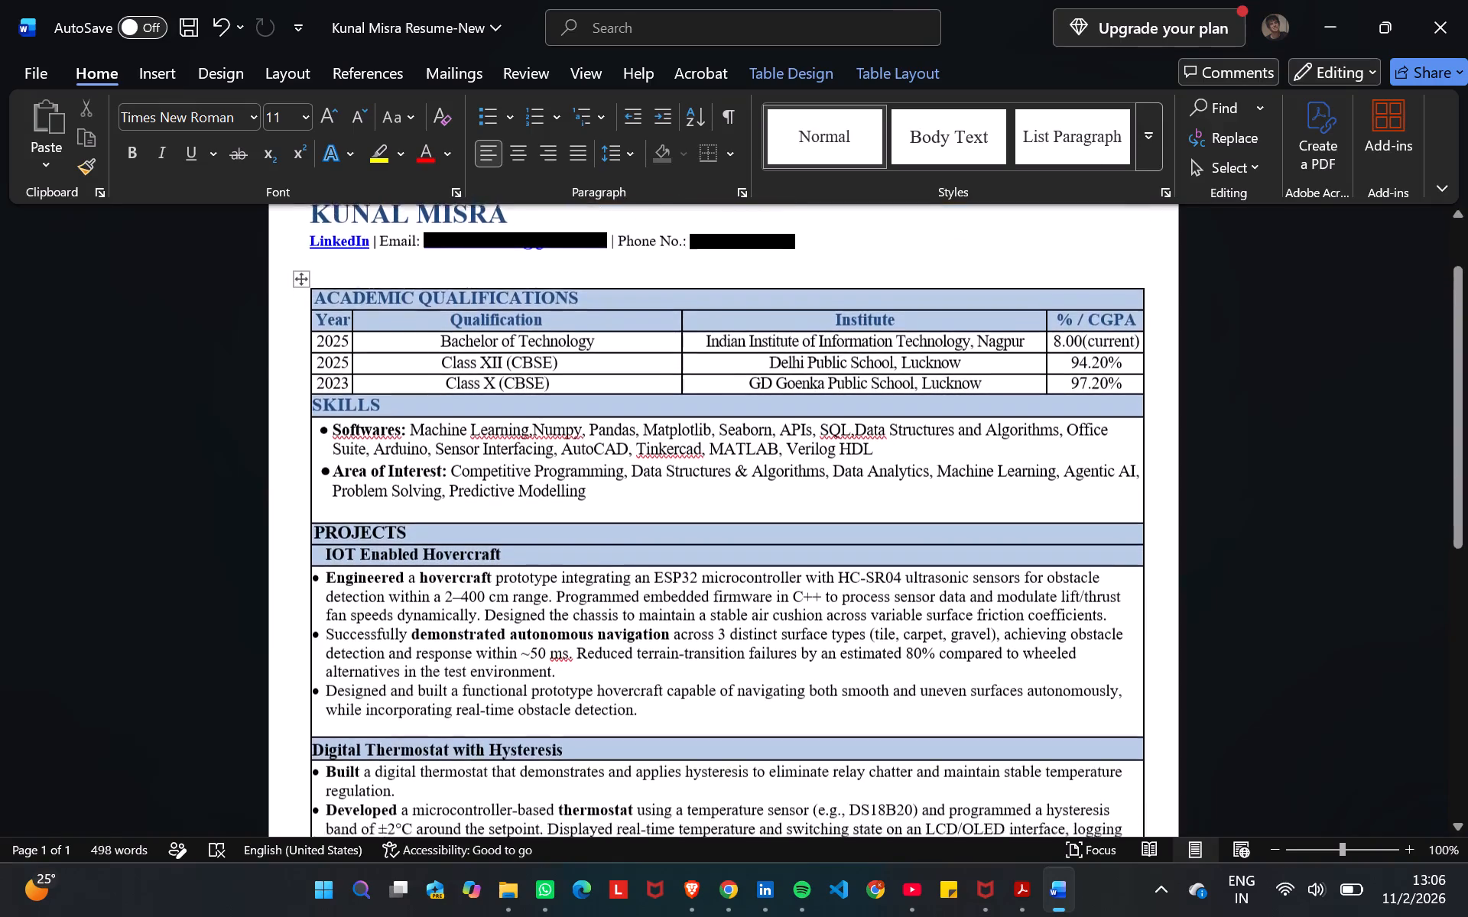
Remove the indent before the IOT Enabled Hovercraft subheading so it starts at the cell's edge.
scroll(1355, 358, down, 2)
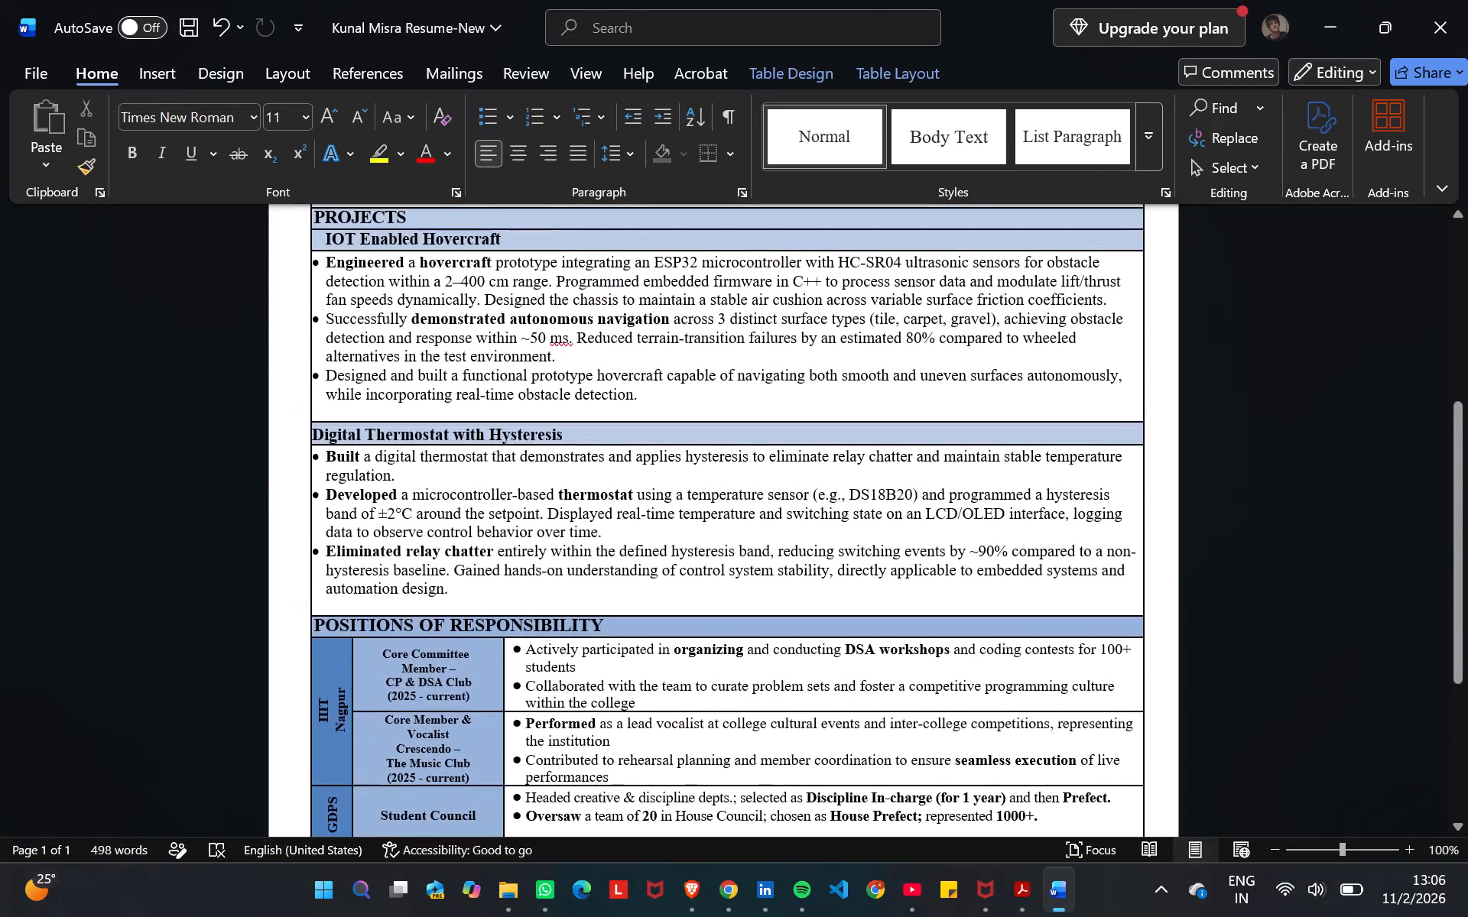
click(326, 235)
key(BackSpace)
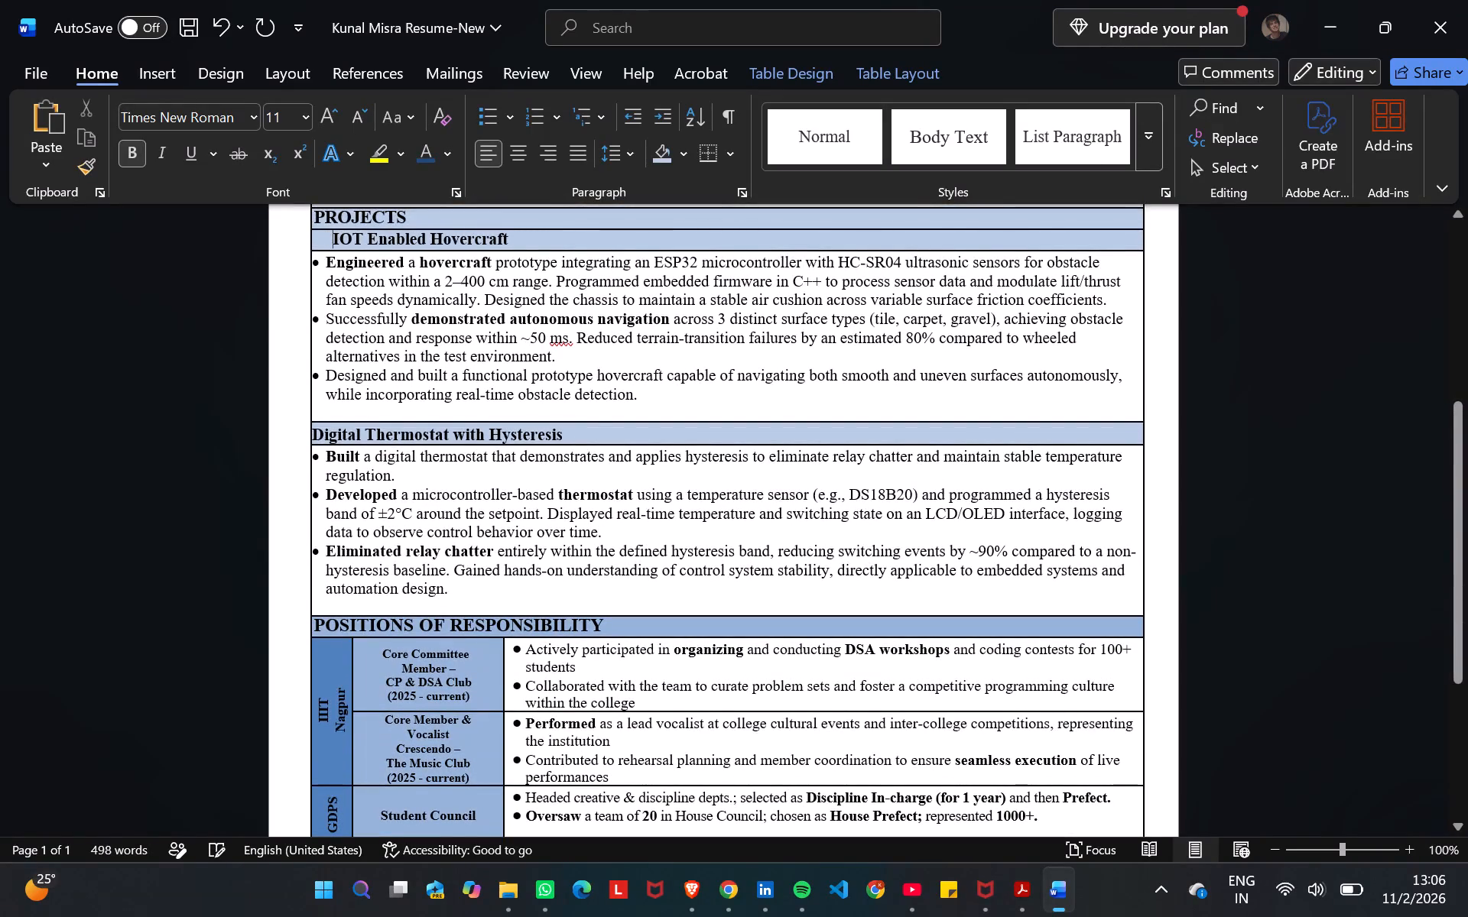
key(BackSpace)
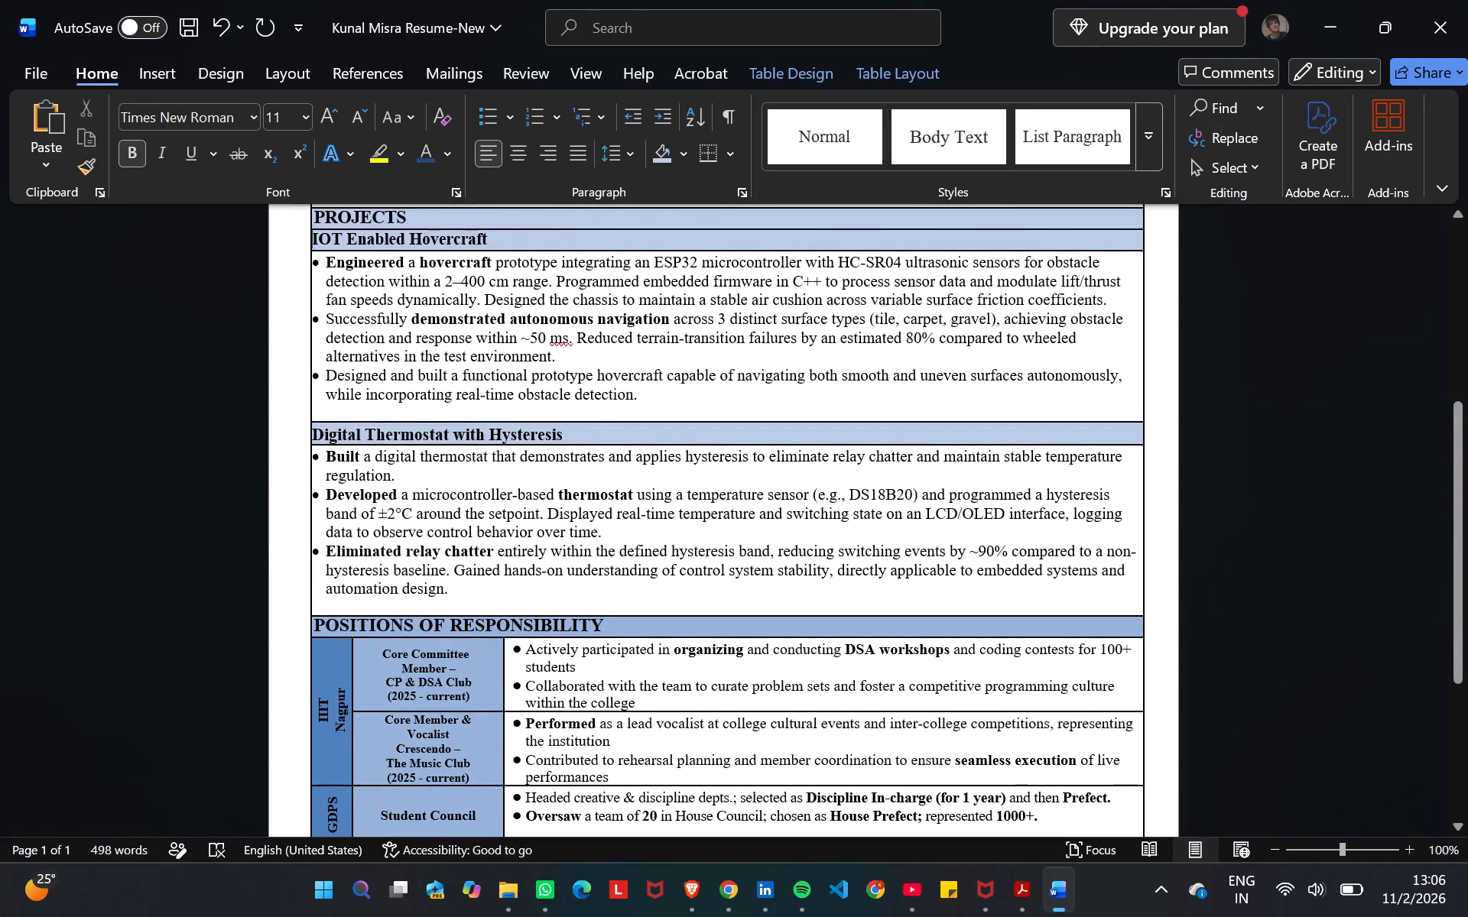
Apply the dark blue font colour to the Projects, IOT Enabled Hovercraft and Digital Thermostat with Hysteresis headings.
drag(512, 234, 319, 226)
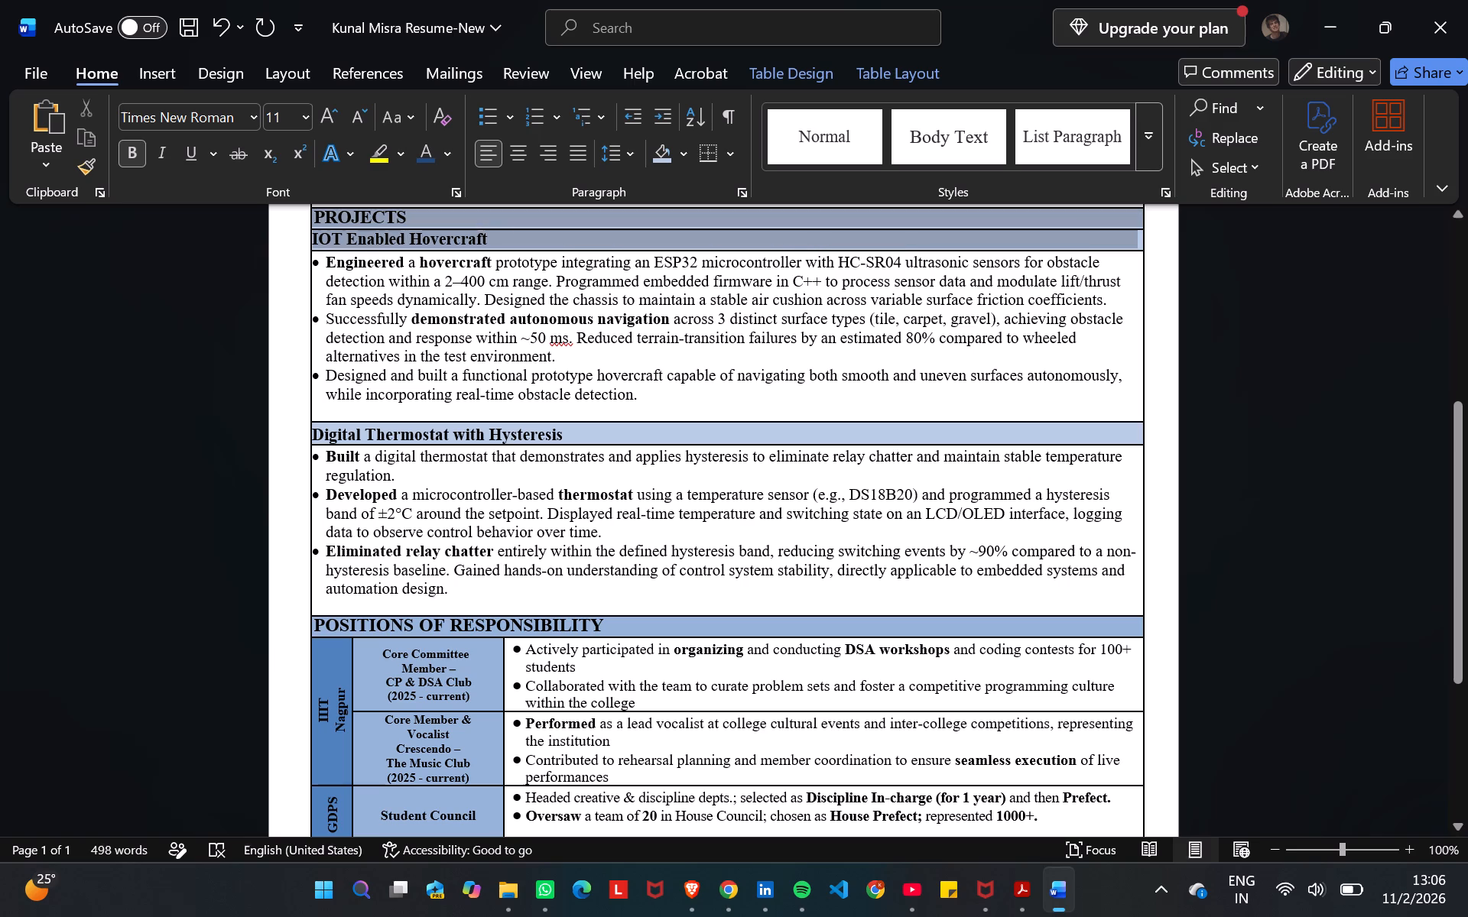
drag(319, 226, 312, 238)
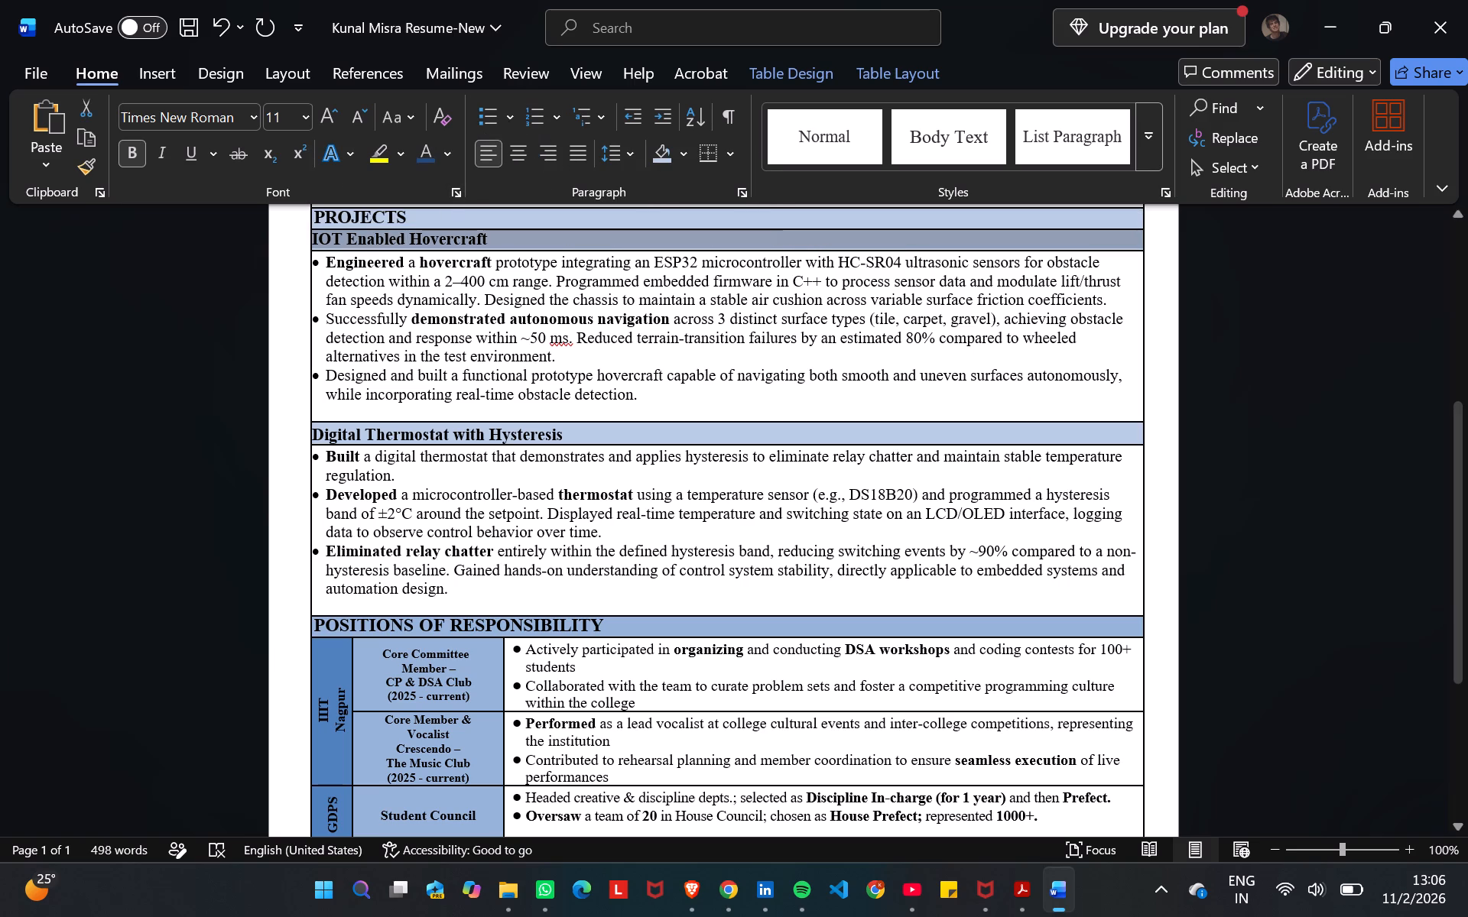
click(454, 227)
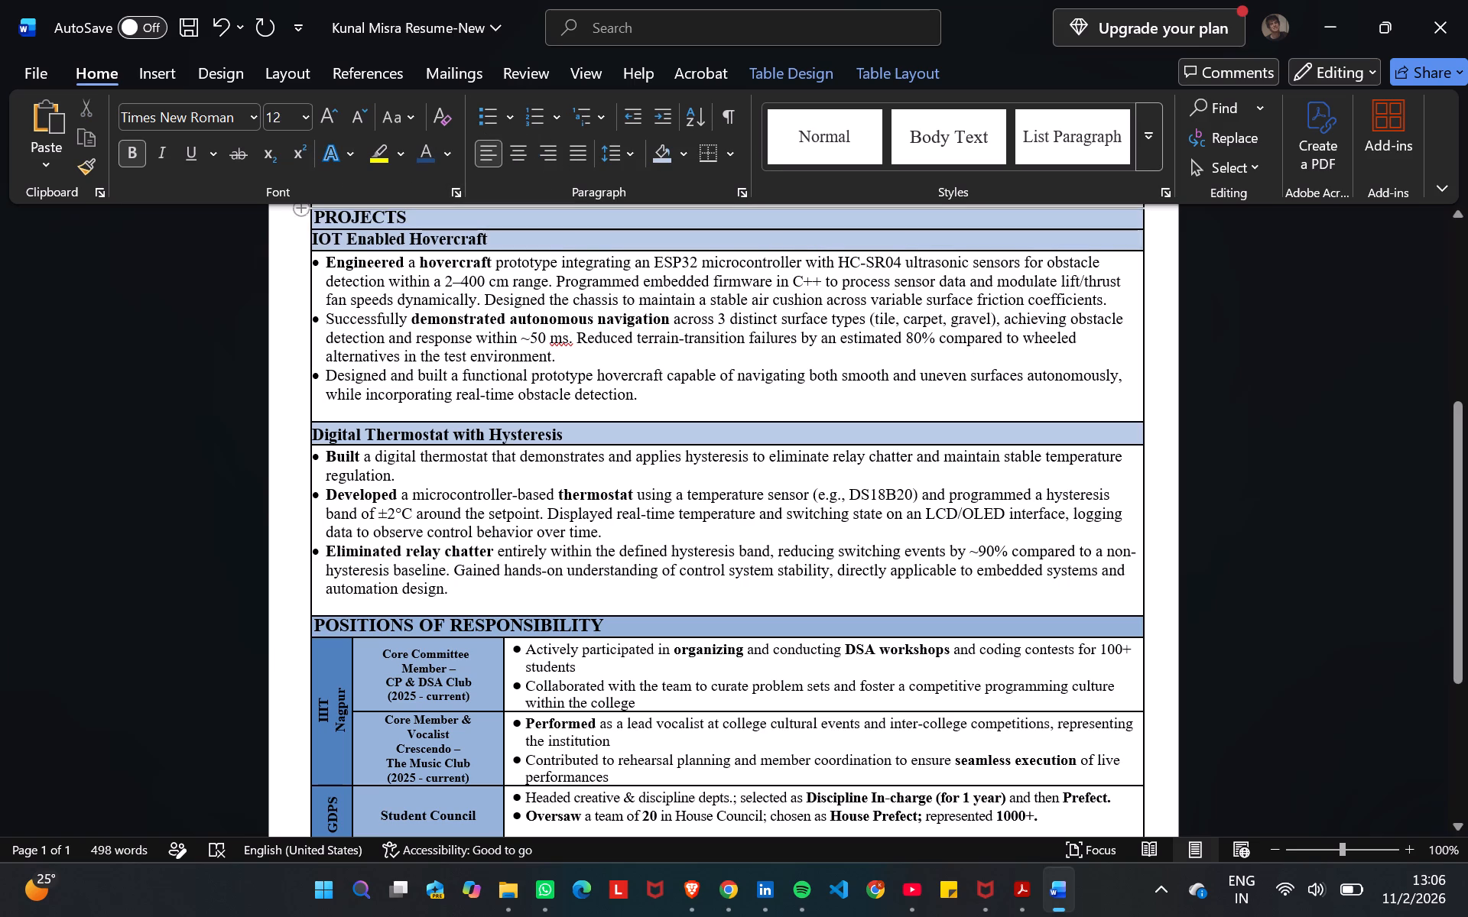
drag(309, 215, 316, 215)
drag(316, 215, 505, 234)
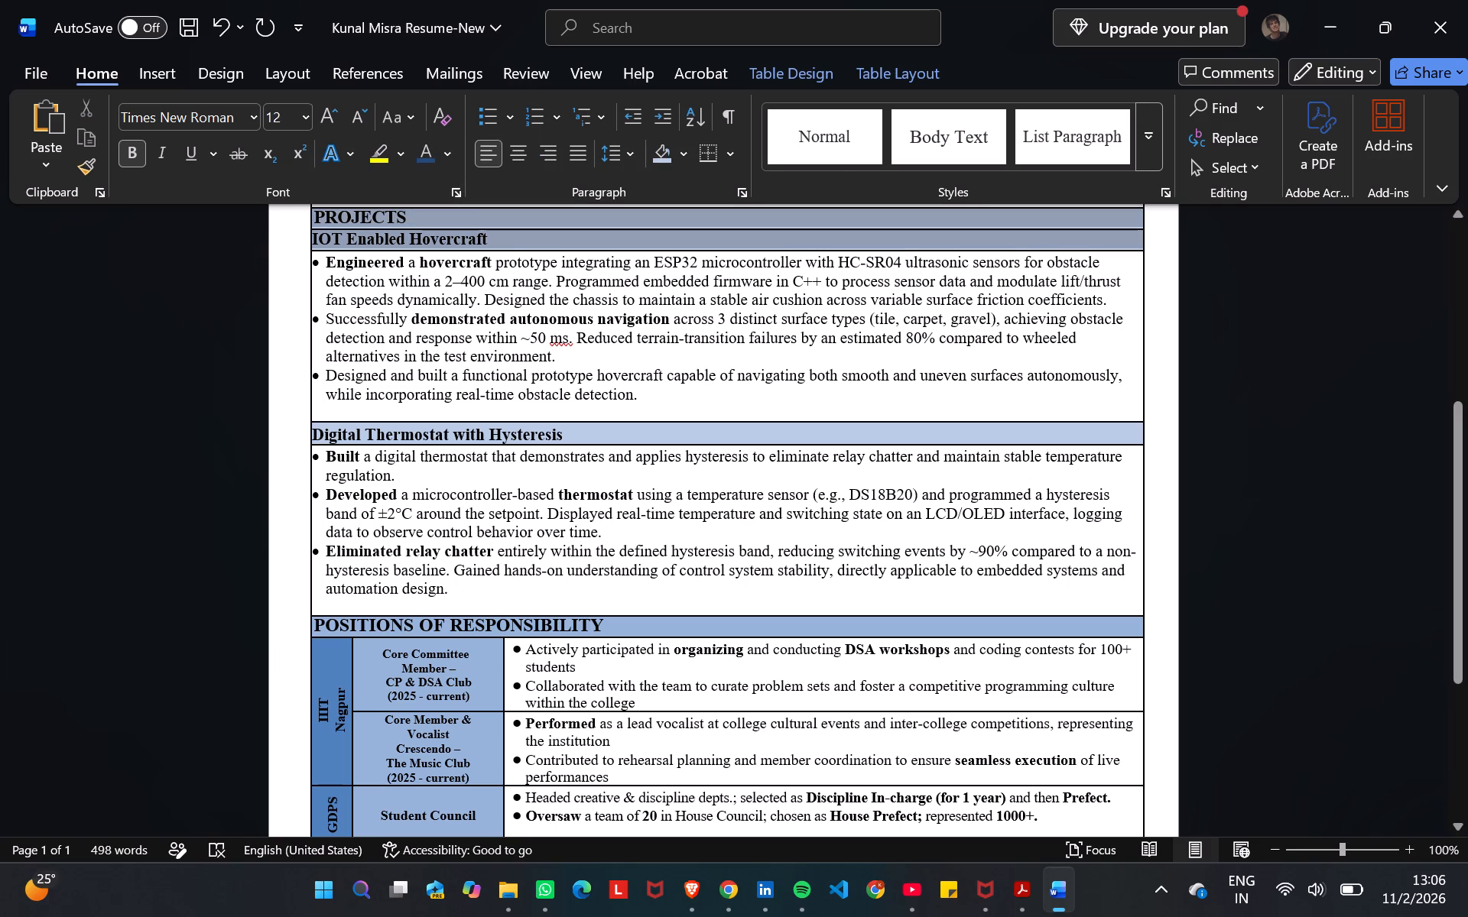
drag(505, 234, 503, 234)
click(434, 157)
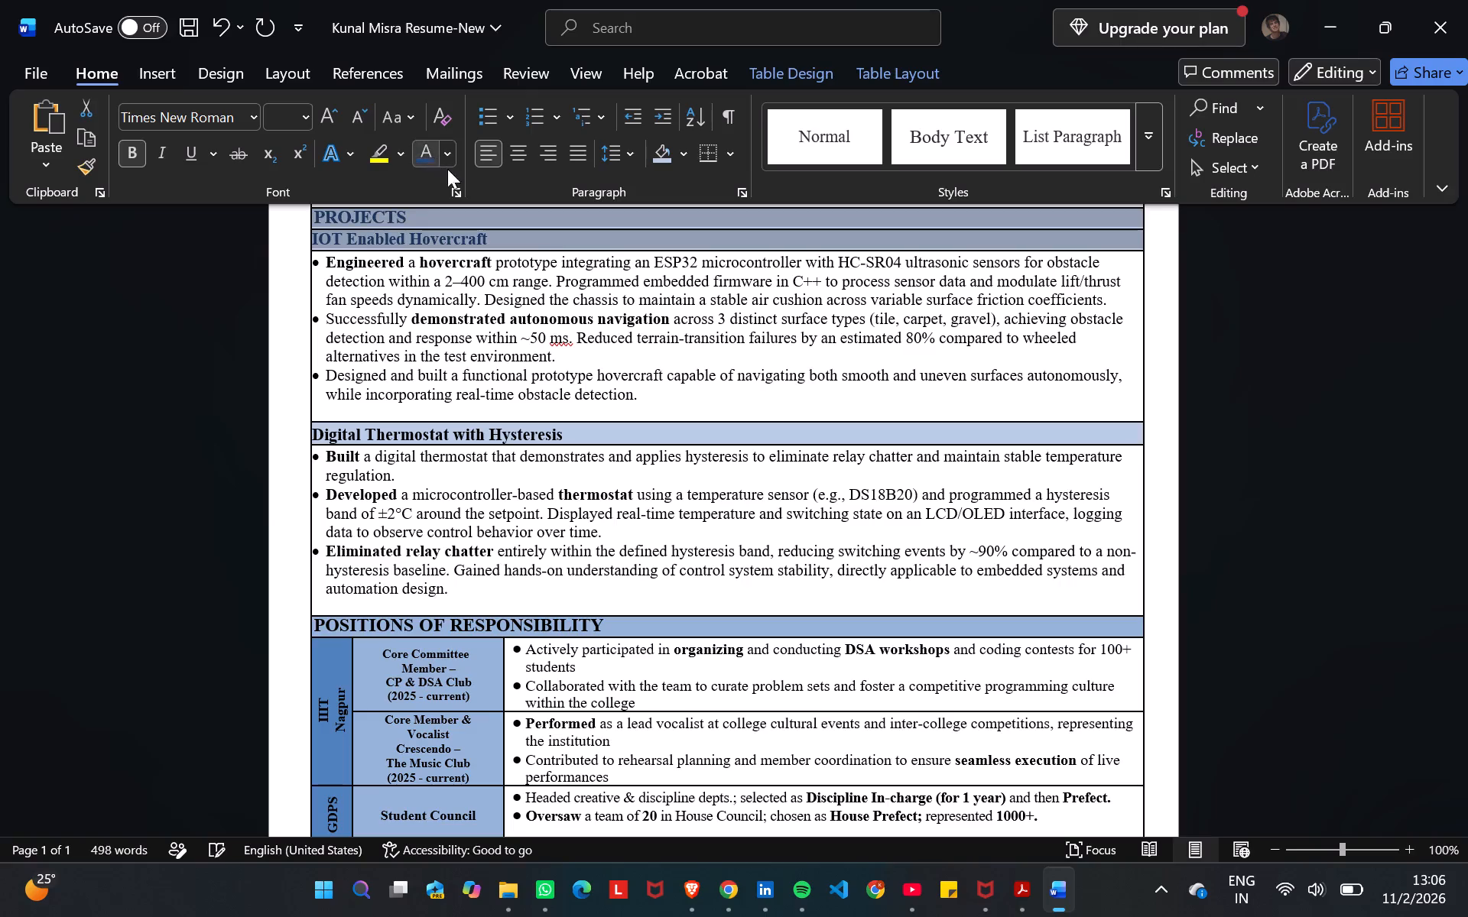
click(607, 434)
drag(607, 434, 365, 426)
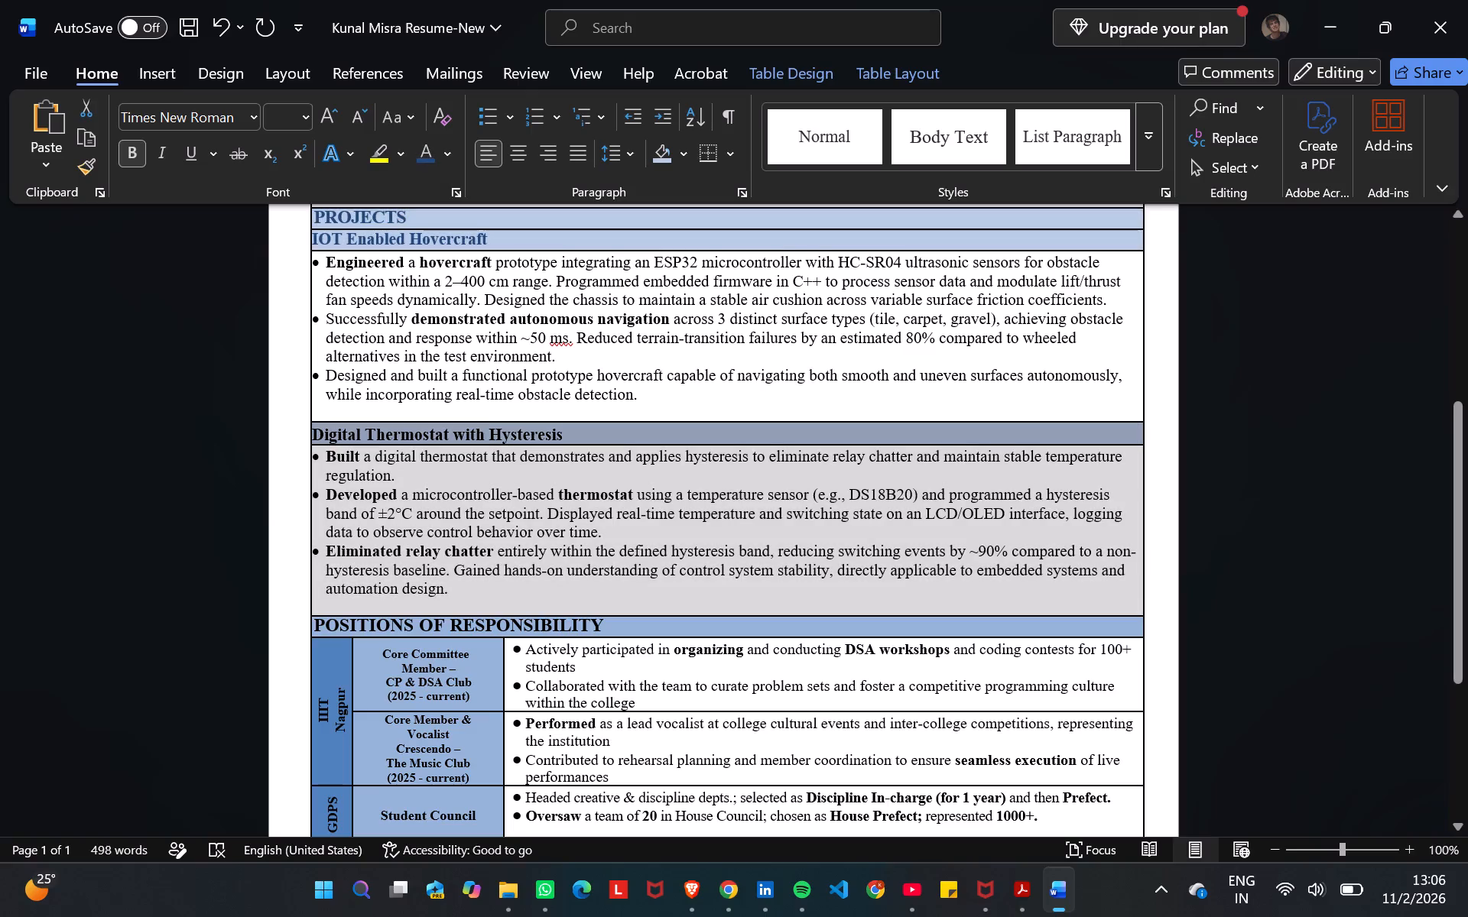
drag(365, 426, 343, 429)
click(430, 142)
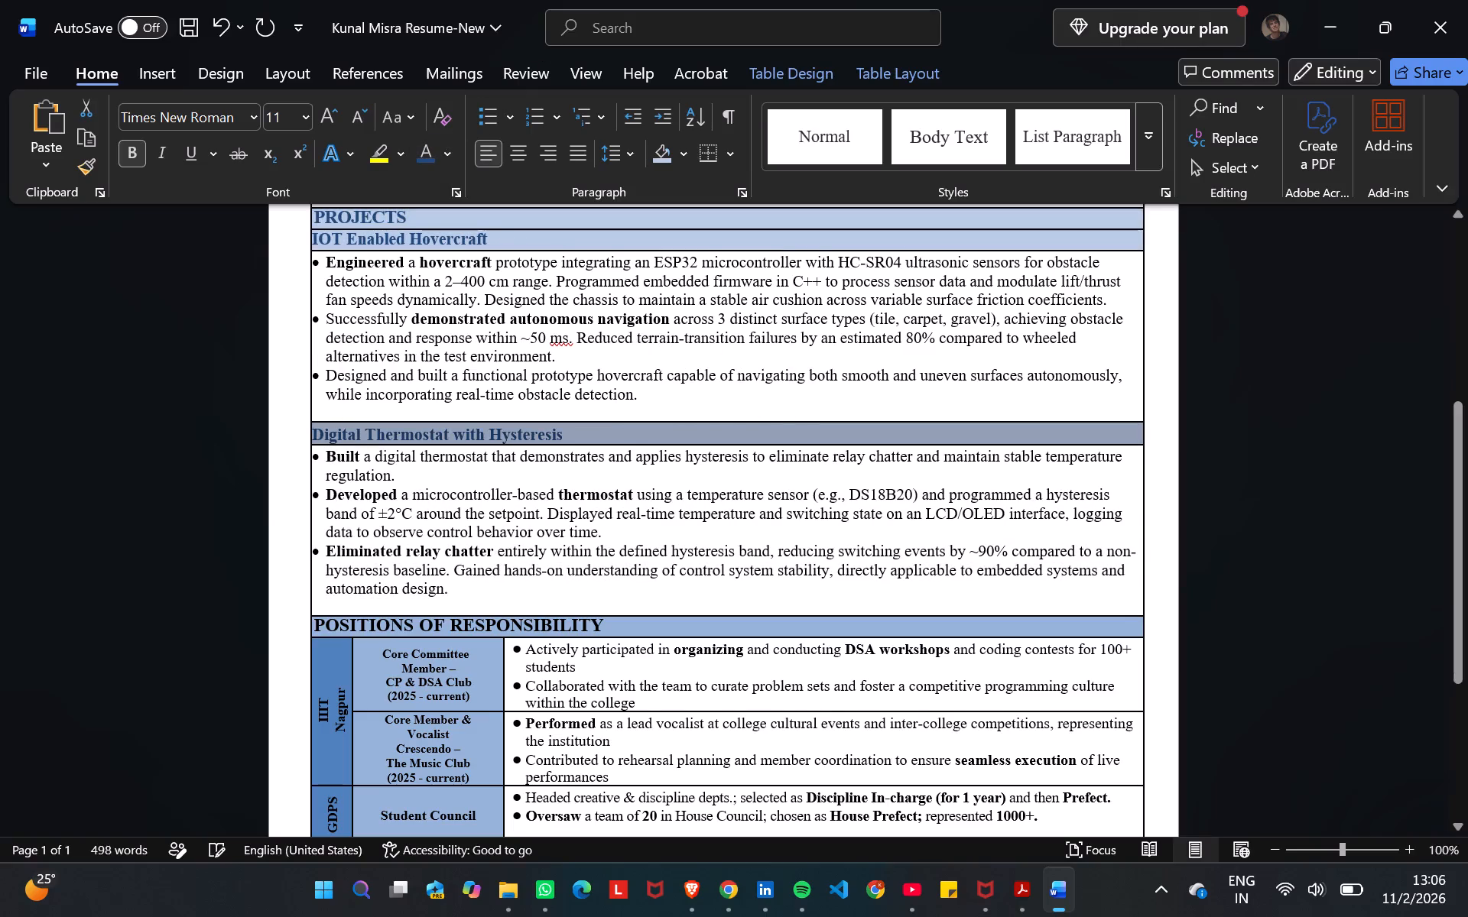
click(1326, 346)
scroll(1326, 346, up, 3)
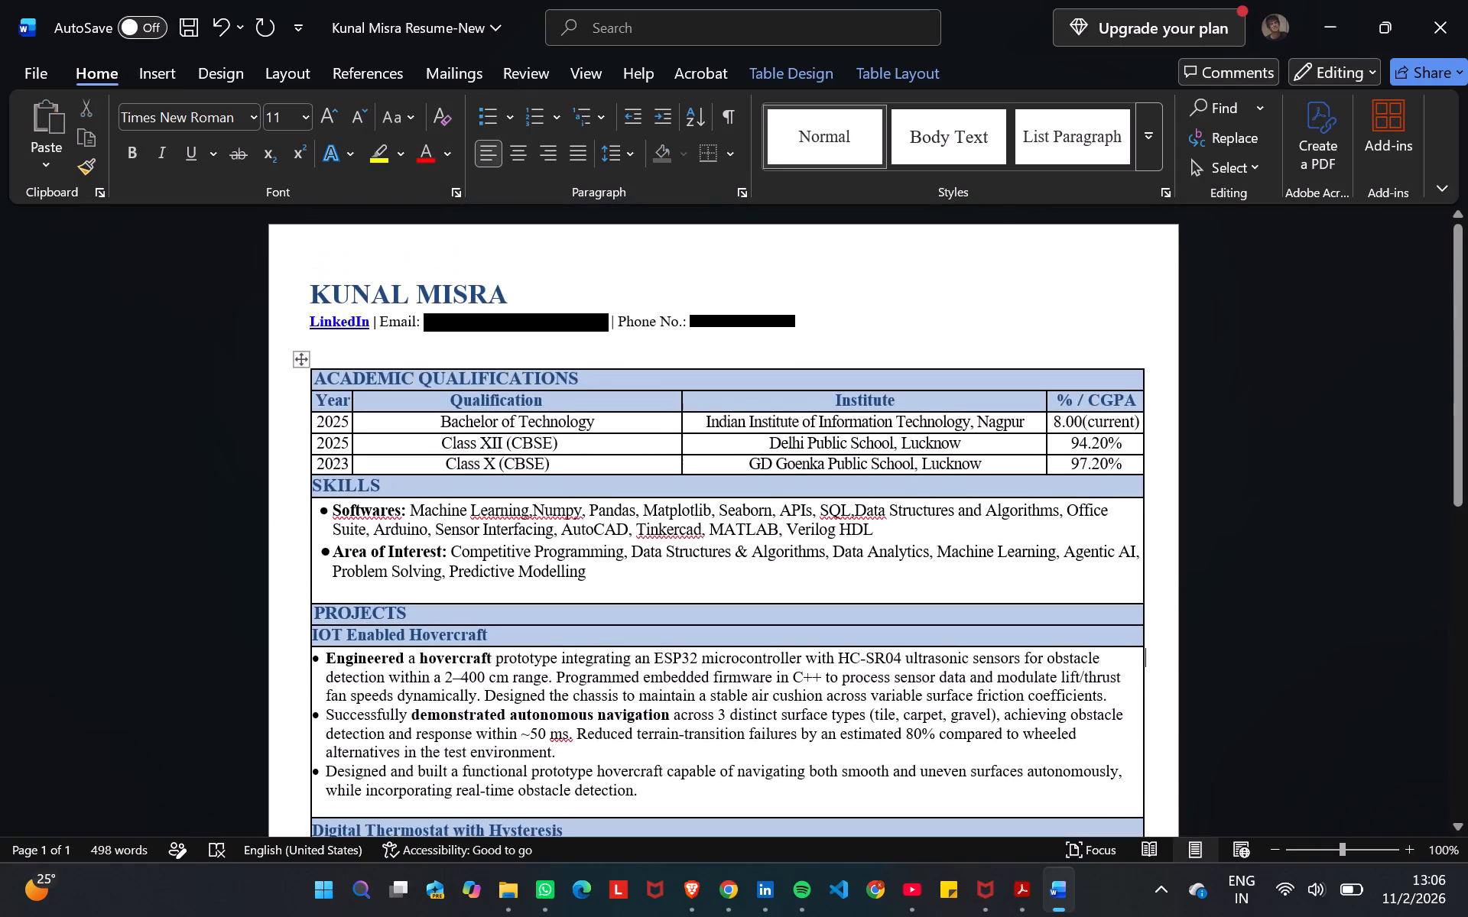
Shade the Positions of Responsibility heading row with the same lighter blue.
scroll(1326, 346, down, 2)
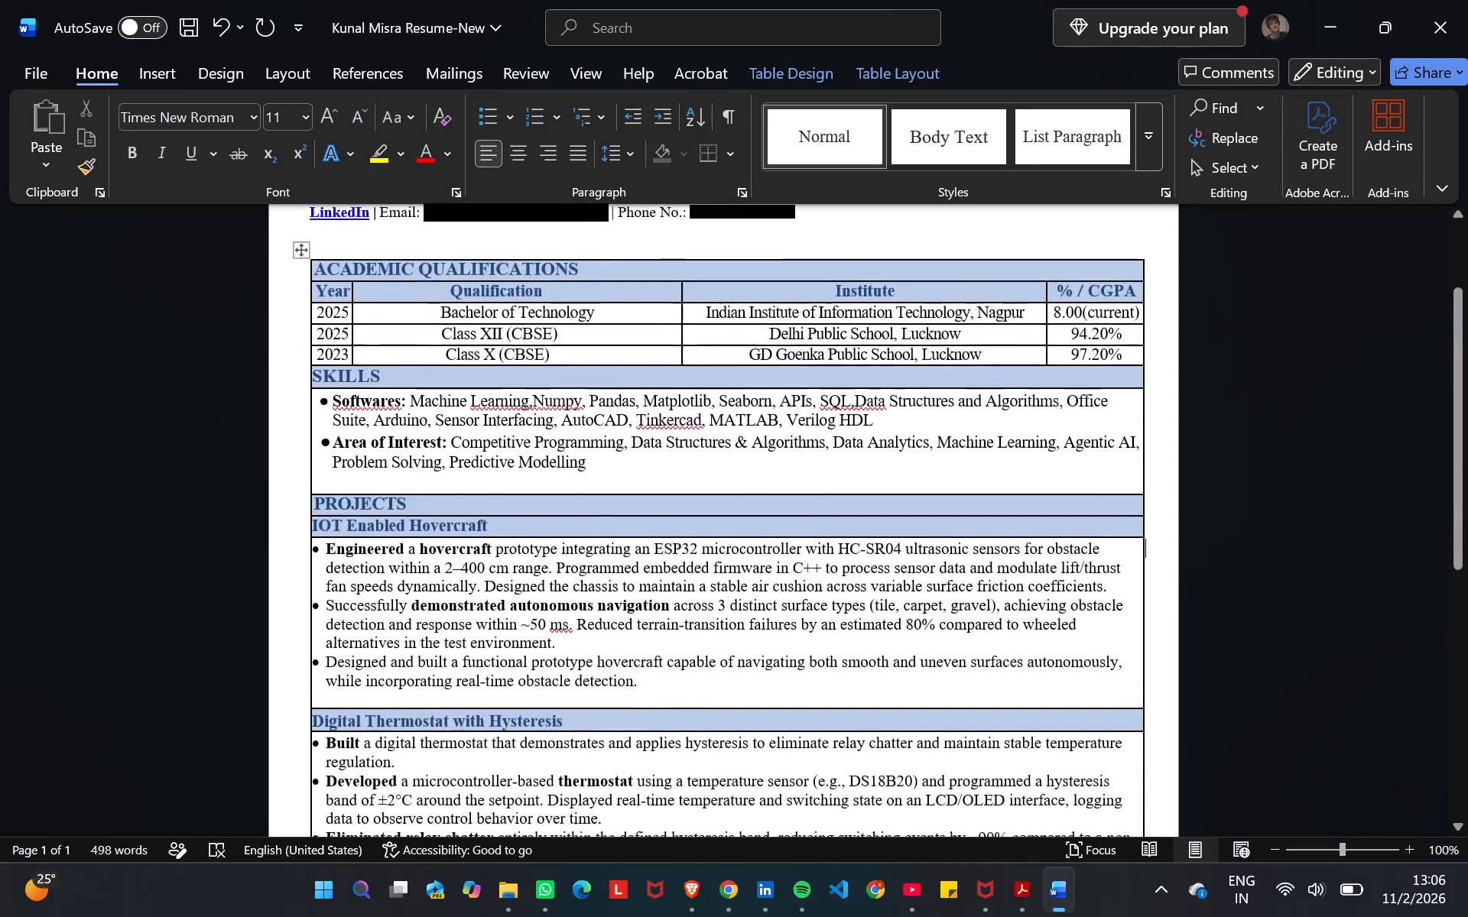
scroll(1326, 346, down, 3)
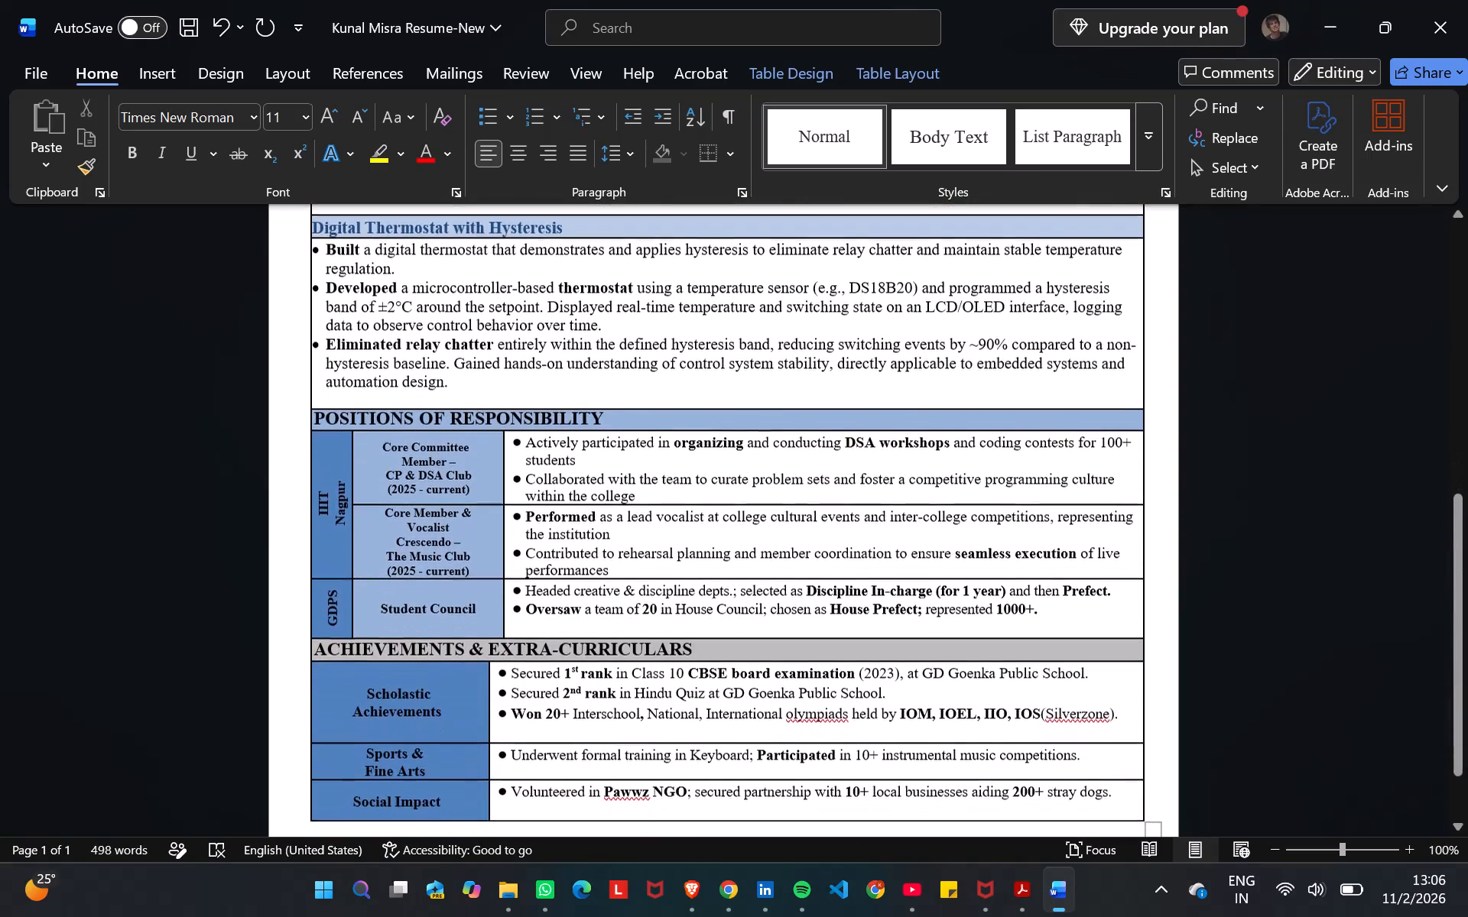
scroll(1326, 346, down, 1)
click(713, 424)
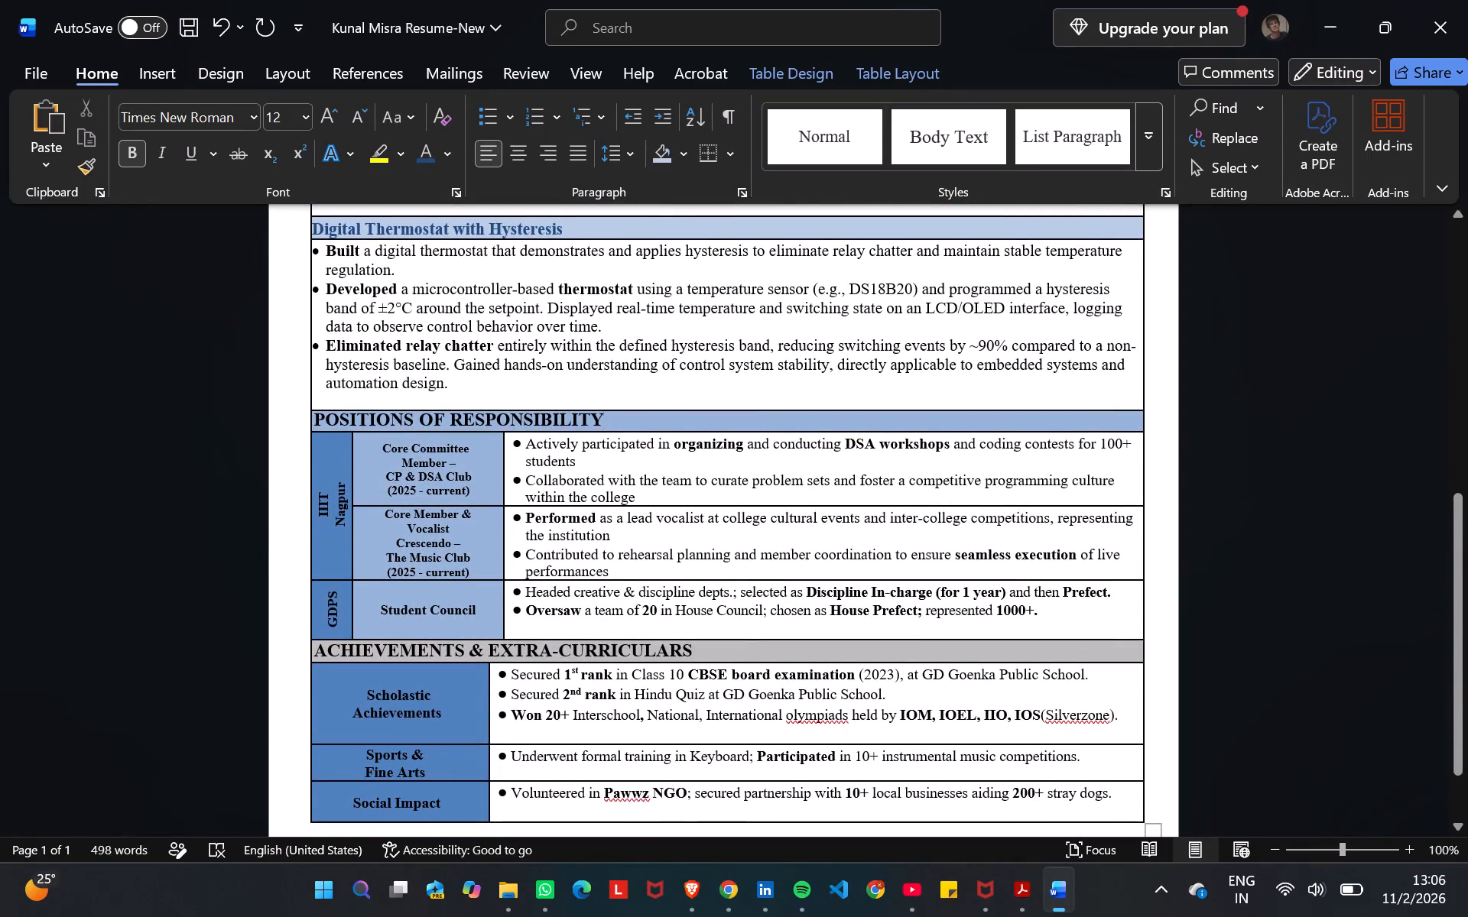
click(657, 154)
Give the two core member cells and the Student Council cell the lighter blue shading and dark blue text.
click(492, 474)
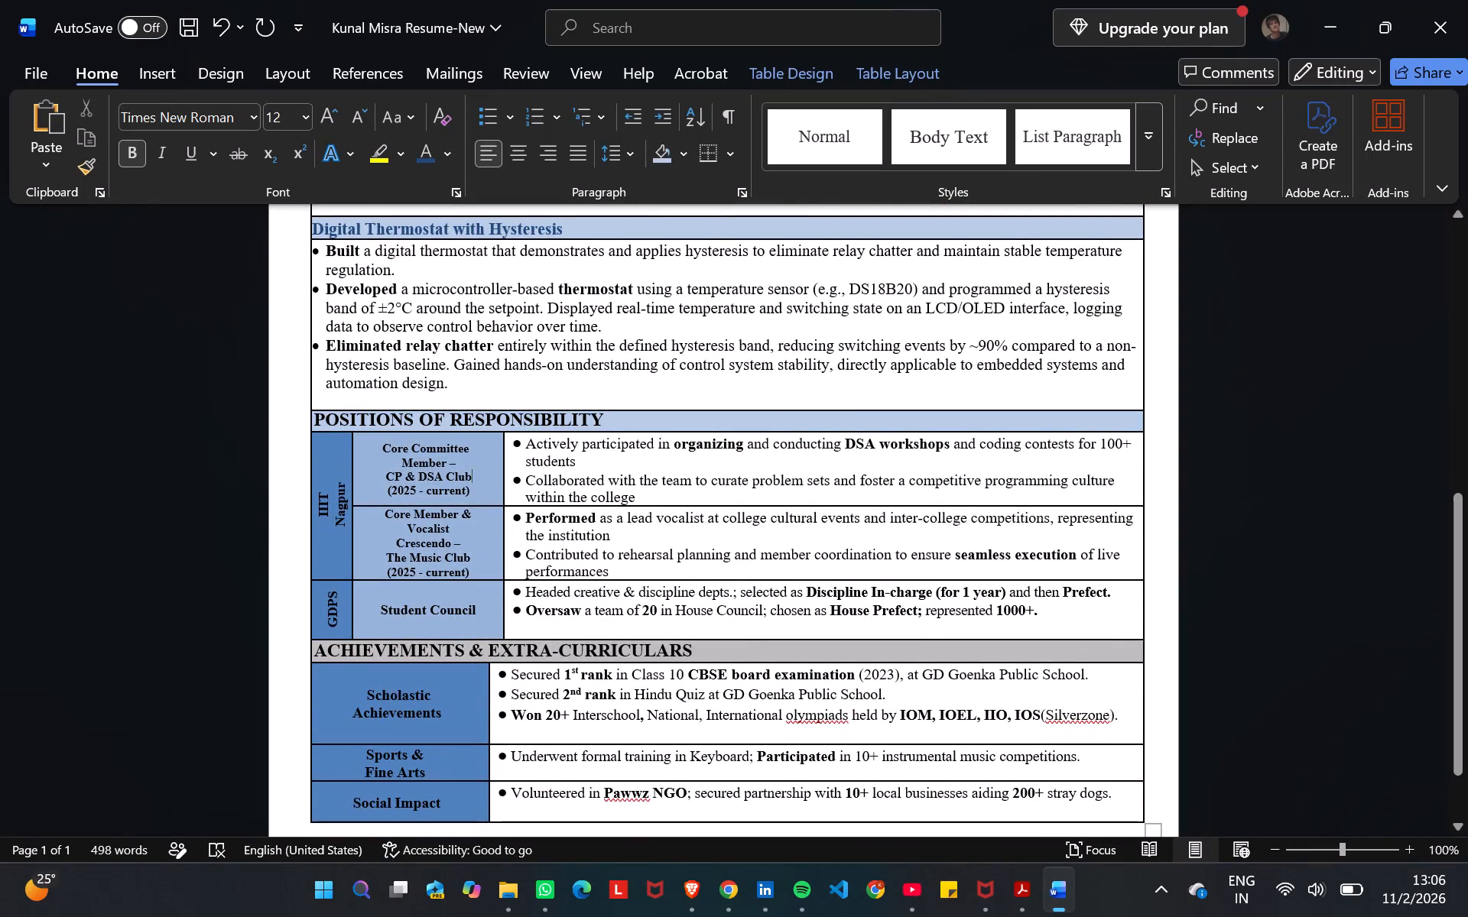
drag(492, 474, 367, 596)
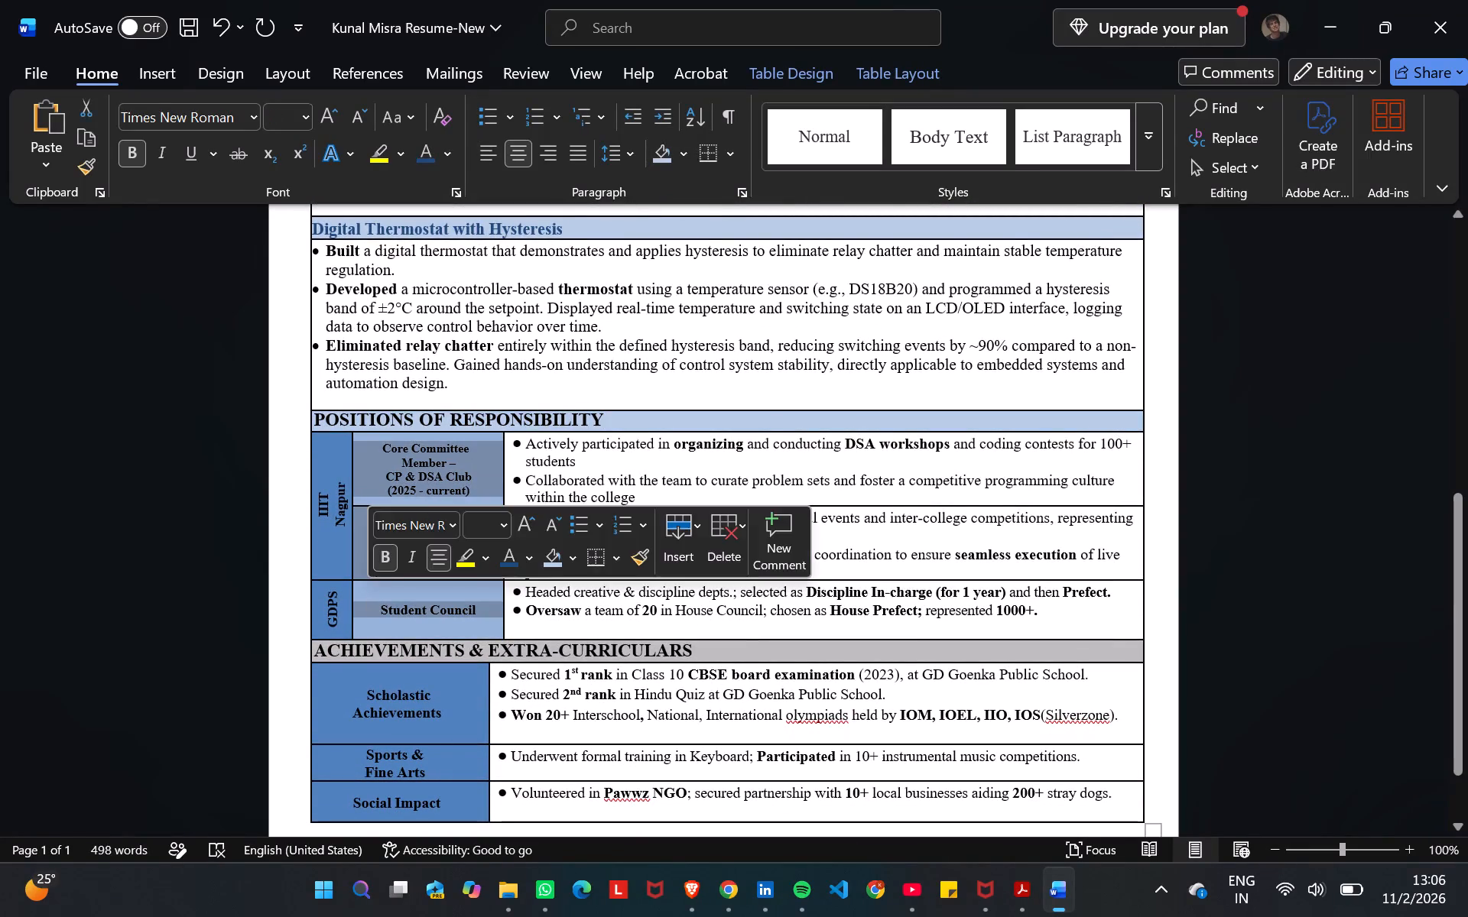
click(654, 144)
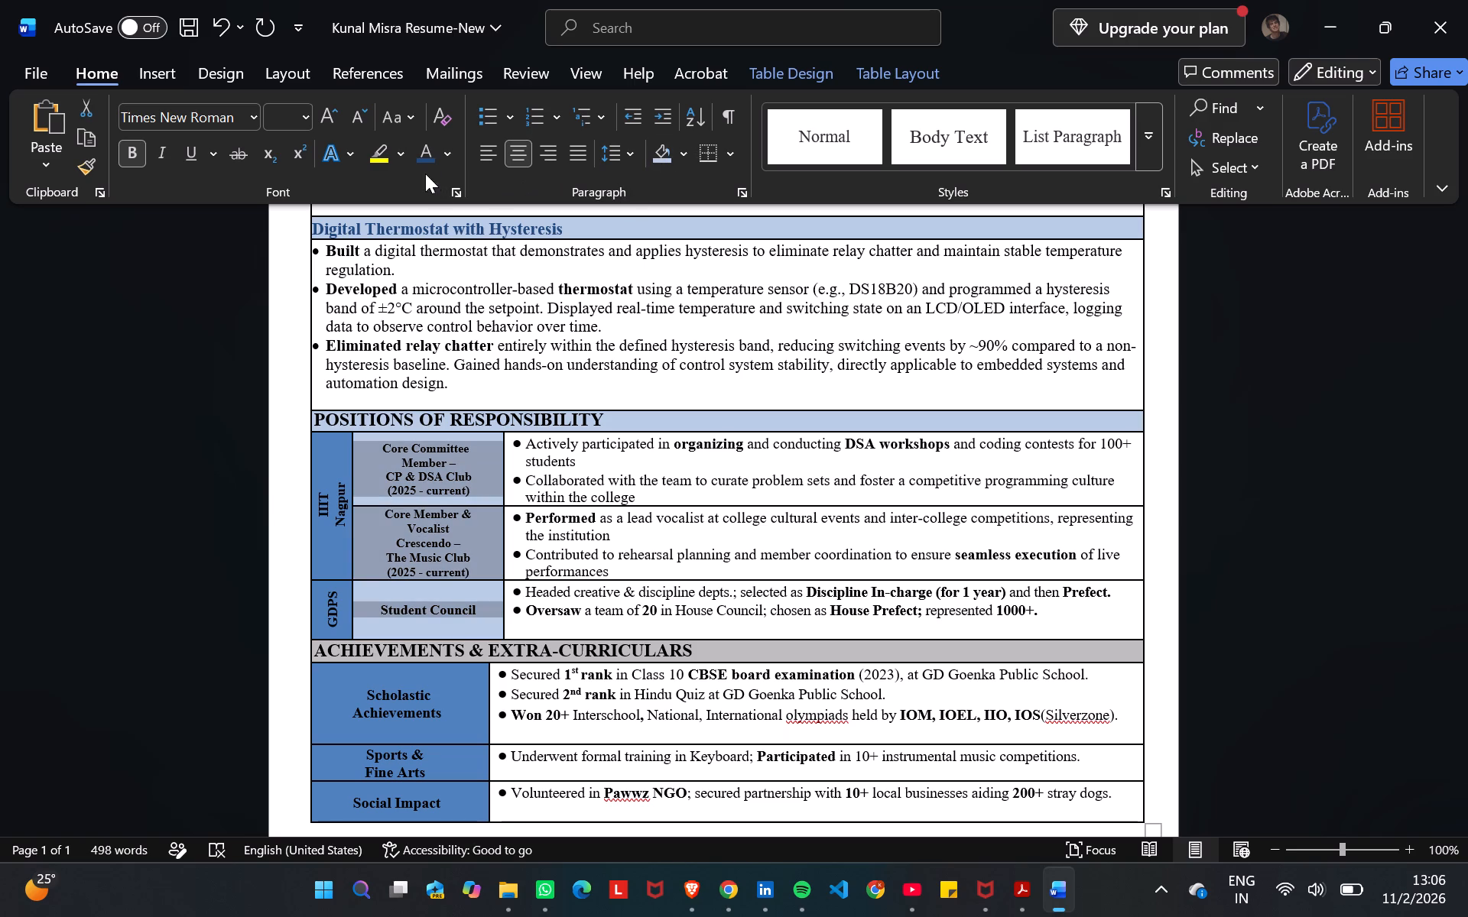
click(424, 152)
click(1224, 305)
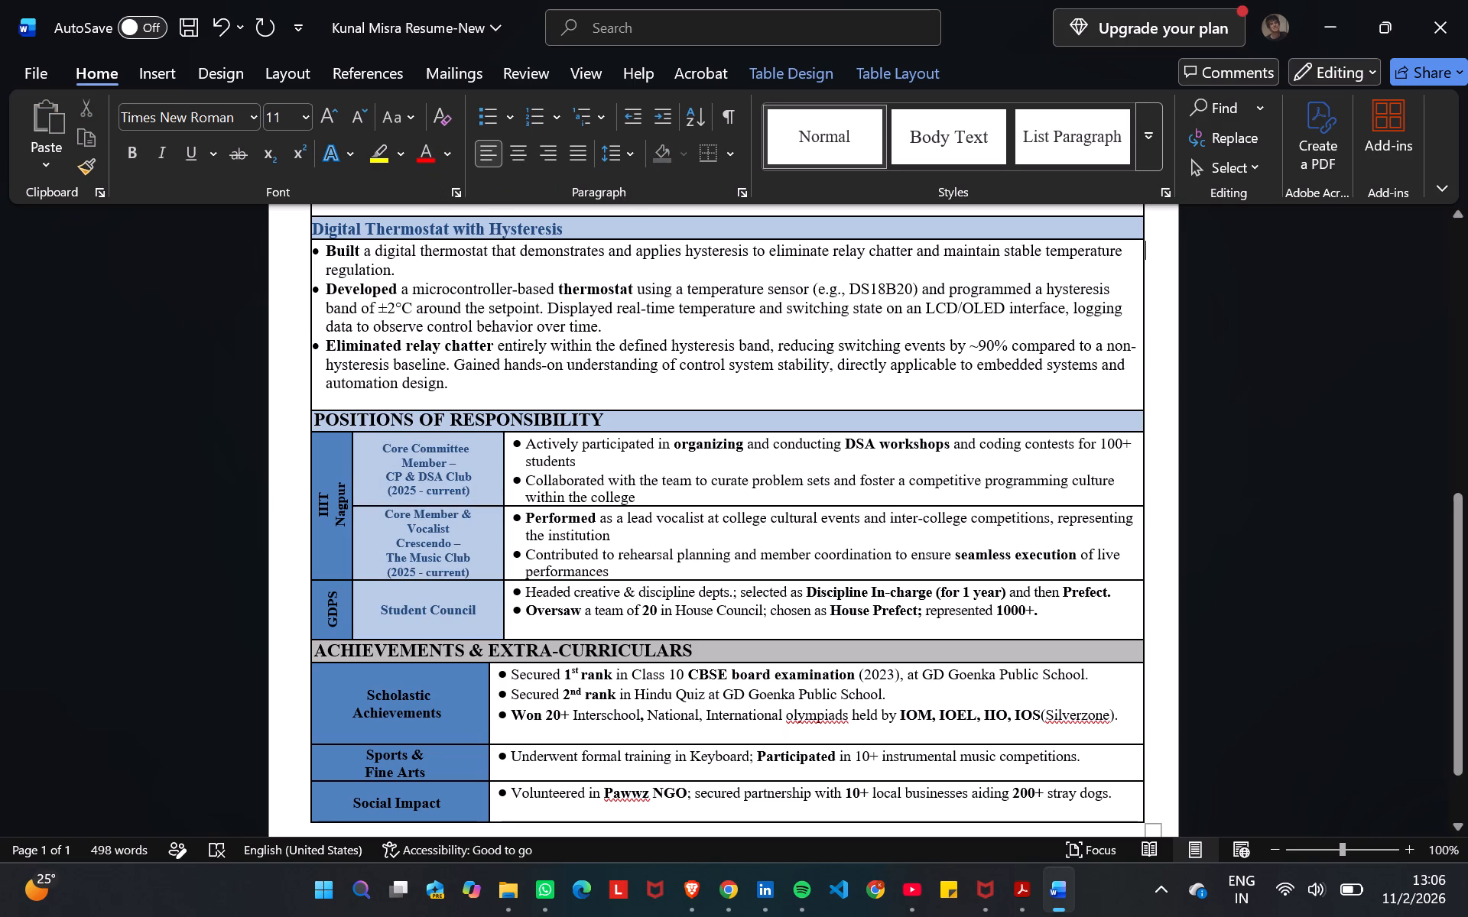
Reshade the vertical IIIT Nagpur and GDPS cells with the third-lightest tint of the theme accent blue.
click(327, 468)
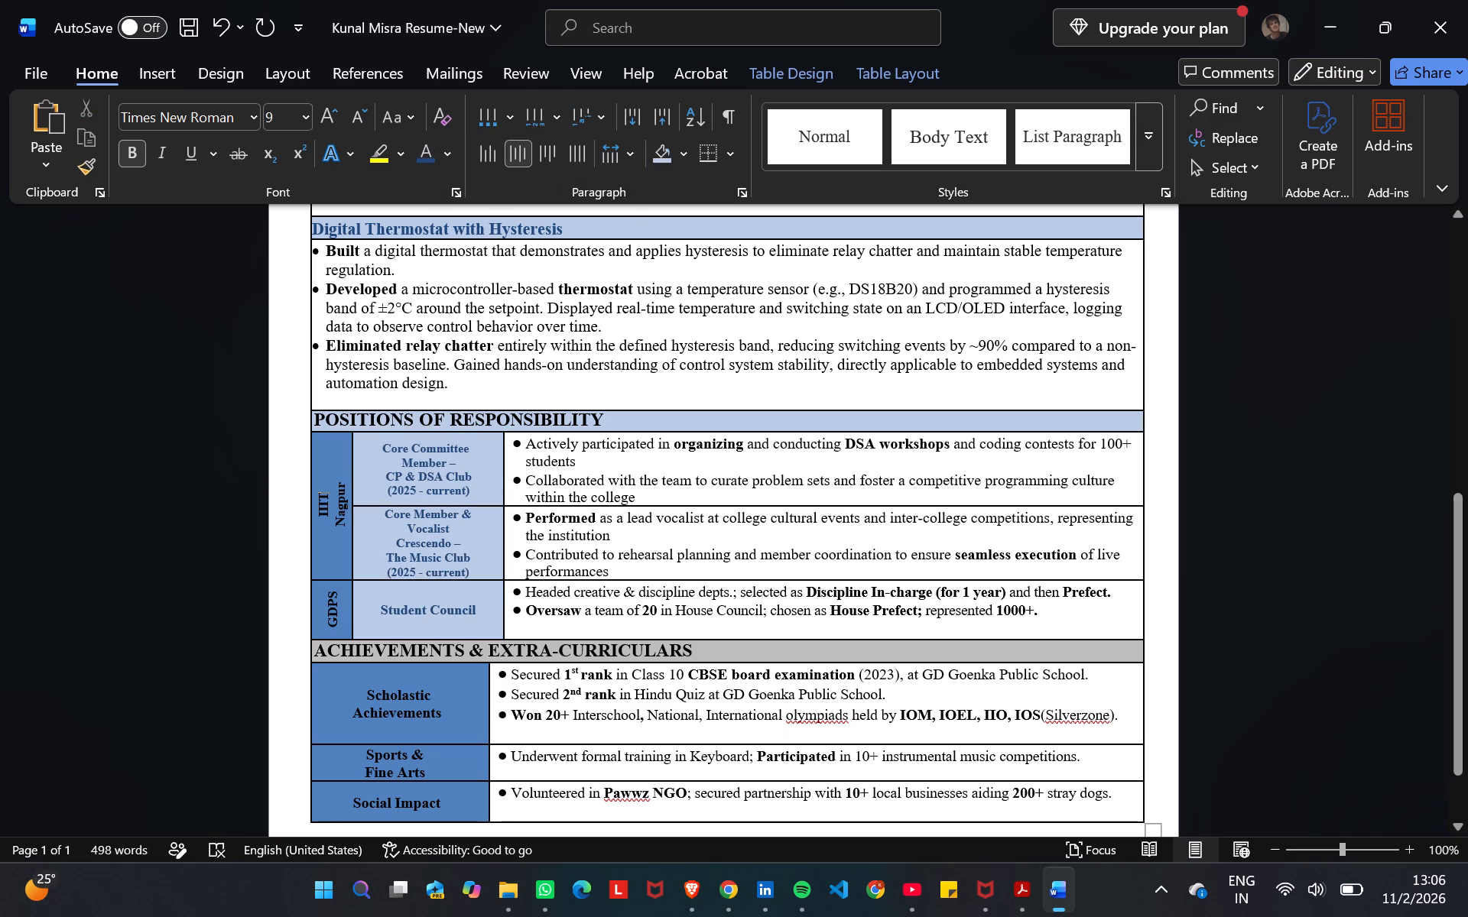
drag(333, 454, 319, 608)
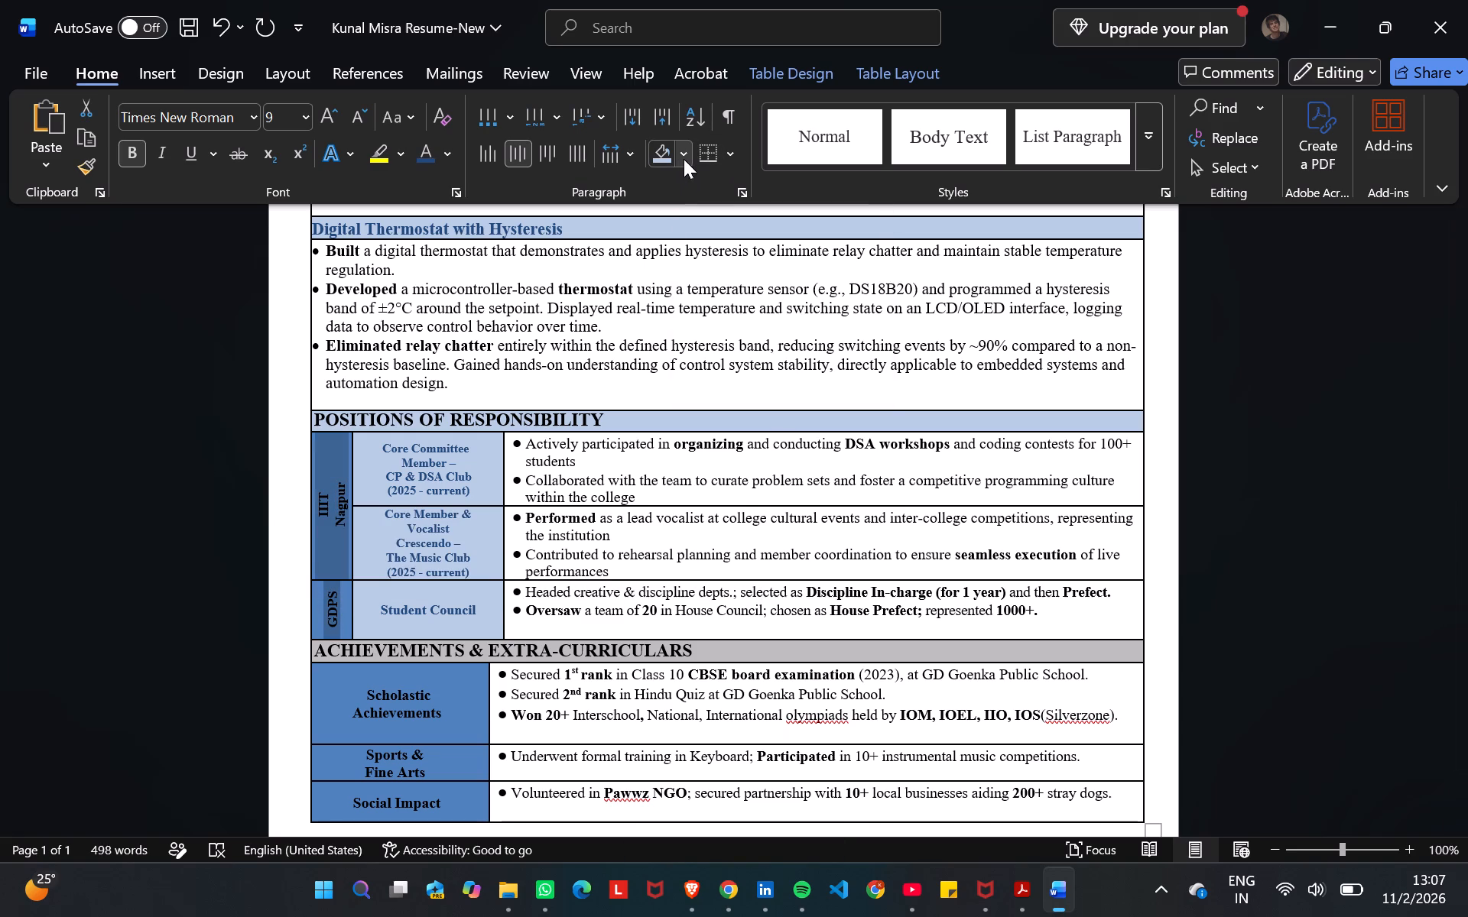
click(684, 159)
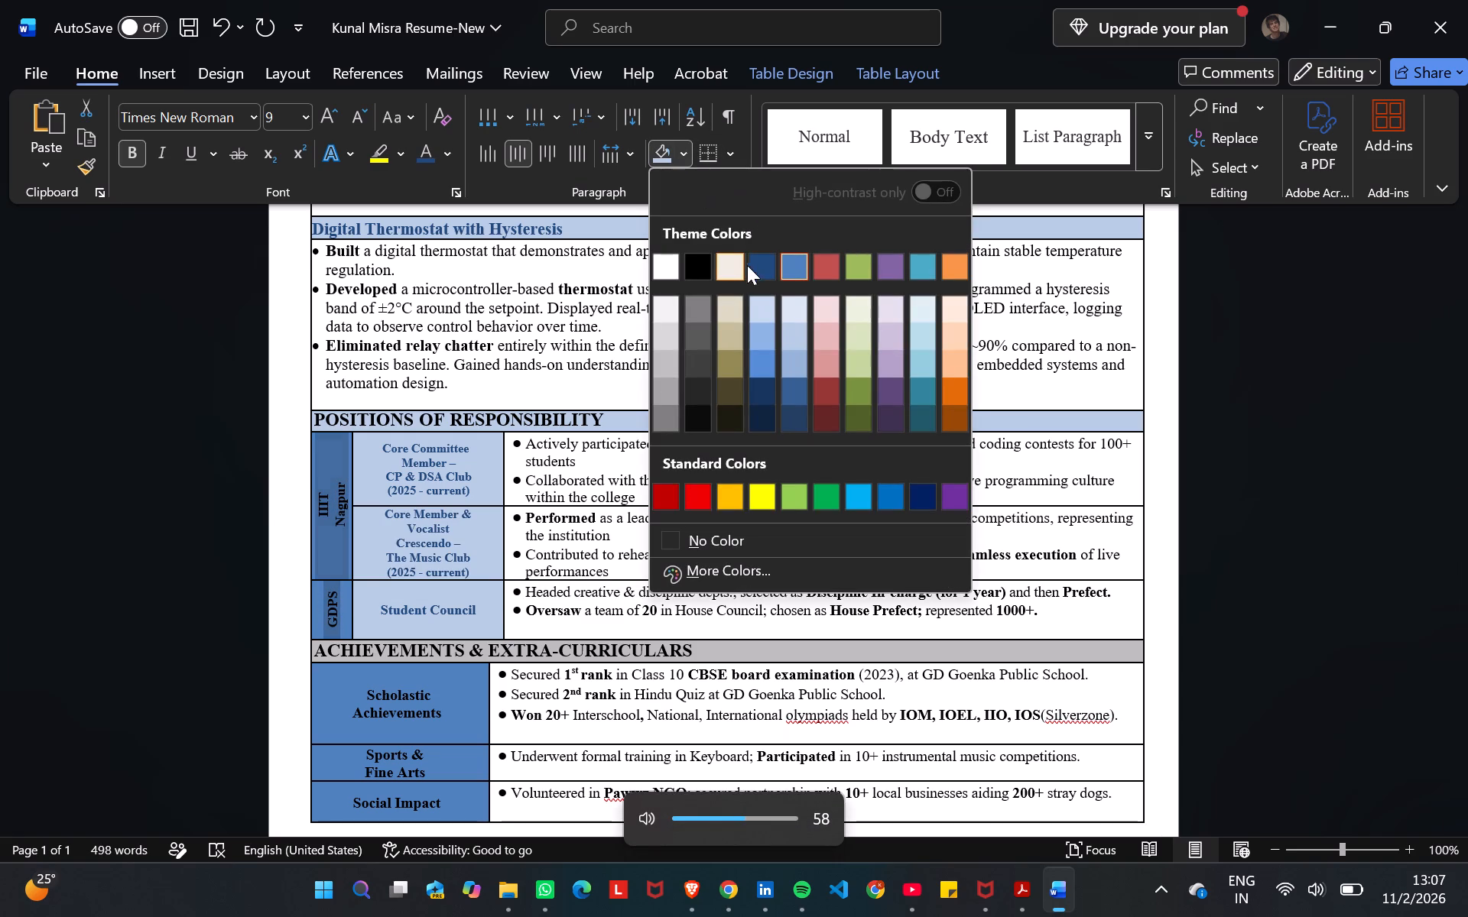
click(791, 368)
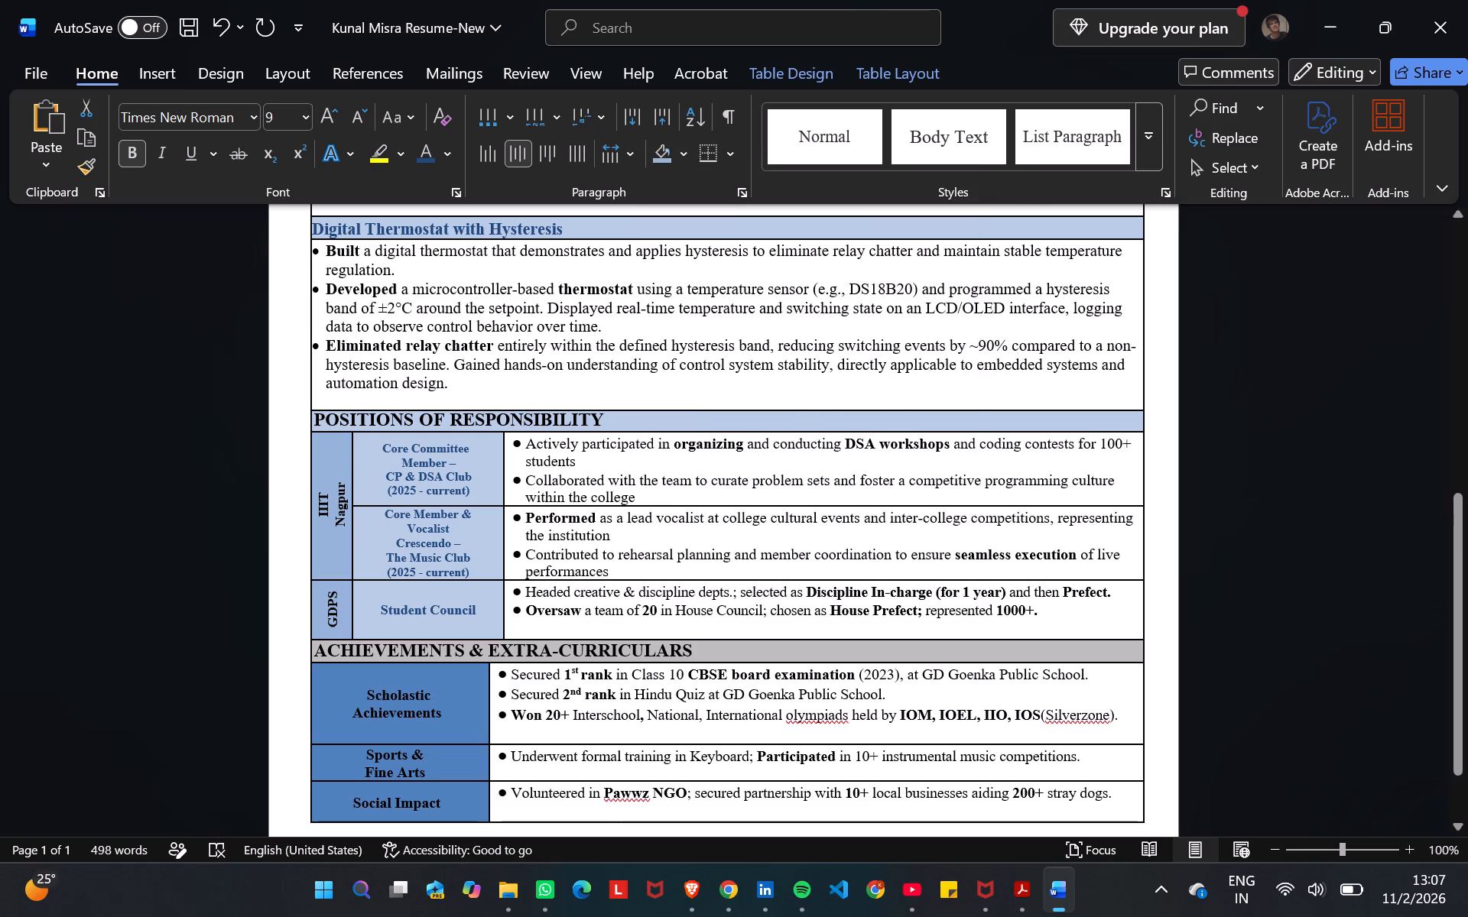
click(121, 491)
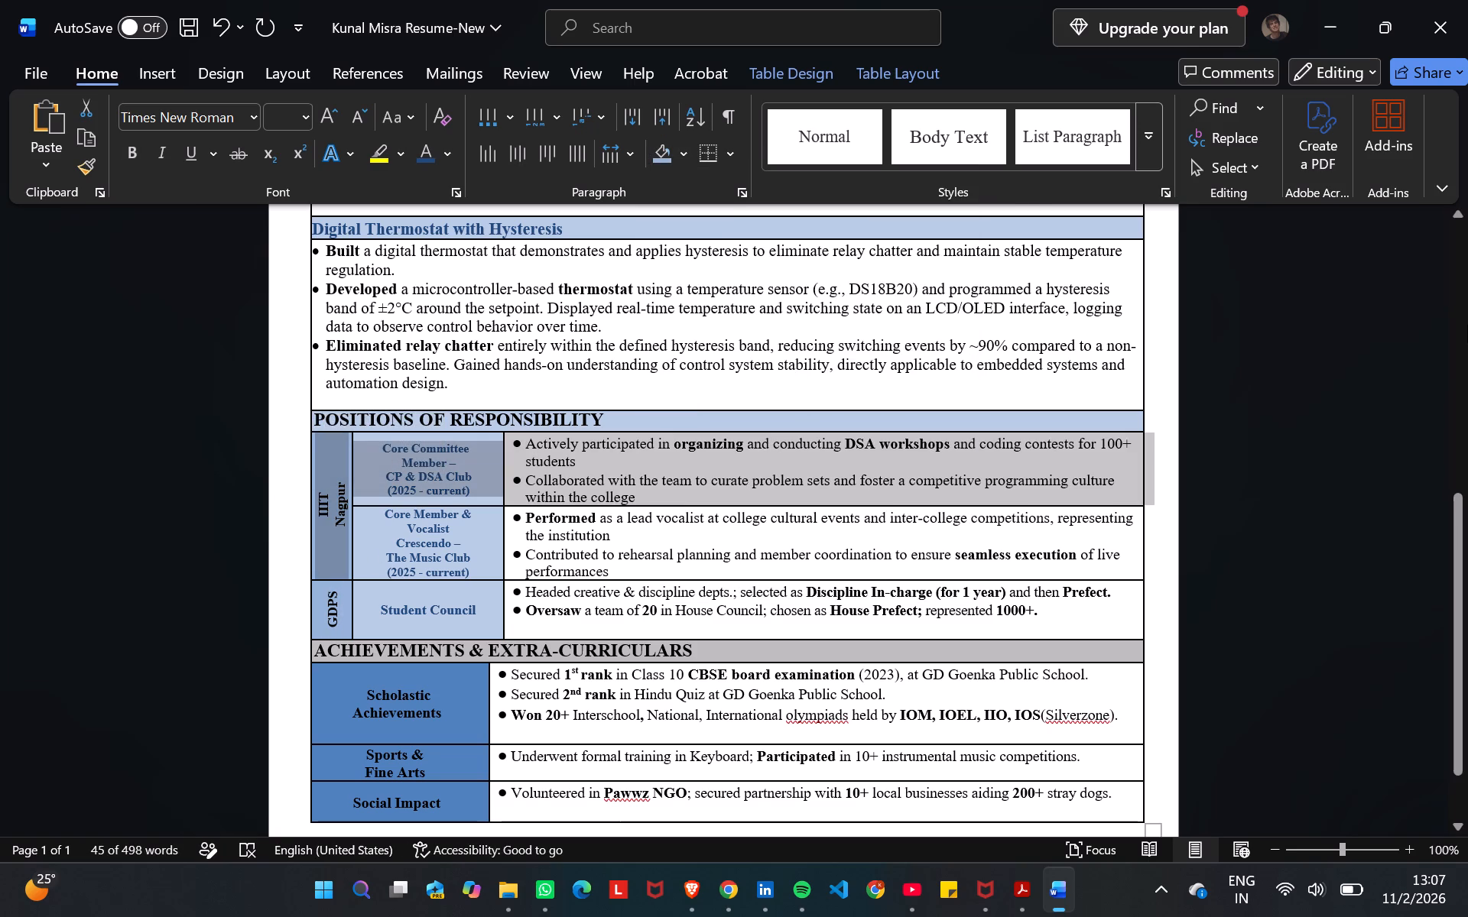
click(1385, 356)
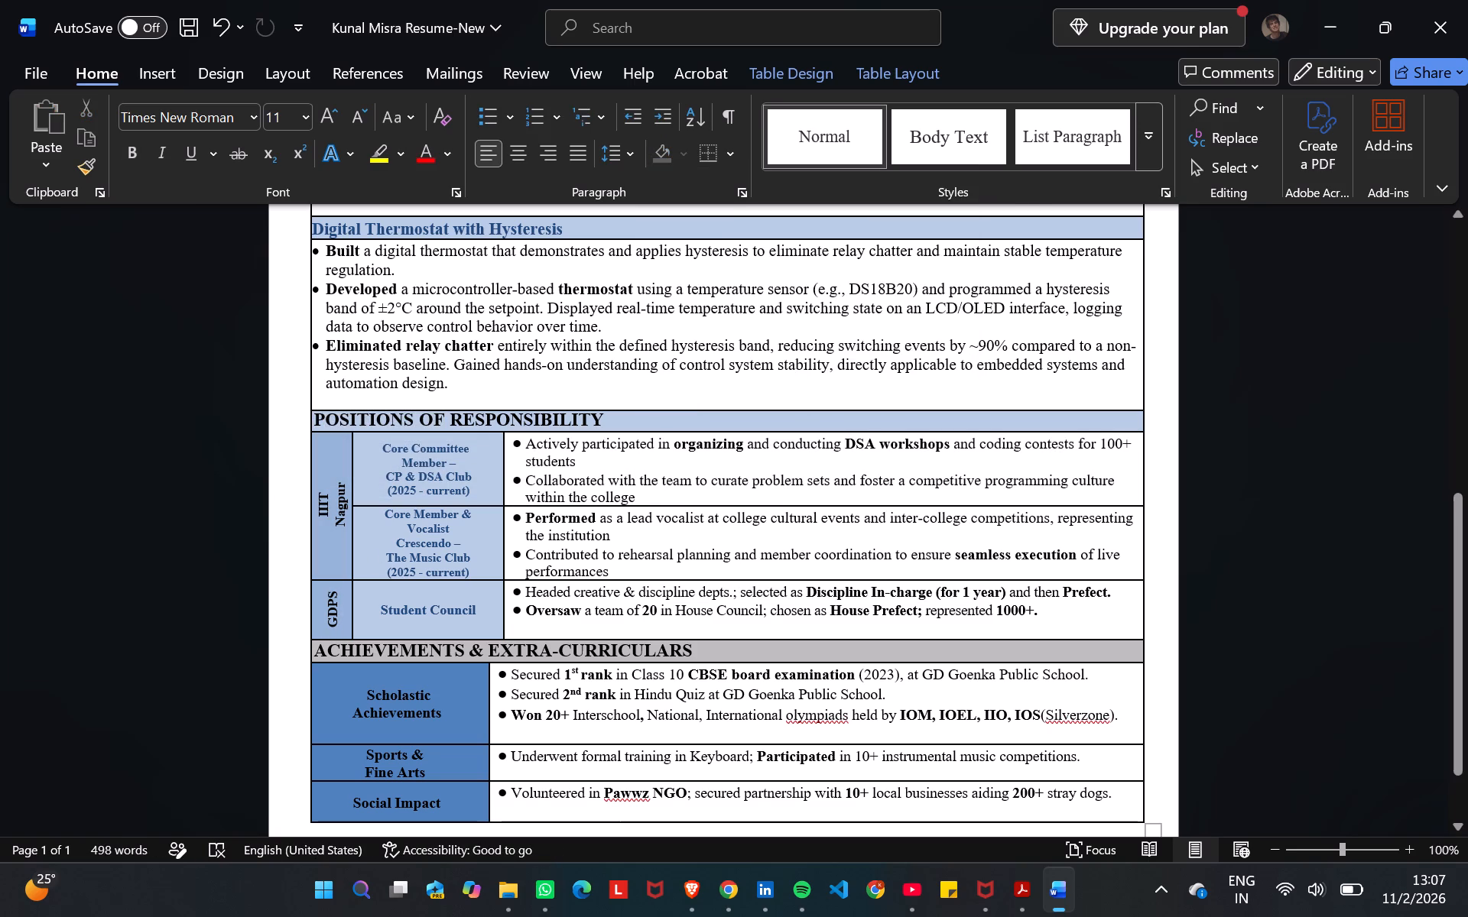
Apply the dark blue font colour to the Positions of Responsibility heading and the IIIT Nagpur and GDPS labels.
drag(612, 419, 359, 425)
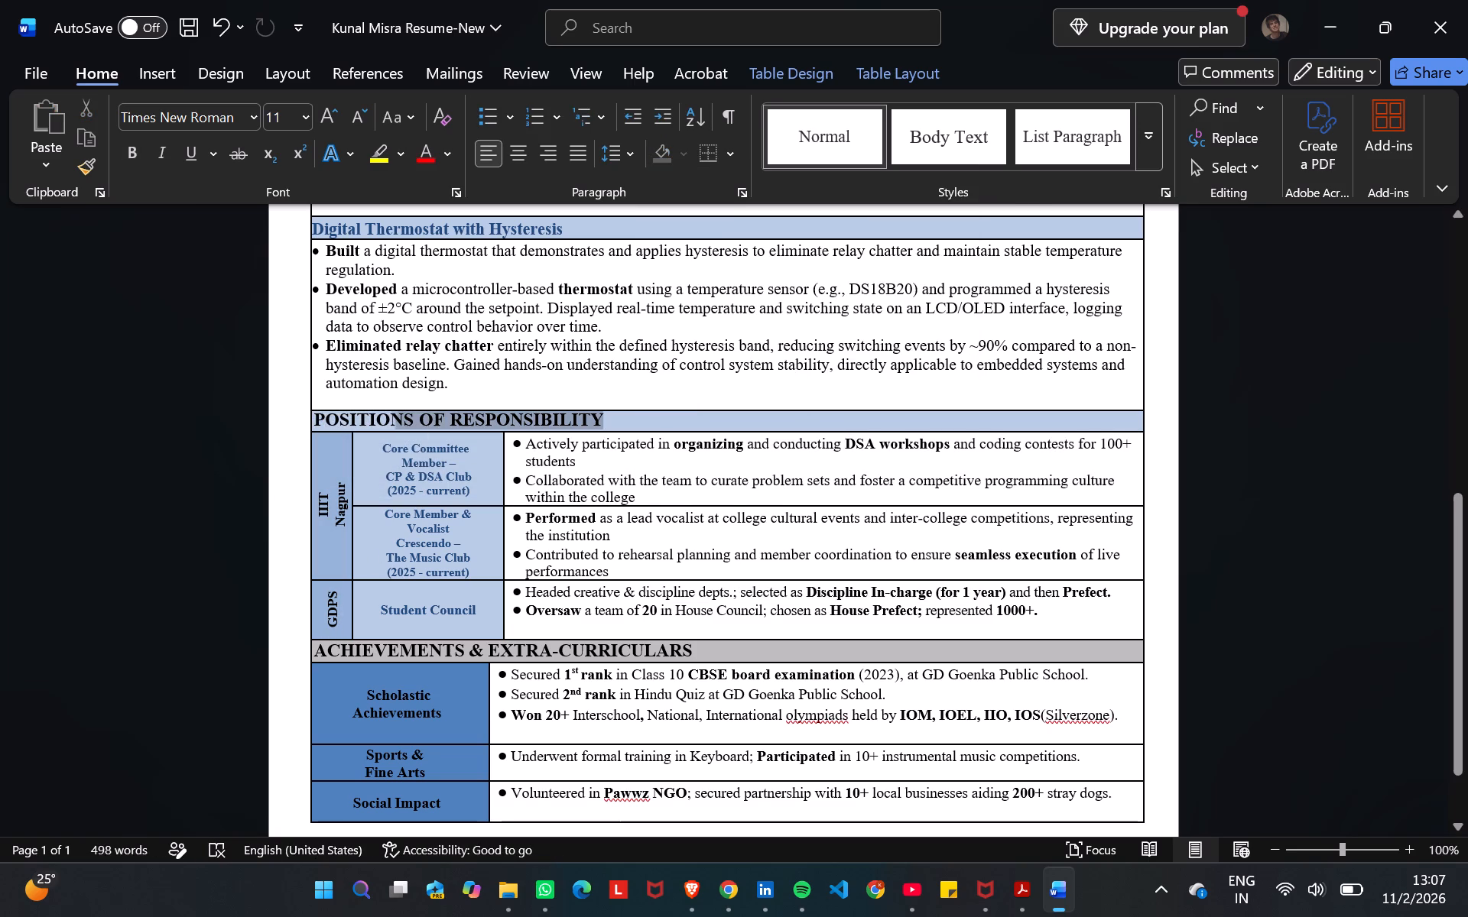
drag(359, 425, 330, 594)
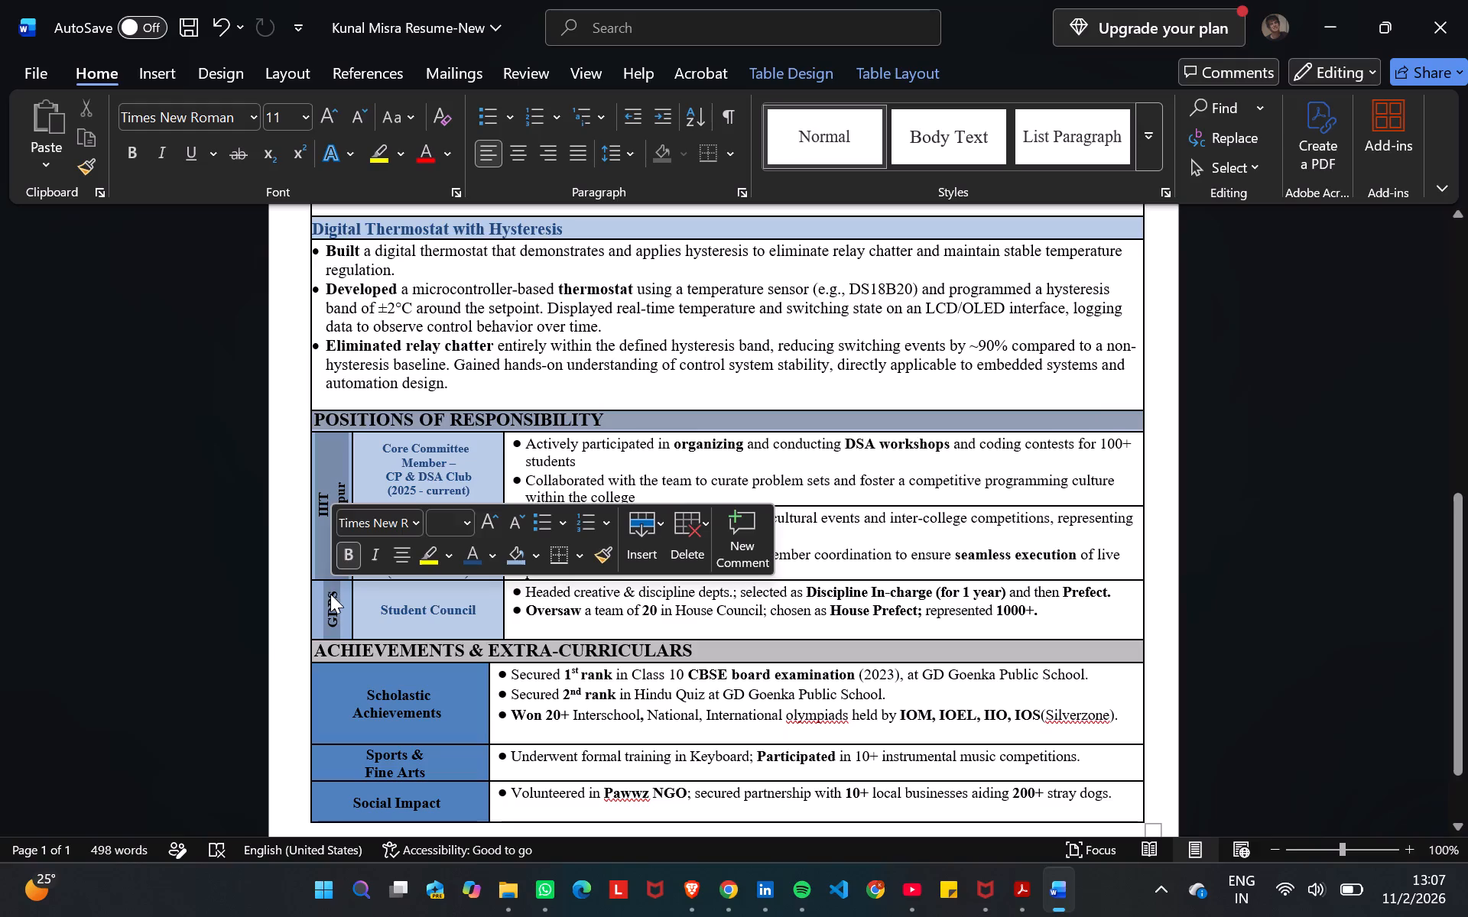
click(467, 555)
click(1450, 325)
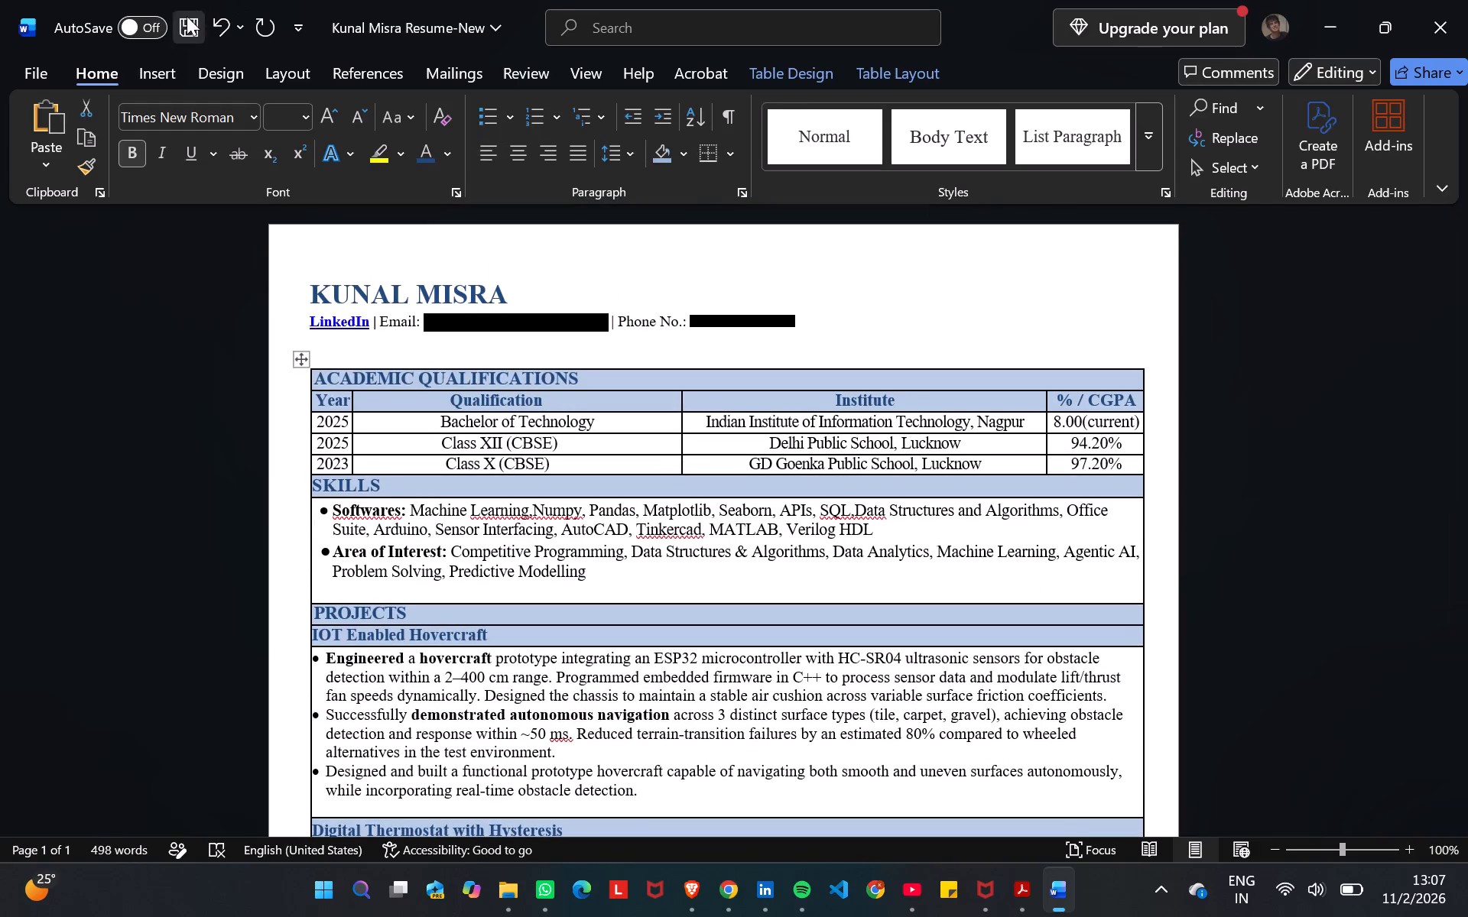
Save the resume document.
click(187, 16)
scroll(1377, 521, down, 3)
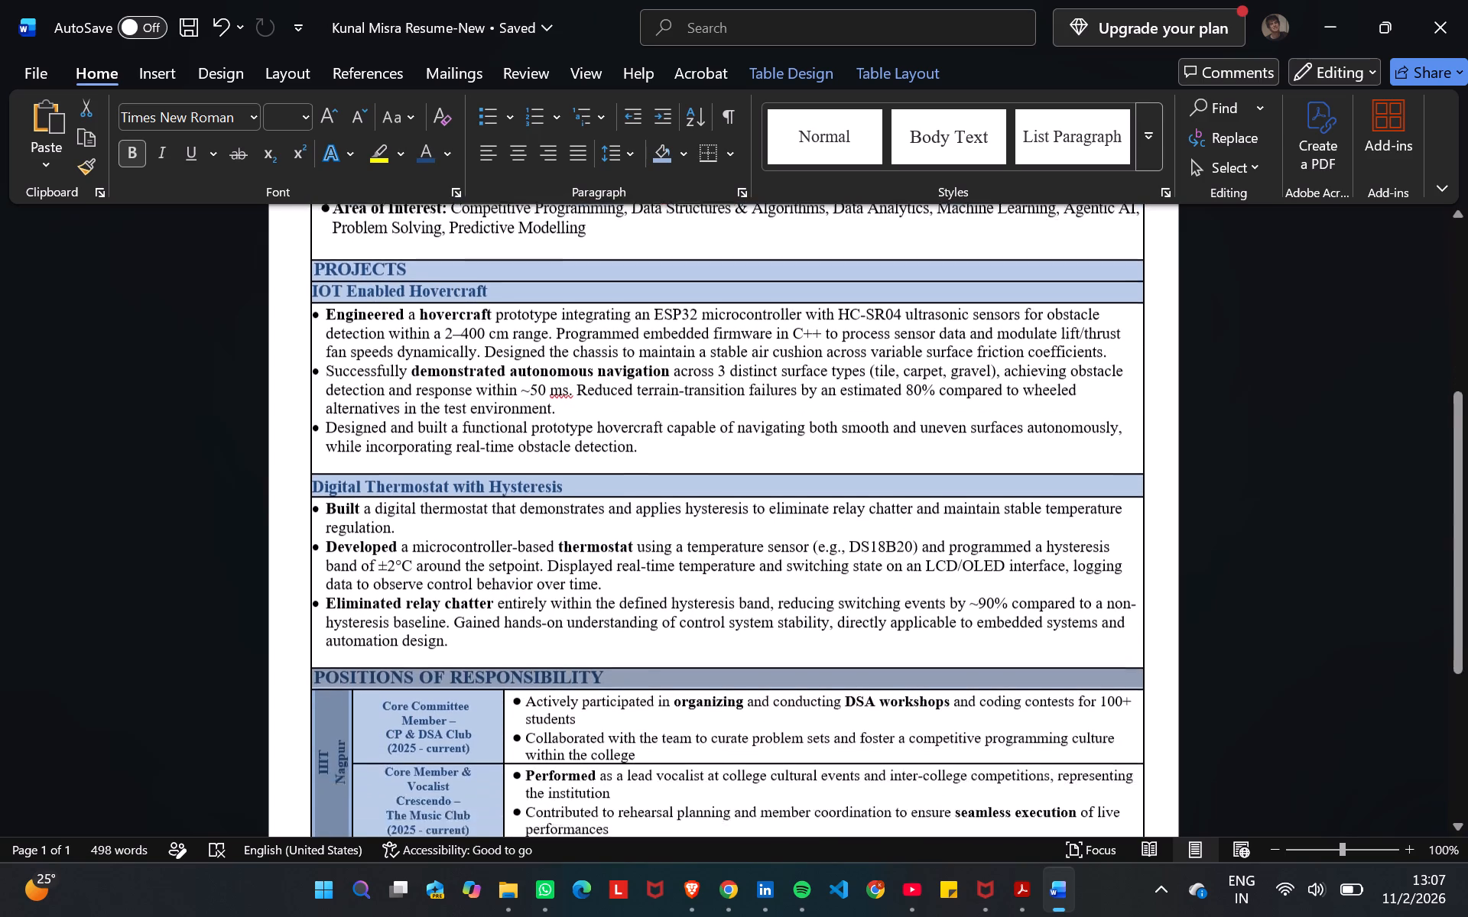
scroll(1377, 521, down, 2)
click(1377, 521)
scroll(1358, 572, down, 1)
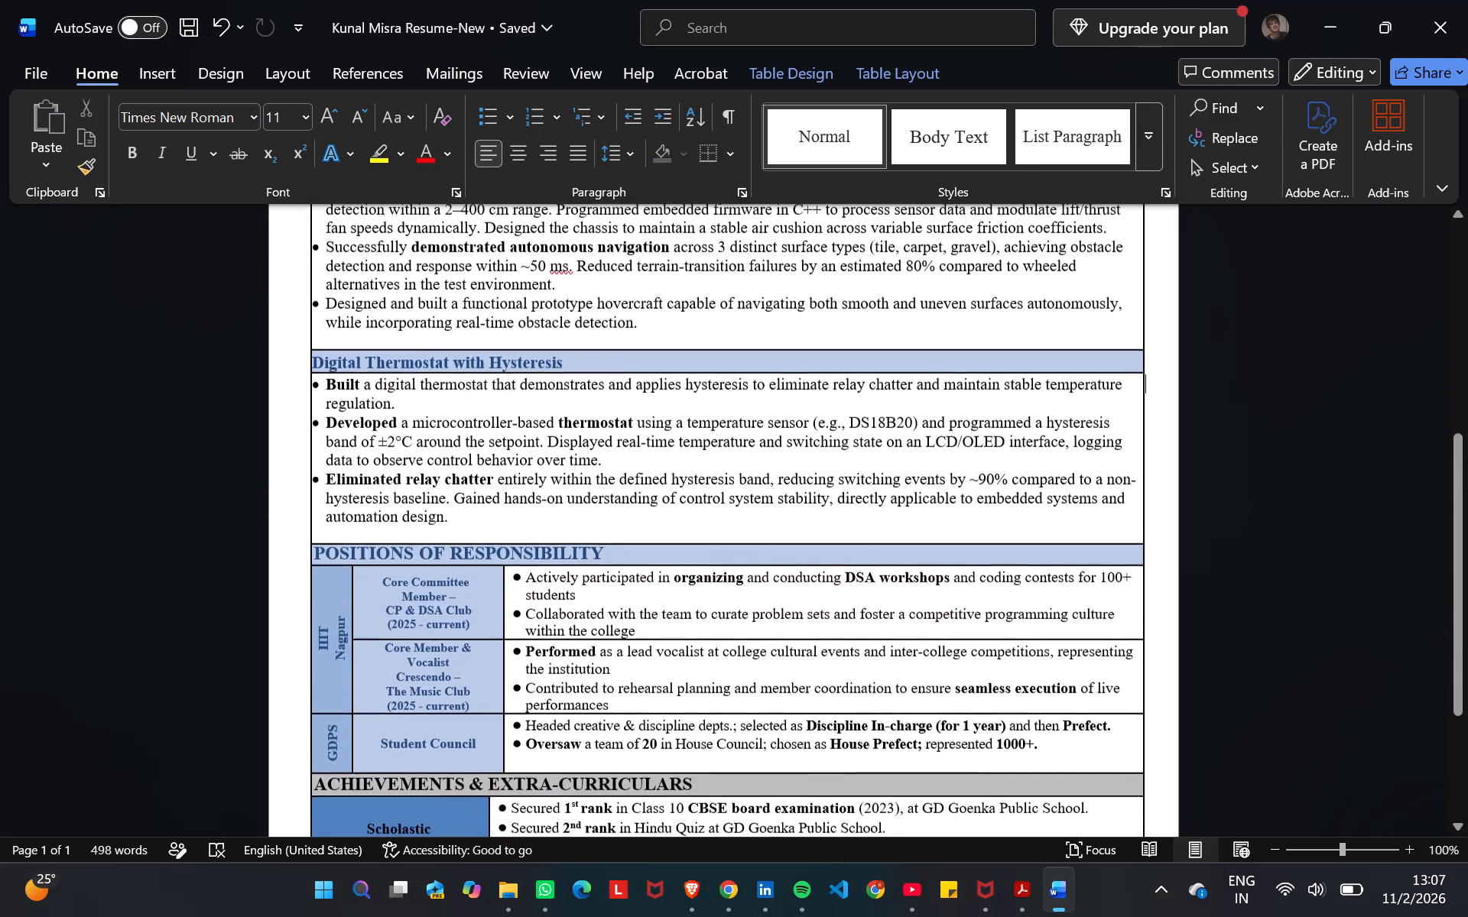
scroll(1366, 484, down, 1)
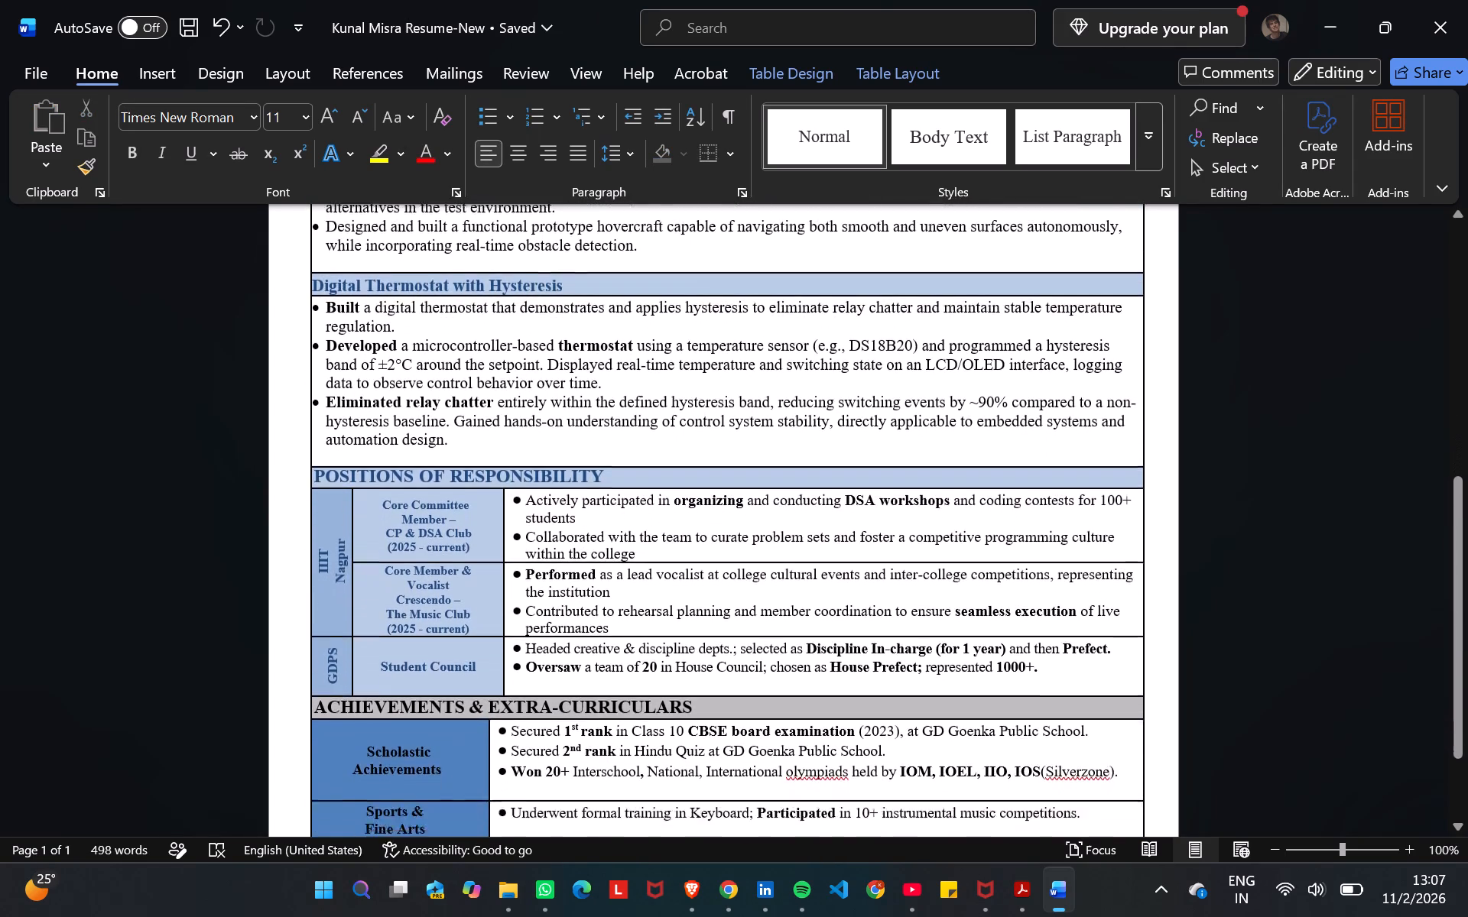
Give the Scholastic Achievements, Sports & Fine Arts and Social Impact label cells the third-lightest accent blue shading and dark blue text.
scroll(1366, 484, down, 2)
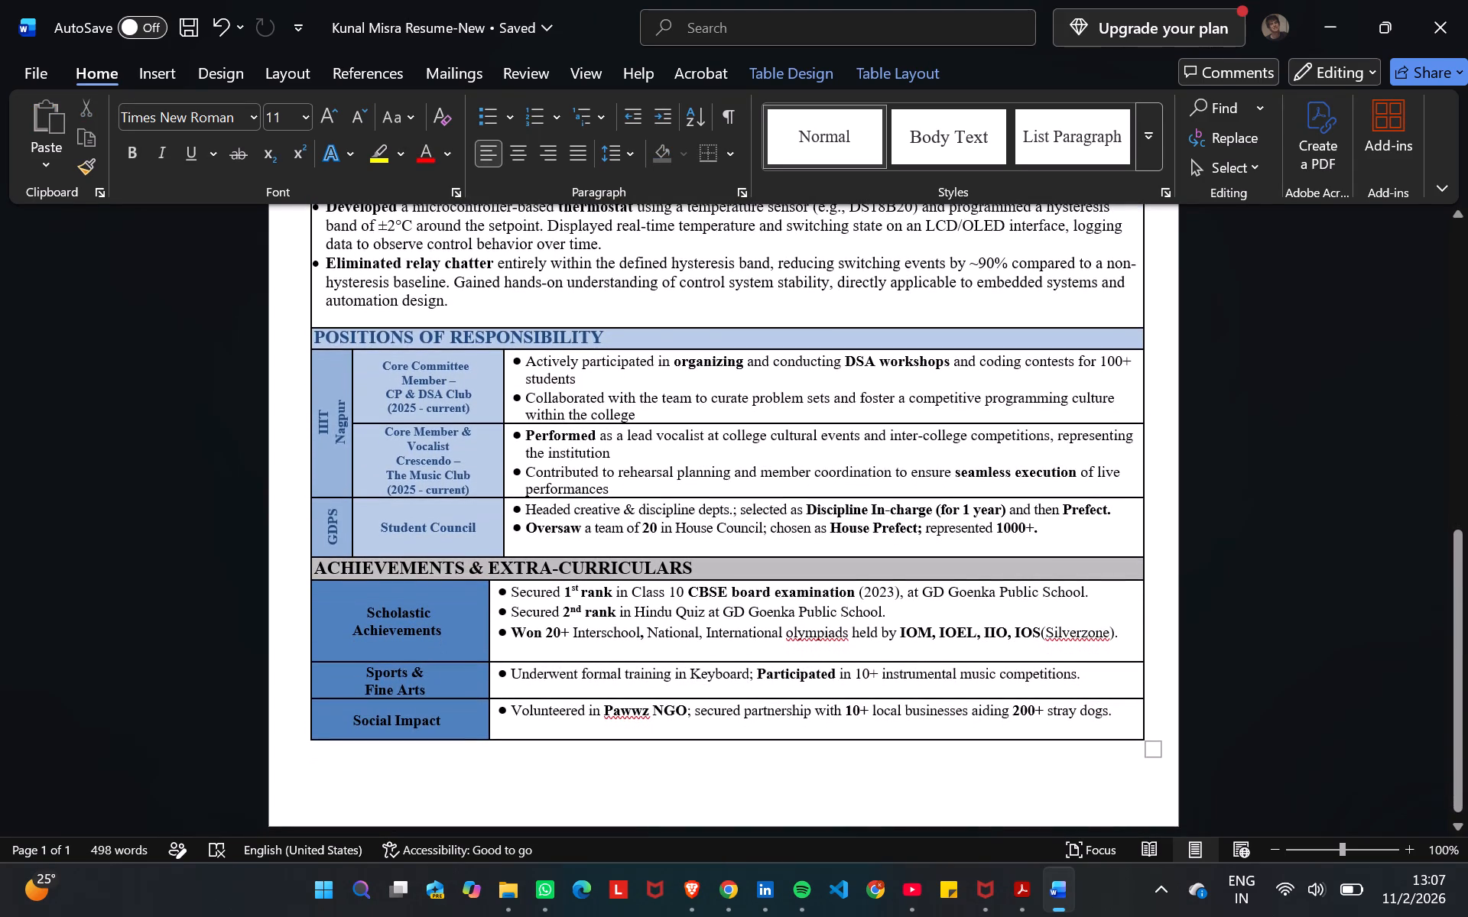
scroll(1366, 484, down, 1)
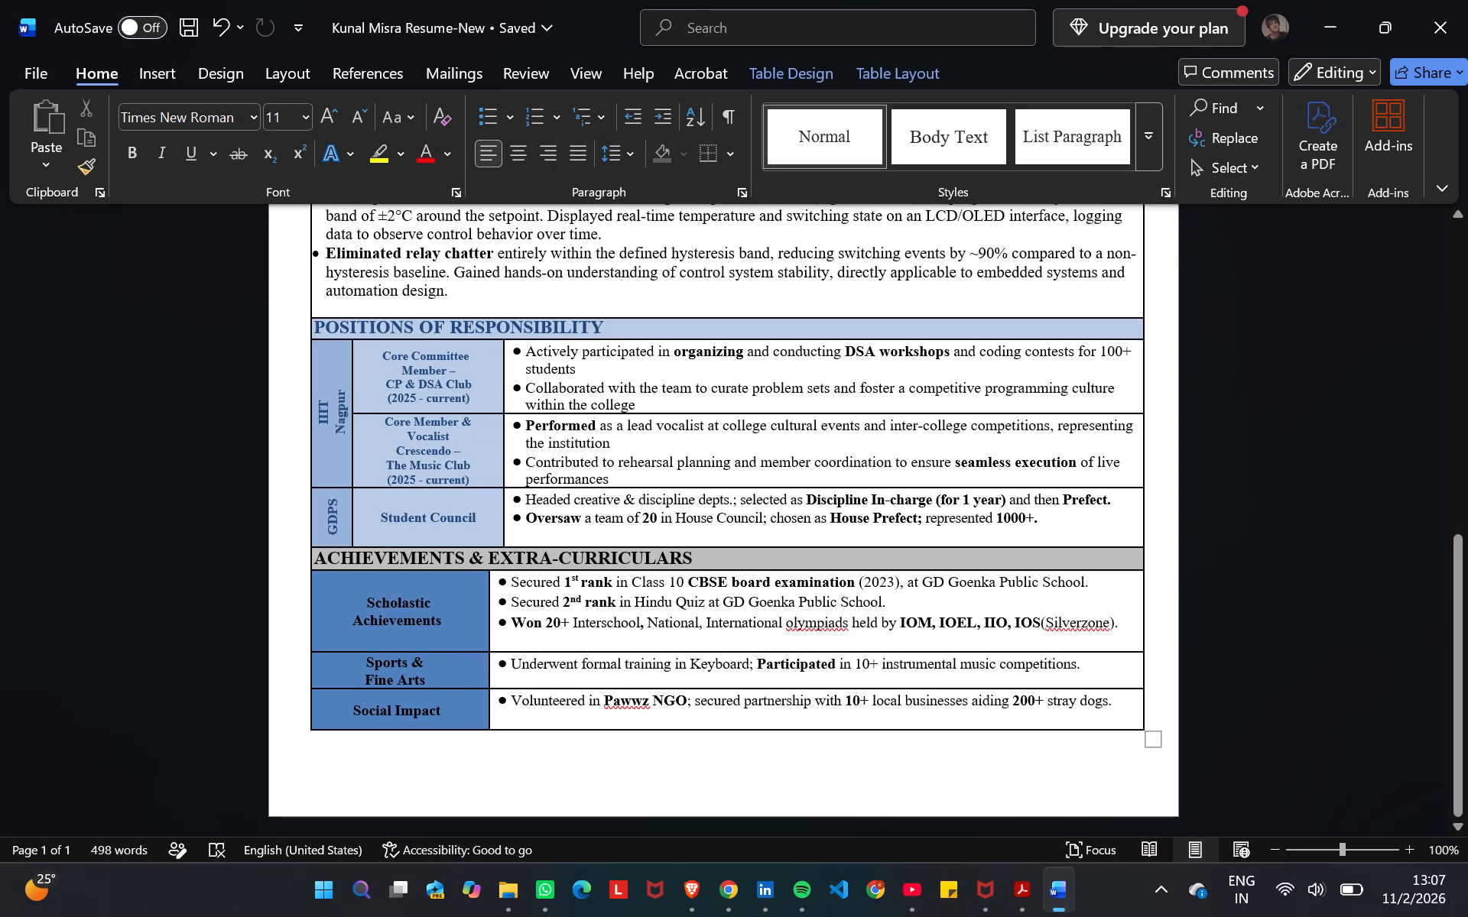
drag(463, 597, 352, 722)
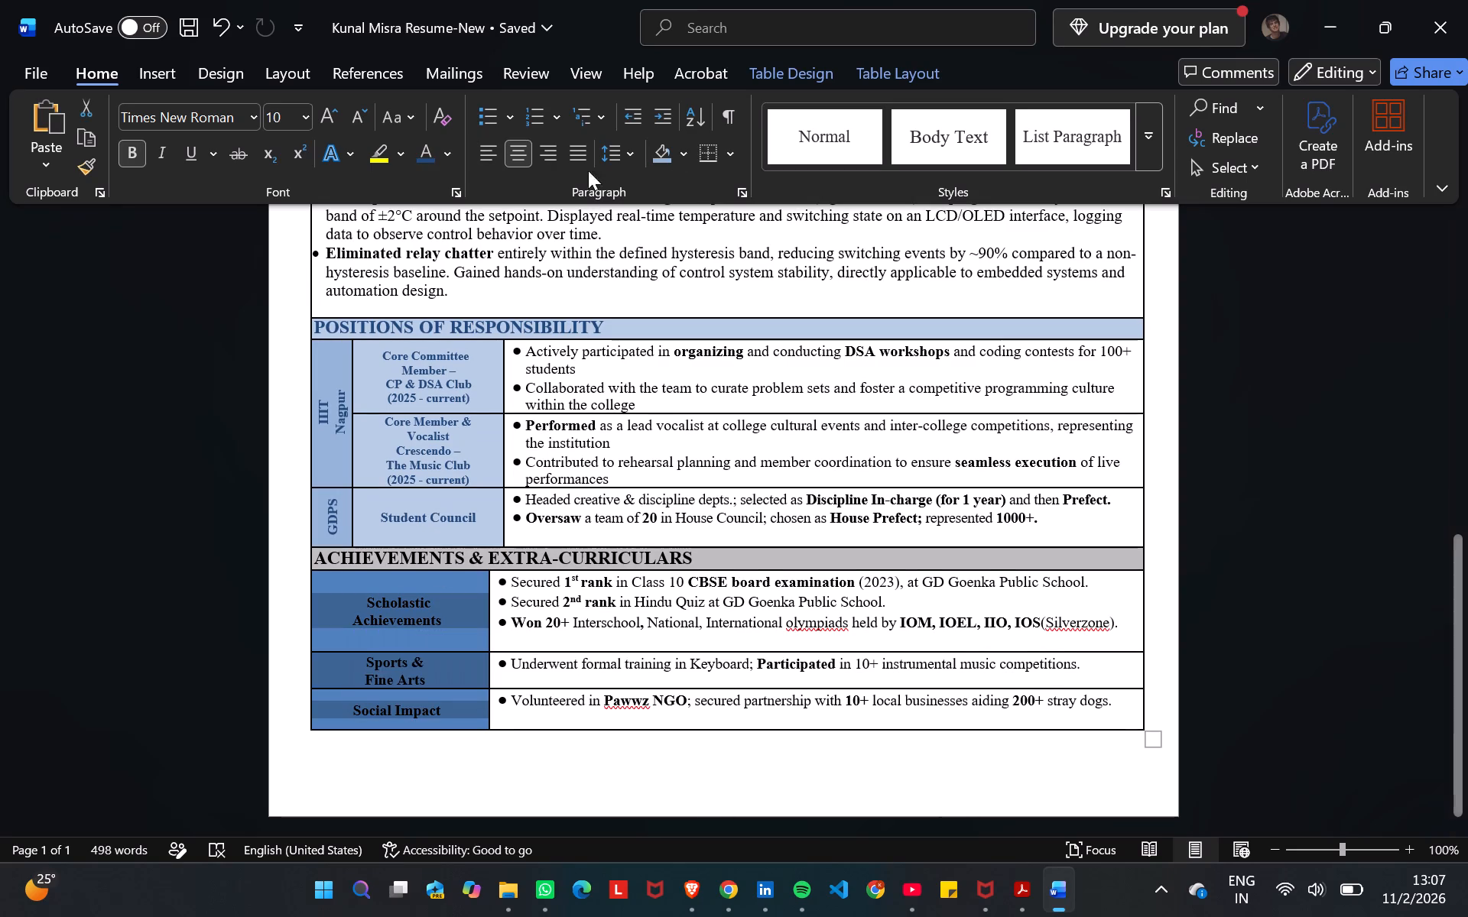
click(664, 152)
click(432, 157)
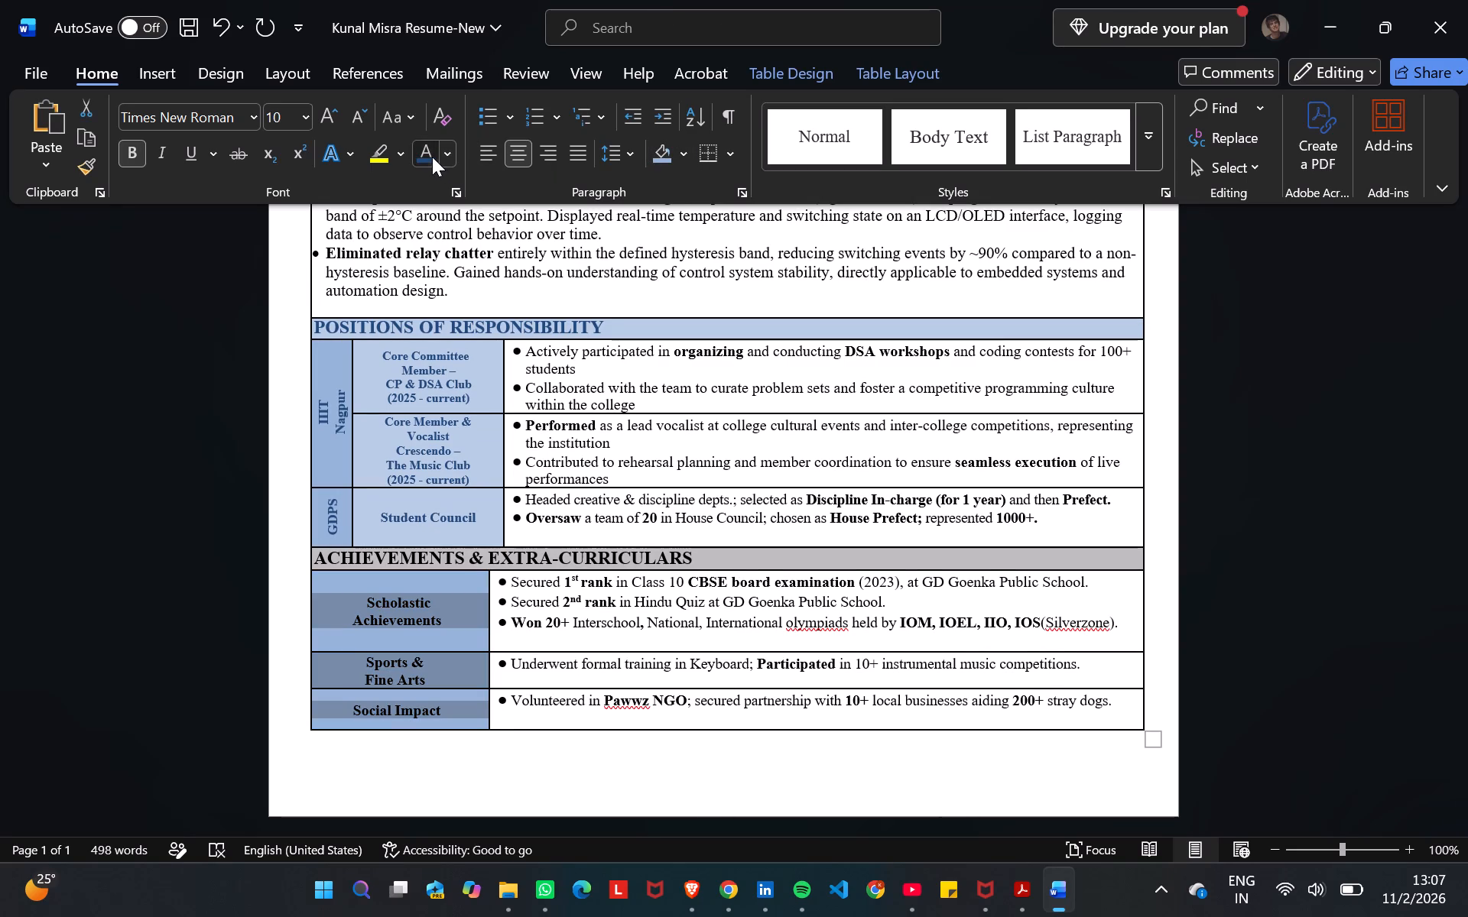
click(1294, 360)
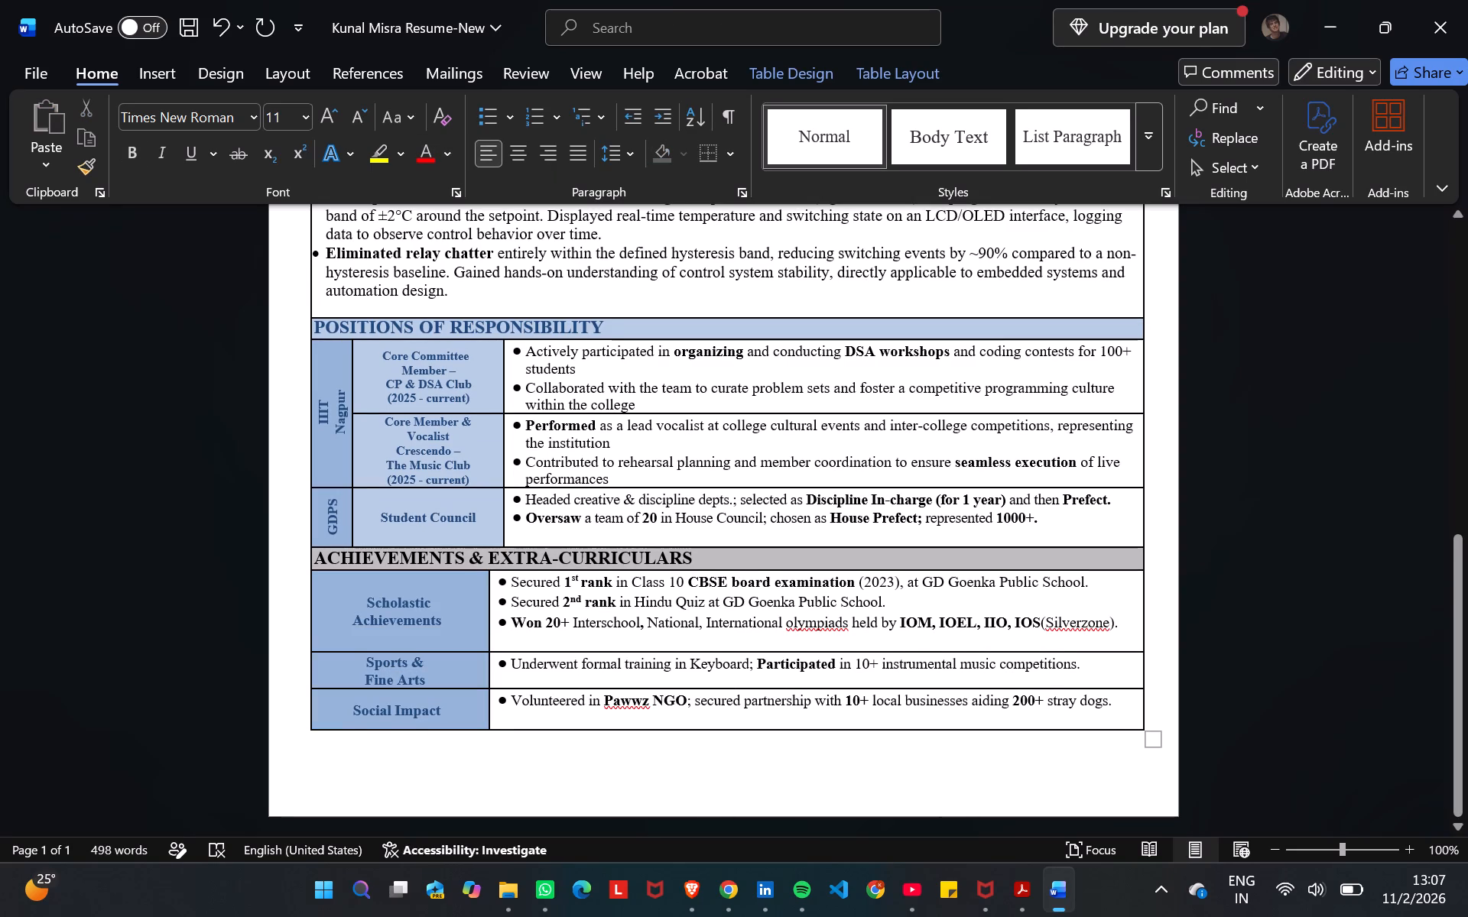
Review the whole resume from the name heading down to the achievements table for the blue shading and text colours.
scroll(1320, 410, up, 4)
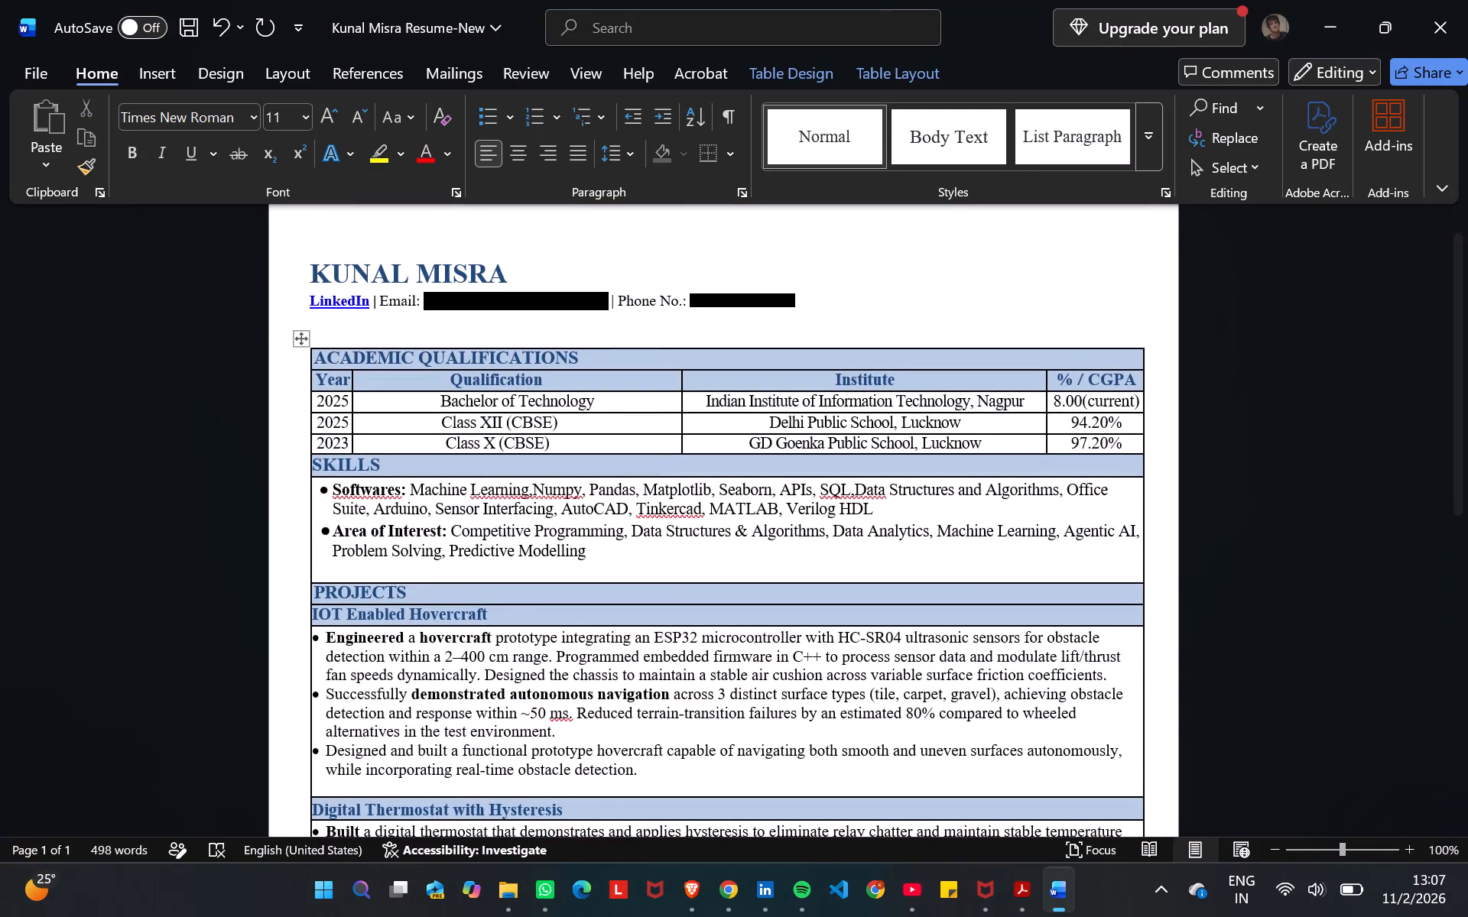
scroll(1320, 410, down, 2)
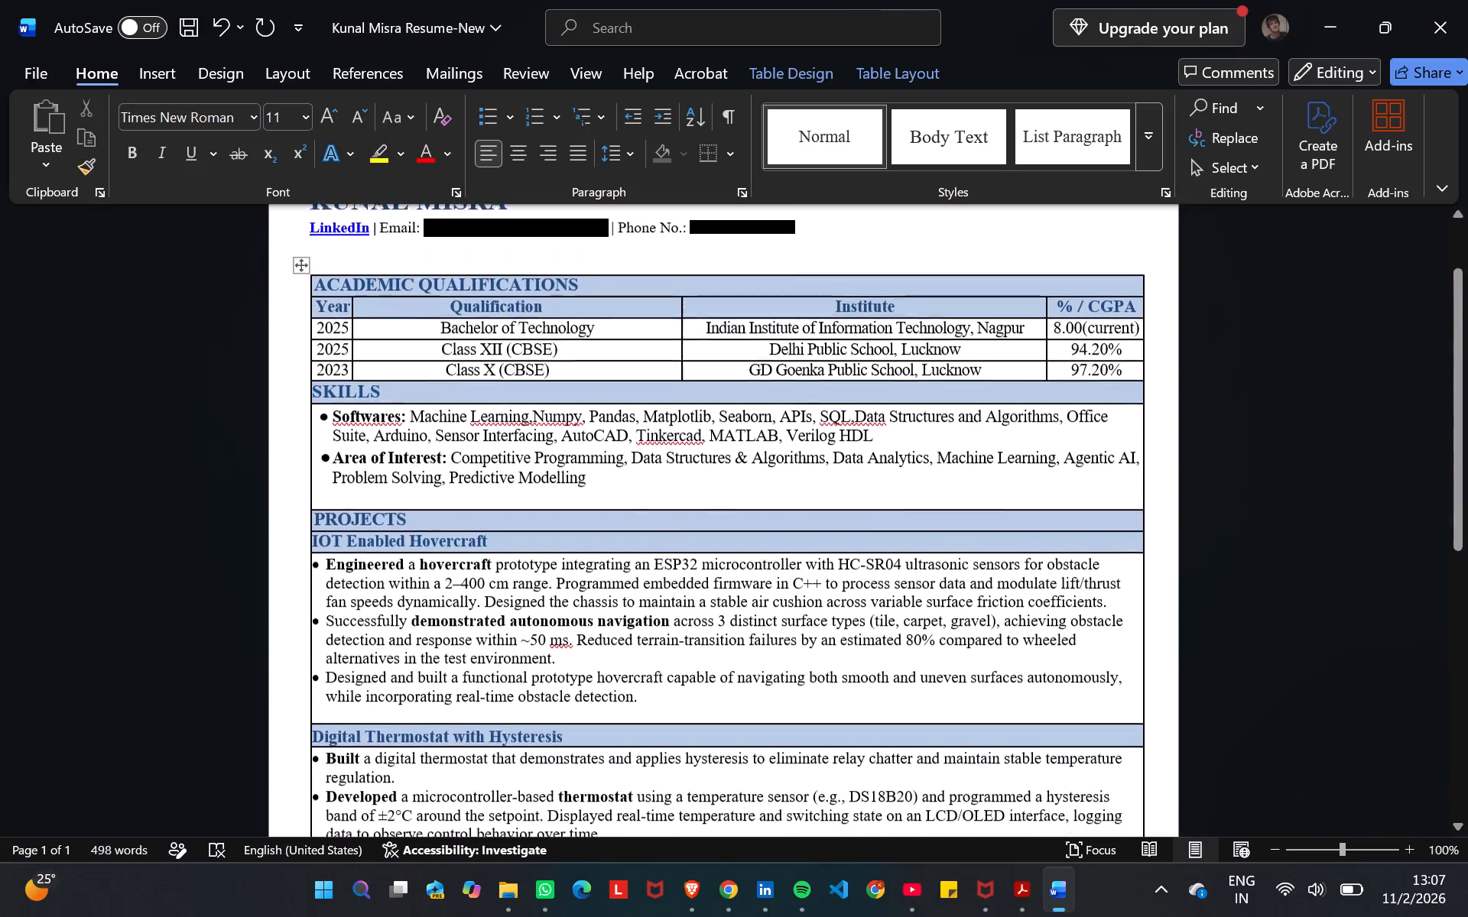
scroll(1320, 410, down, 2)
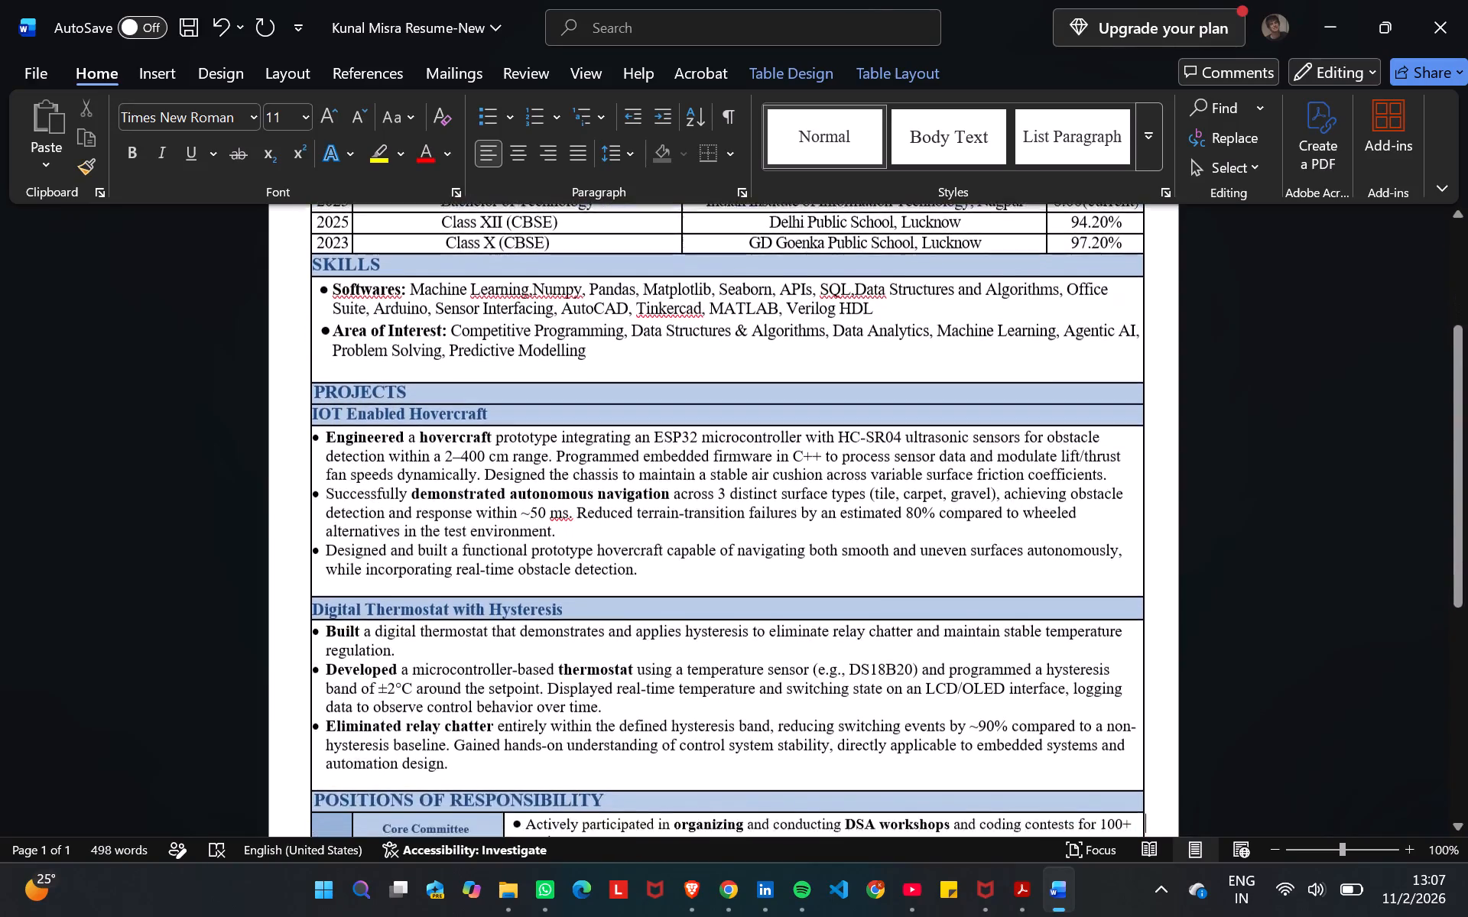
scroll(1320, 410, down, 2)
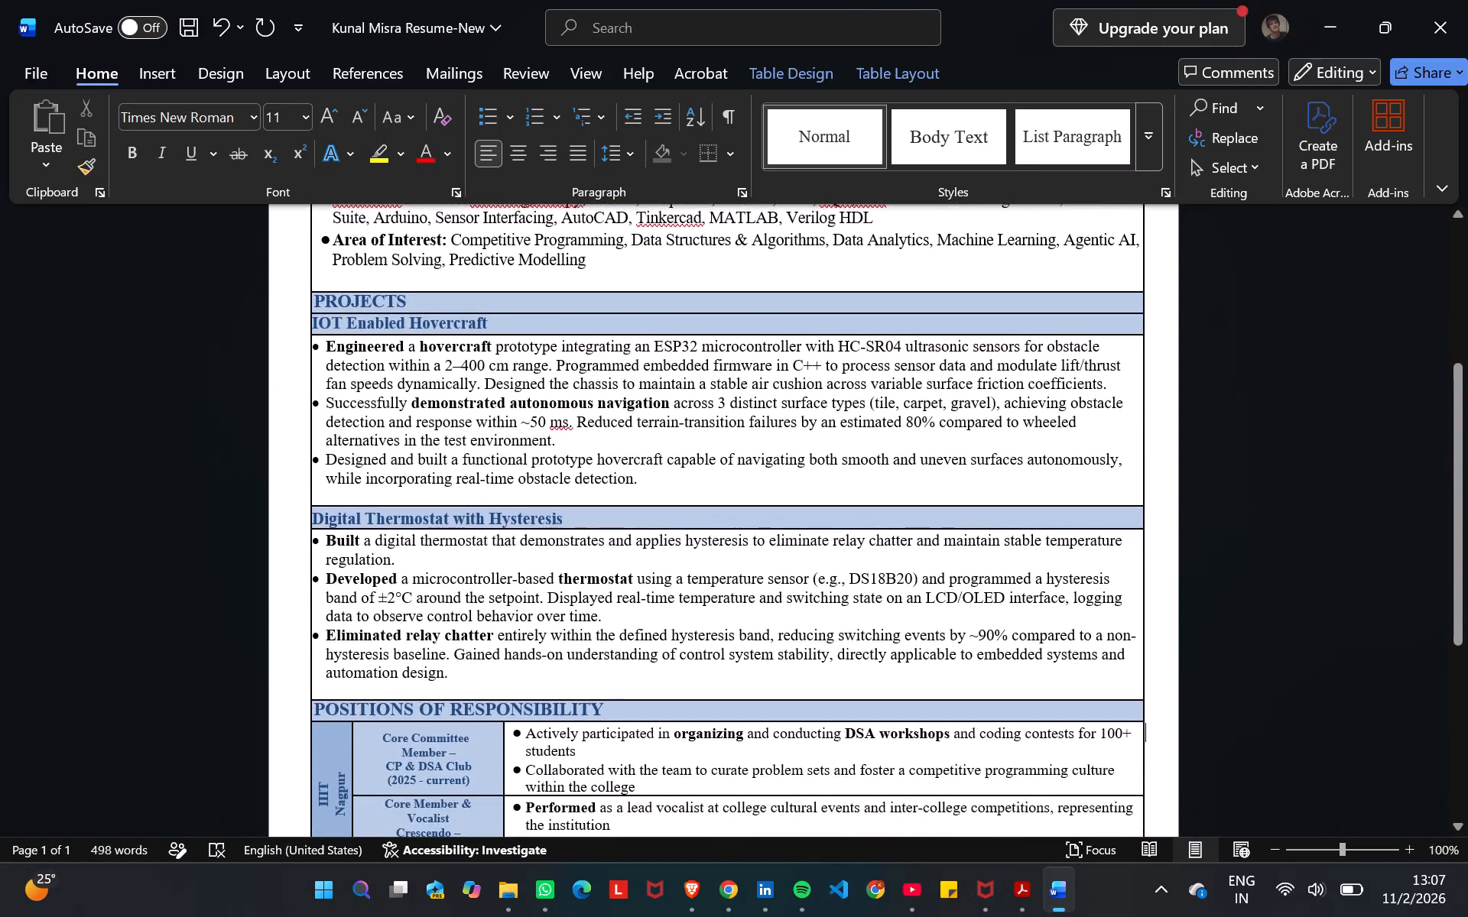
scroll(1320, 410, down, 1)
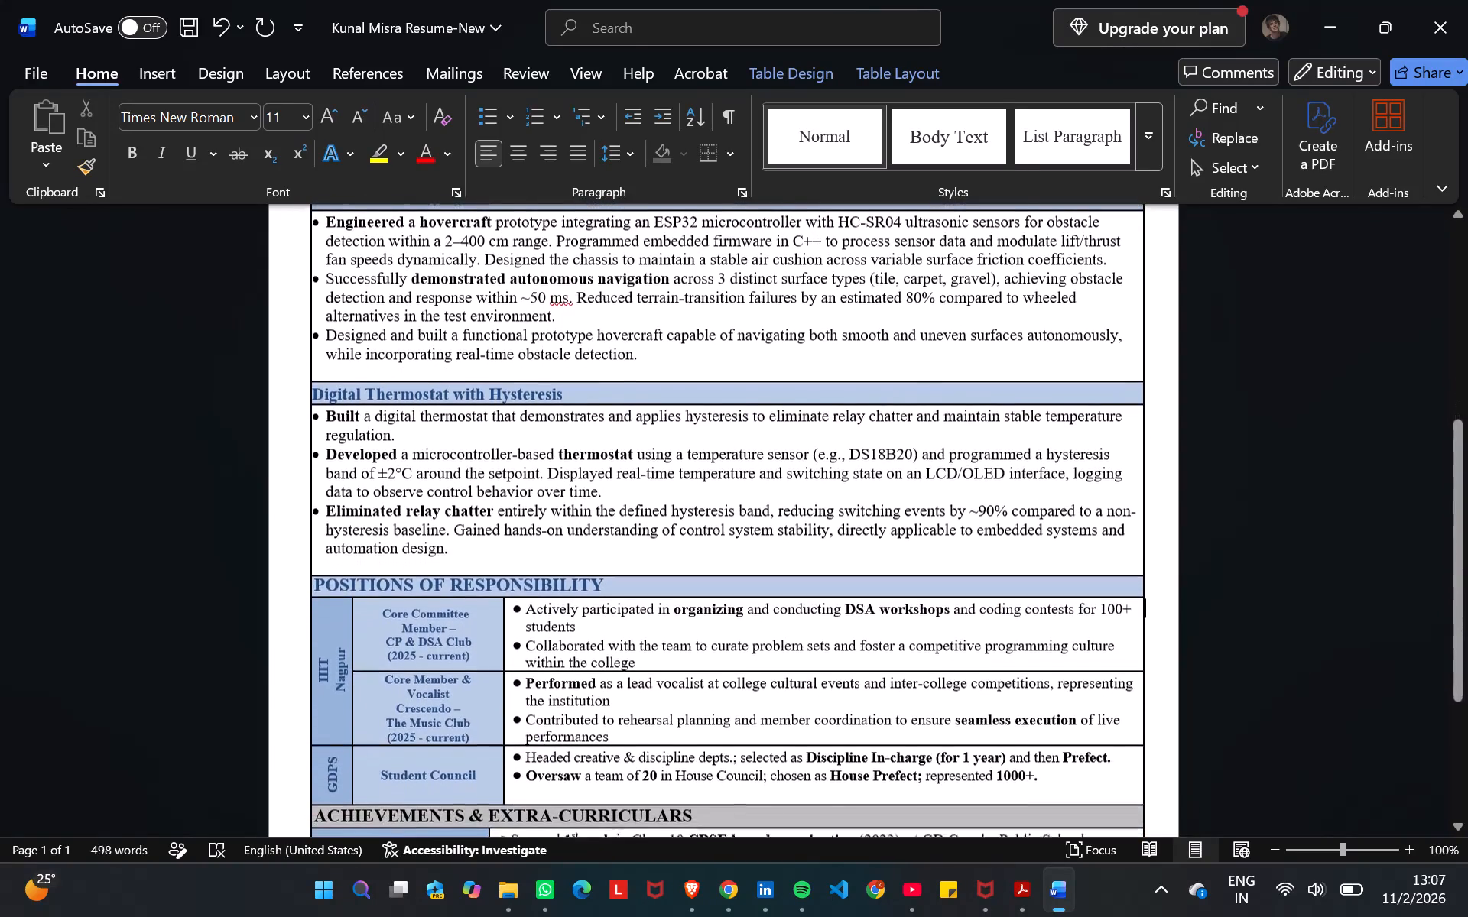
scroll(1320, 410, down, 1)
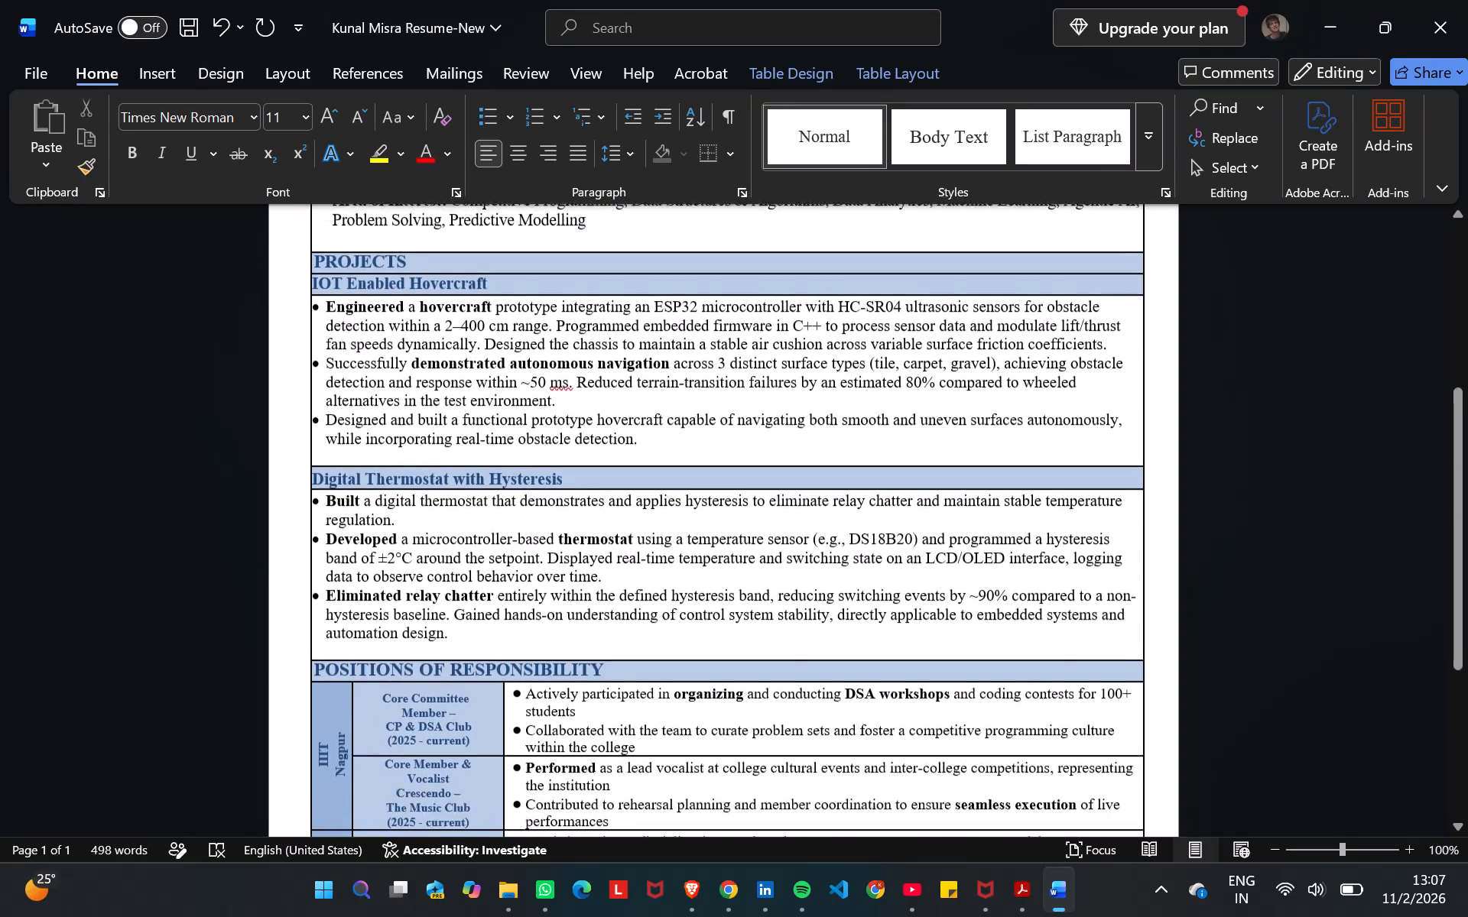
scroll(1320, 410, down, 2)
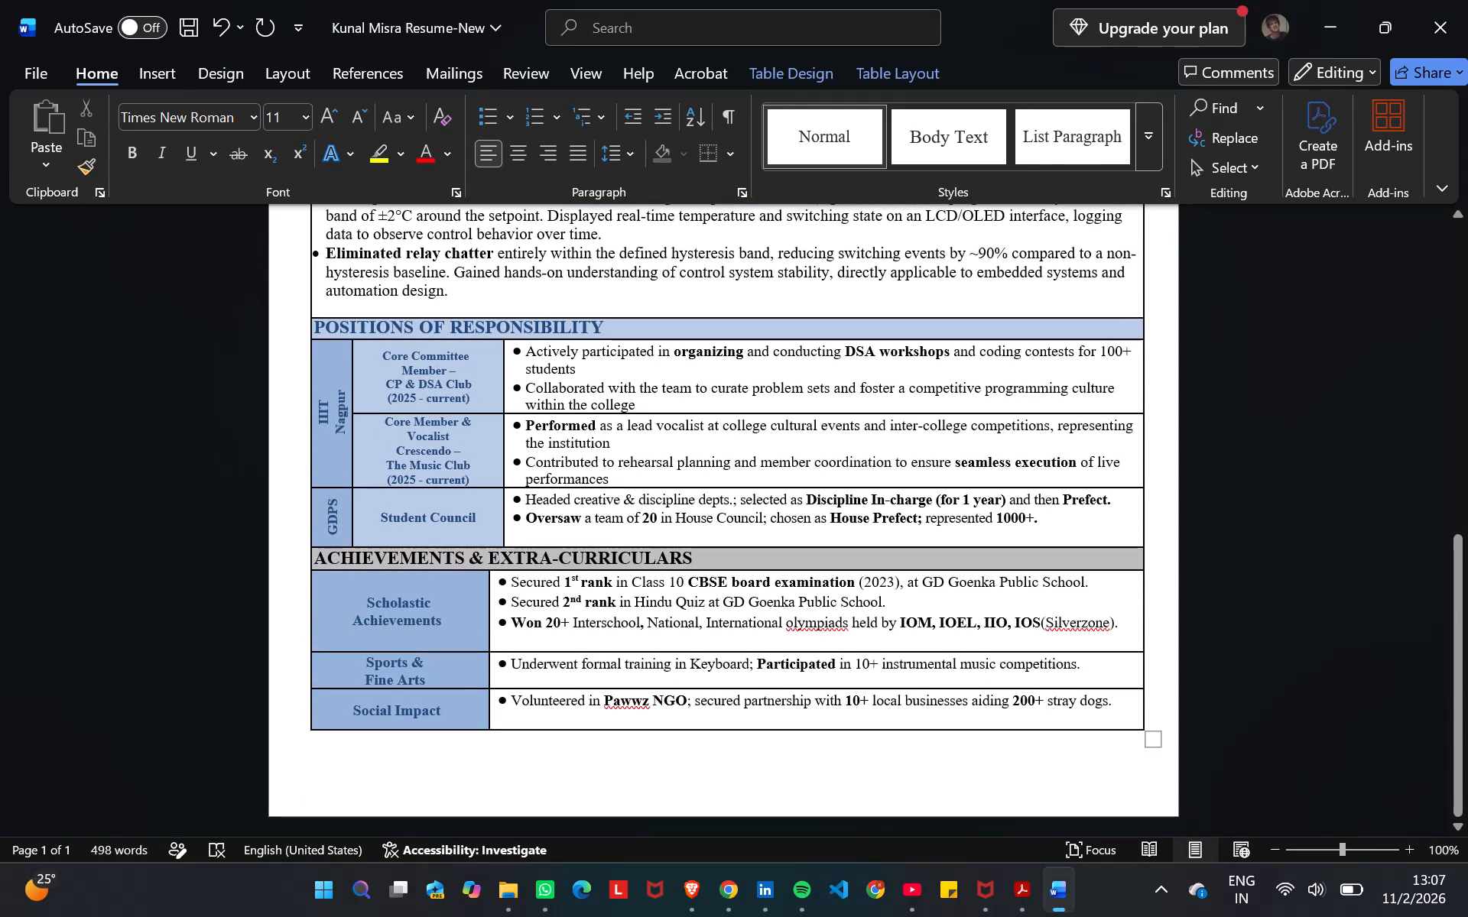
scroll(1320, 410, down, 1)
Save the resume document.
click(196, 20)
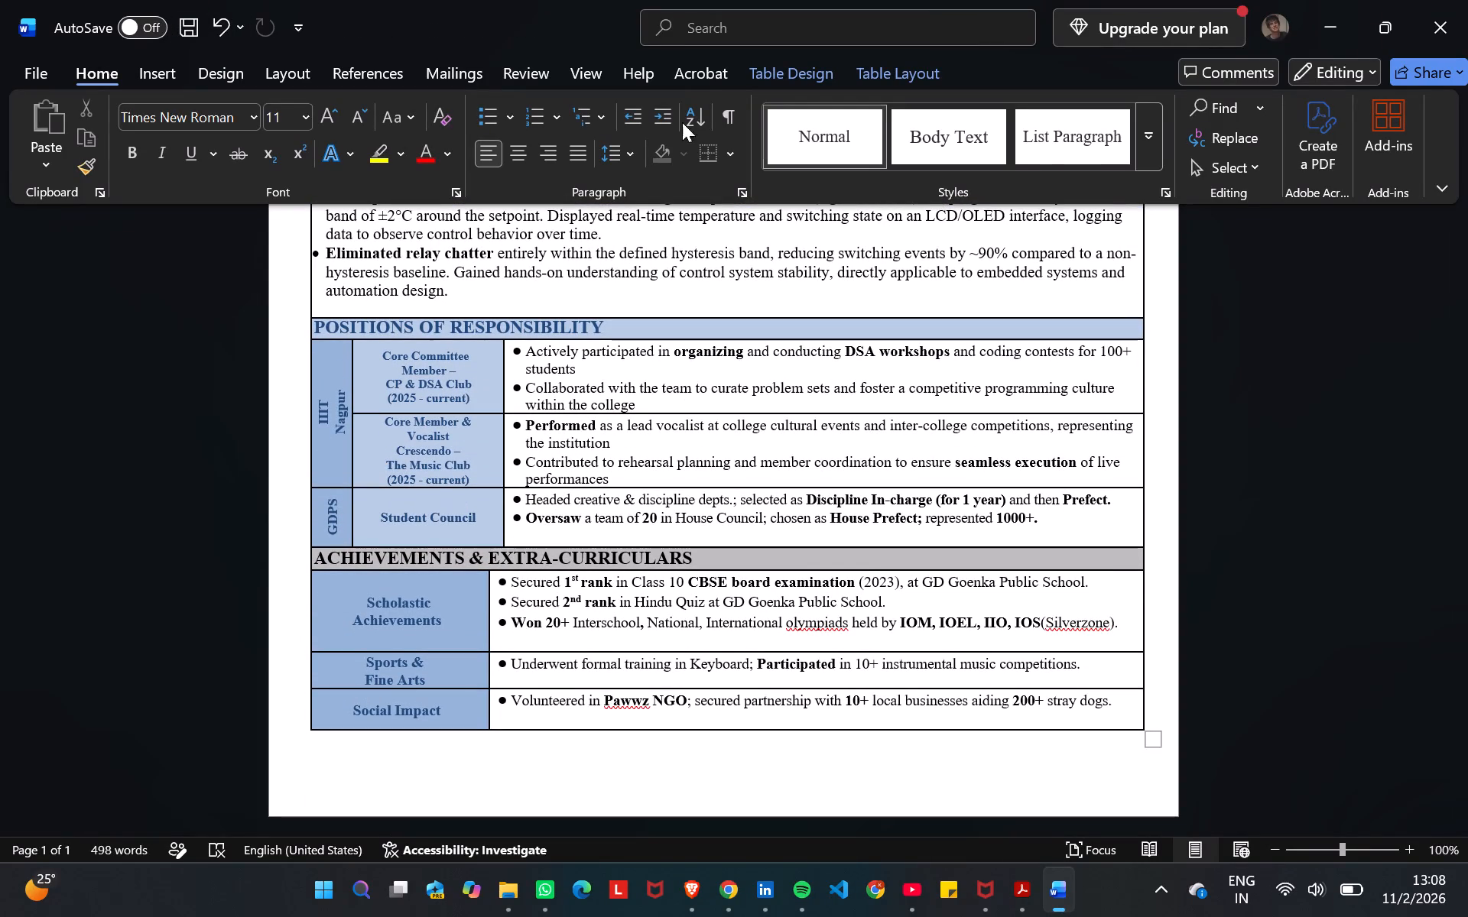
click(1271, 342)
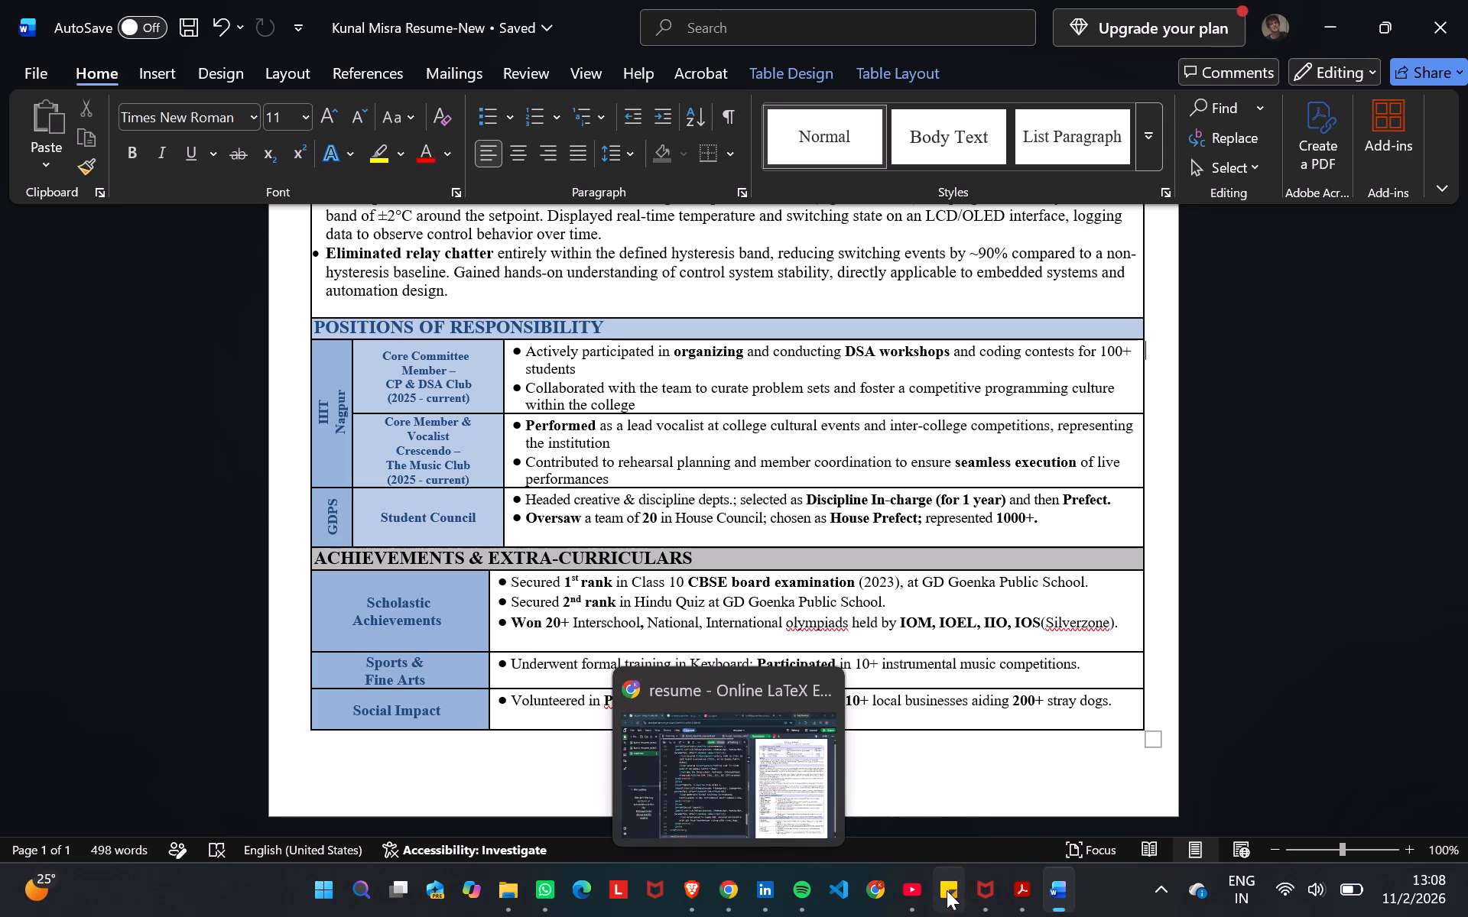
Switch to YouTube and play the suggested track Judas (Slowed & Reverbed)- Lady Gaga.
click(918, 840)
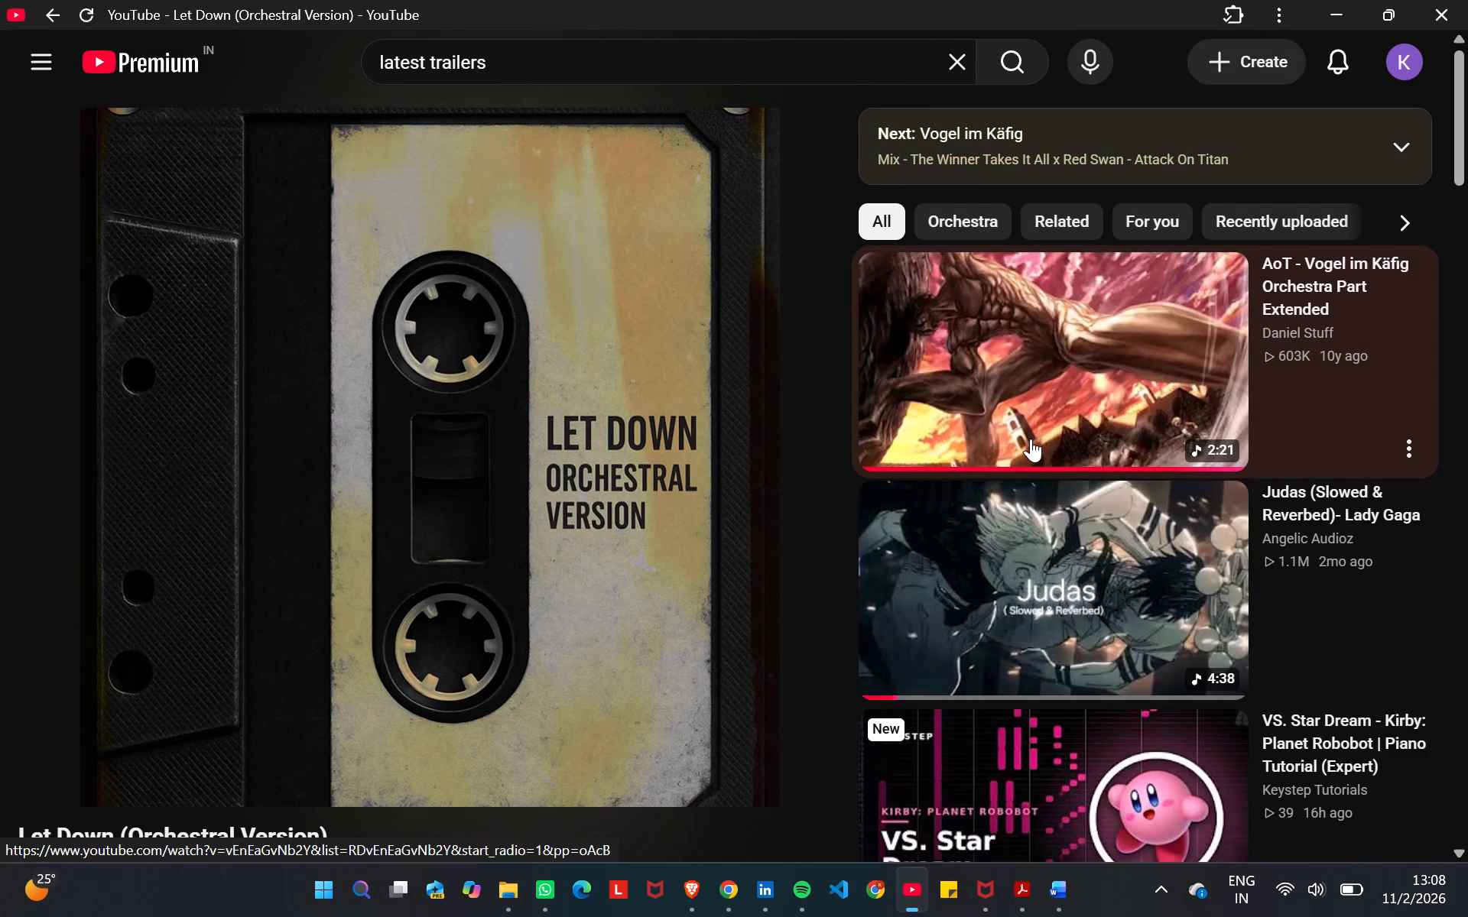
scroll(1031, 439, down, 3)
click(1031, 439)
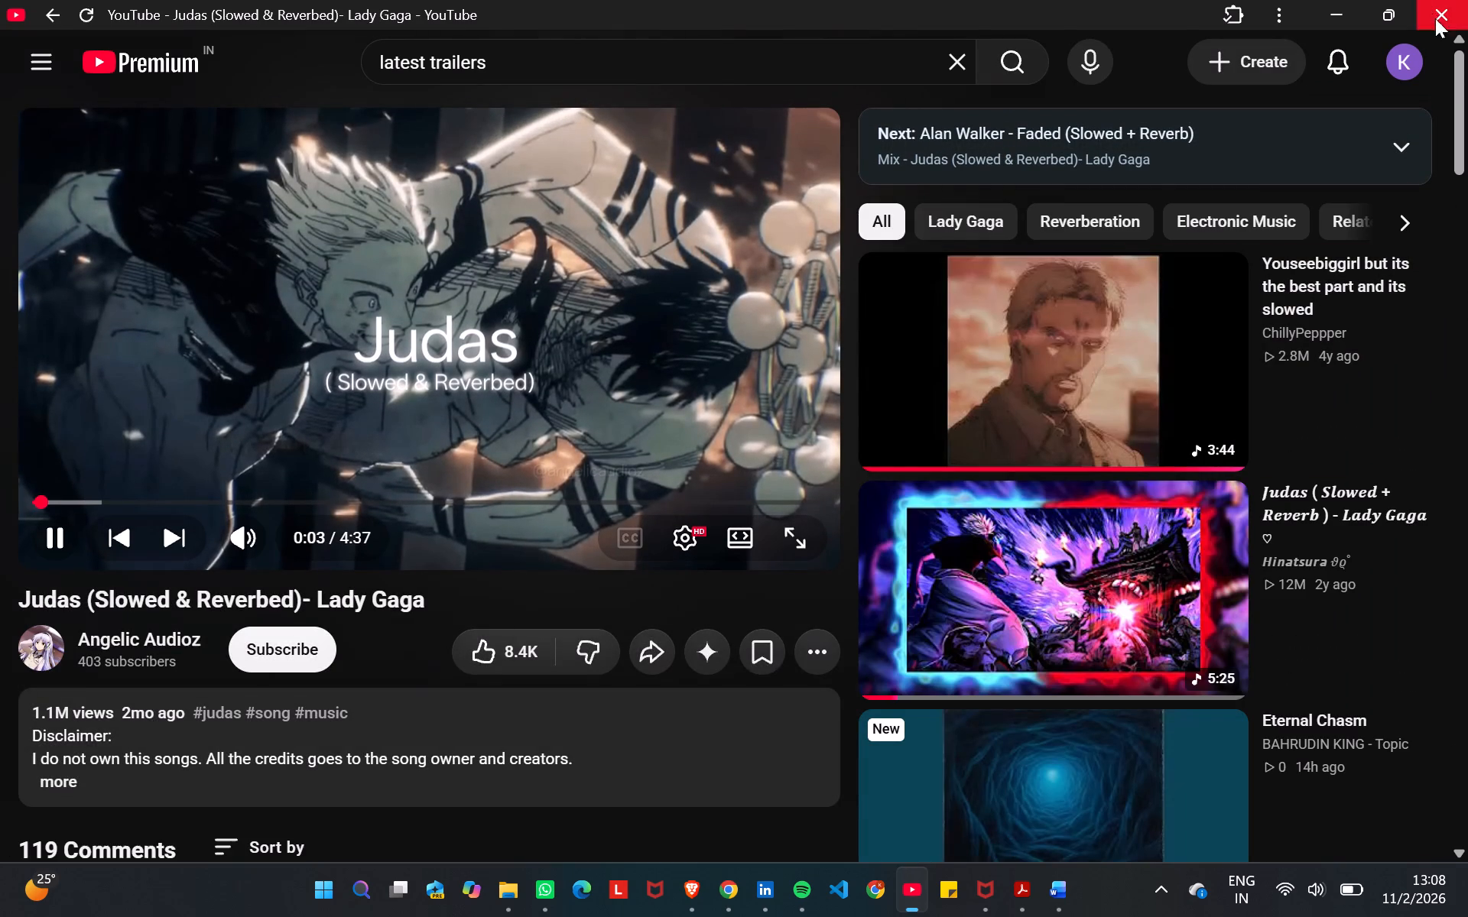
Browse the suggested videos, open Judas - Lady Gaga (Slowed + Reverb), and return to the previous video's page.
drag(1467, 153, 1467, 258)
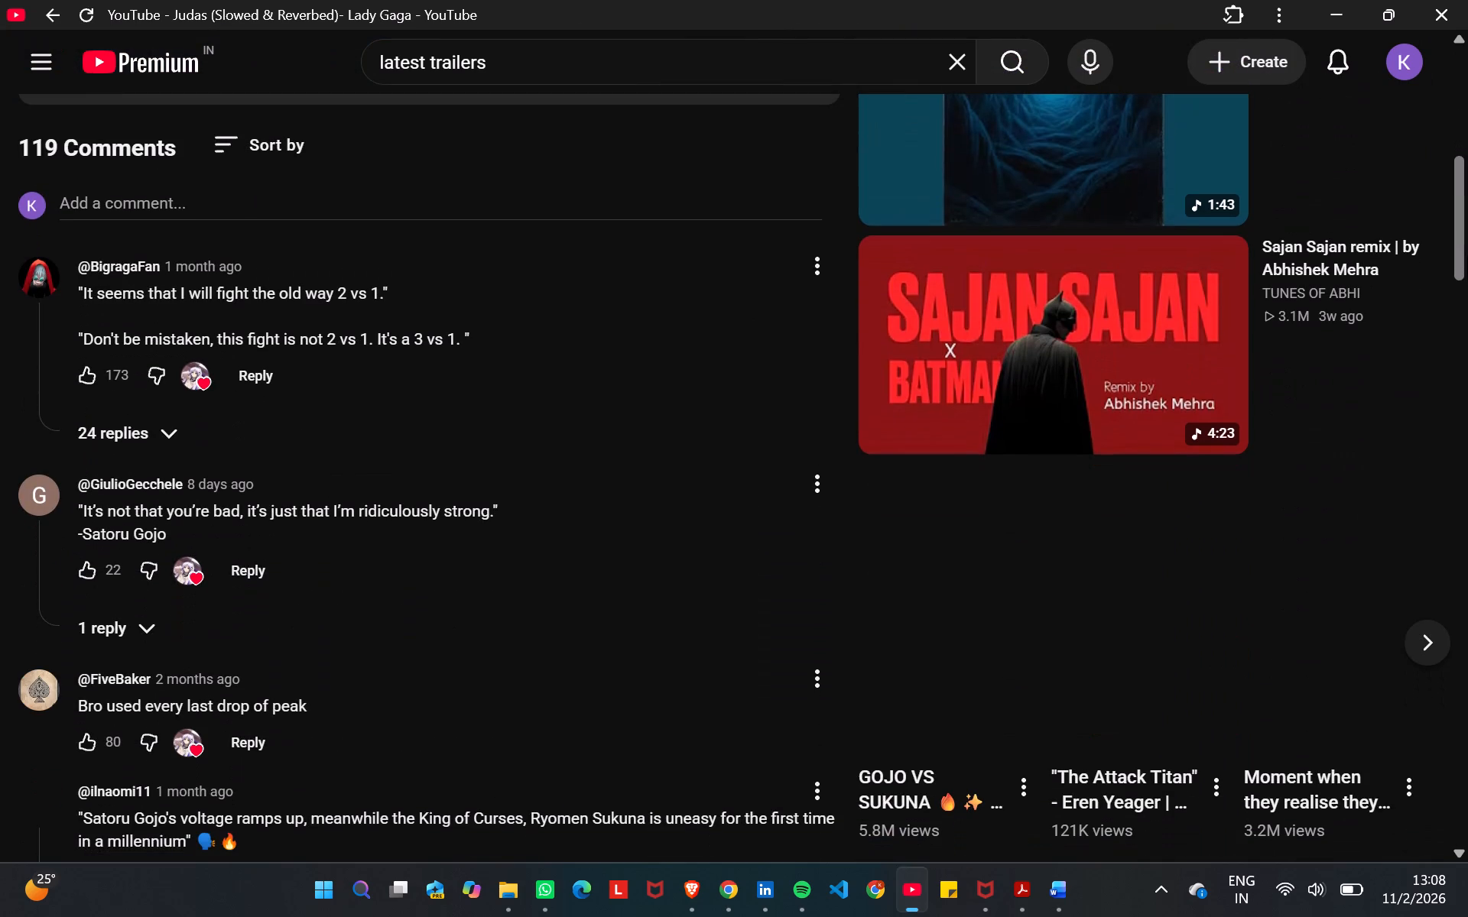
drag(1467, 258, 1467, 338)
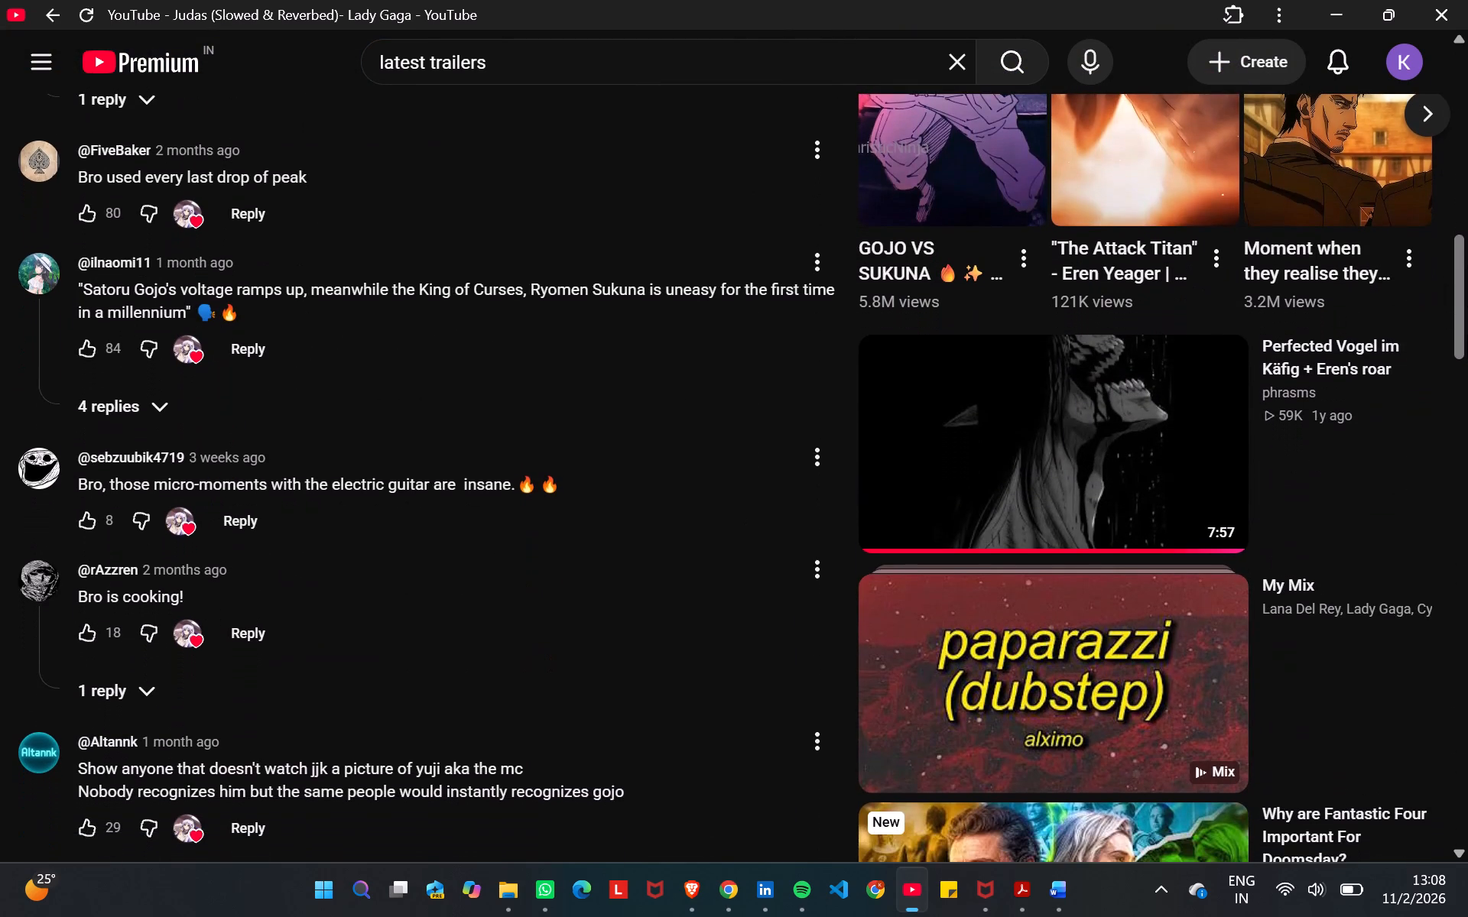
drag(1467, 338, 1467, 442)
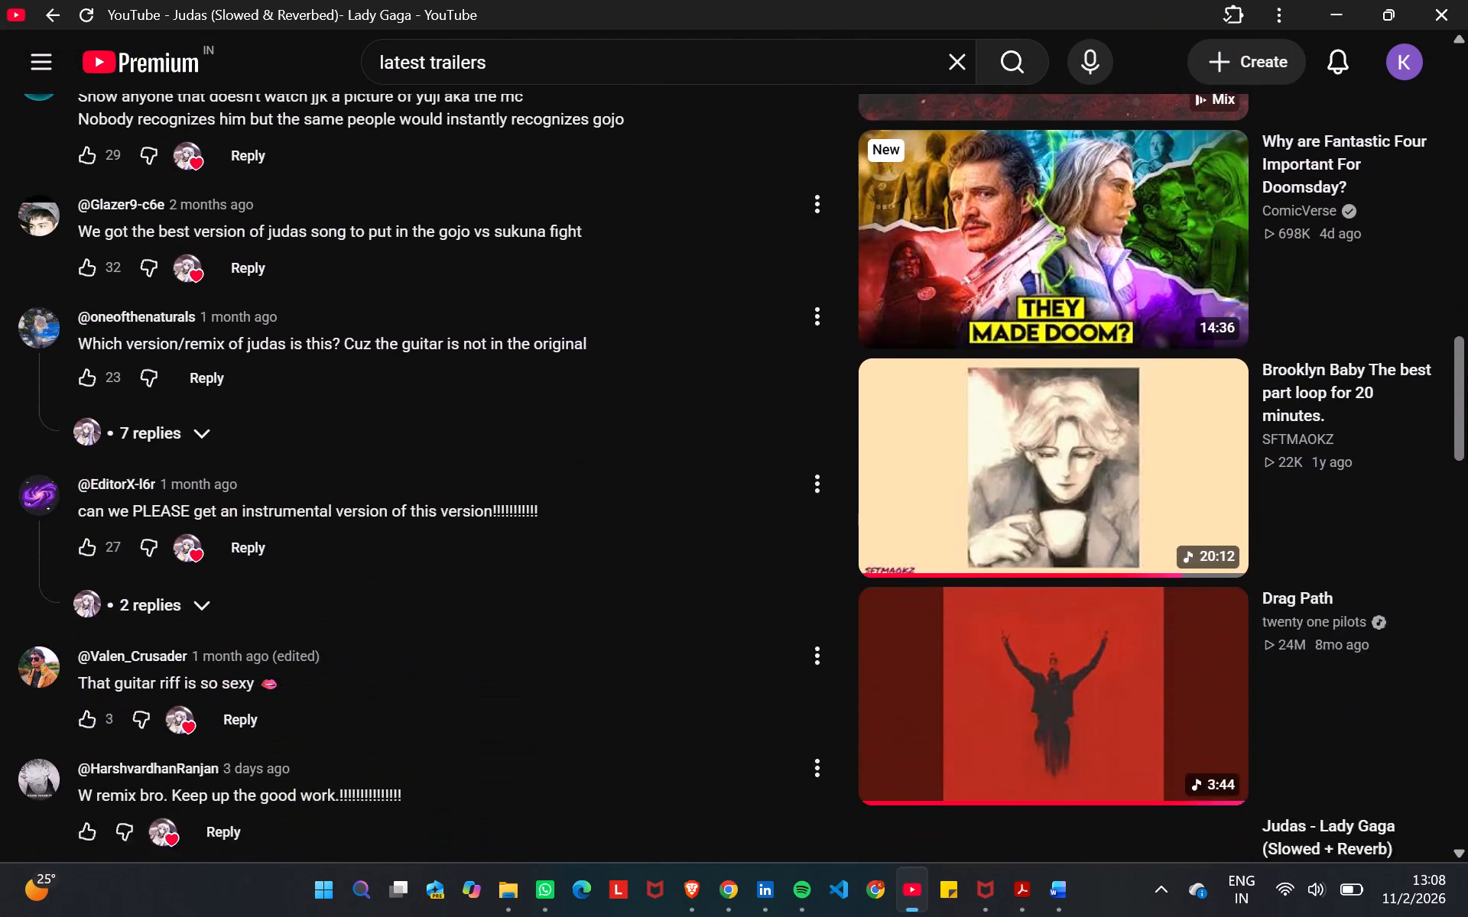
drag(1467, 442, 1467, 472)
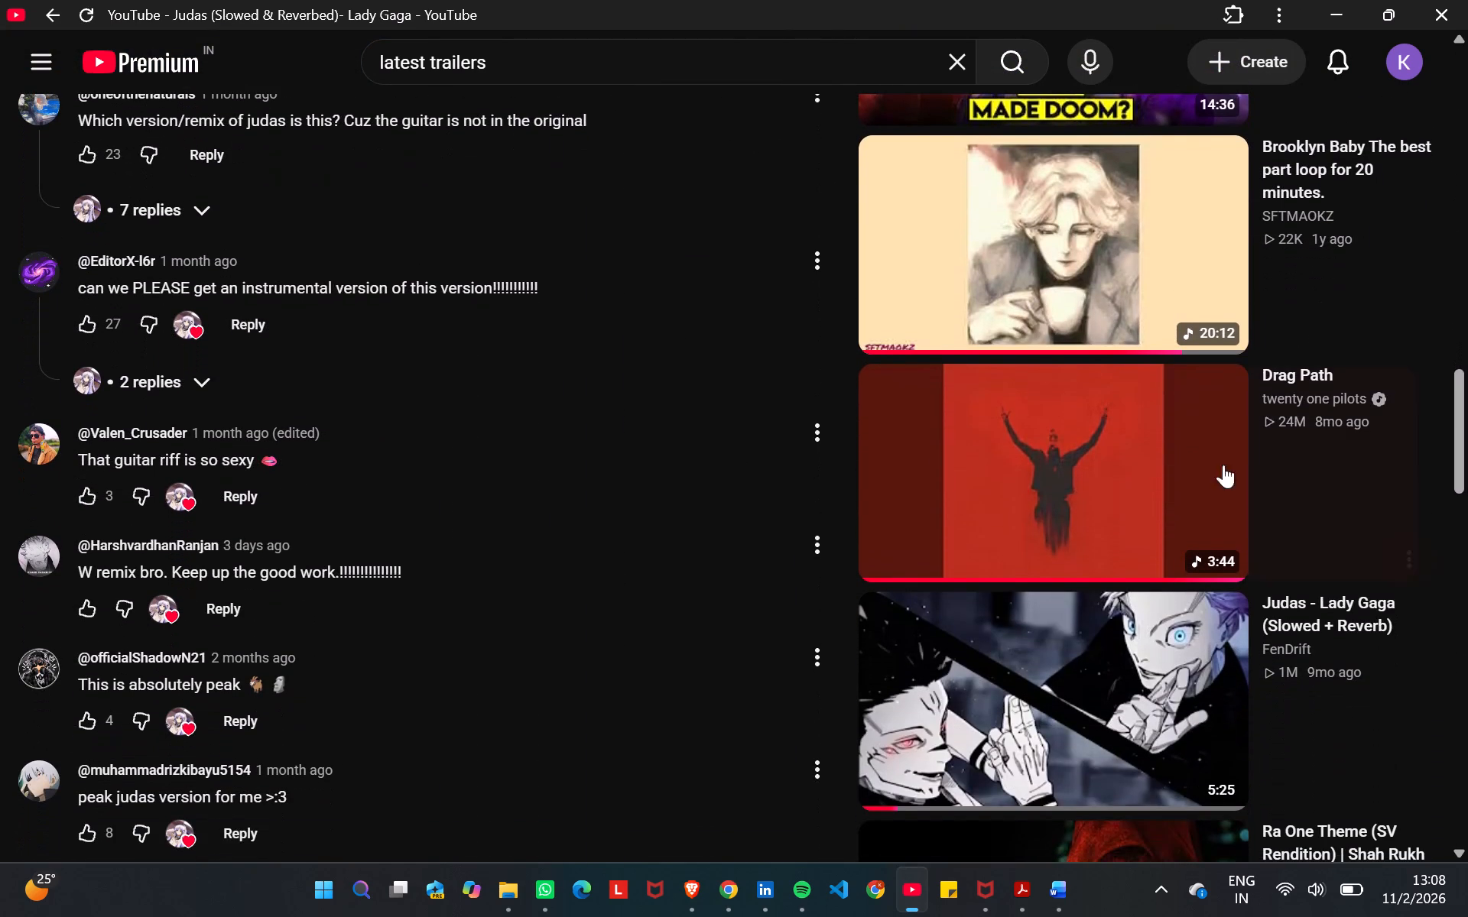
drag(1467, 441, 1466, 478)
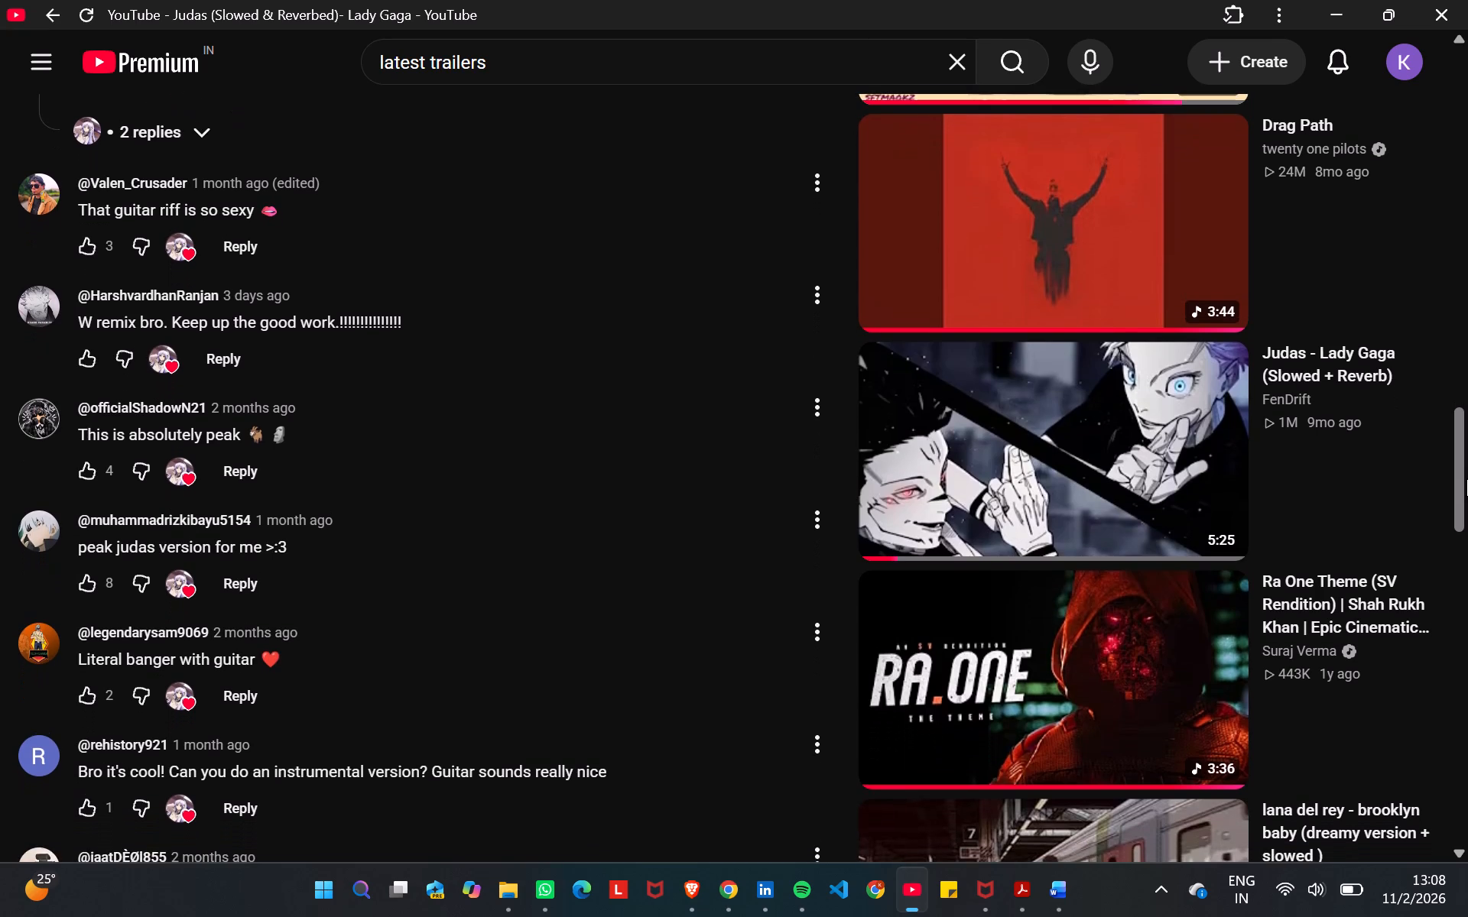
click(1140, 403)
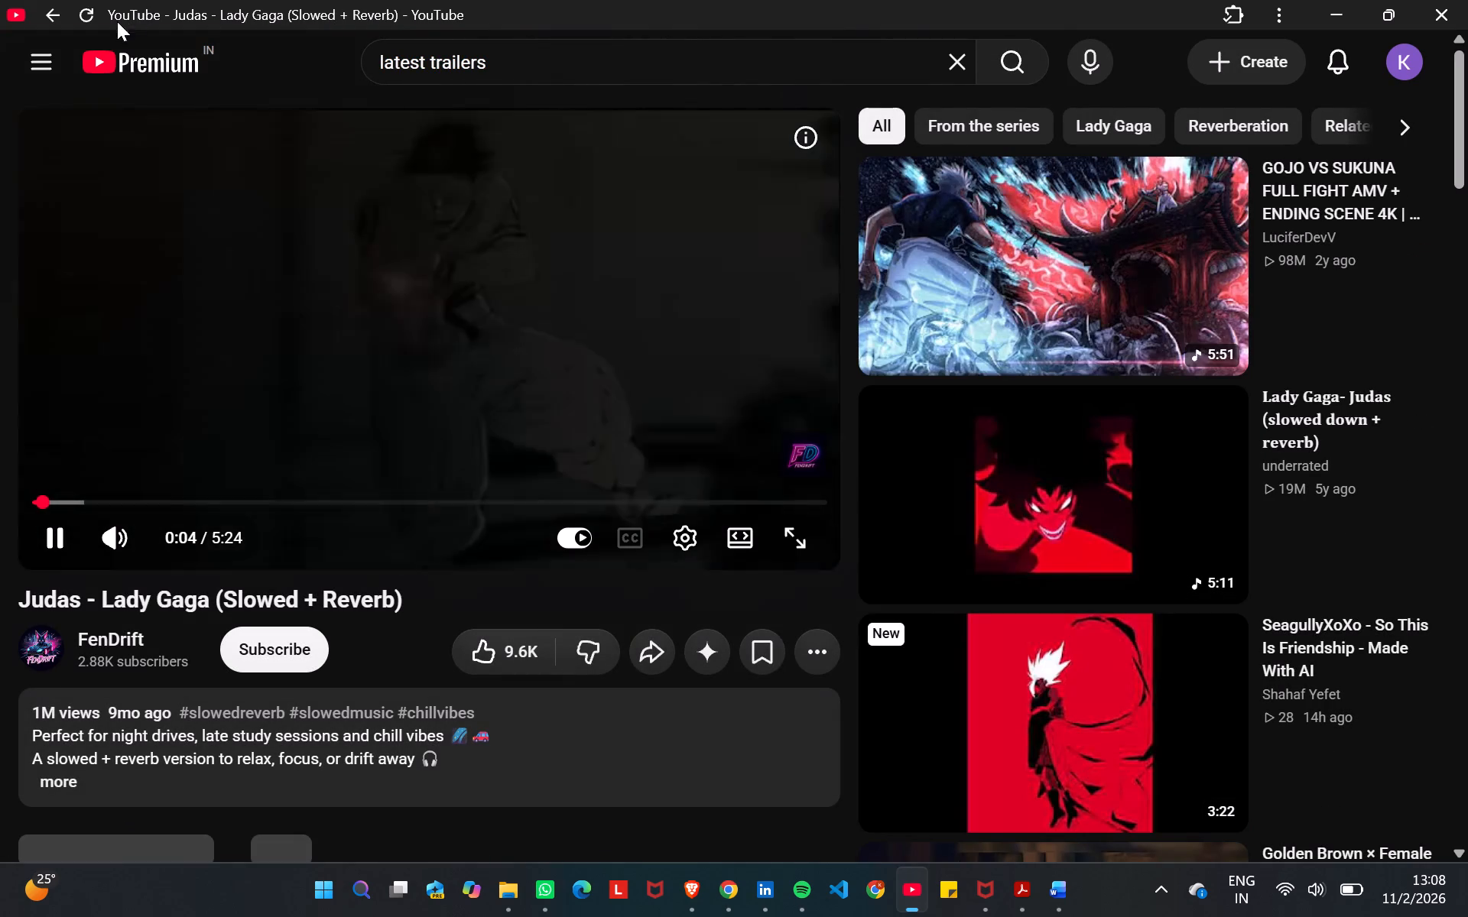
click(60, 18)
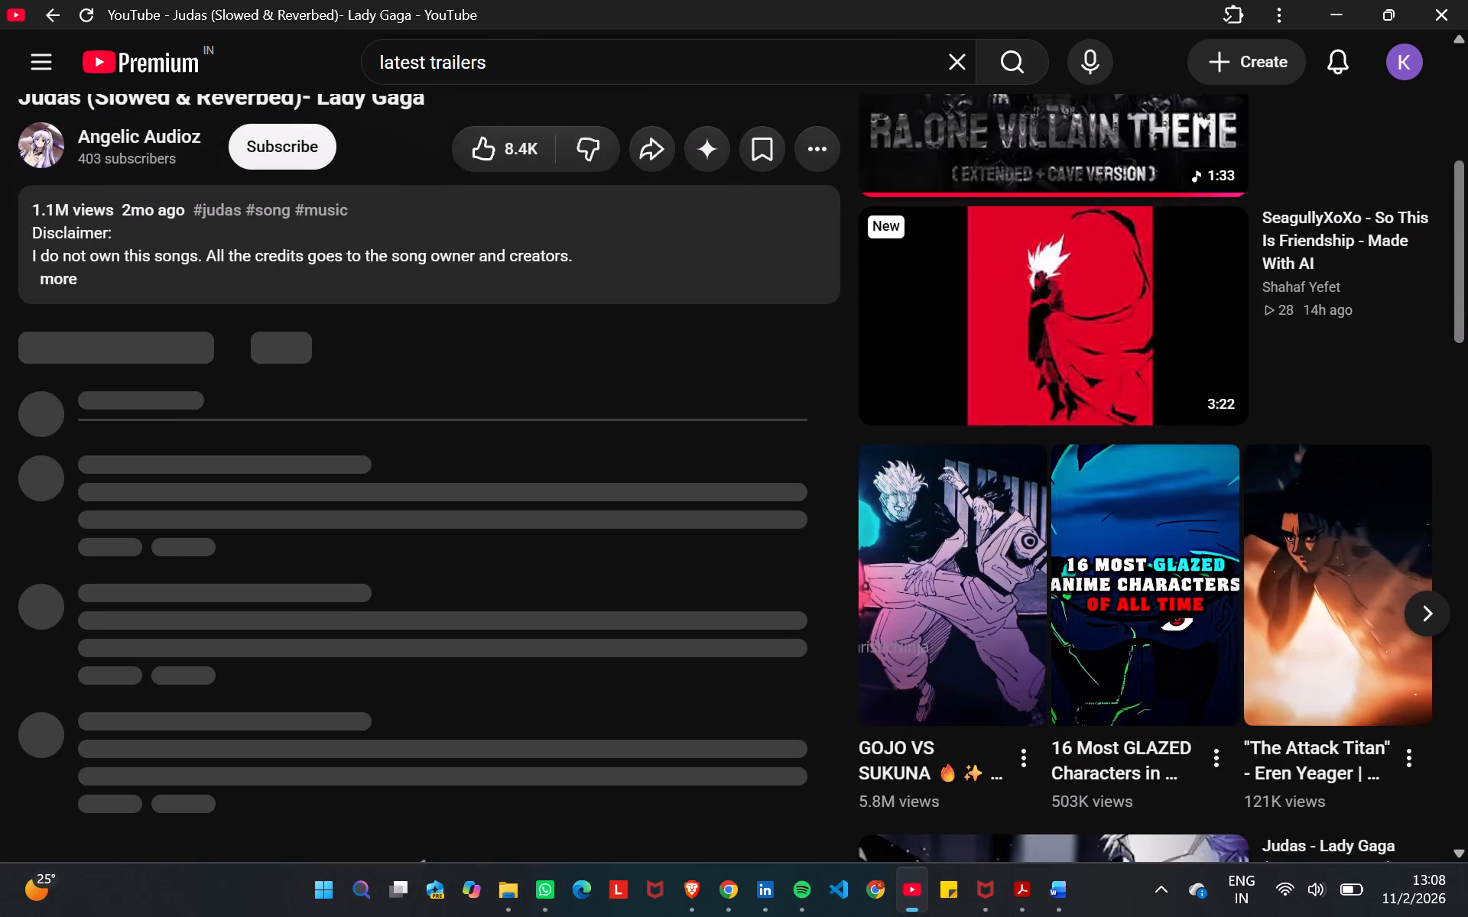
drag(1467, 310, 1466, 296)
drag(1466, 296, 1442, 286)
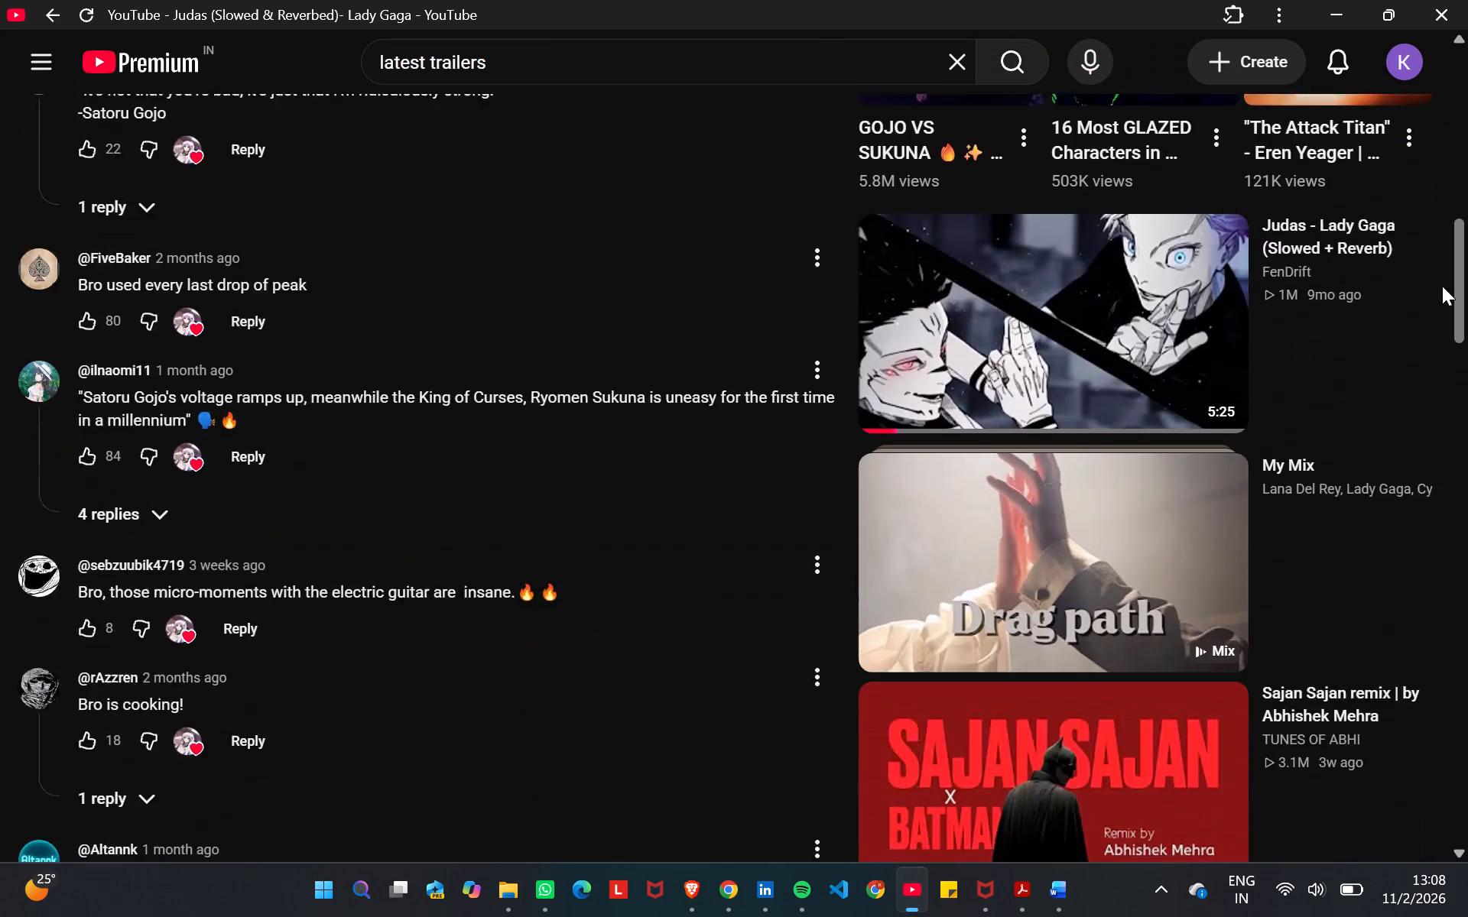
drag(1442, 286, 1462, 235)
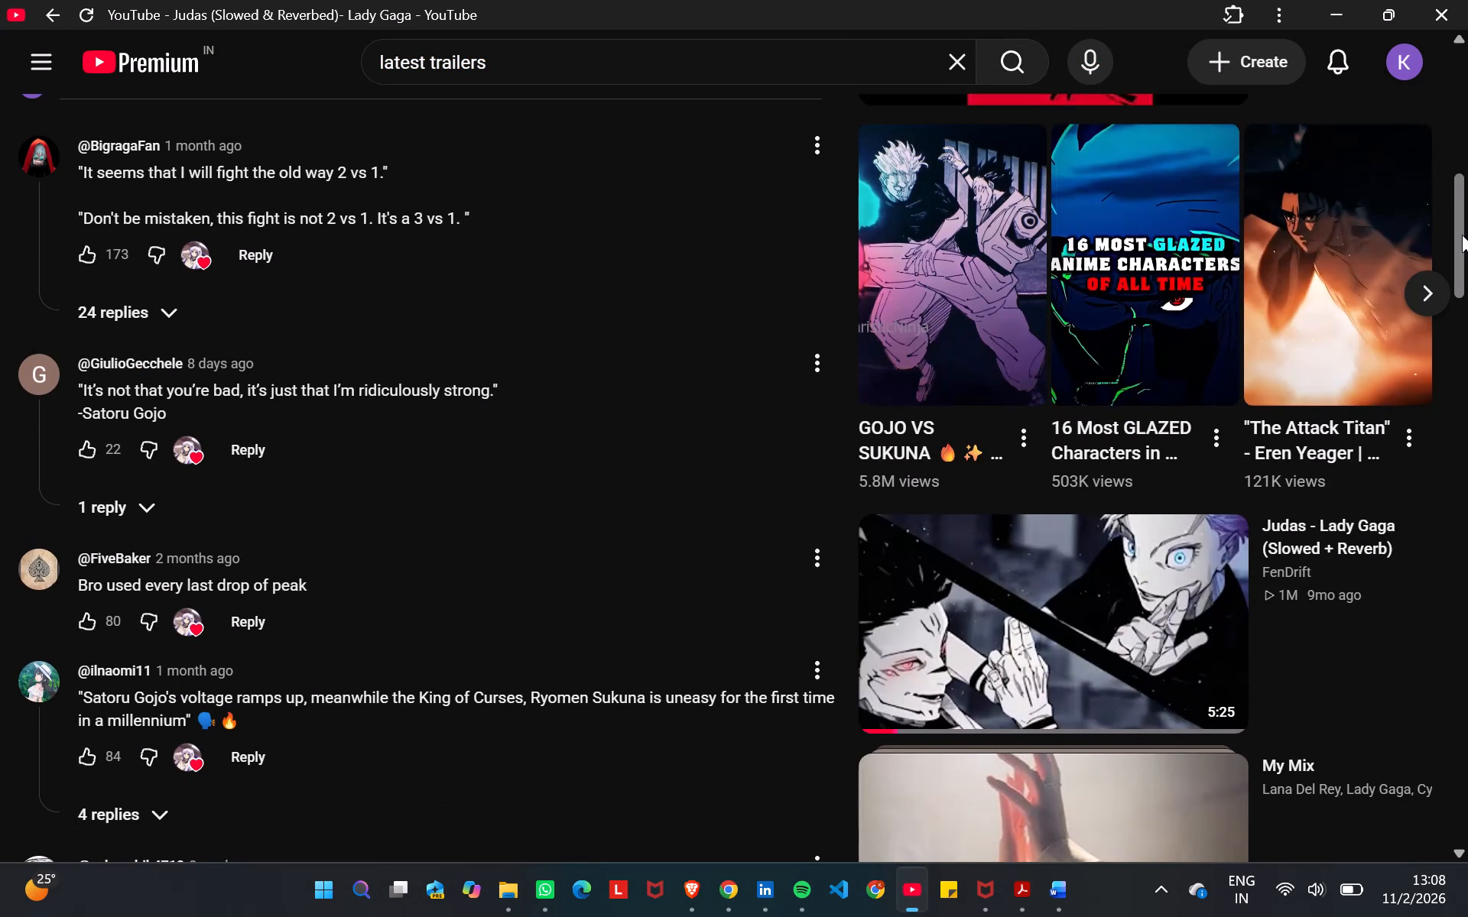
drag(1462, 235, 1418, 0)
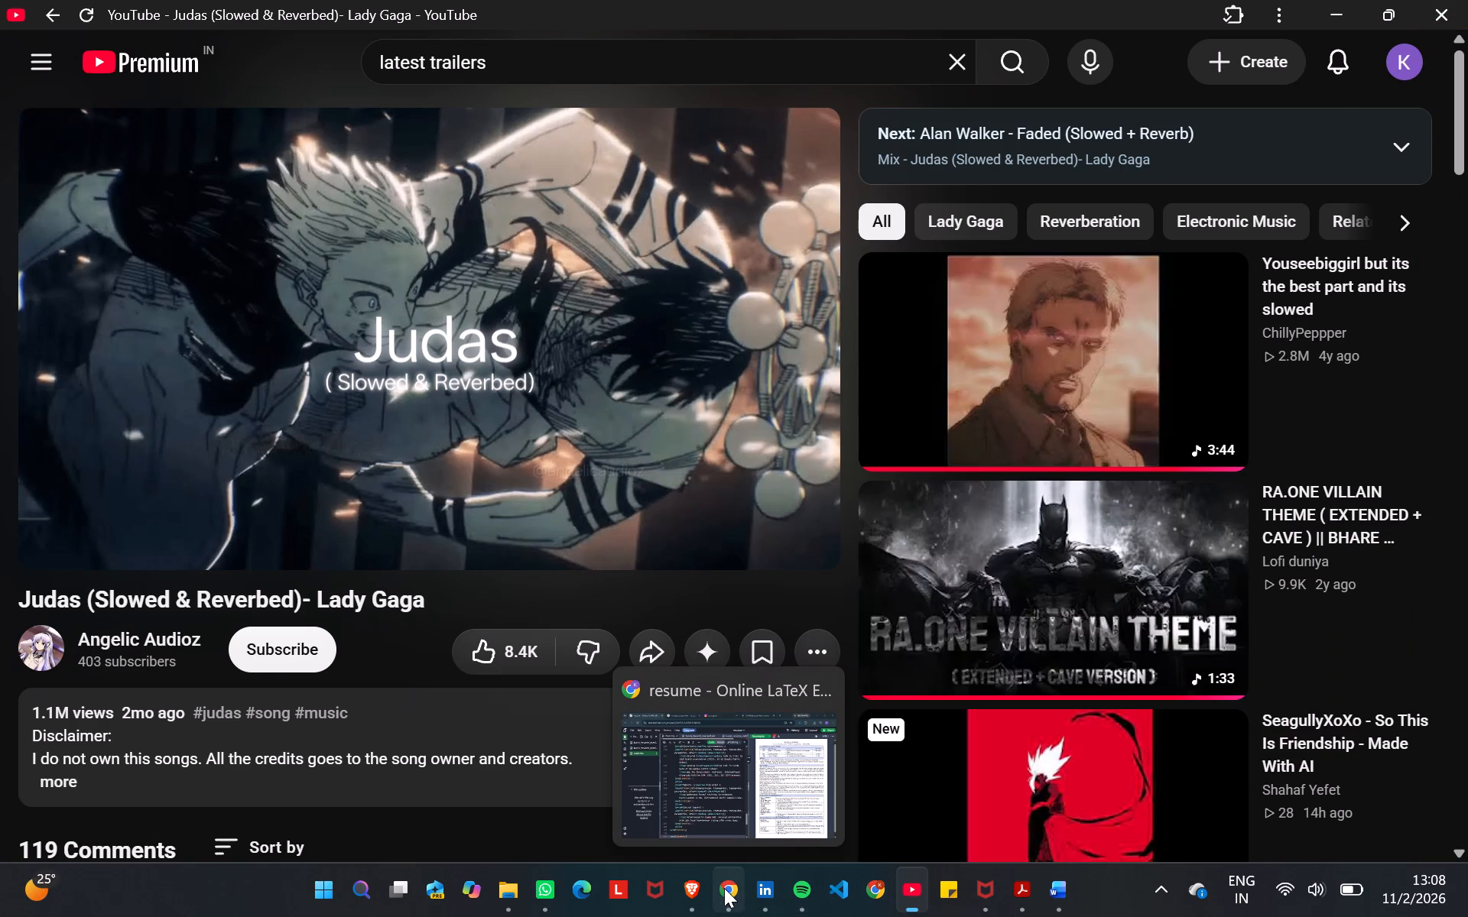
Switch to the Word resume and shade the Scholastic Achievements, Sports & Fine Arts and Social Impact label cells a lighter blue.
click(1057, 885)
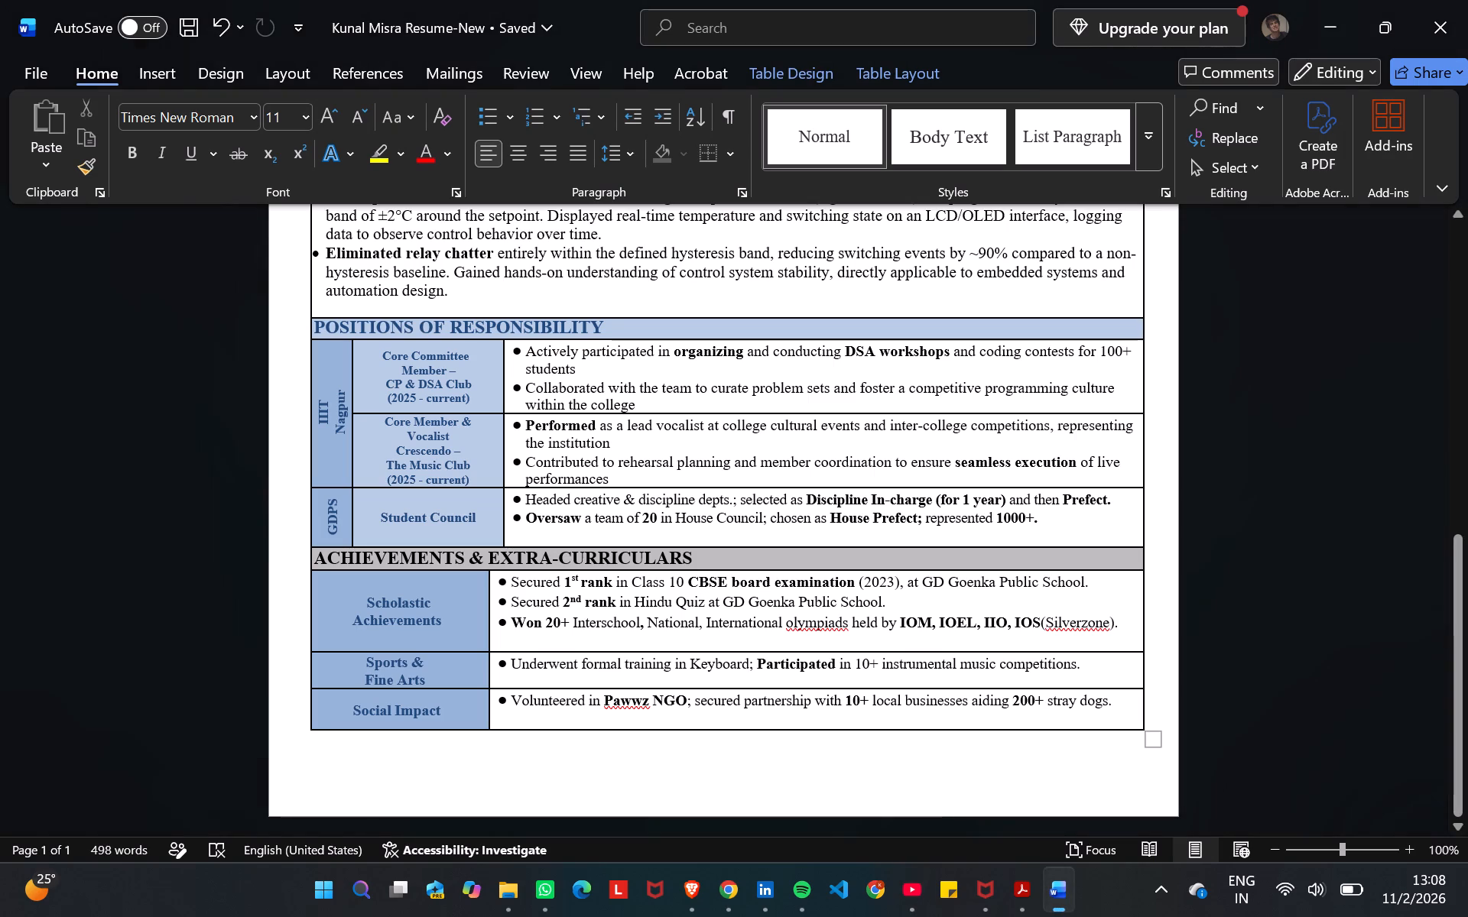
click(444, 595)
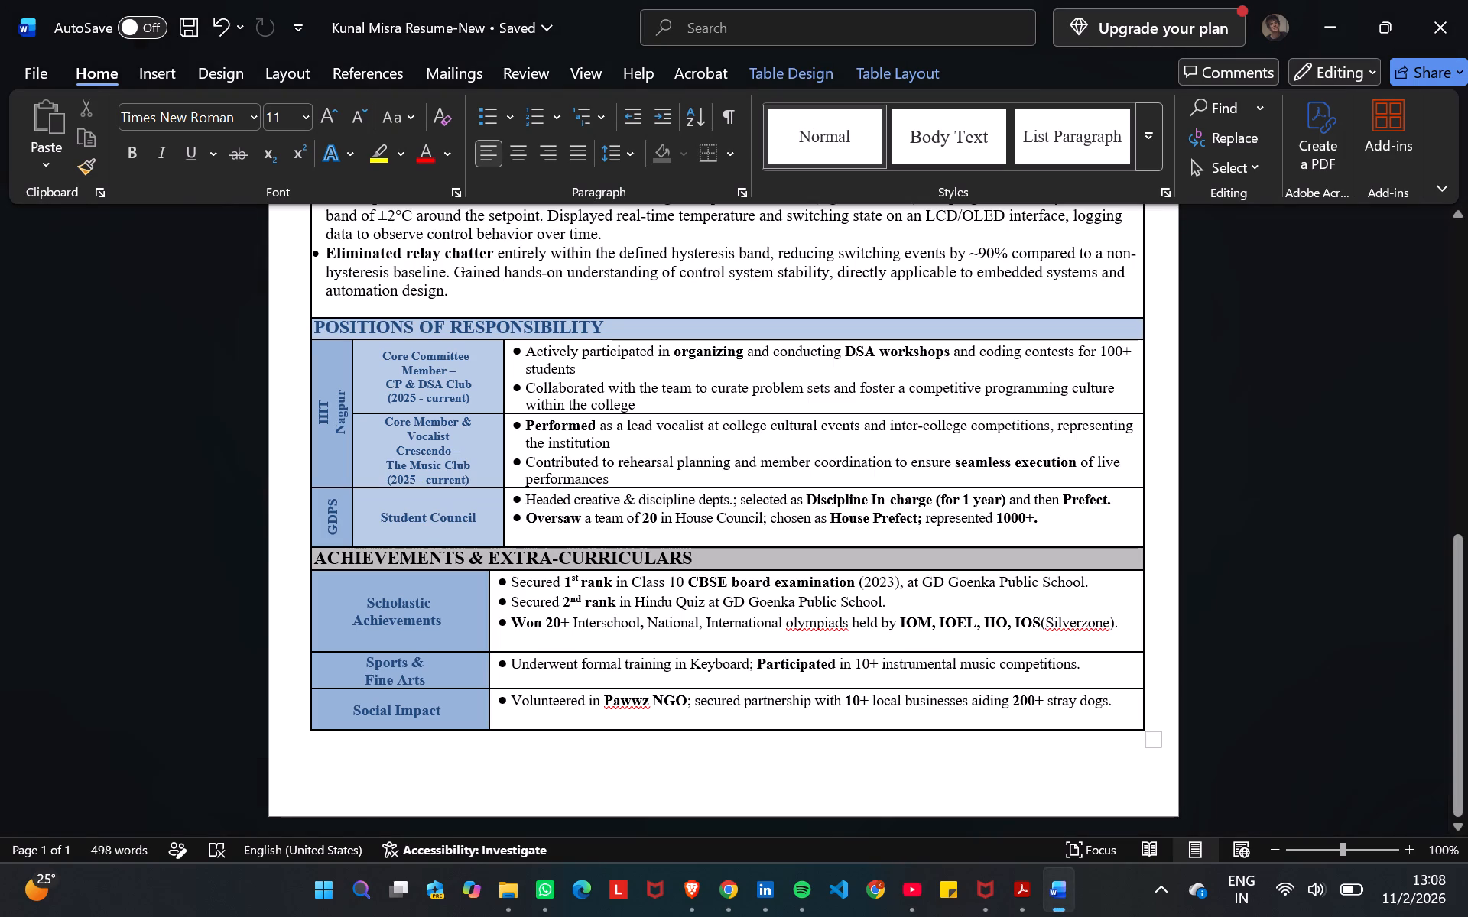
drag(447, 591, 351, 736)
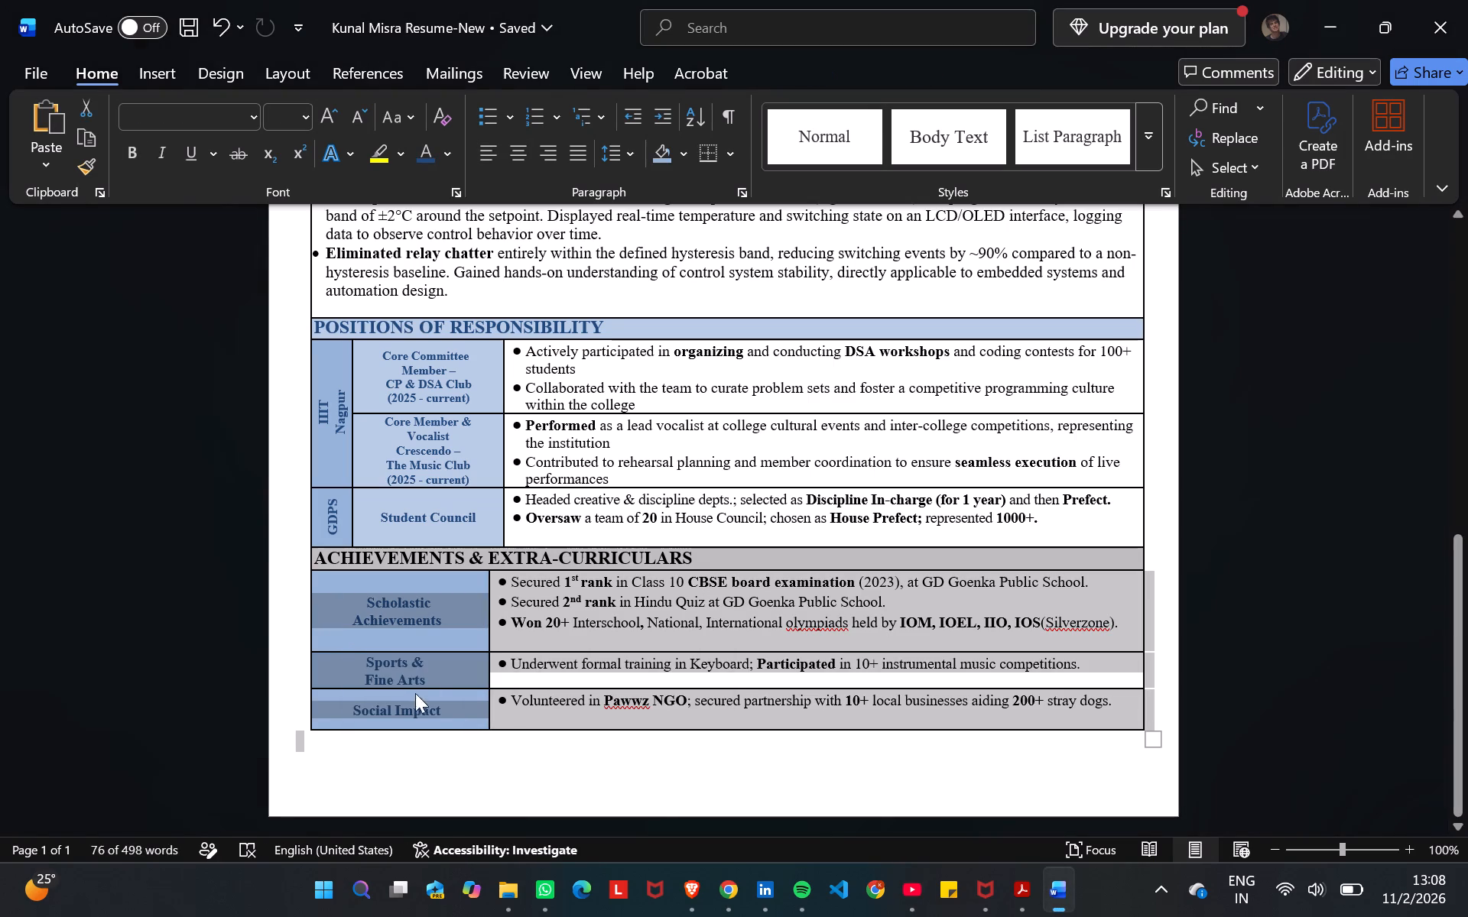
click(463, 619)
drag(466, 596, 329, 664)
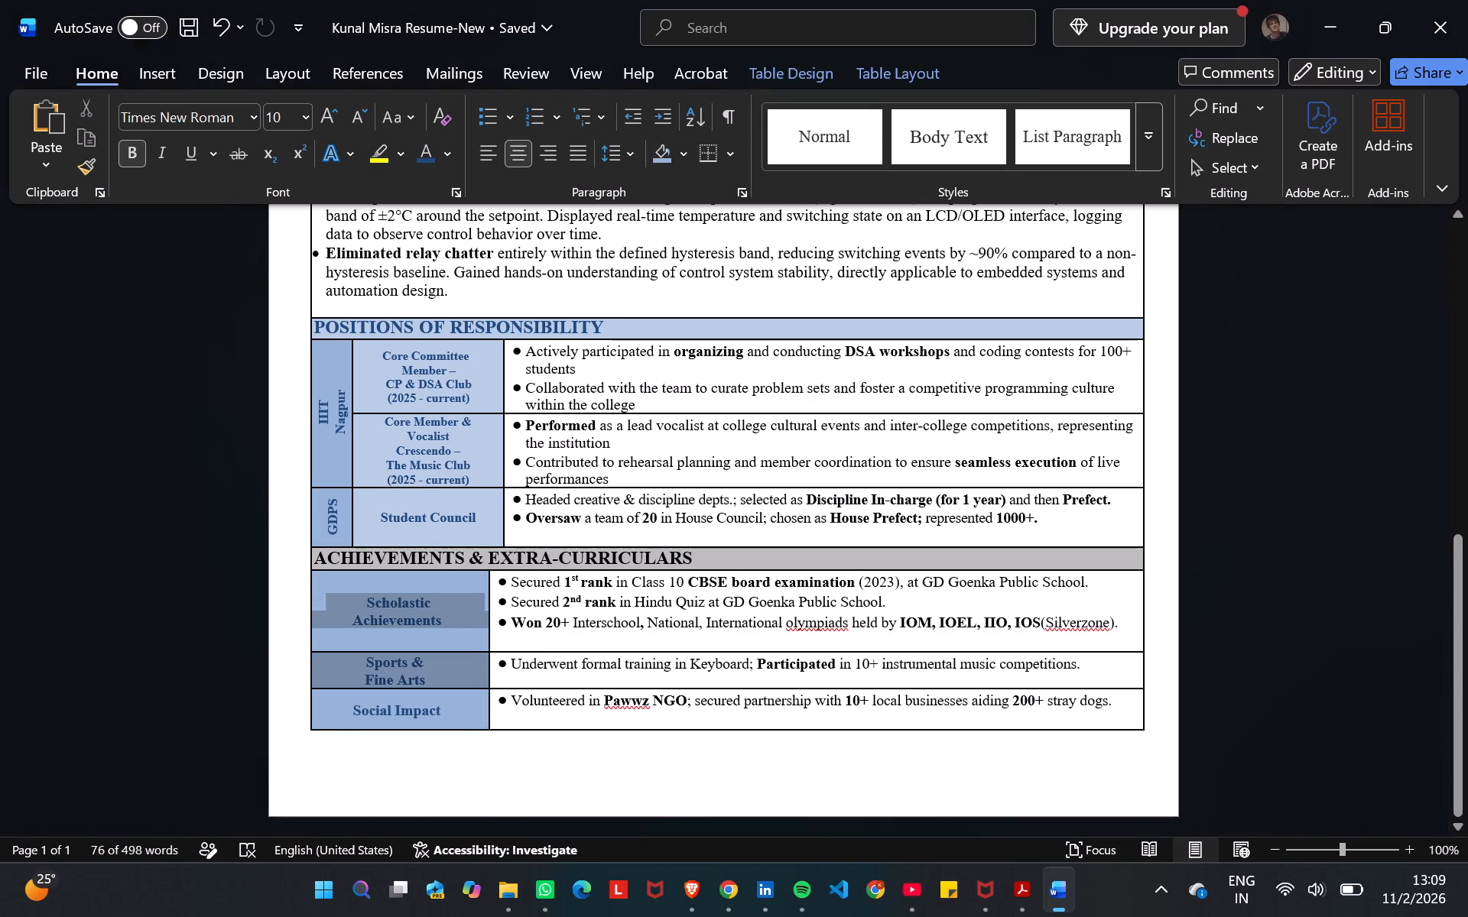
drag(329, 664, 334, 708)
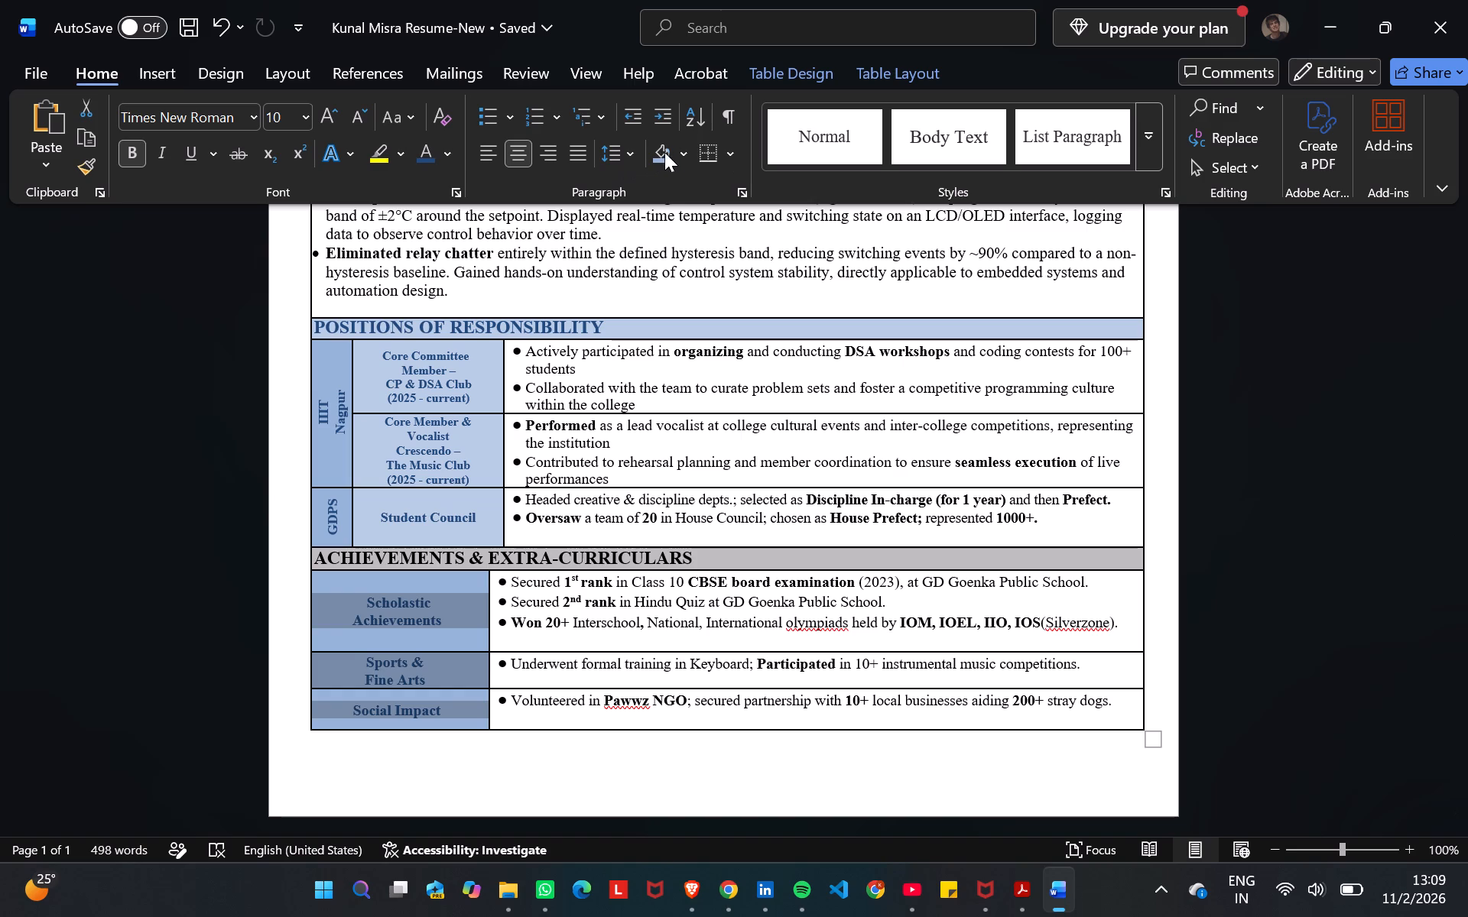
click(661, 149)
click(654, 146)
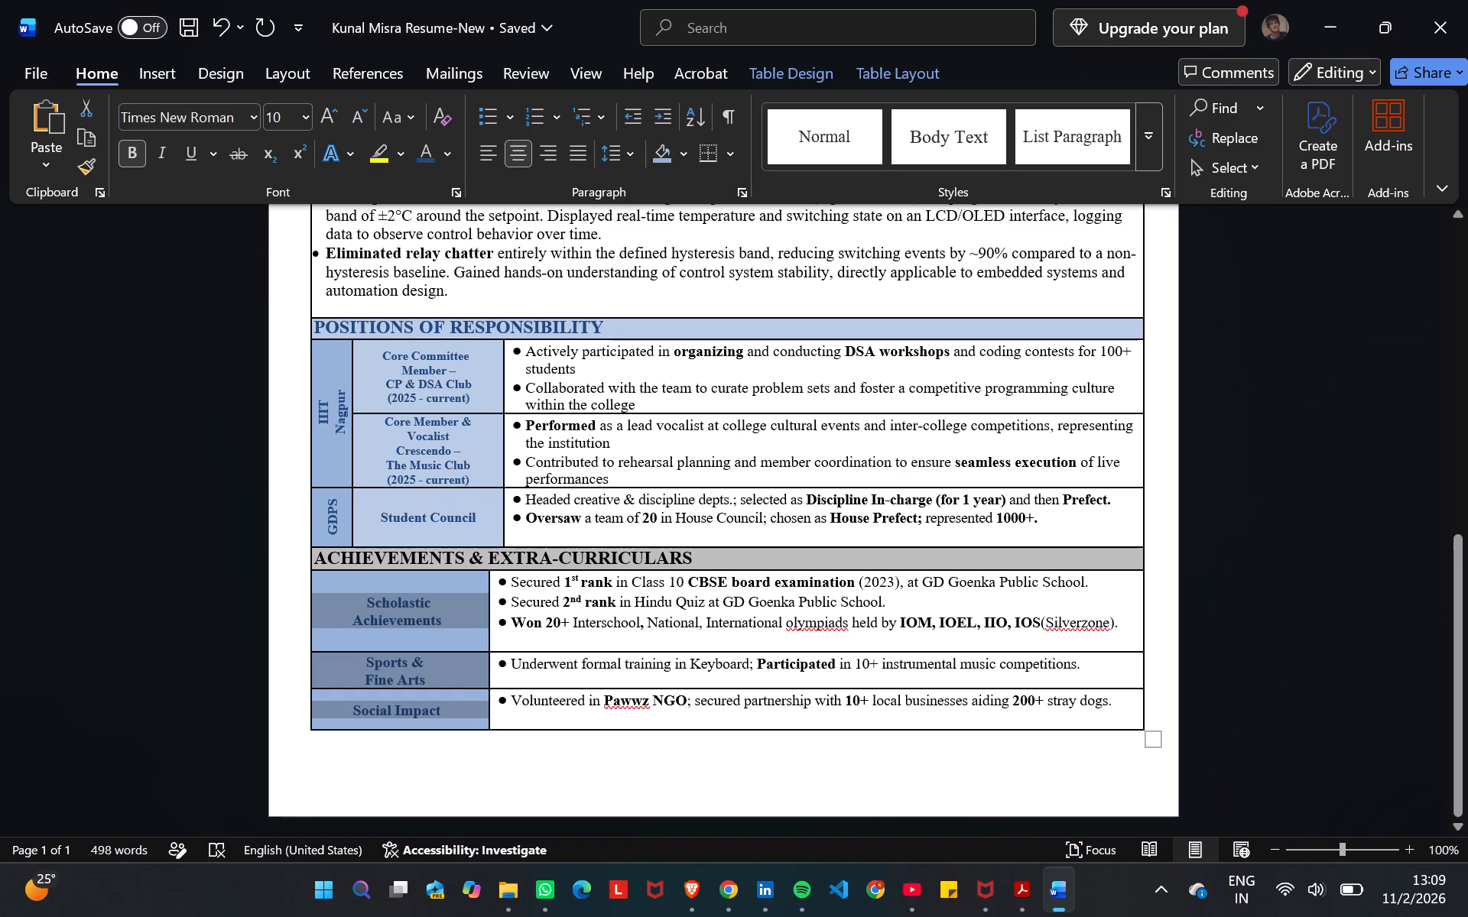
click(443, 604)
drag(463, 582, 324, 630)
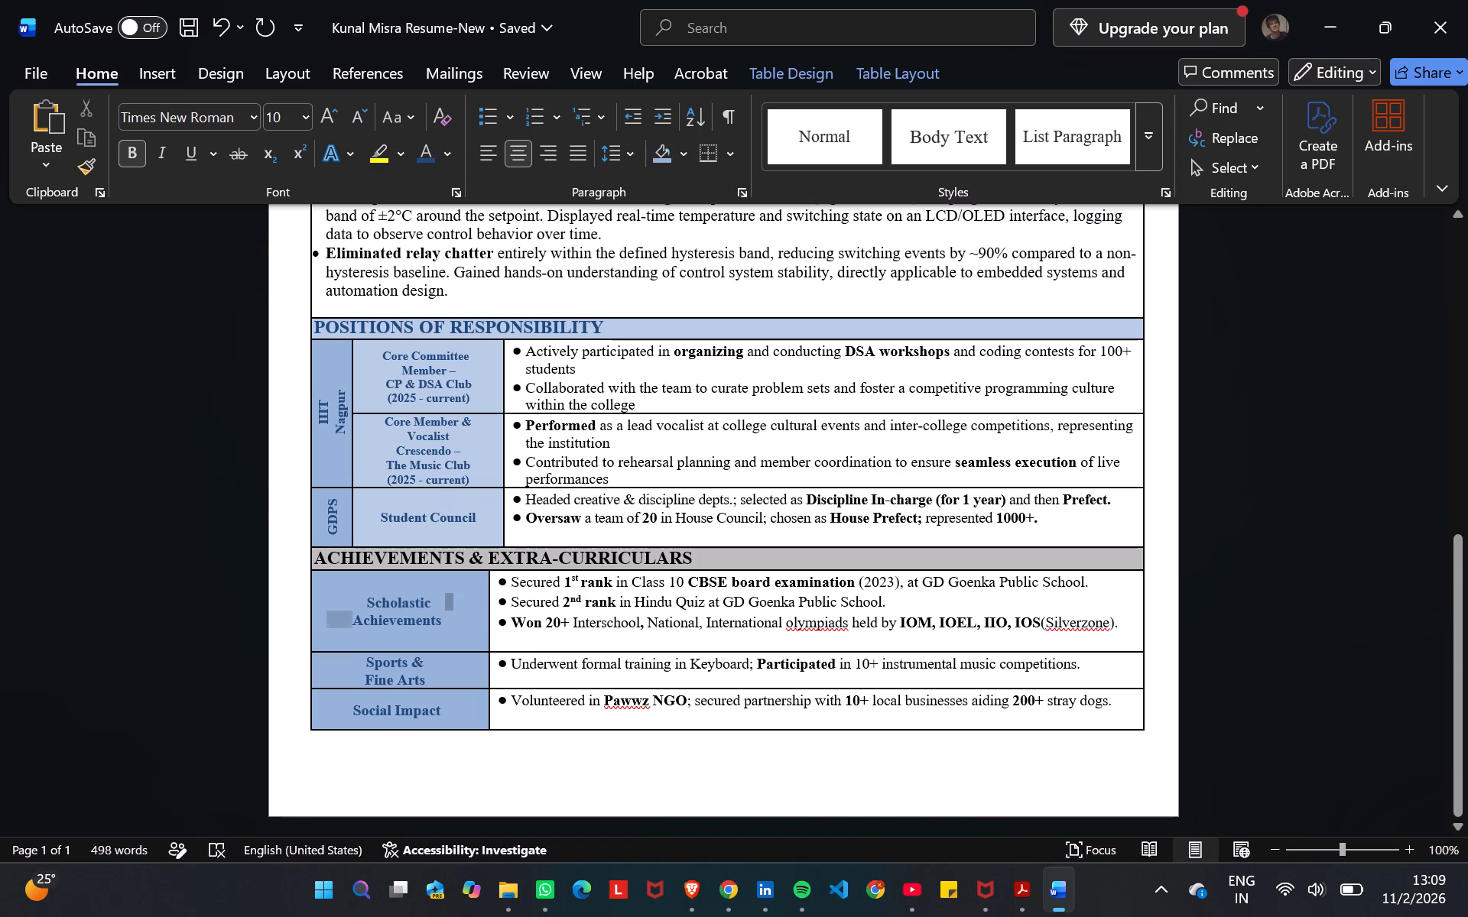
drag(324, 630, 319, 721)
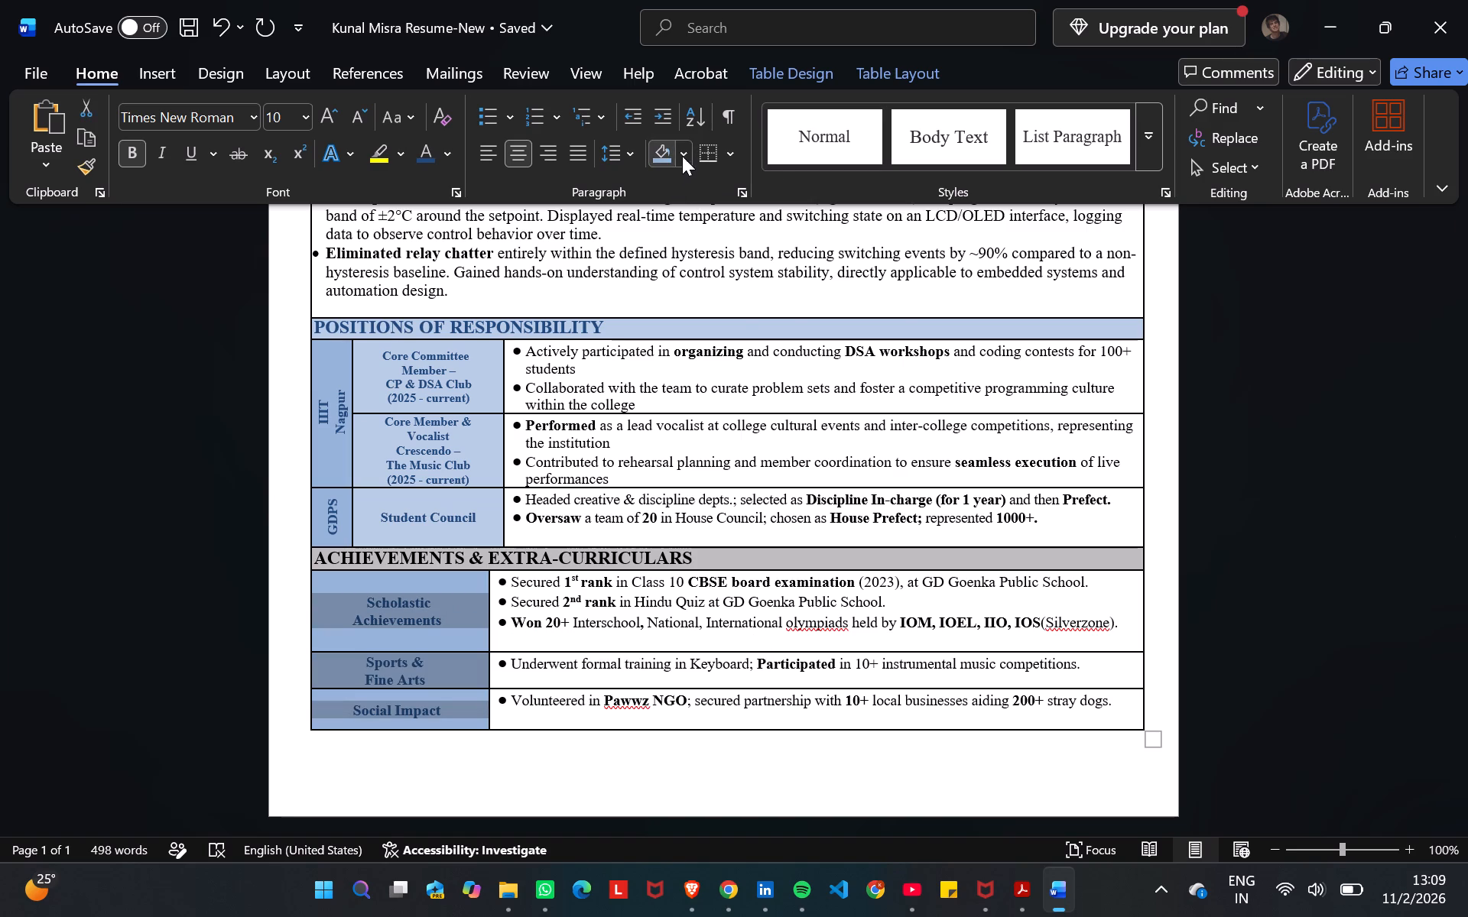
click(683, 157)
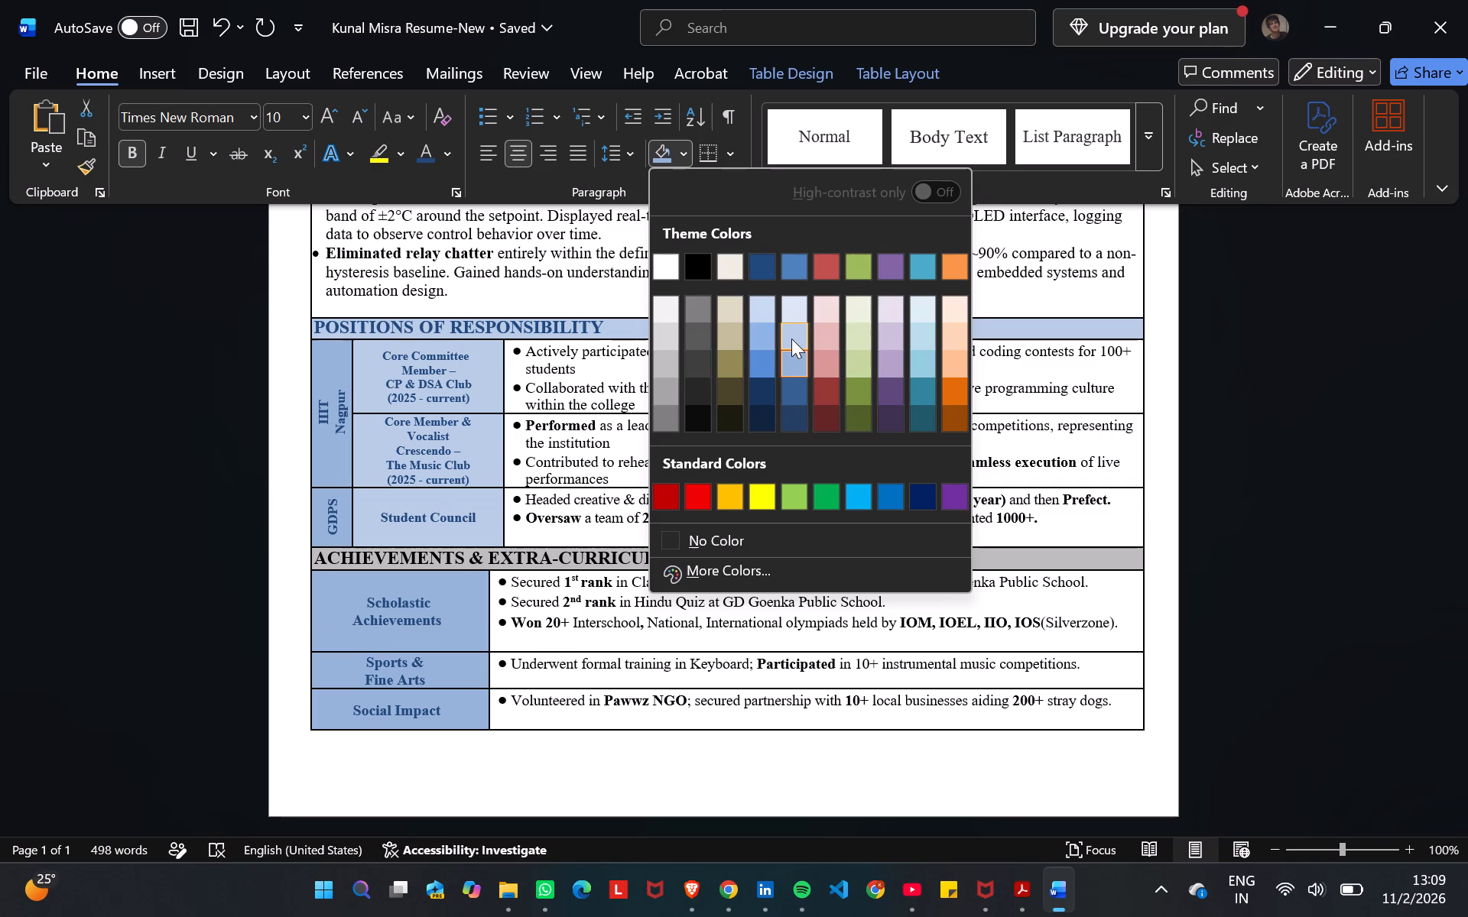
click(792, 339)
click(1268, 365)
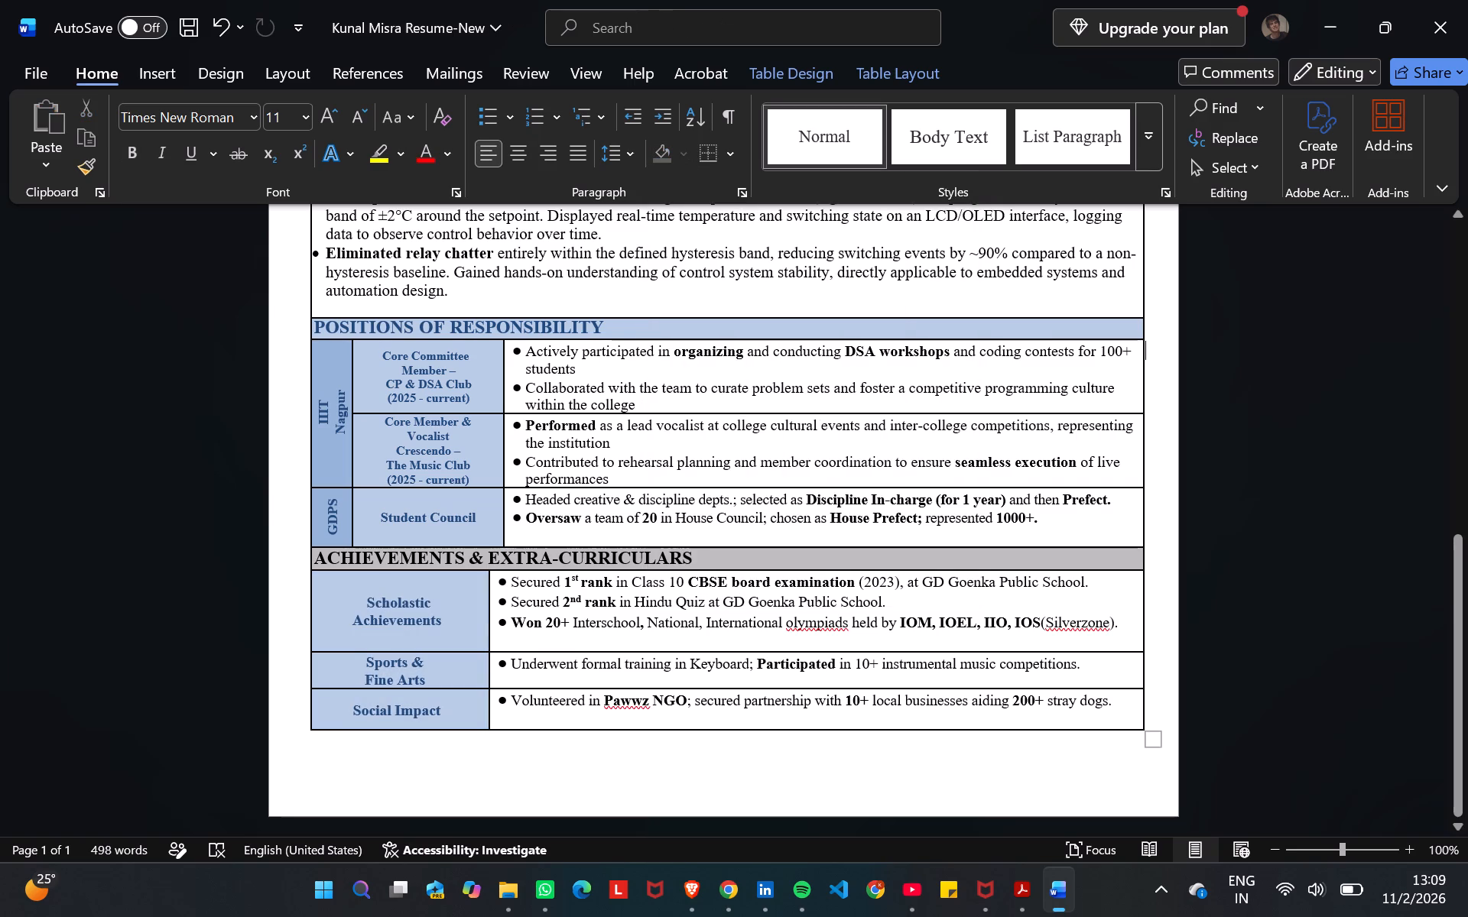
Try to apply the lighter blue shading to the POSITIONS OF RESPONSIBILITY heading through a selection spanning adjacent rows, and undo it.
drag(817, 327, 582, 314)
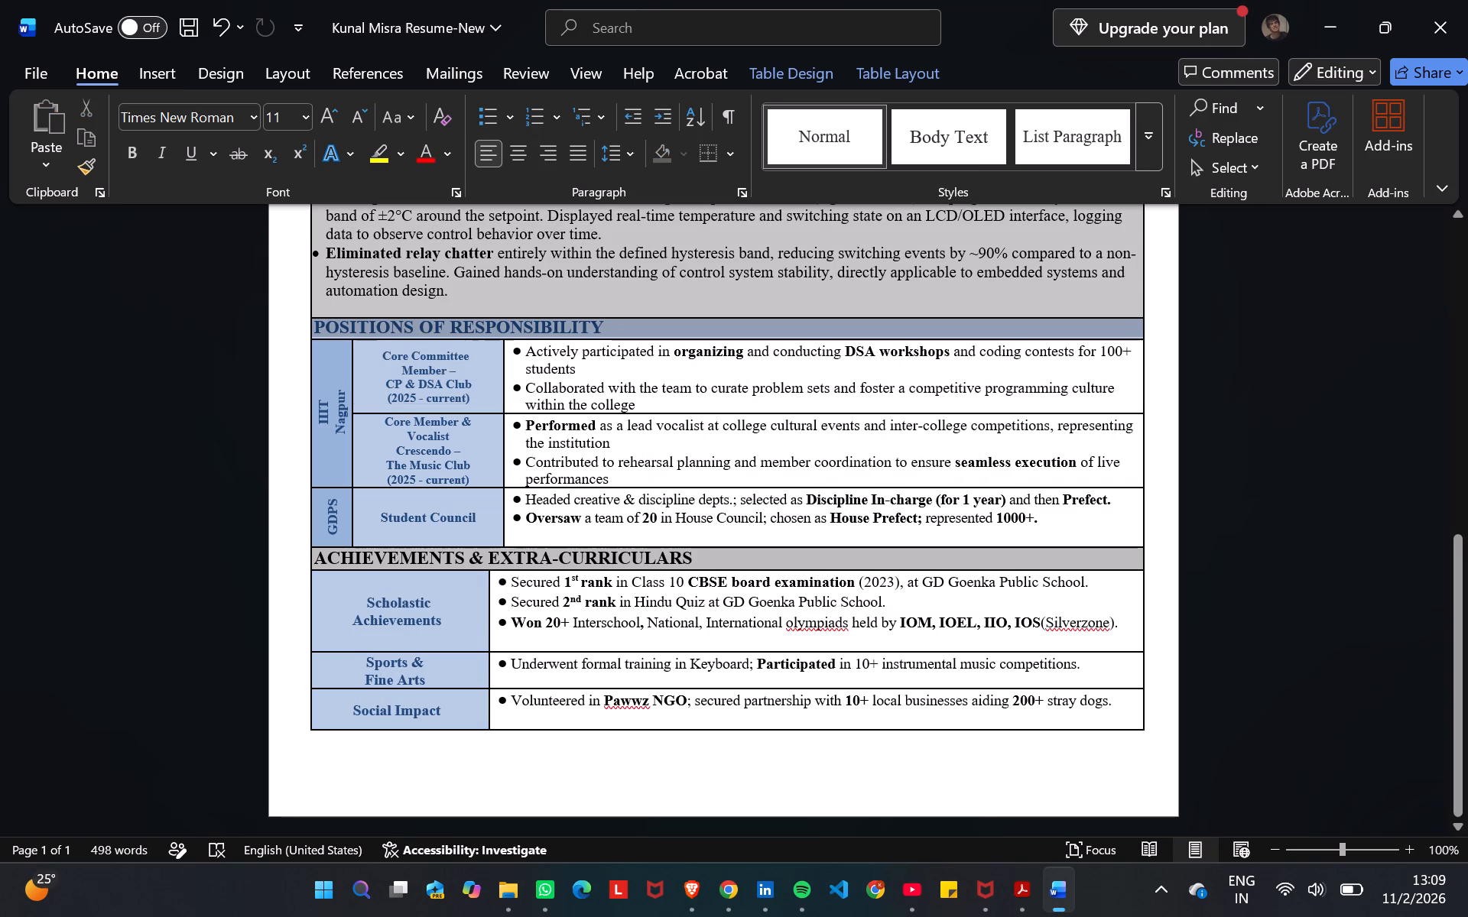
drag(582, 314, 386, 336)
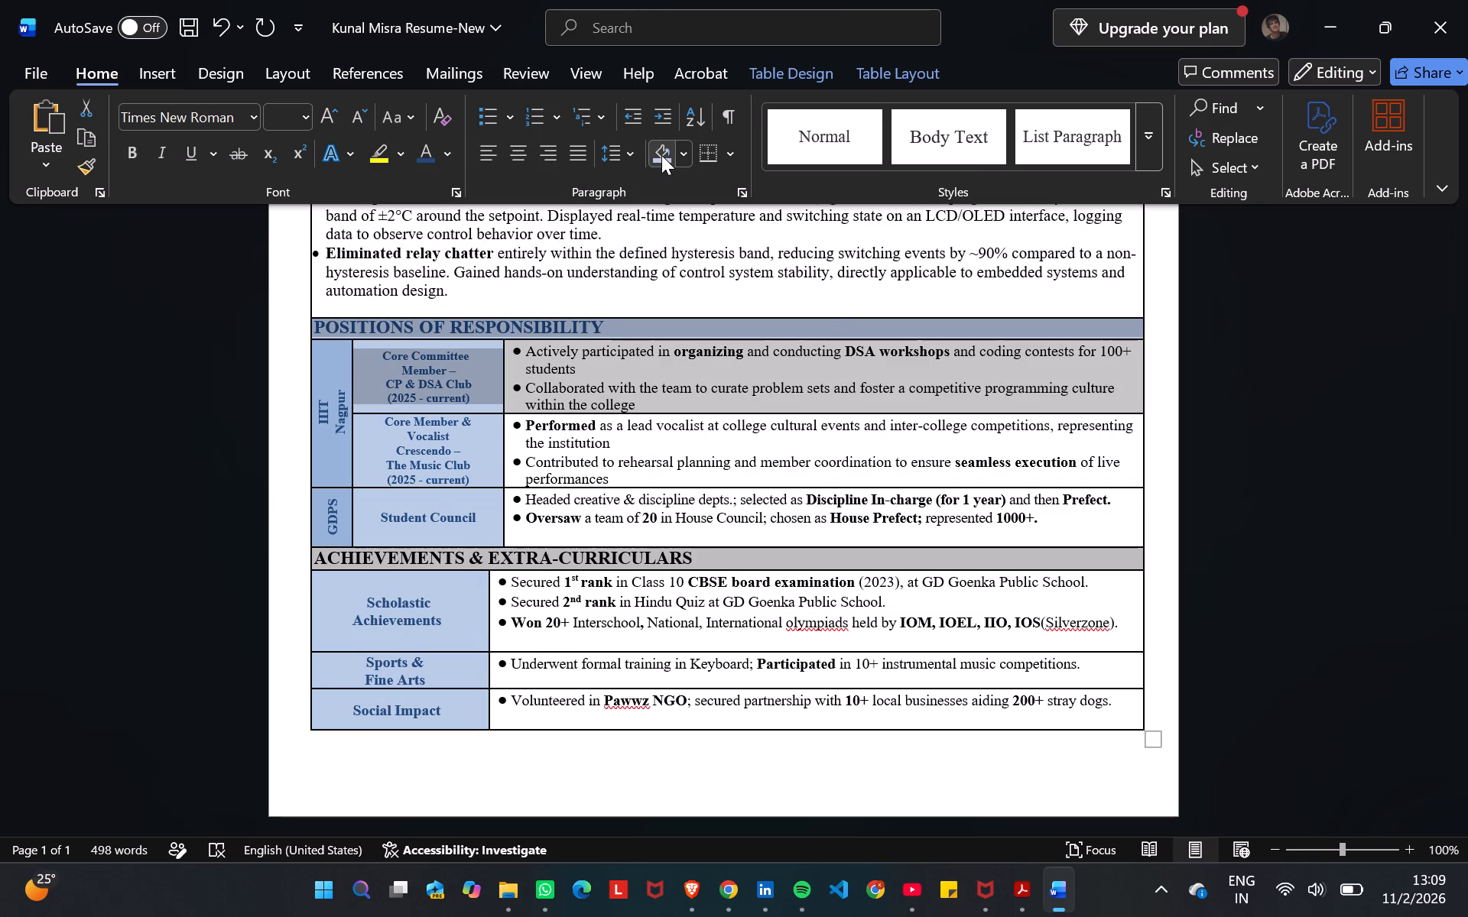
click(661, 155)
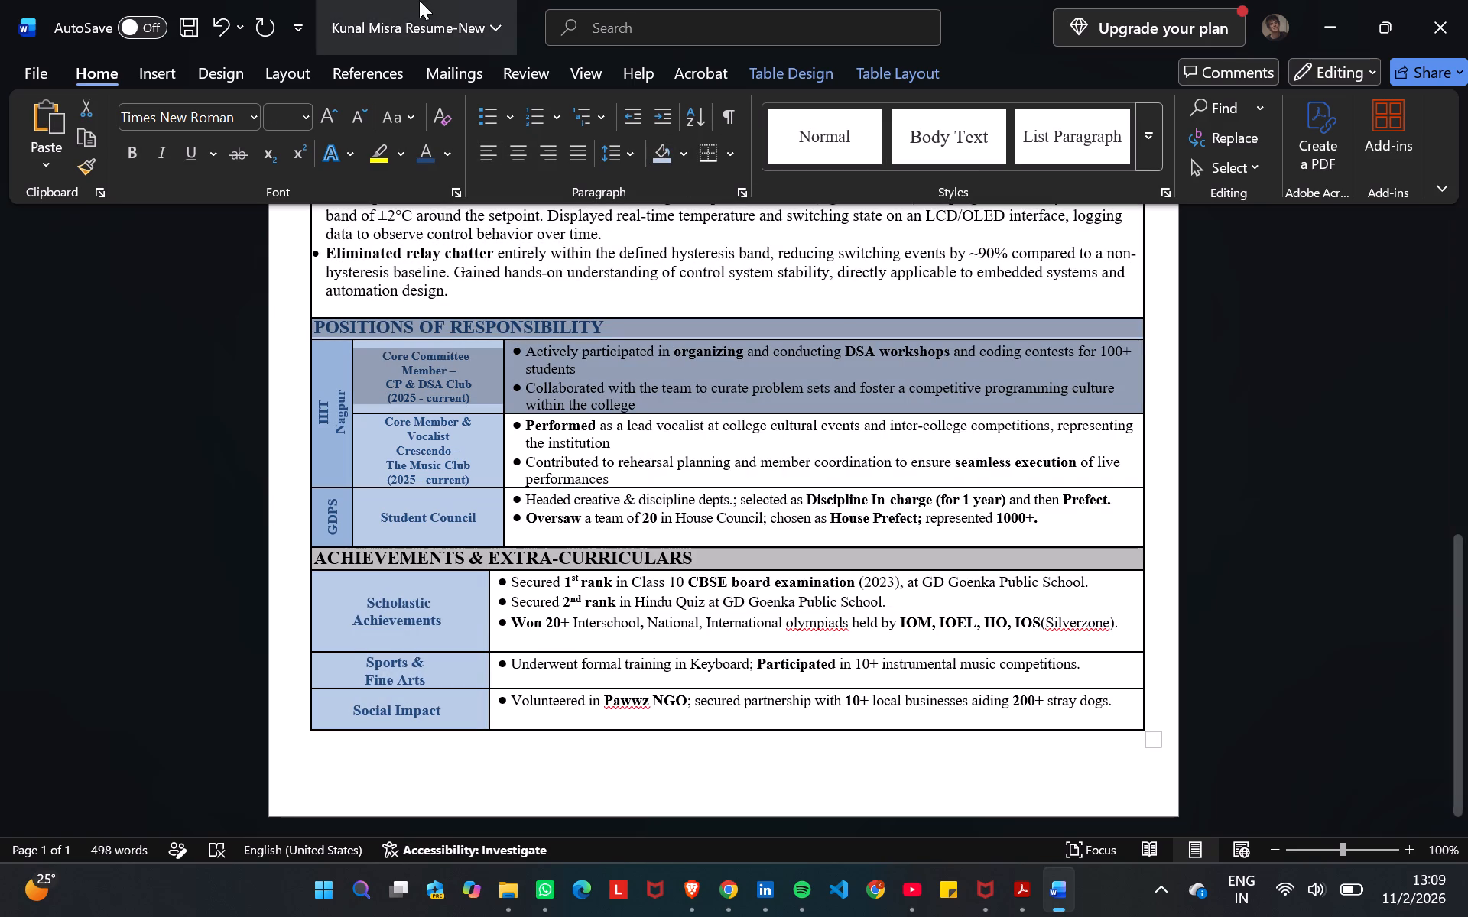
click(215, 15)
Apply the lighter blue shading to the POSITIONS OF RESPONSIBILITY heading text only.
click(637, 320)
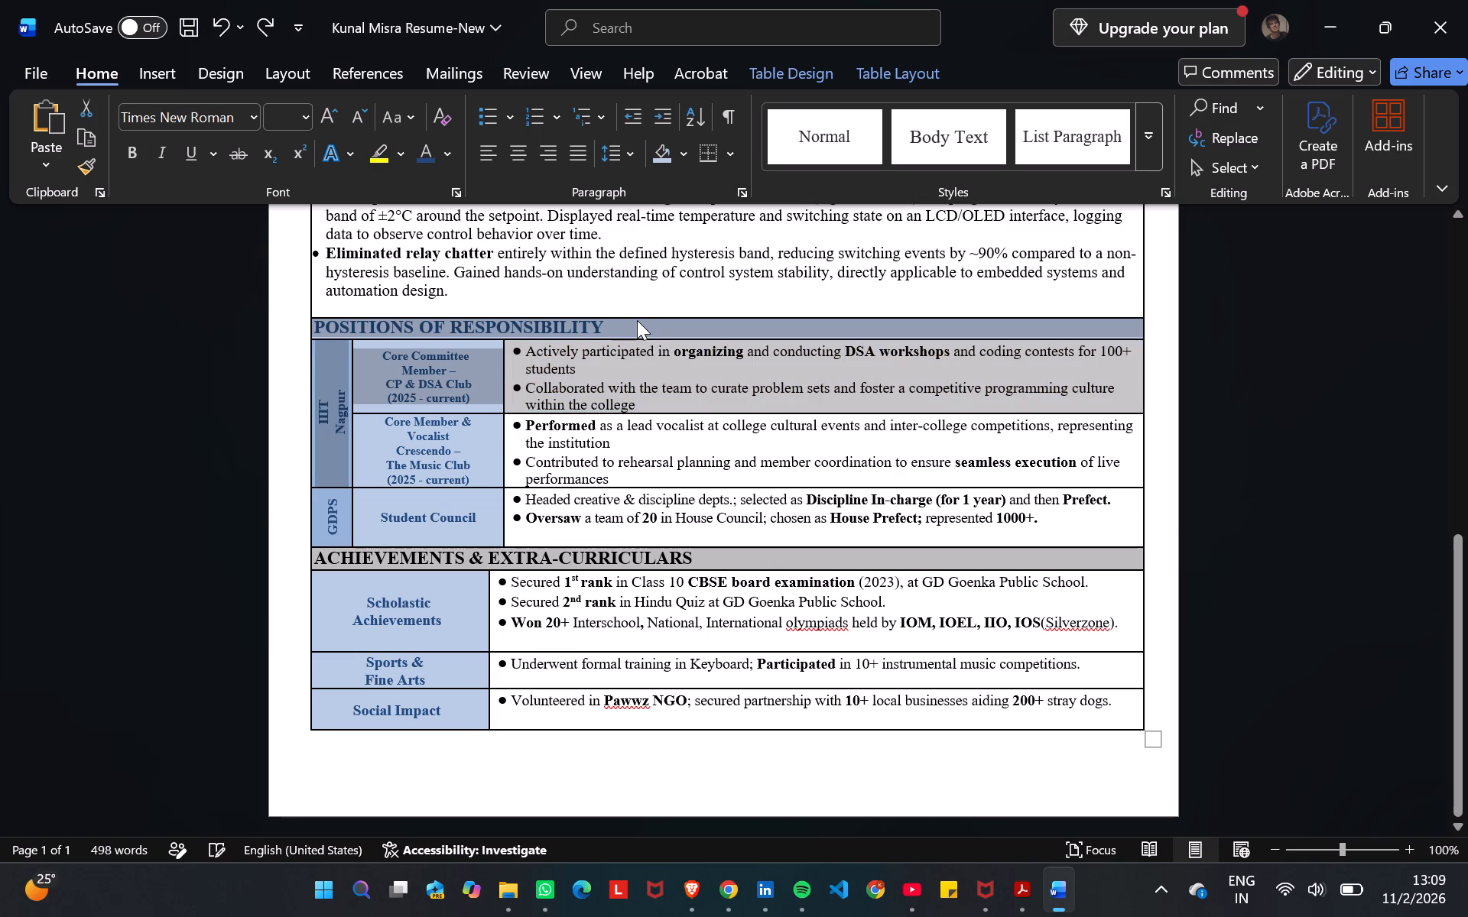
drag(652, 326, 360, 329)
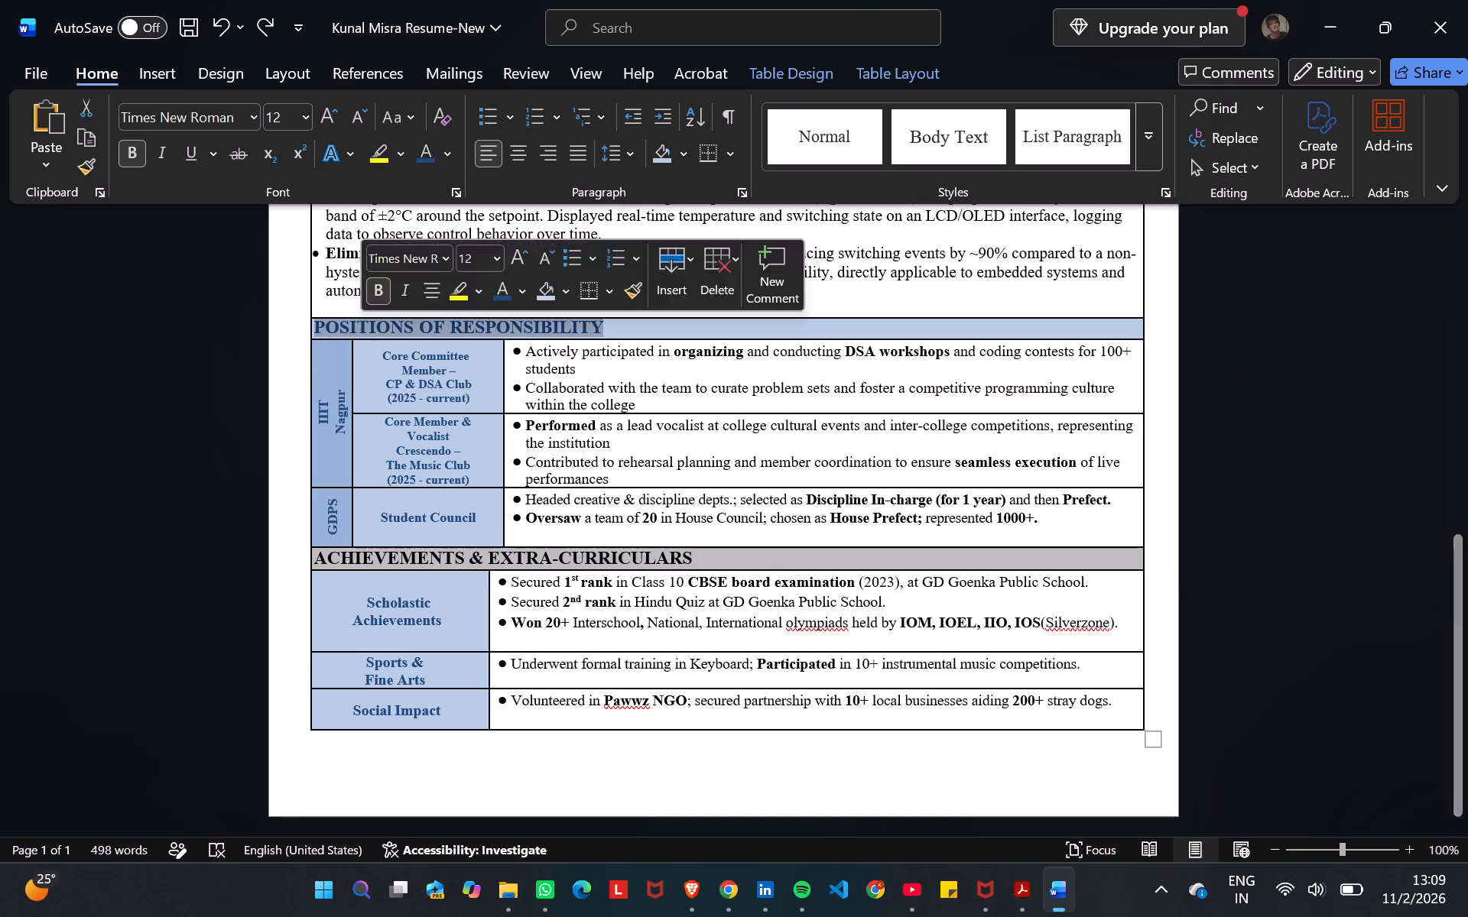
click(654, 158)
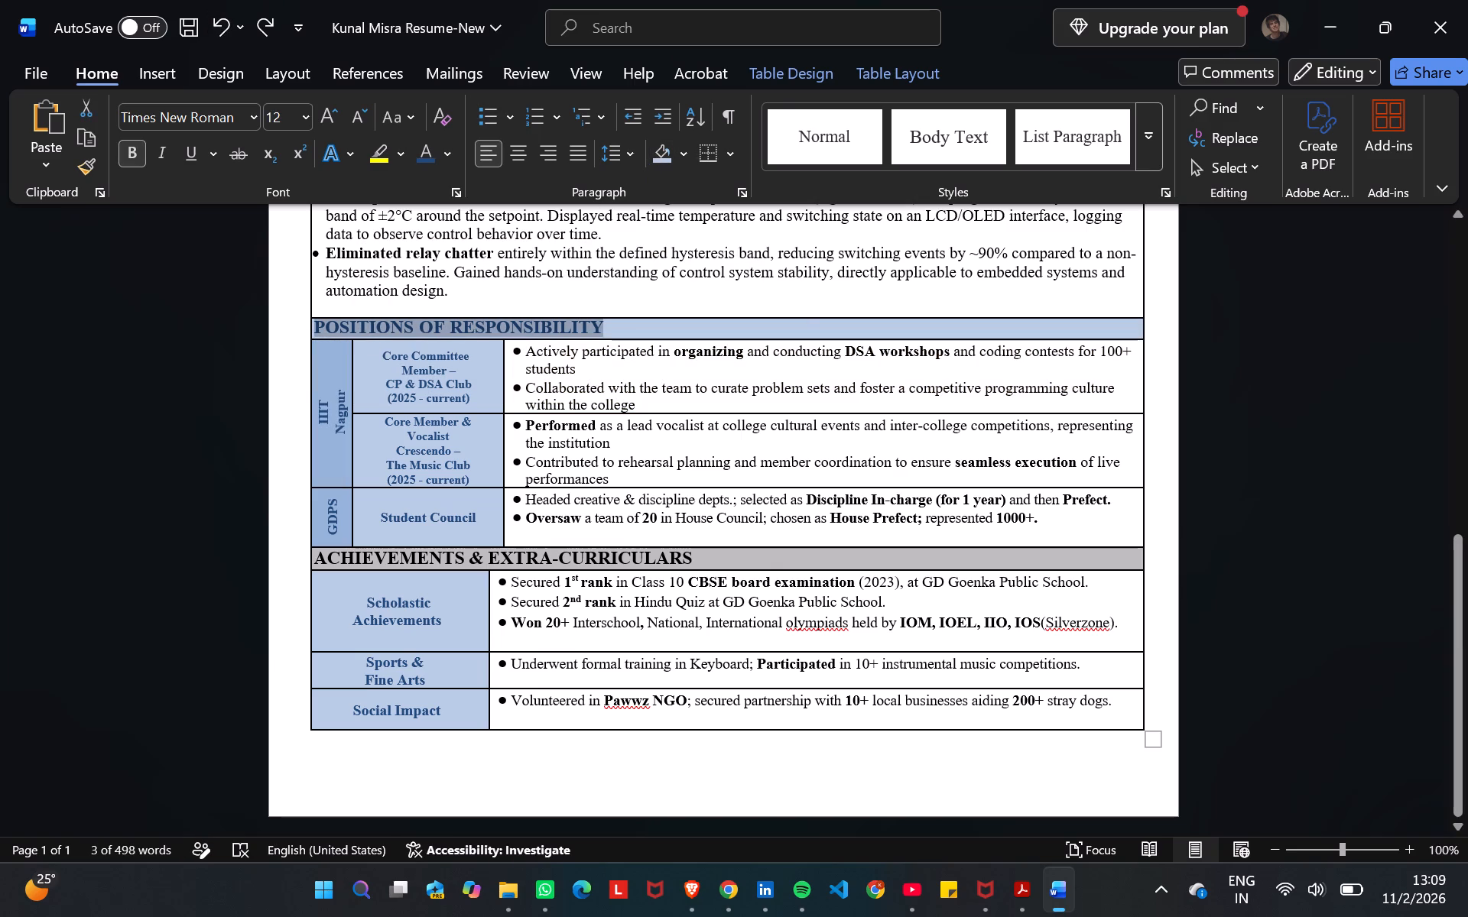
click(954, 325)
drag(954, 325, 512, 322)
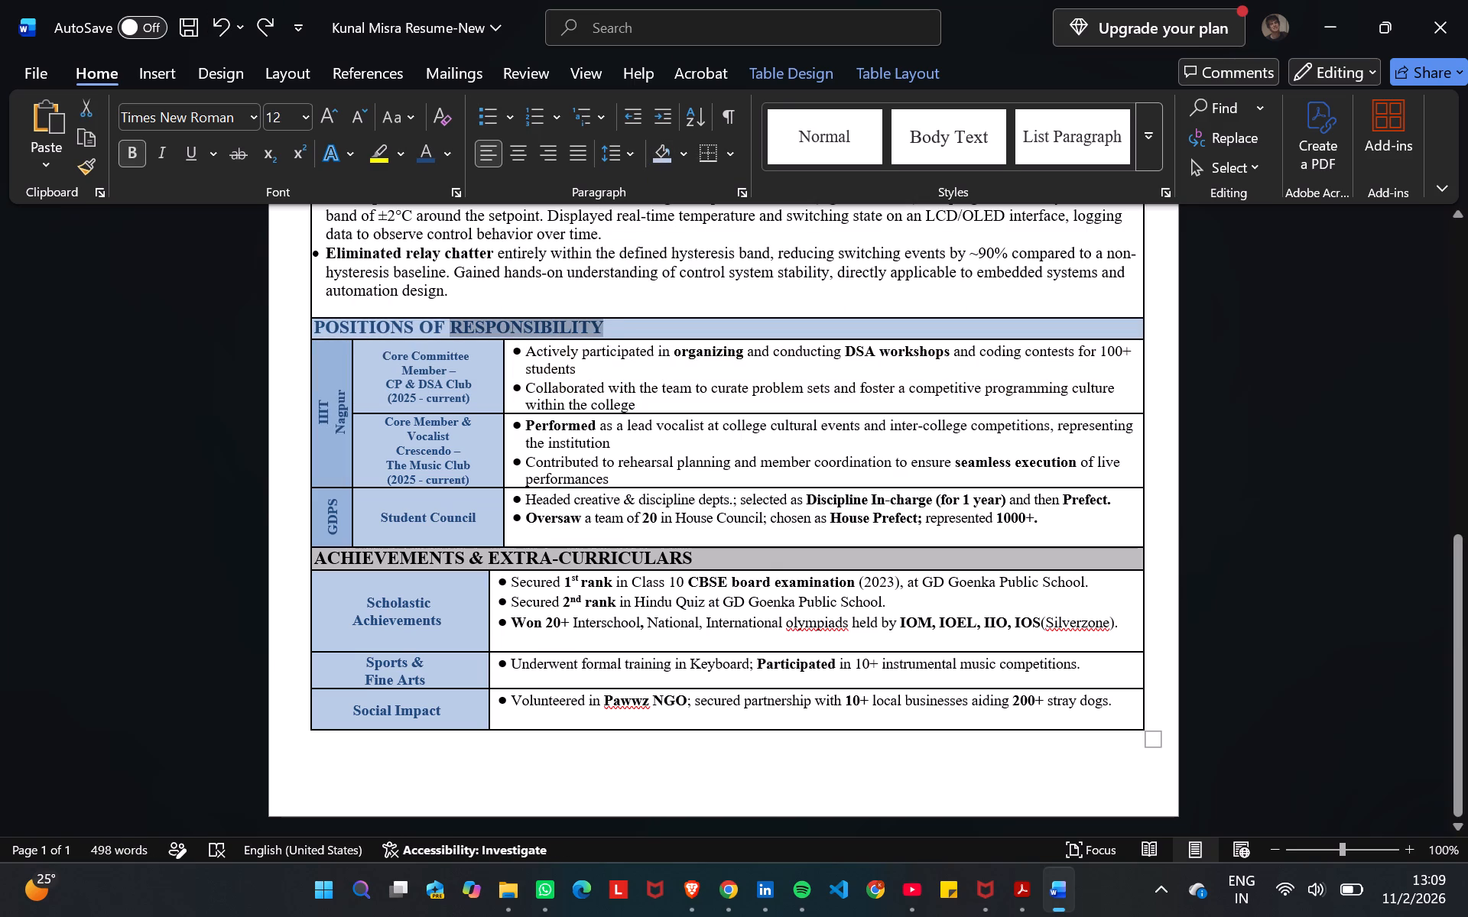
click(1369, 339)
Change the "Area of Interest" label in the Skills section to "Areas of Interest".
scroll(1369, 339, up, 3)
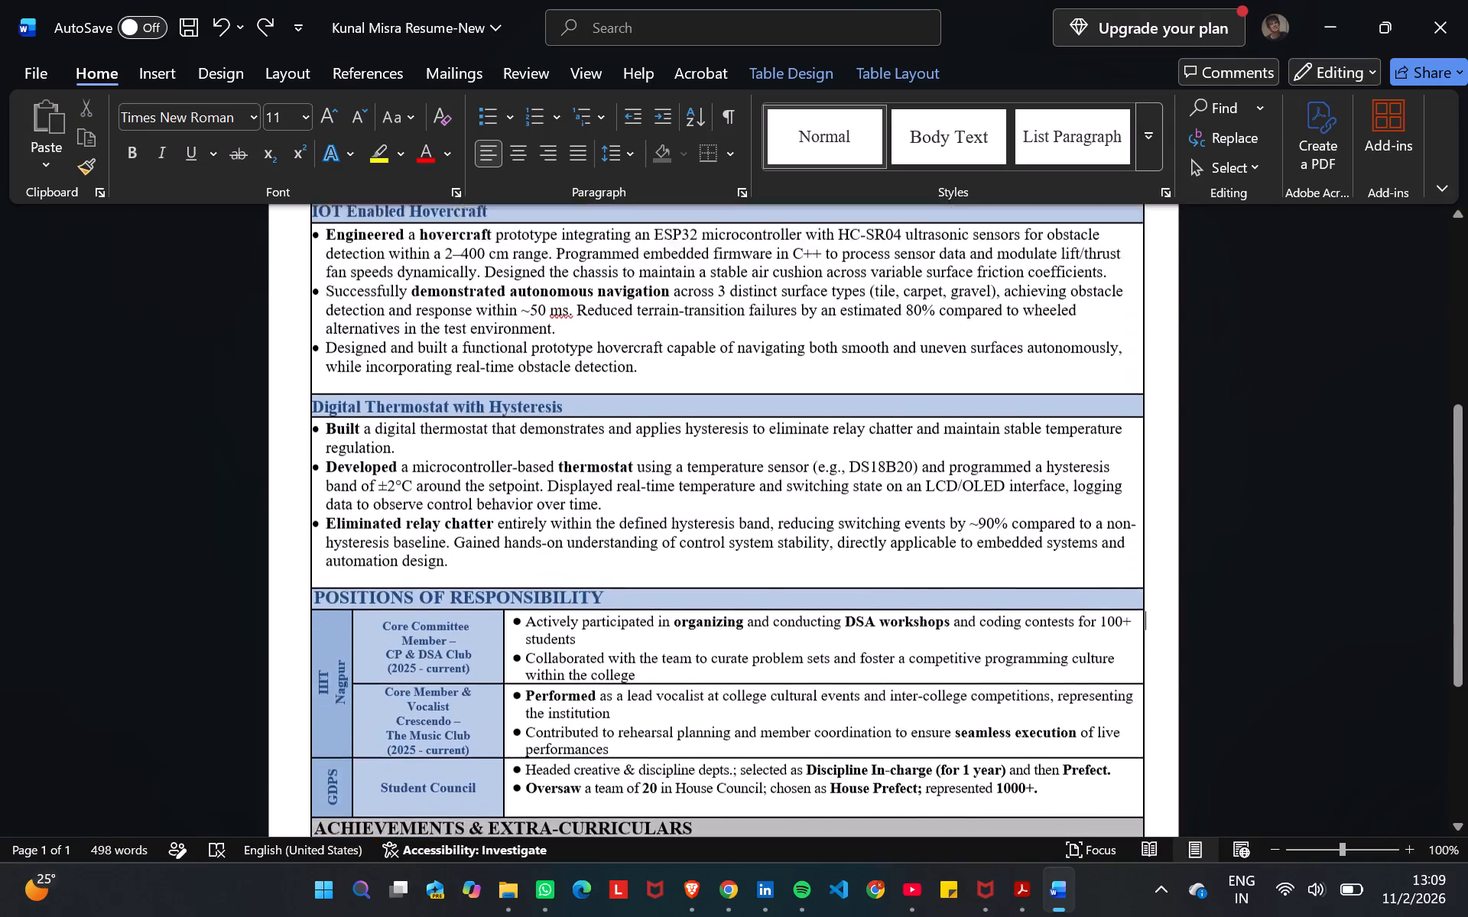
scroll(1369, 339, up, 5)
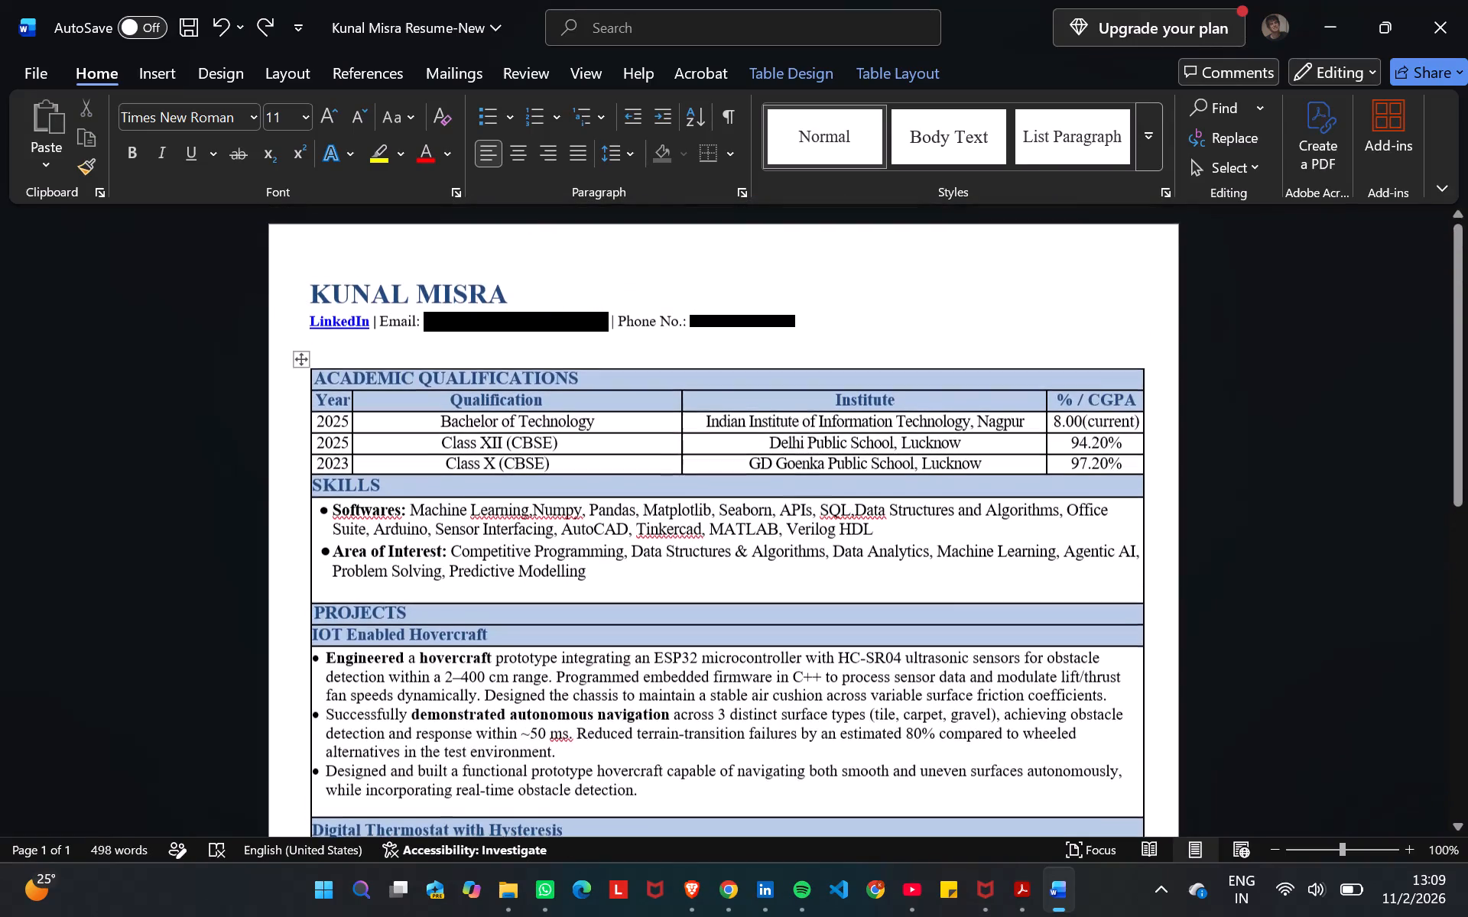
scroll(1369, 339, up, 1)
scroll(1368, 471, down, 1)
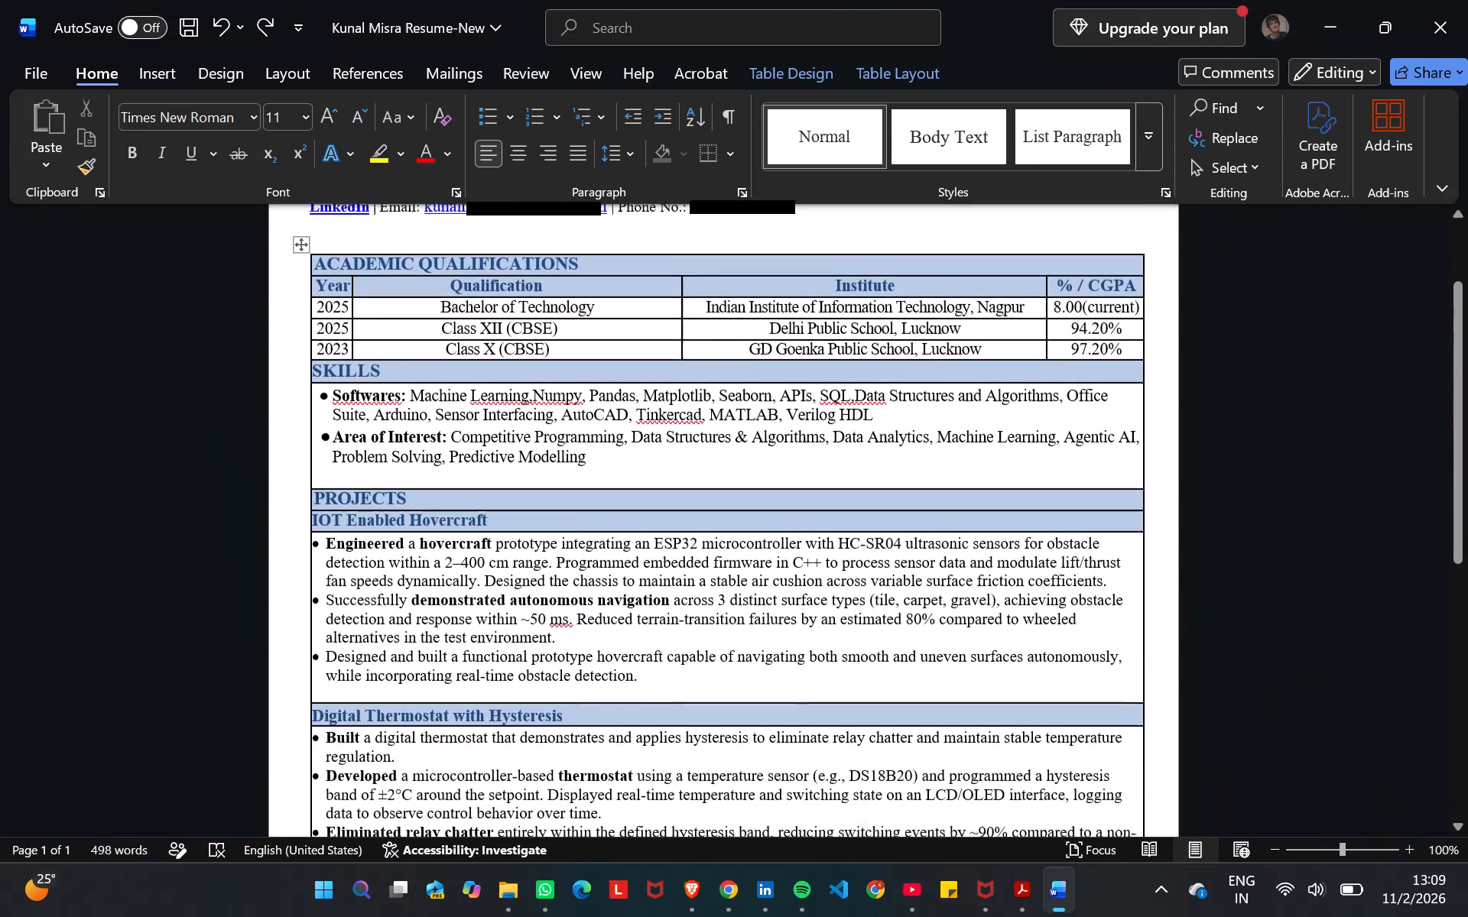
scroll(1368, 471, down, 2)
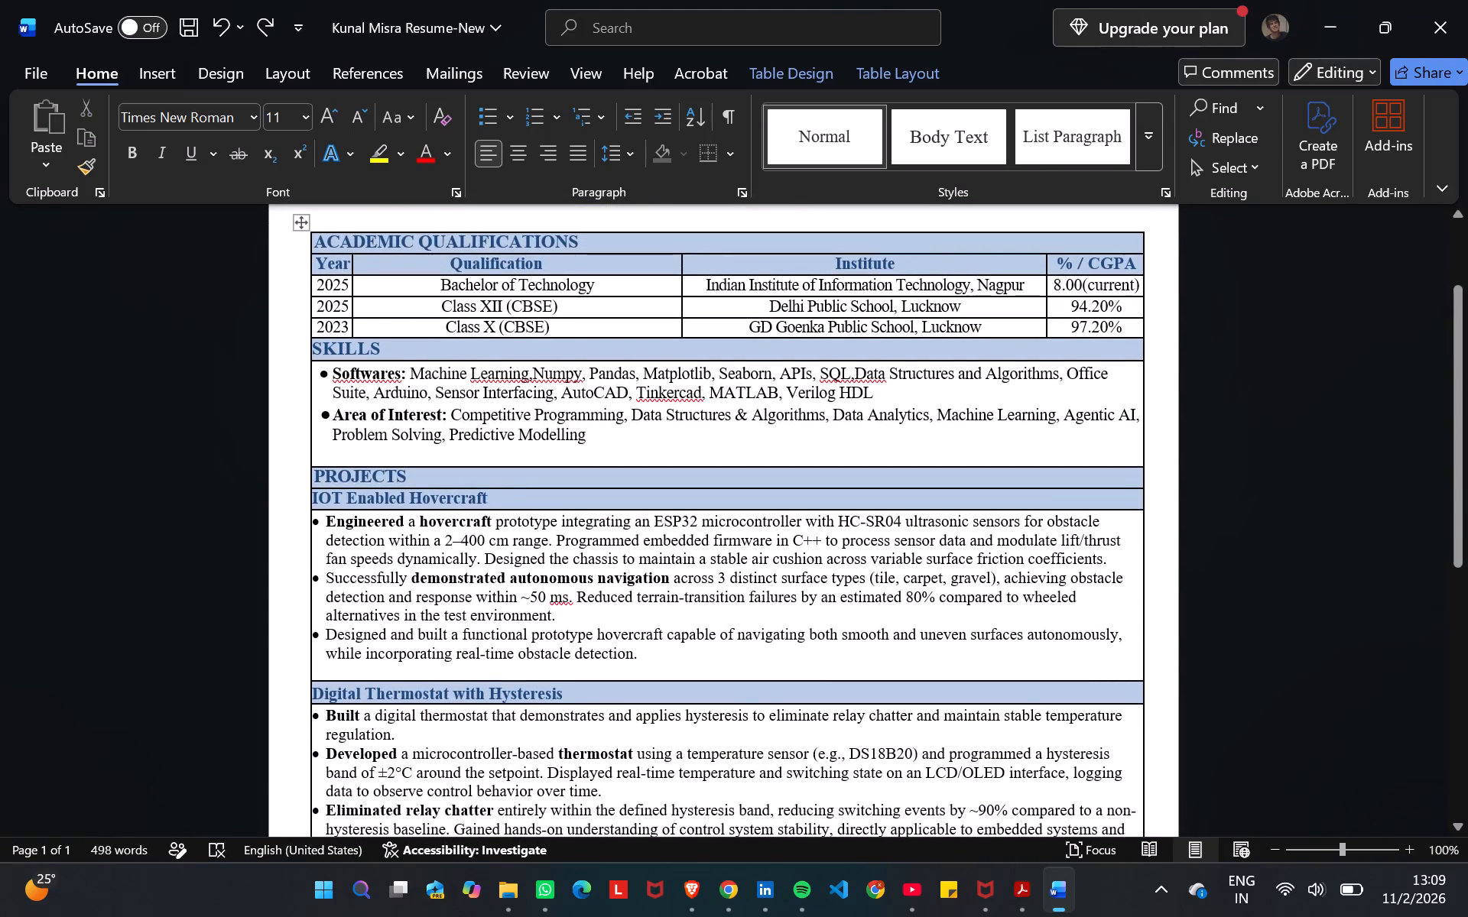
double_click(336, 413)
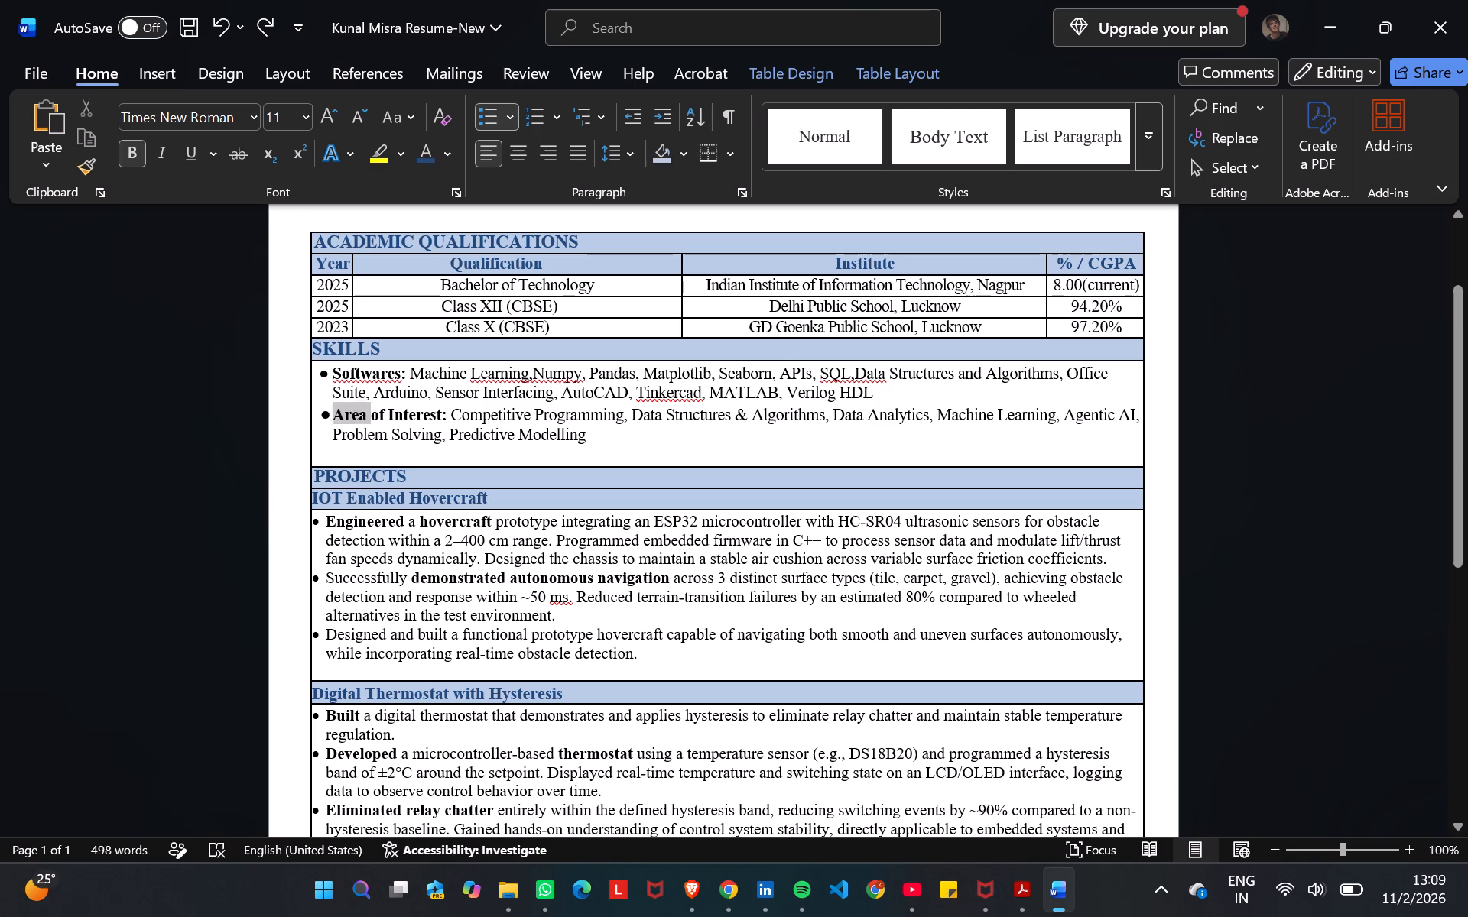
click(362, 413)
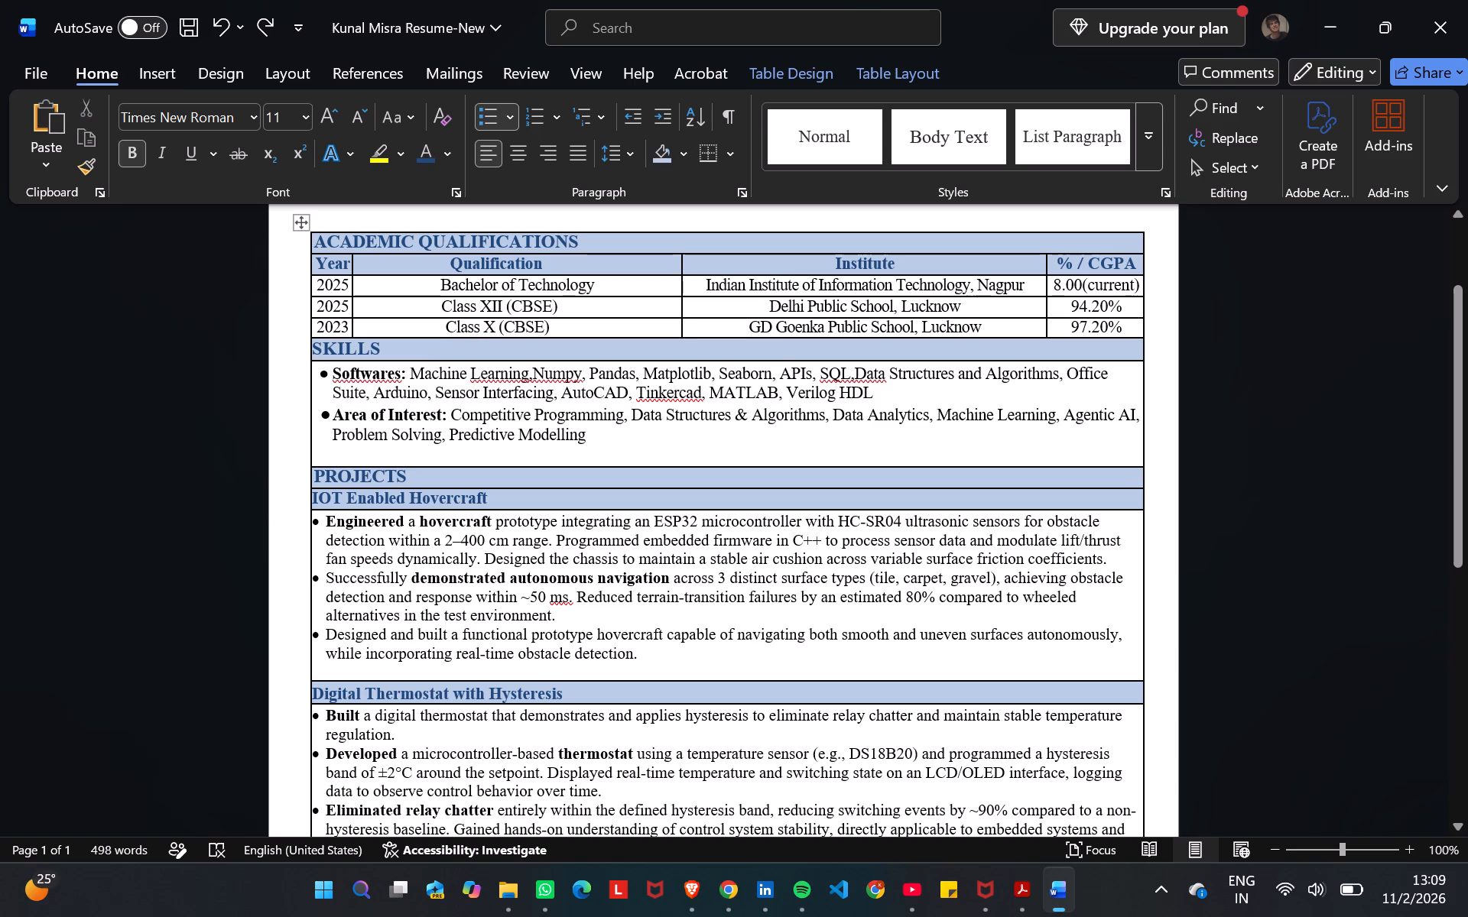
click(366, 416)
key(s)
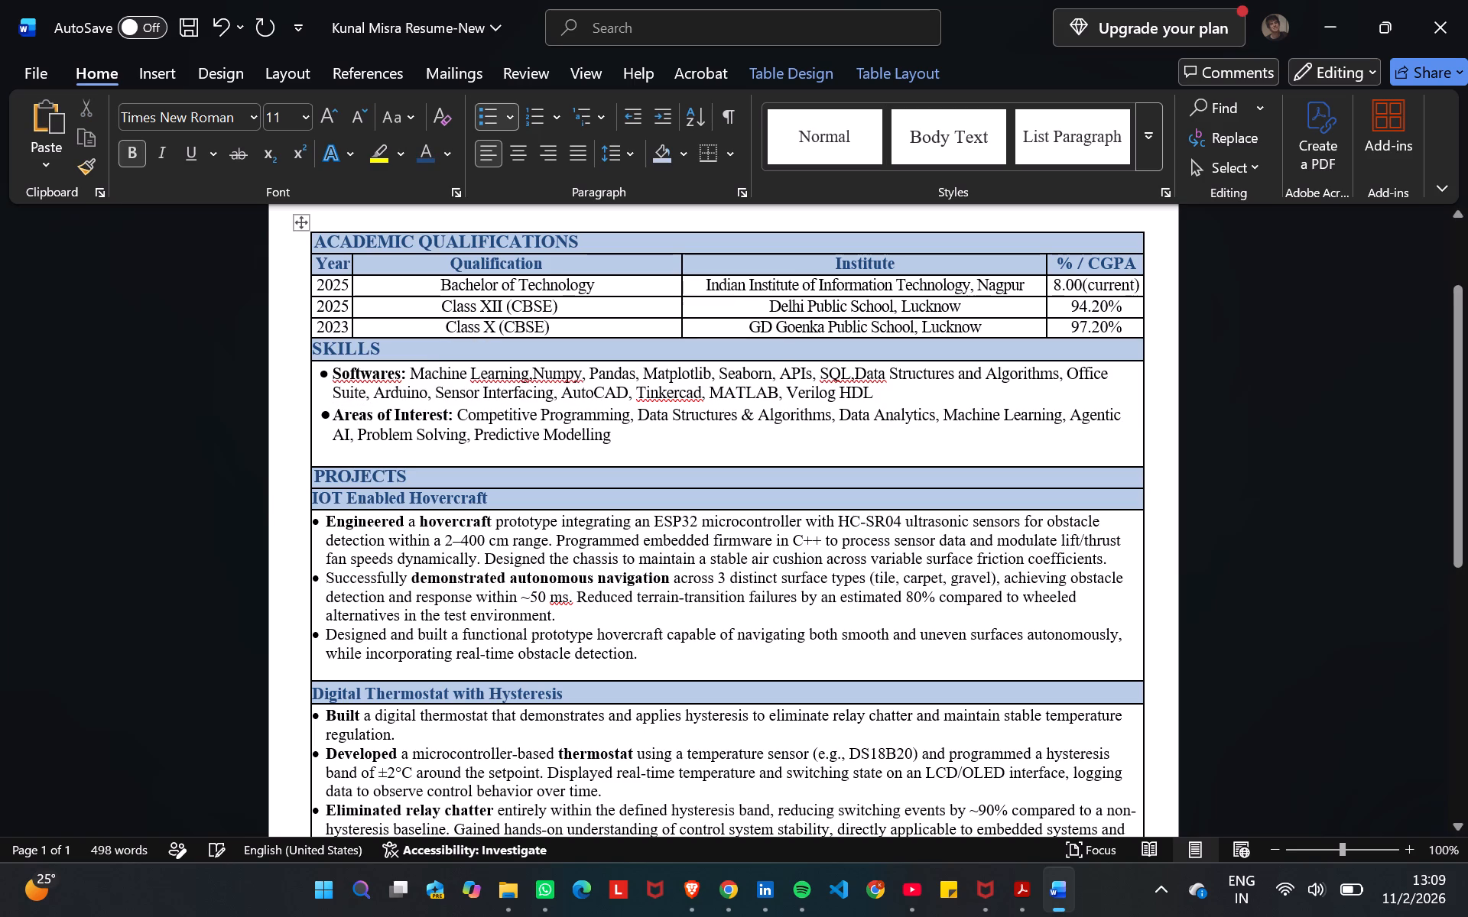
Apply the dark blue font colour to the Softwares and Areas of Interest labels in the Skills section.
drag(330, 371, 398, 376)
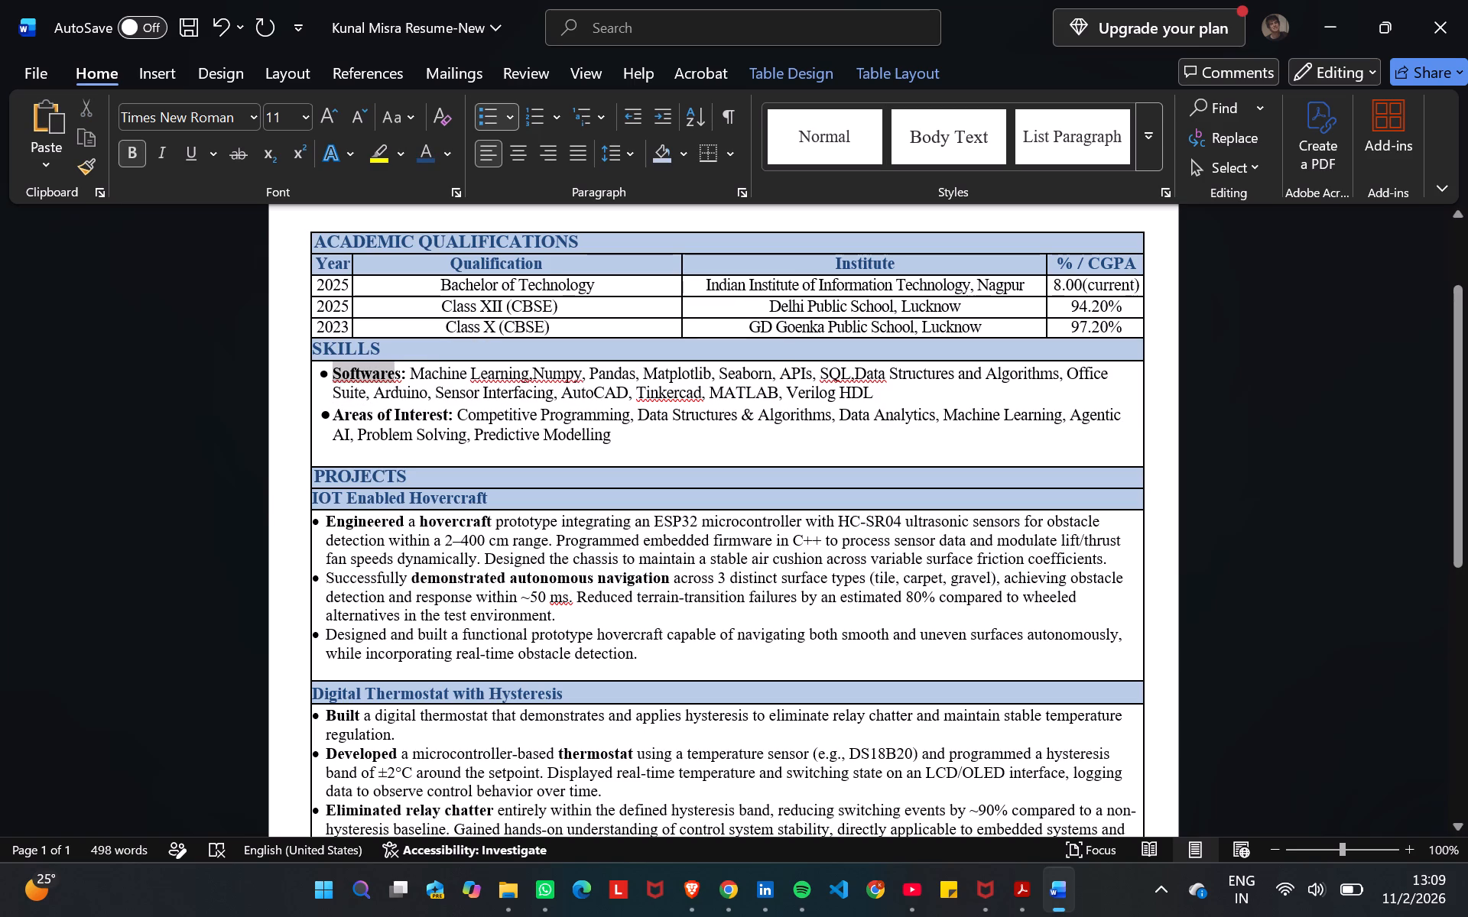
drag(398, 376, 403, 377)
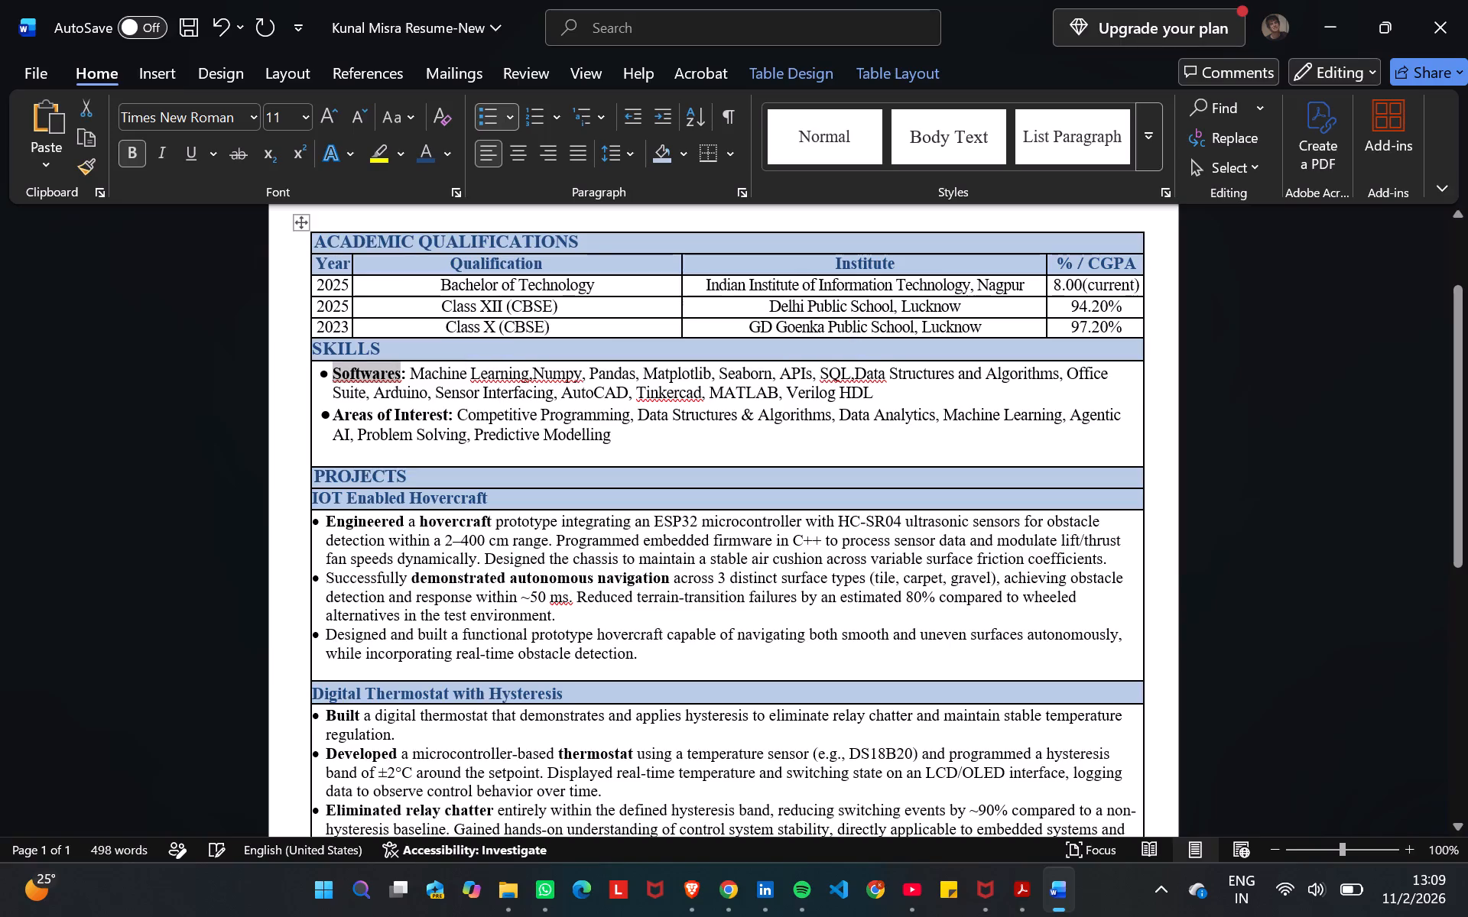
click(1427, 351)
scroll(1310, 493, up, 1)
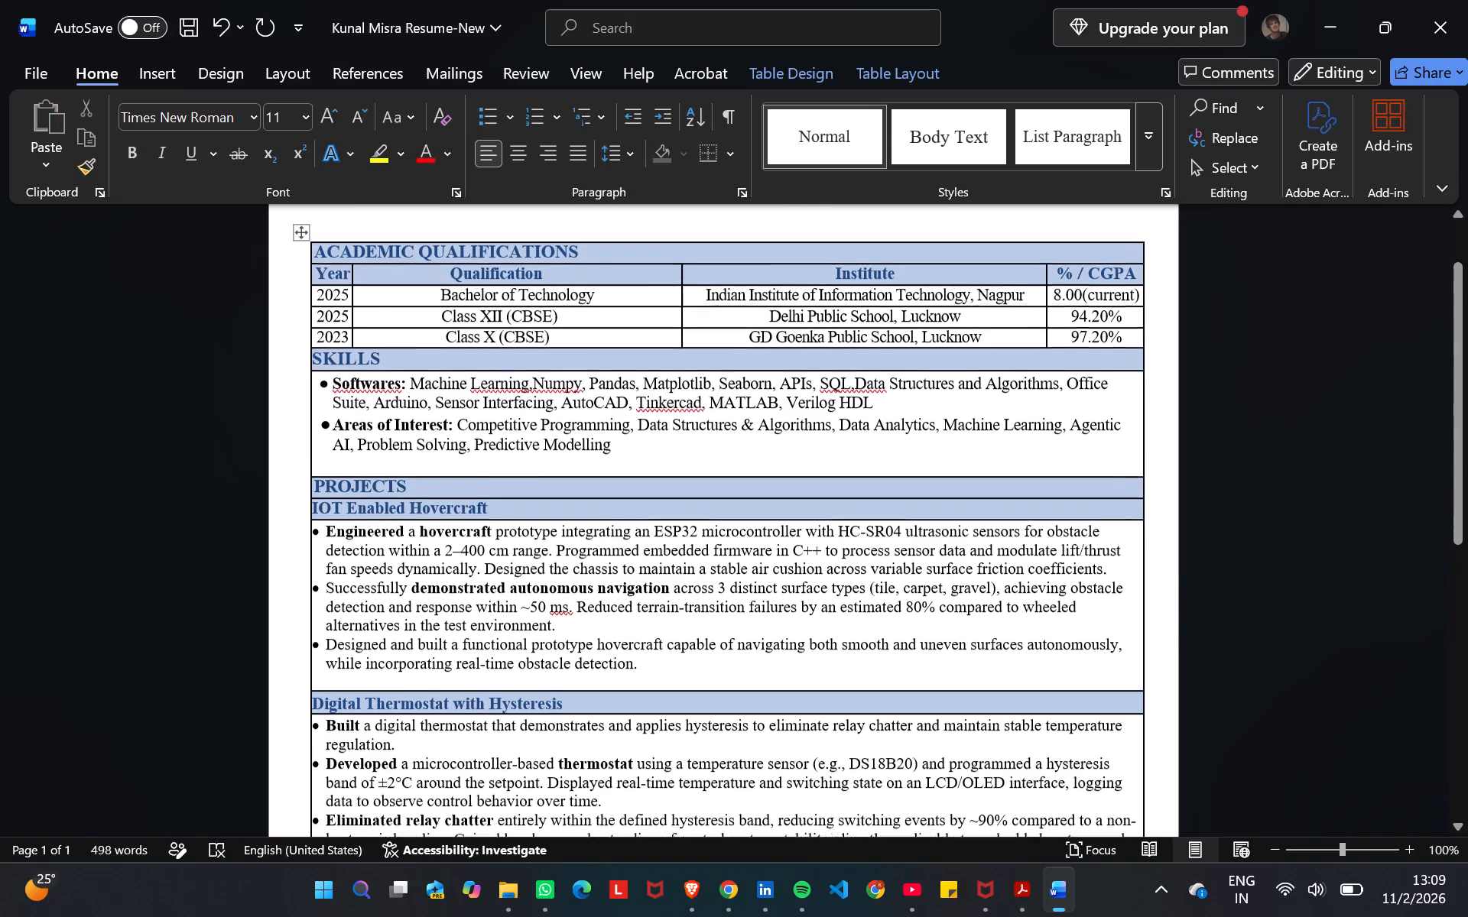
scroll(1310, 493, up, 1)
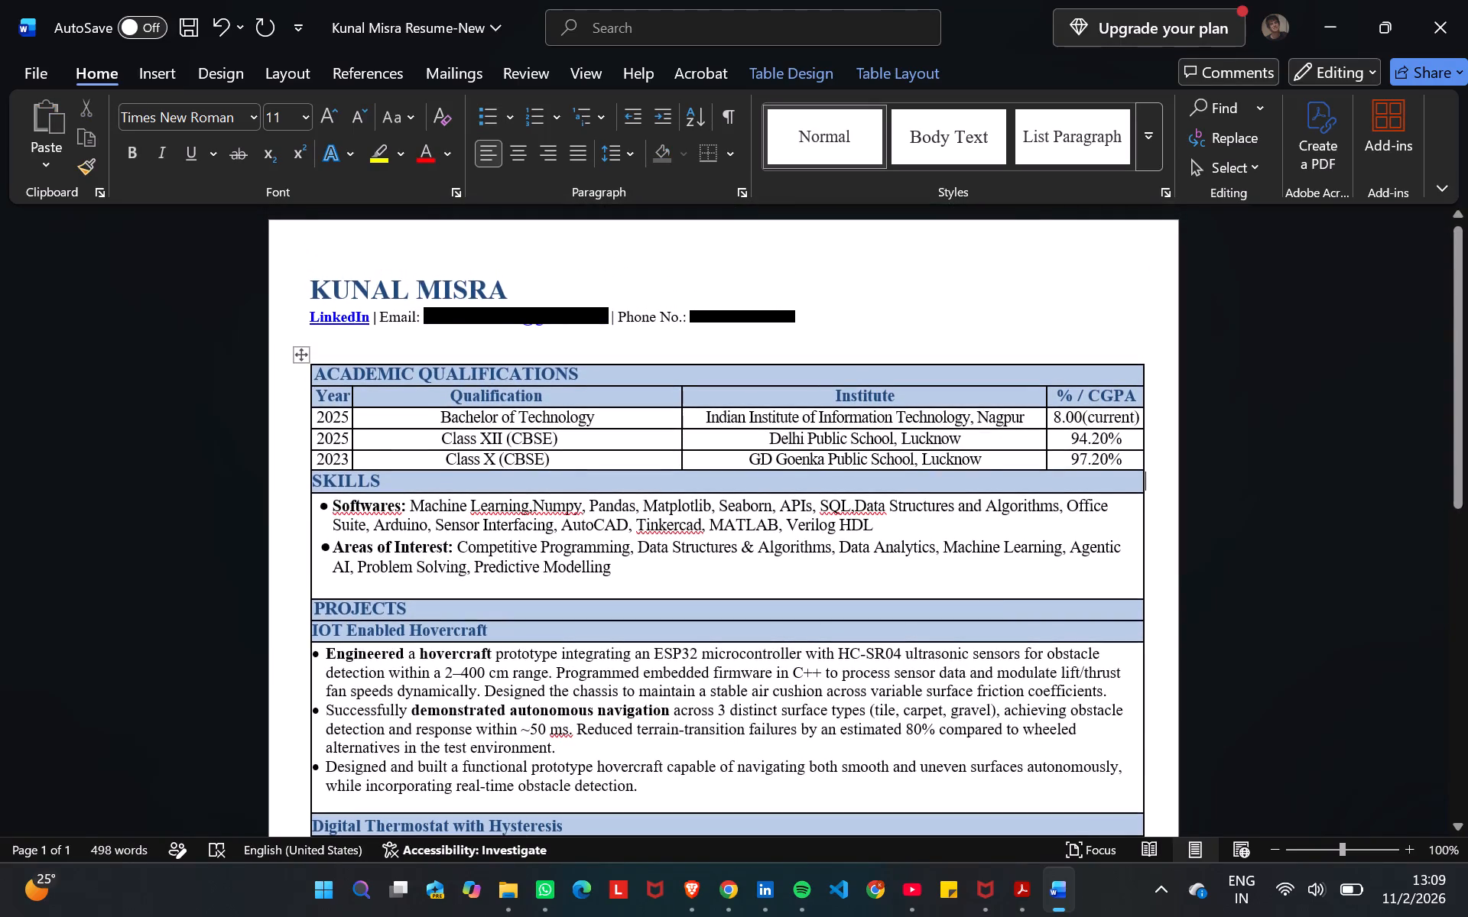
scroll(1310, 493, down, 1)
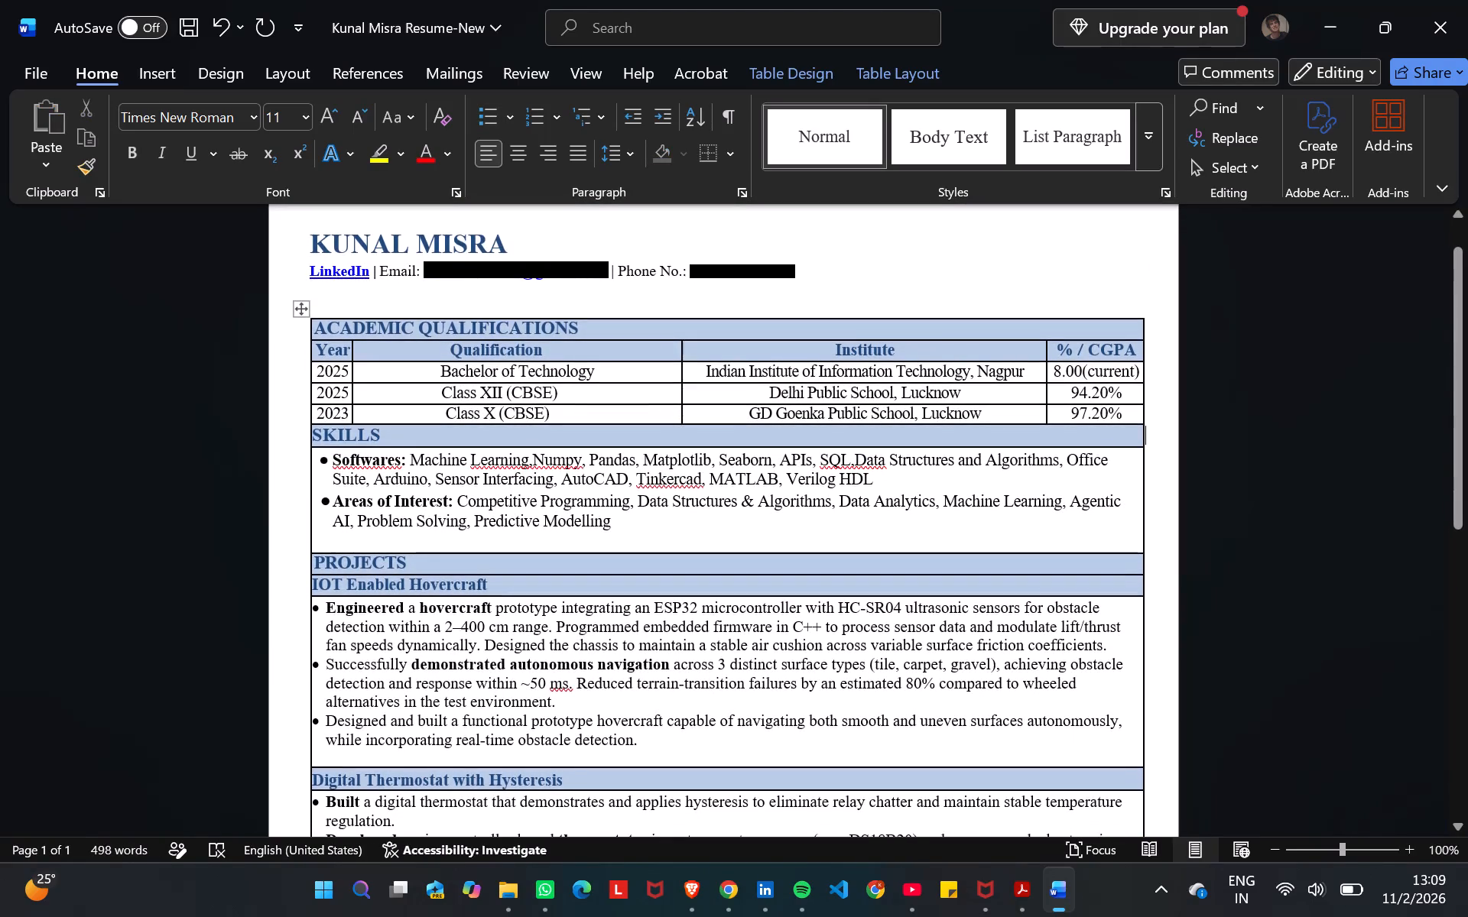
drag(398, 465, 333, 458)
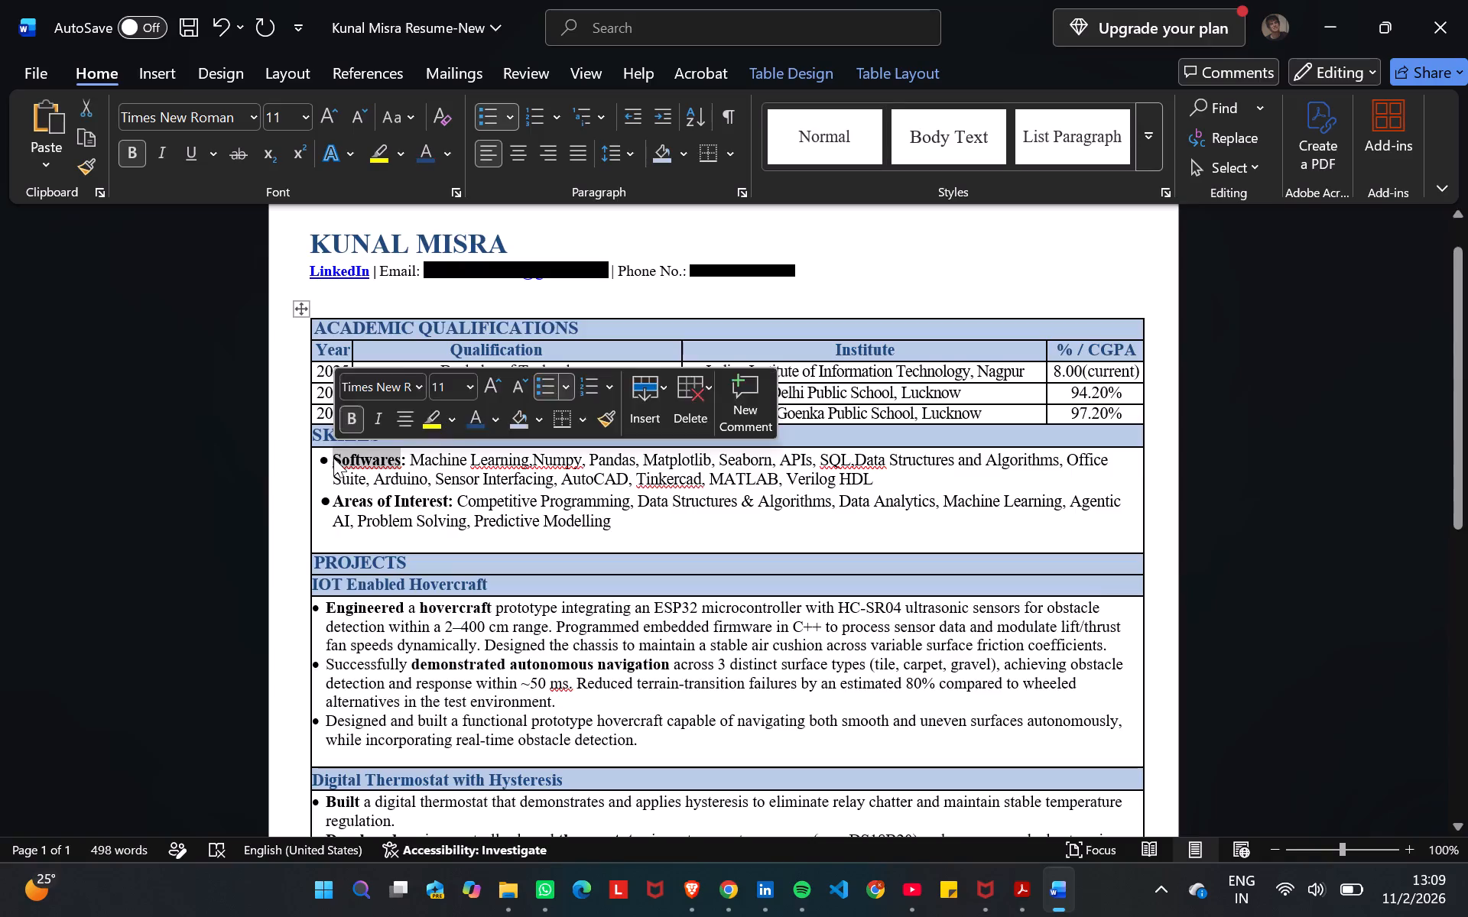
click(432, 144)
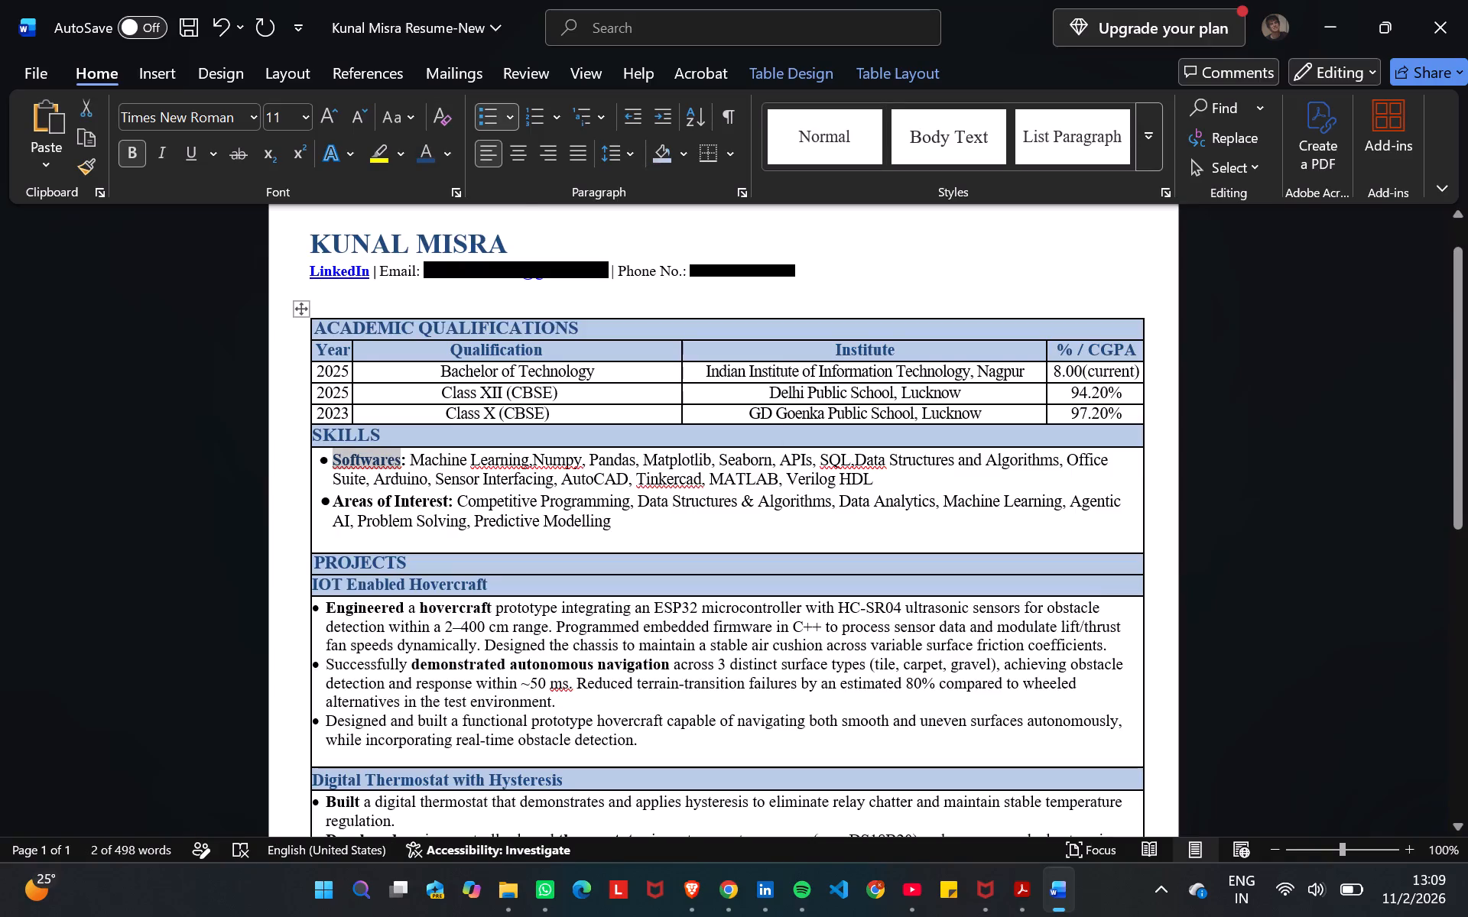
drag(451, 501, 362, 501)
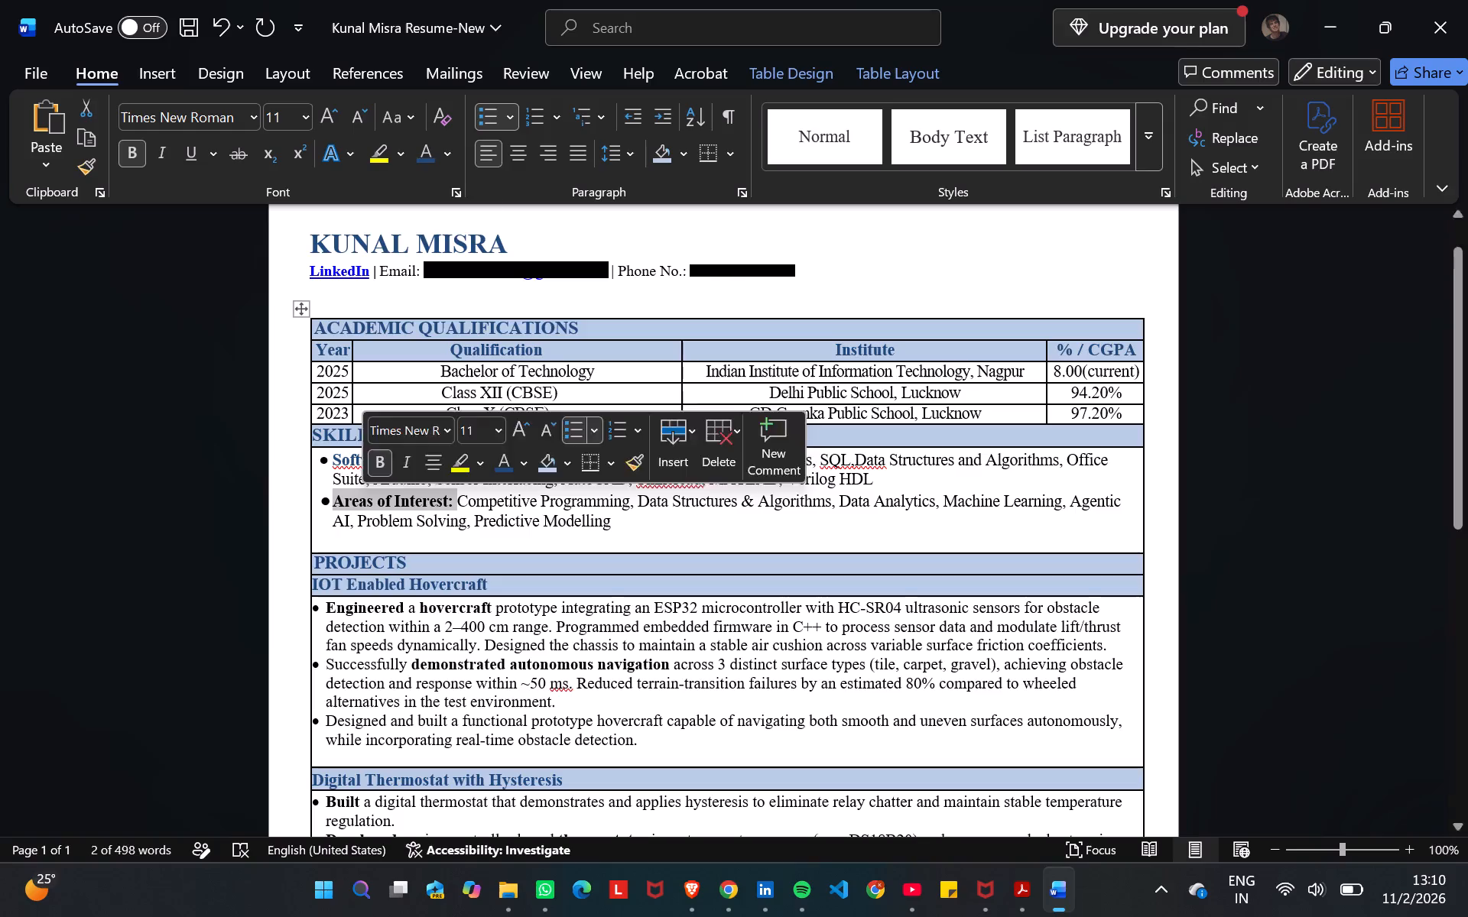
click(428, 154)
click(1258, 361)
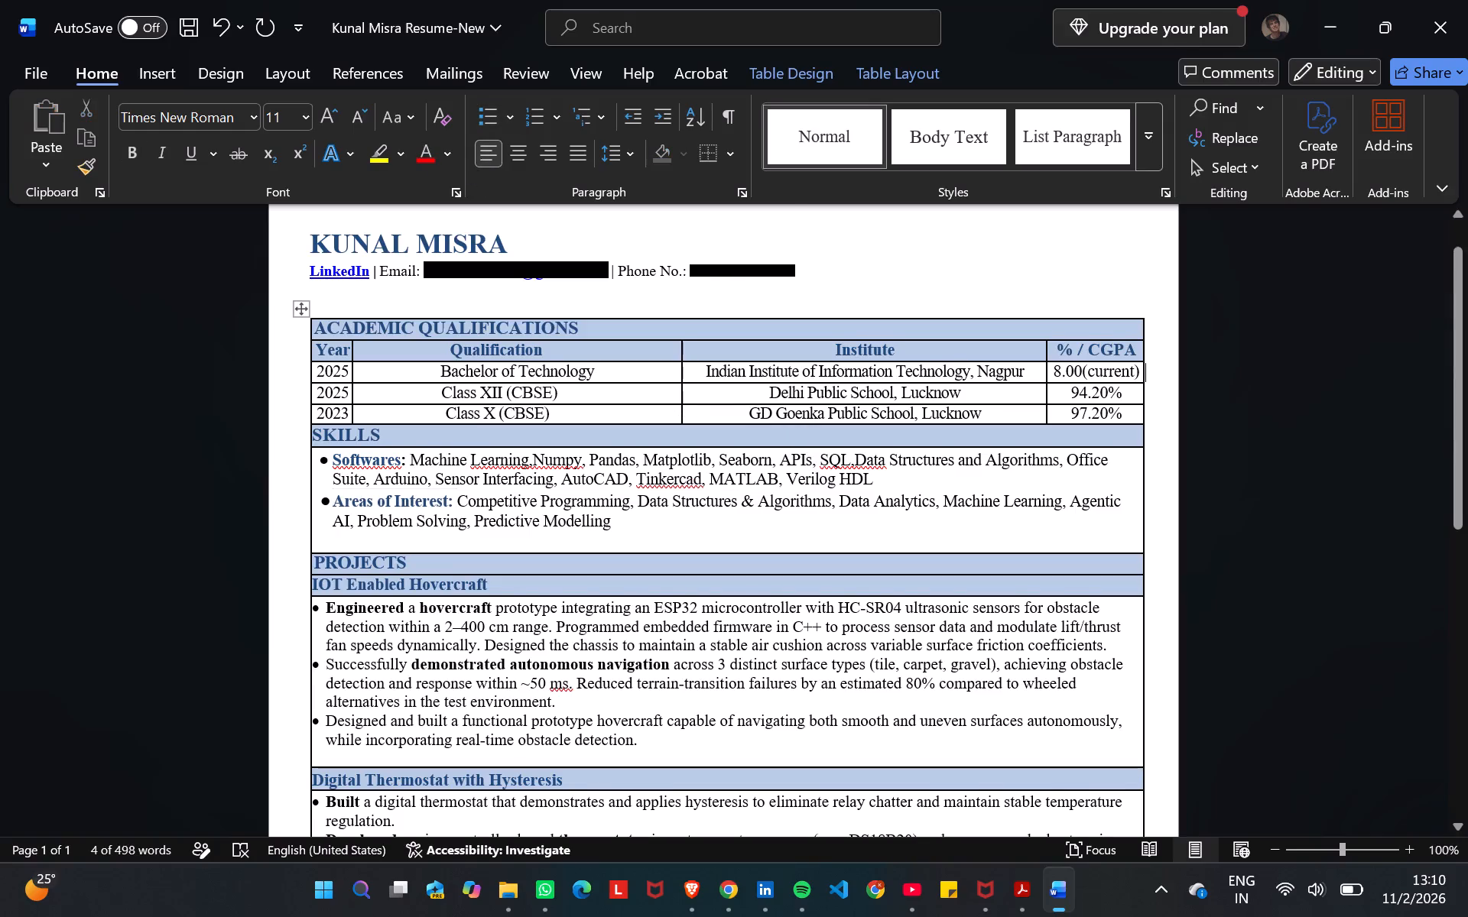
Check the remaining resume sections down to the page end and save the document.
scroll(1258, 361, down, 4)
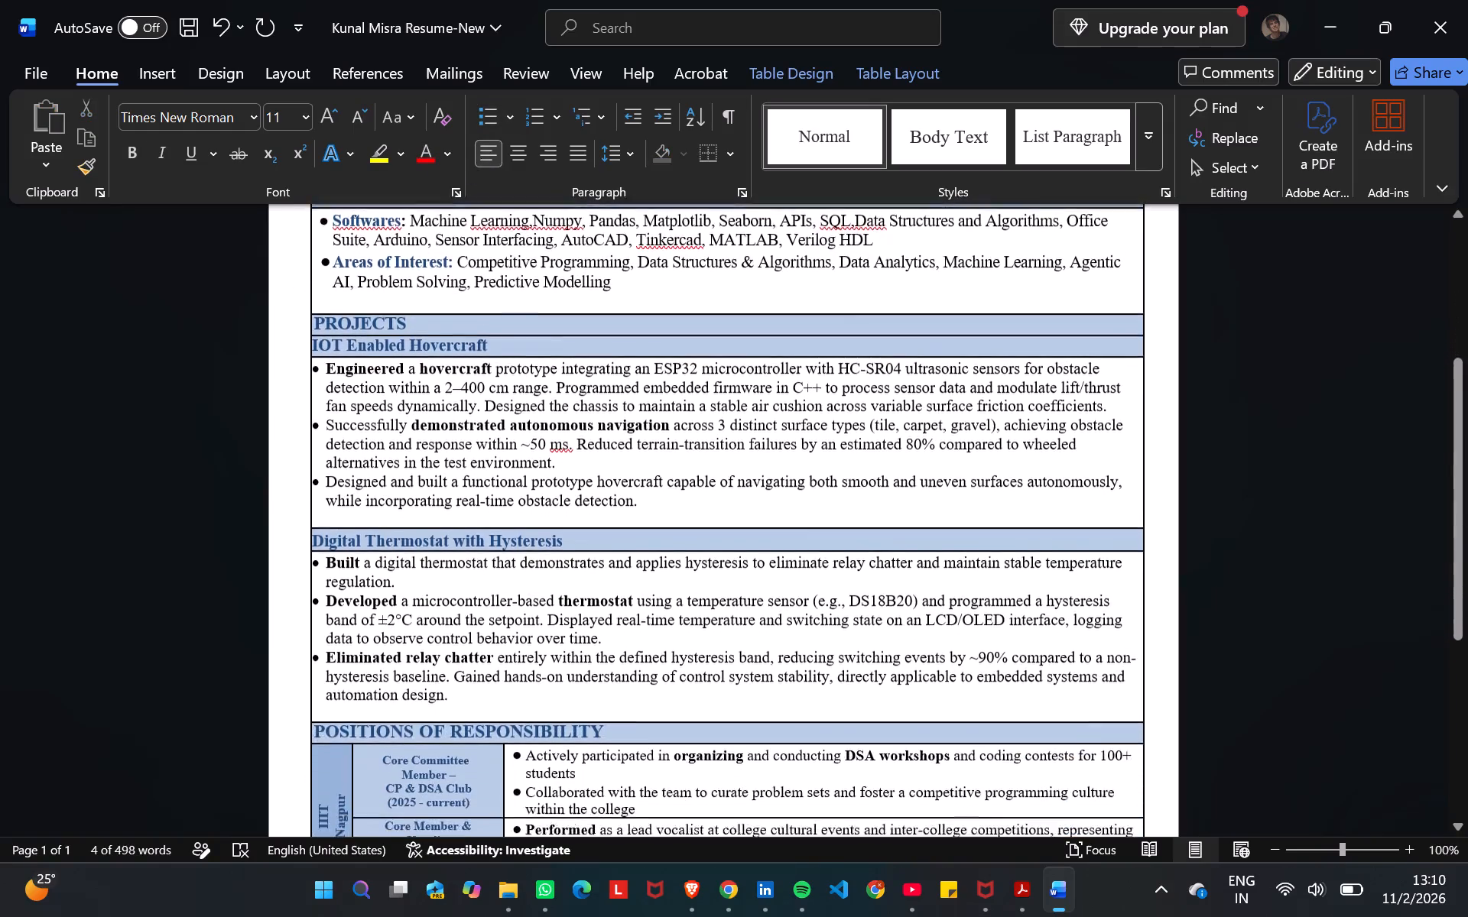
scroll(1258, 361, down, 4)
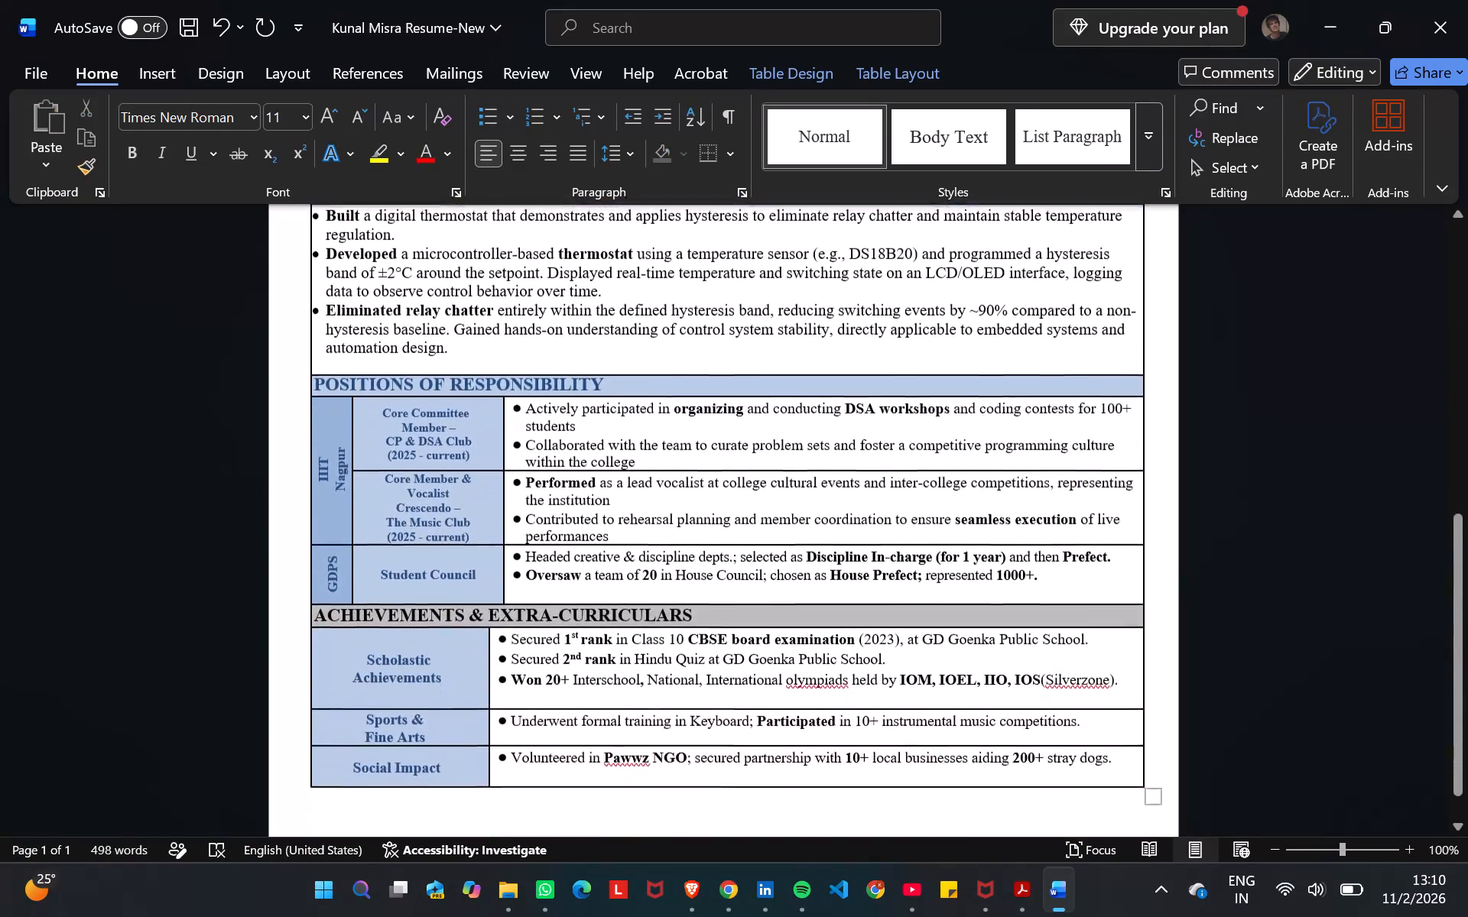
scroll(1258, 361, down, 1)
scroll(1258, 361, right, 1)
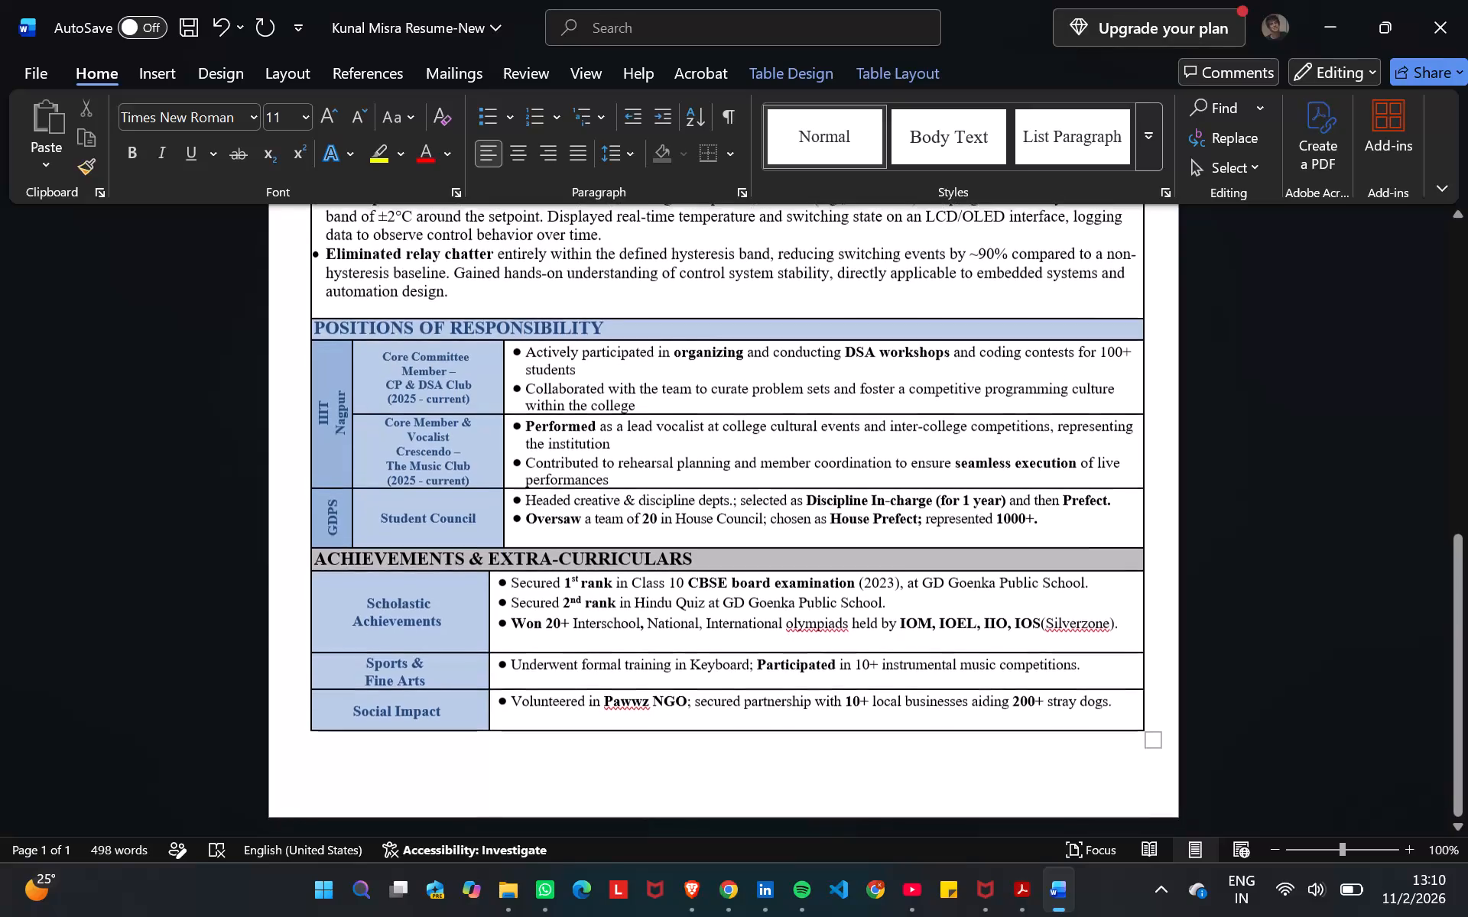
scroll(1258, 361, right, 1)
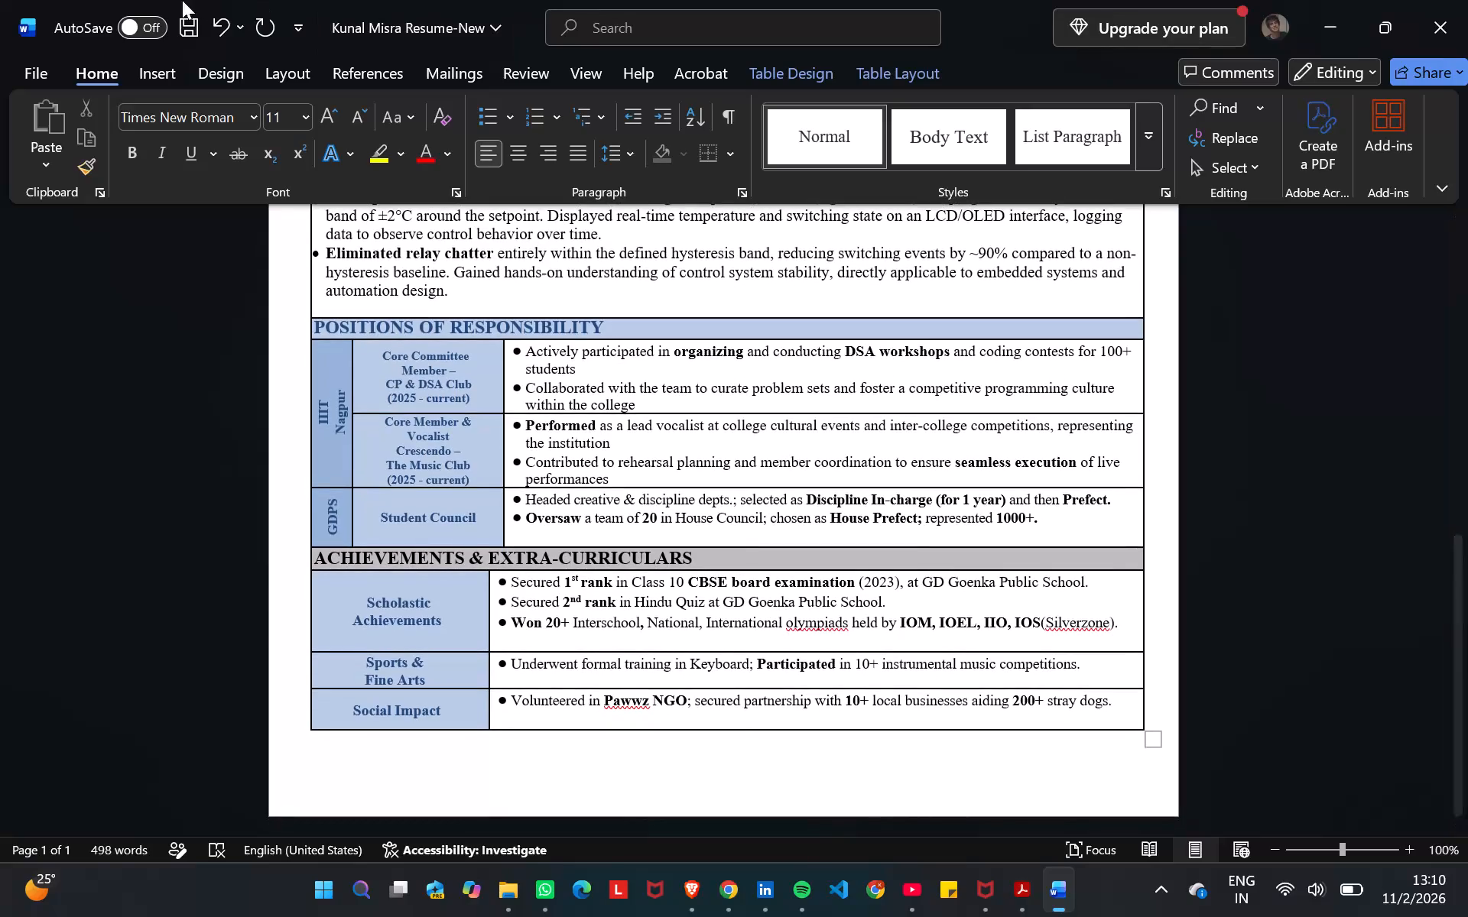
click(188, 21)
Apply the lighter blue shading and dark blue font colour to the ACHIEVEMENTS & EXTRA-CURRICULARS heading.
scroll(1328, 371, up, 6)
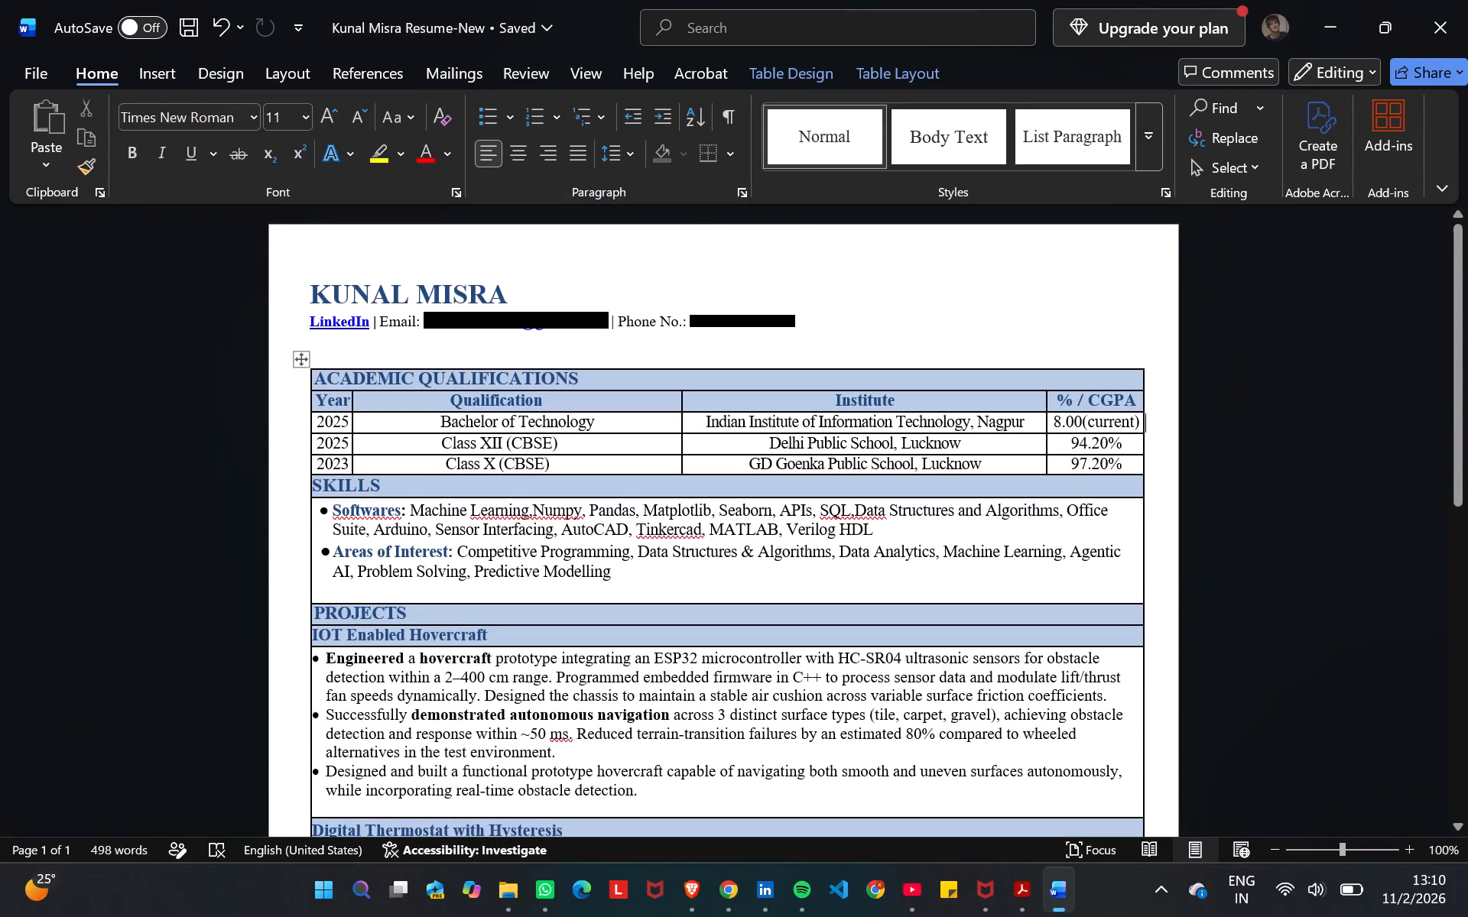
scroll(1263, 580, down, 7)
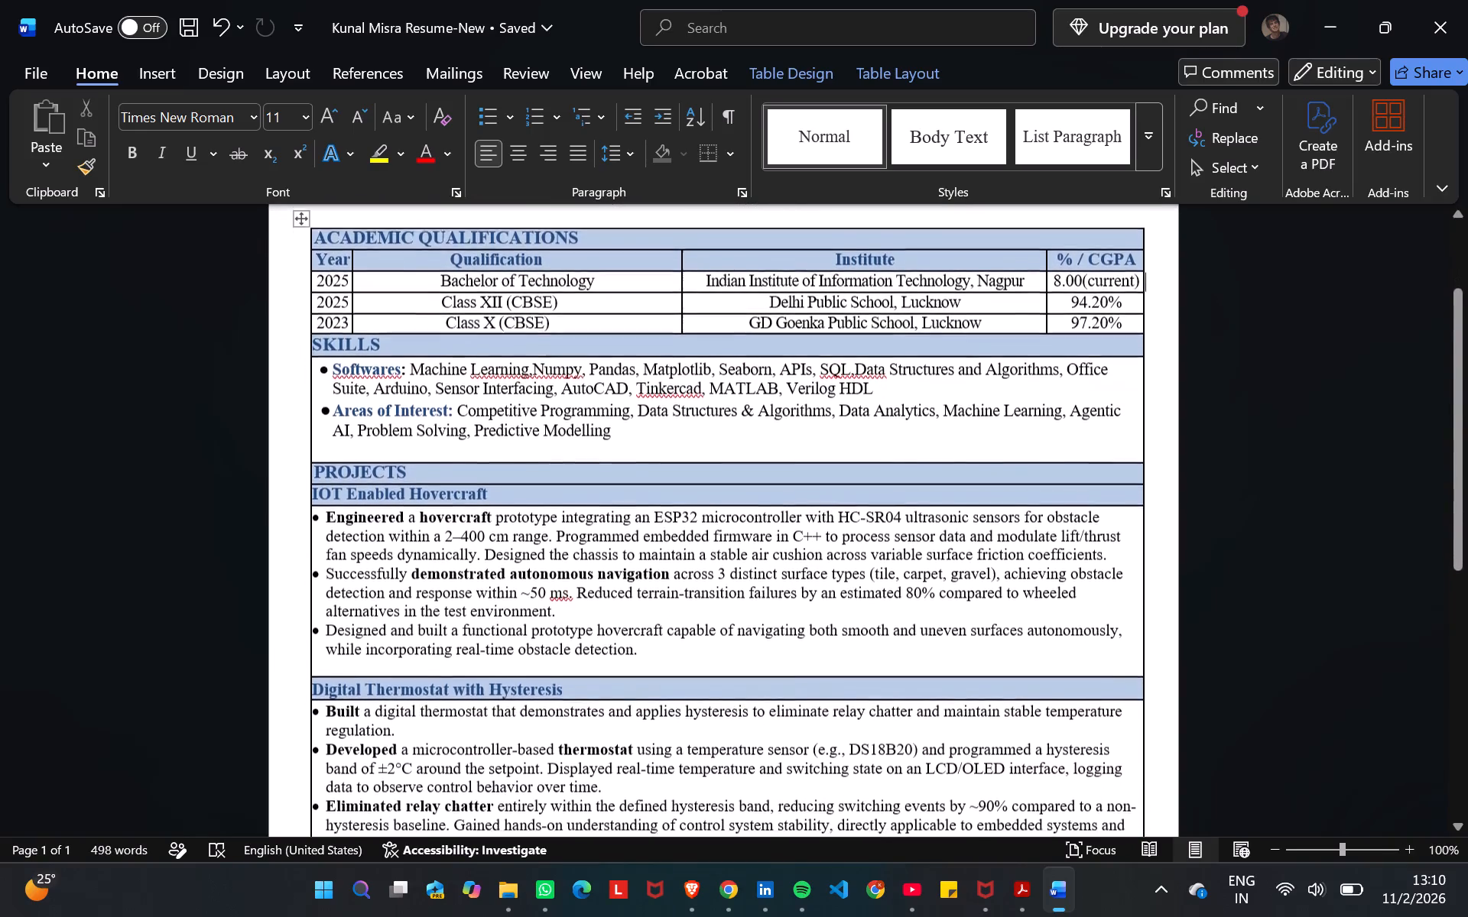
scroll(1263, 580, down, 4)
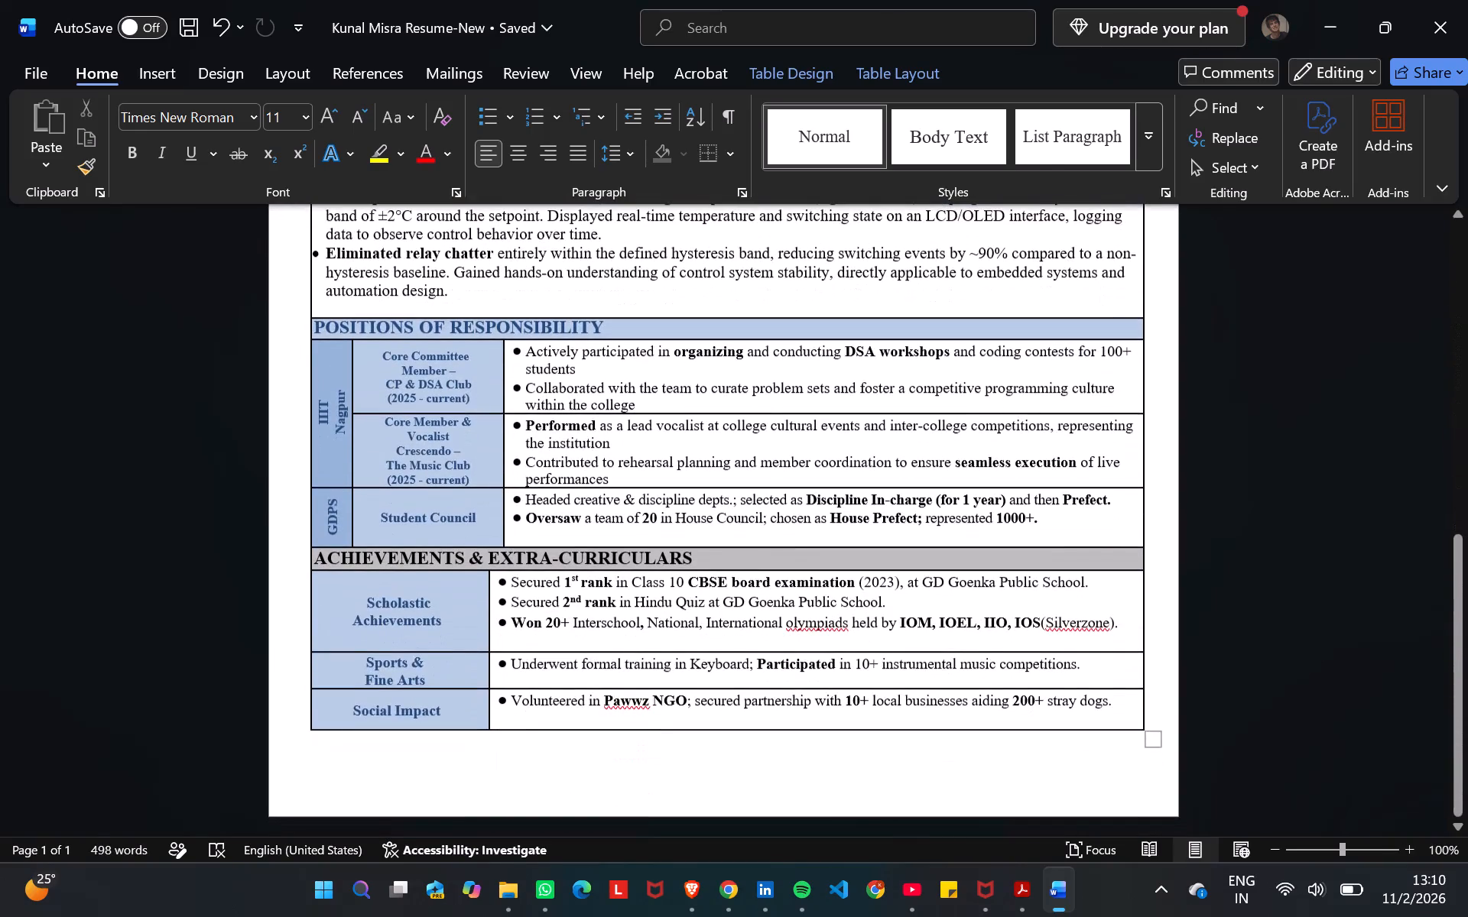
scroll(1263, 580, down, 1)
triple_click(969, 558)
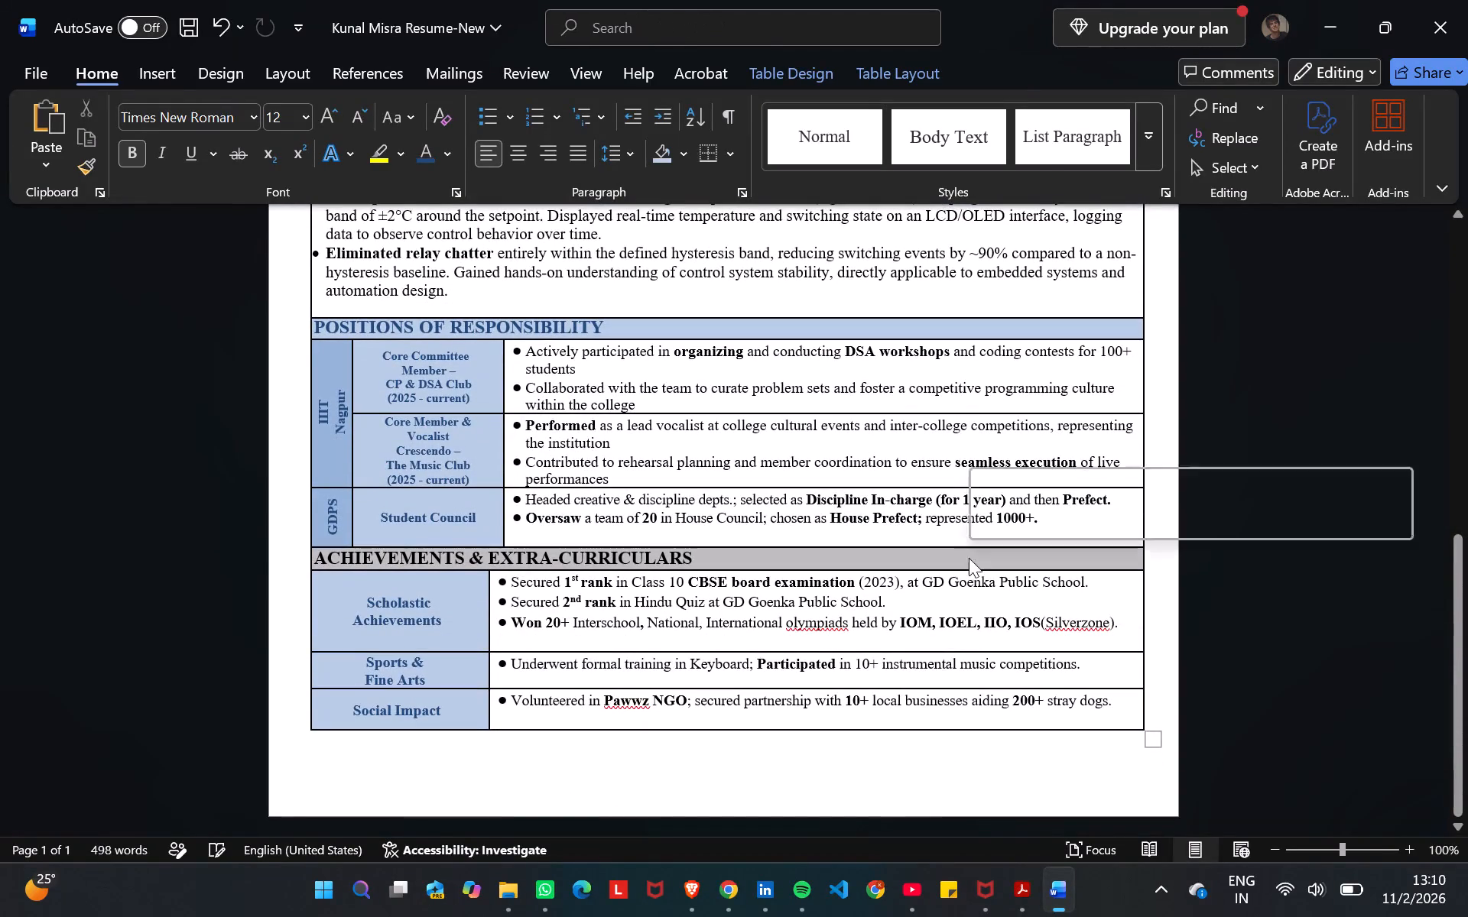
click(661, 141)
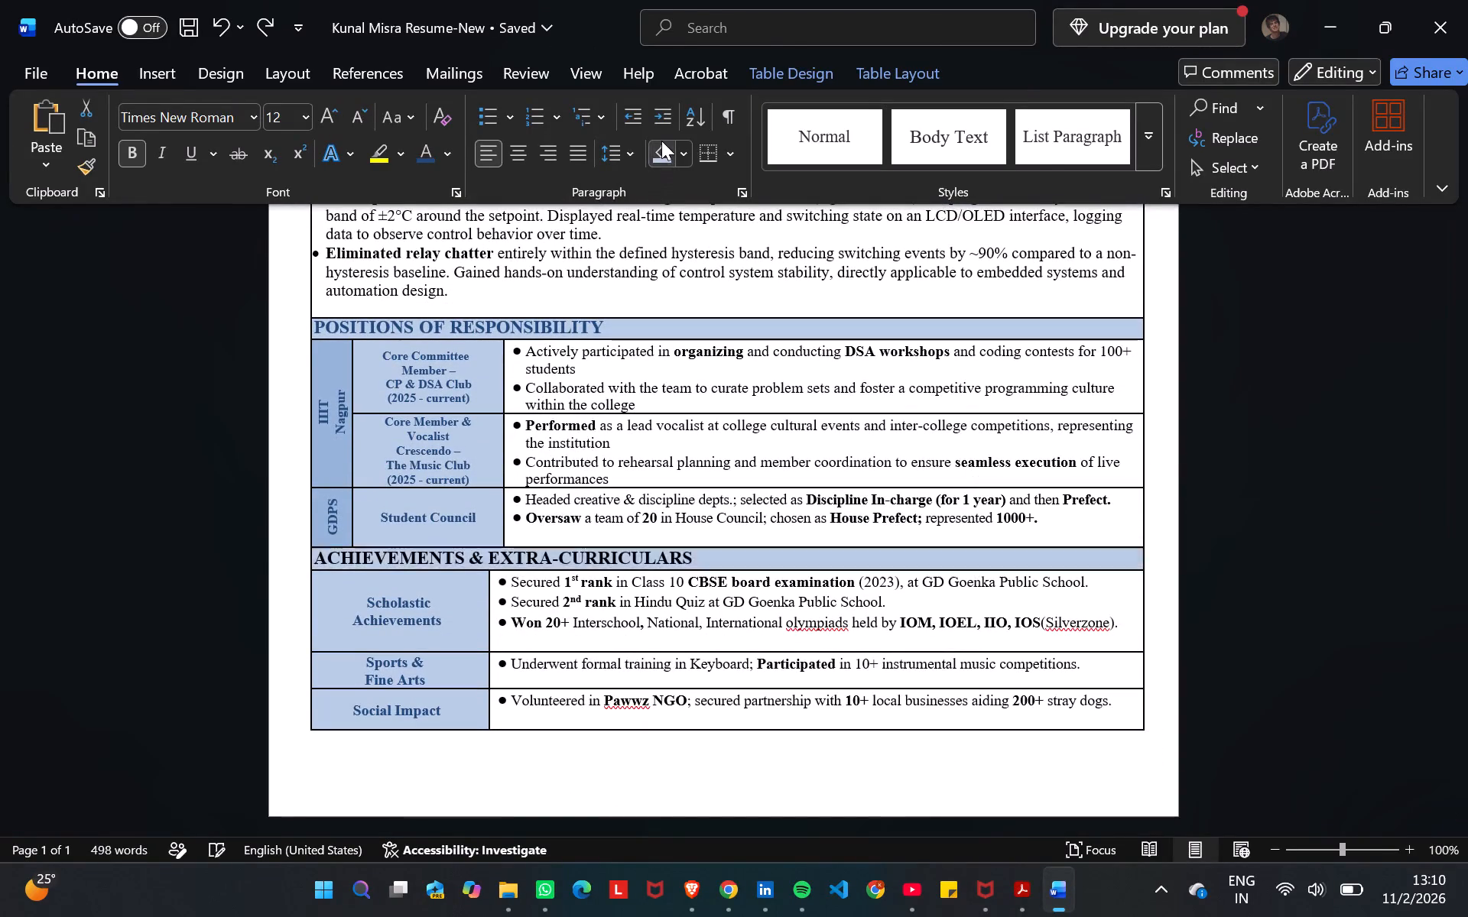
click(427, 160)
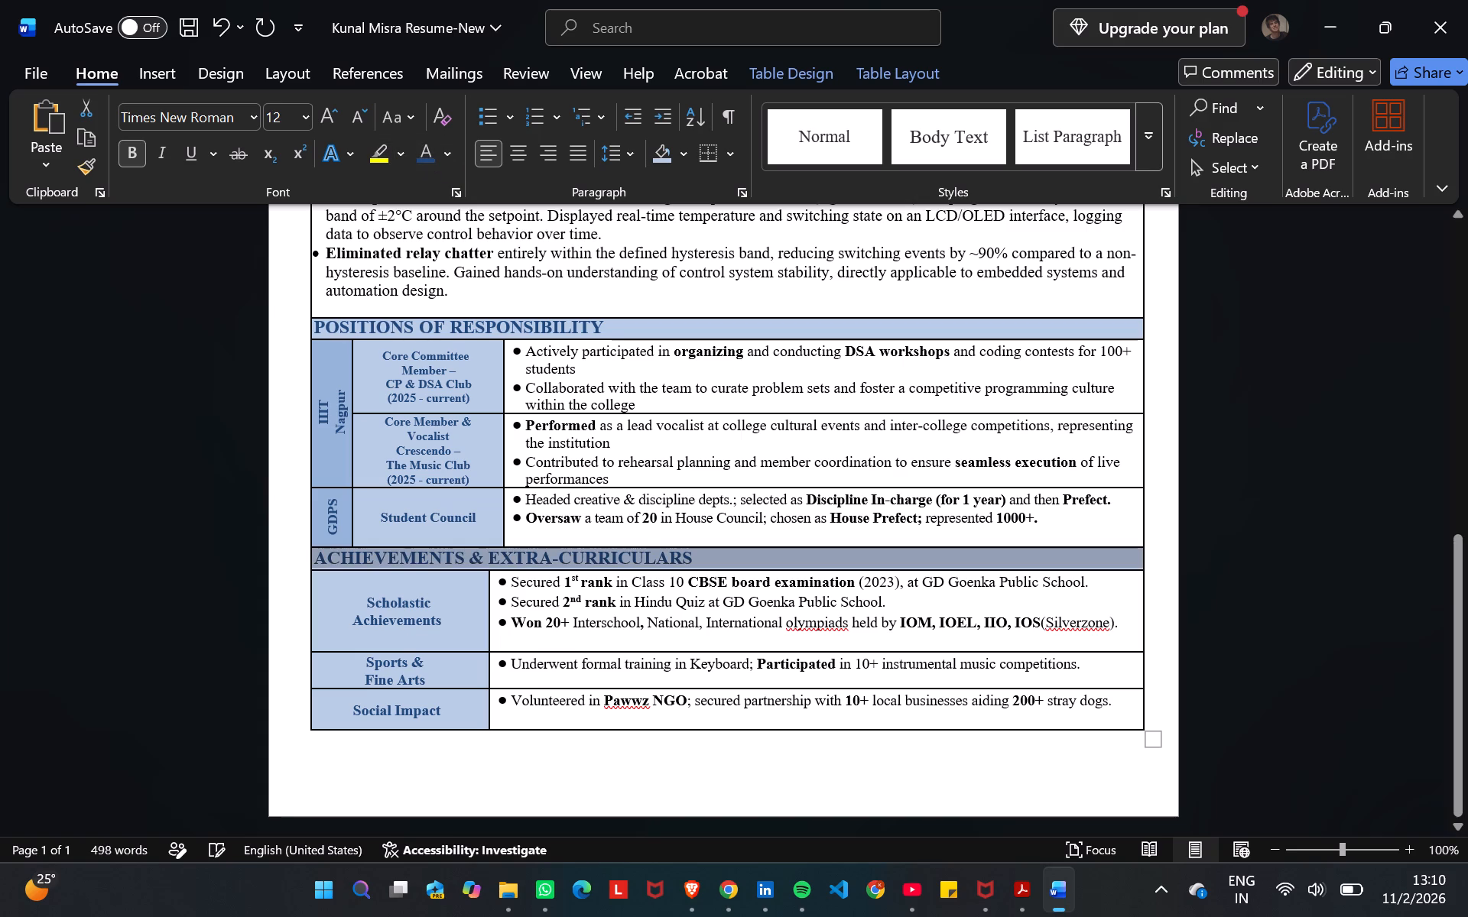
click(1273, 428)
Review the recoloured lower sections of the resume and compare them with the resume preview in Overleaf.
scroll(1373, 457, up, 1)
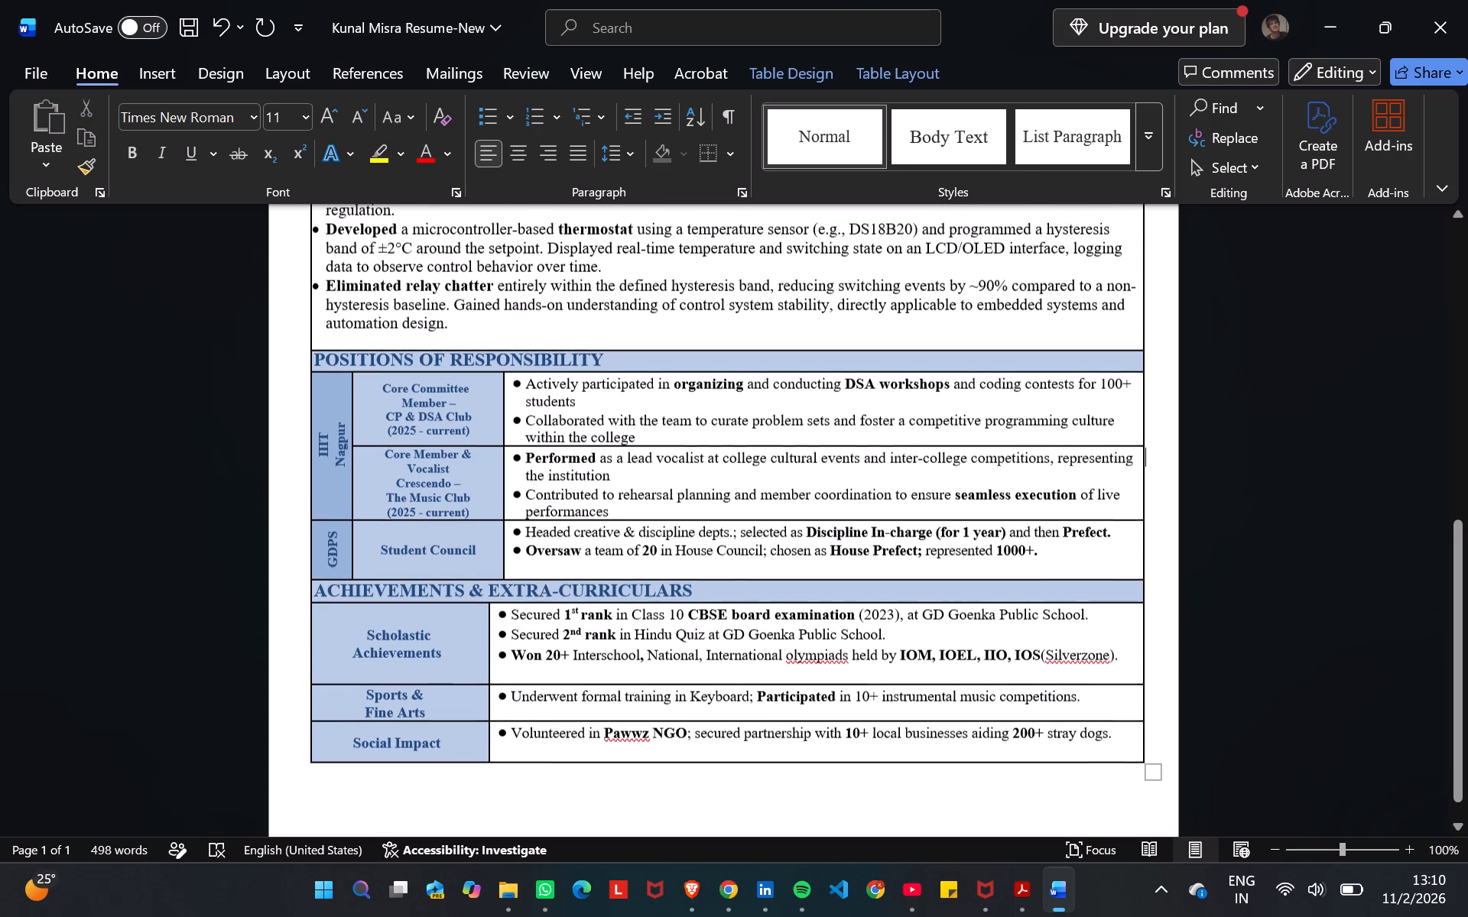
scroll(1373, 457, up, 1)
scroll(1373, 457, down, 2)
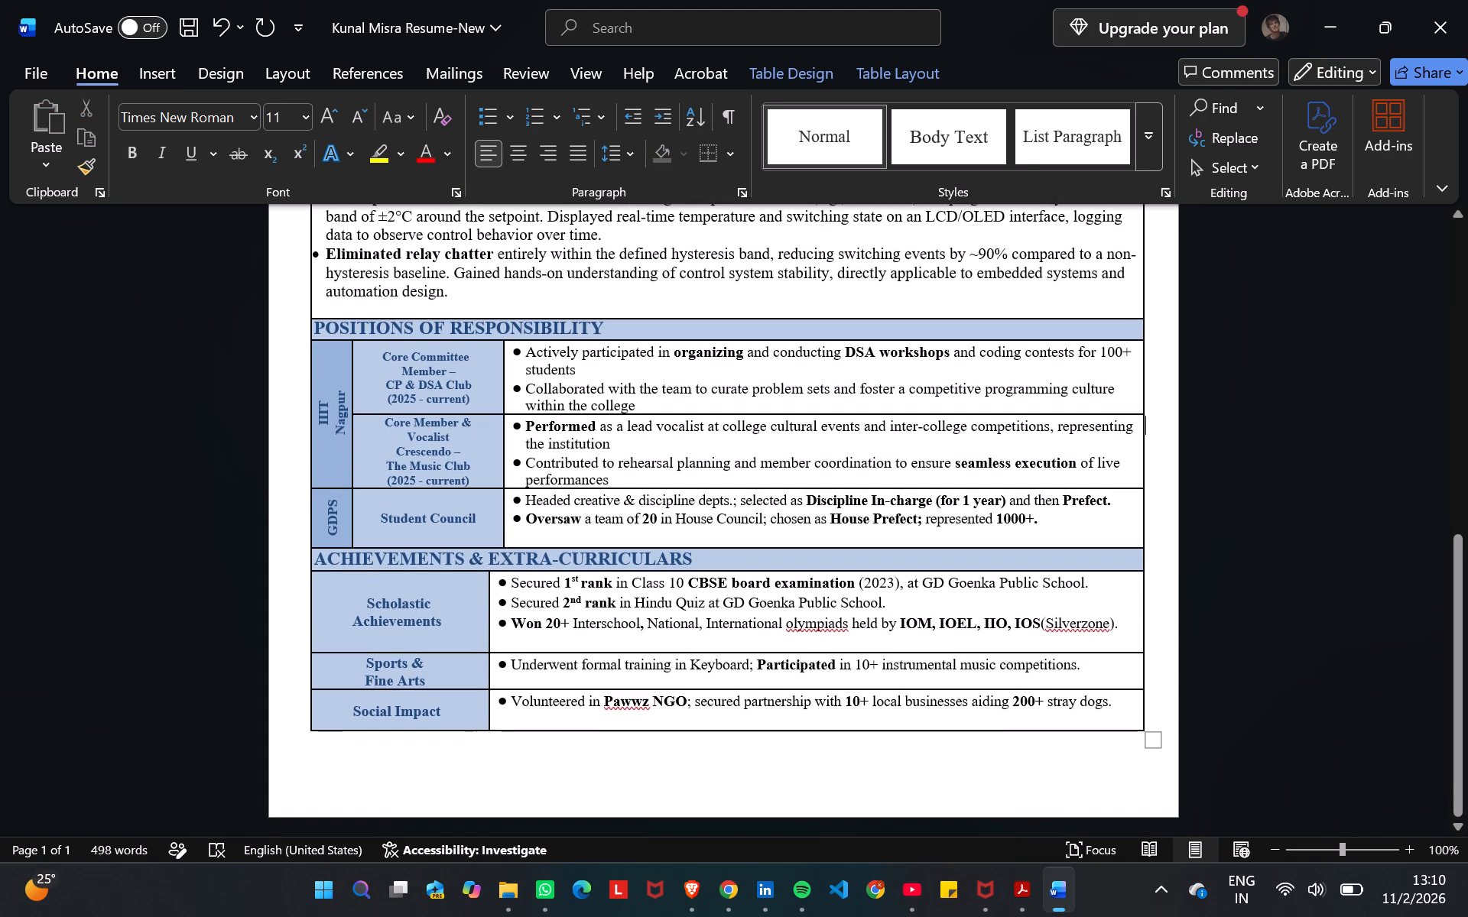
scroll(1373, 457, down, 2)
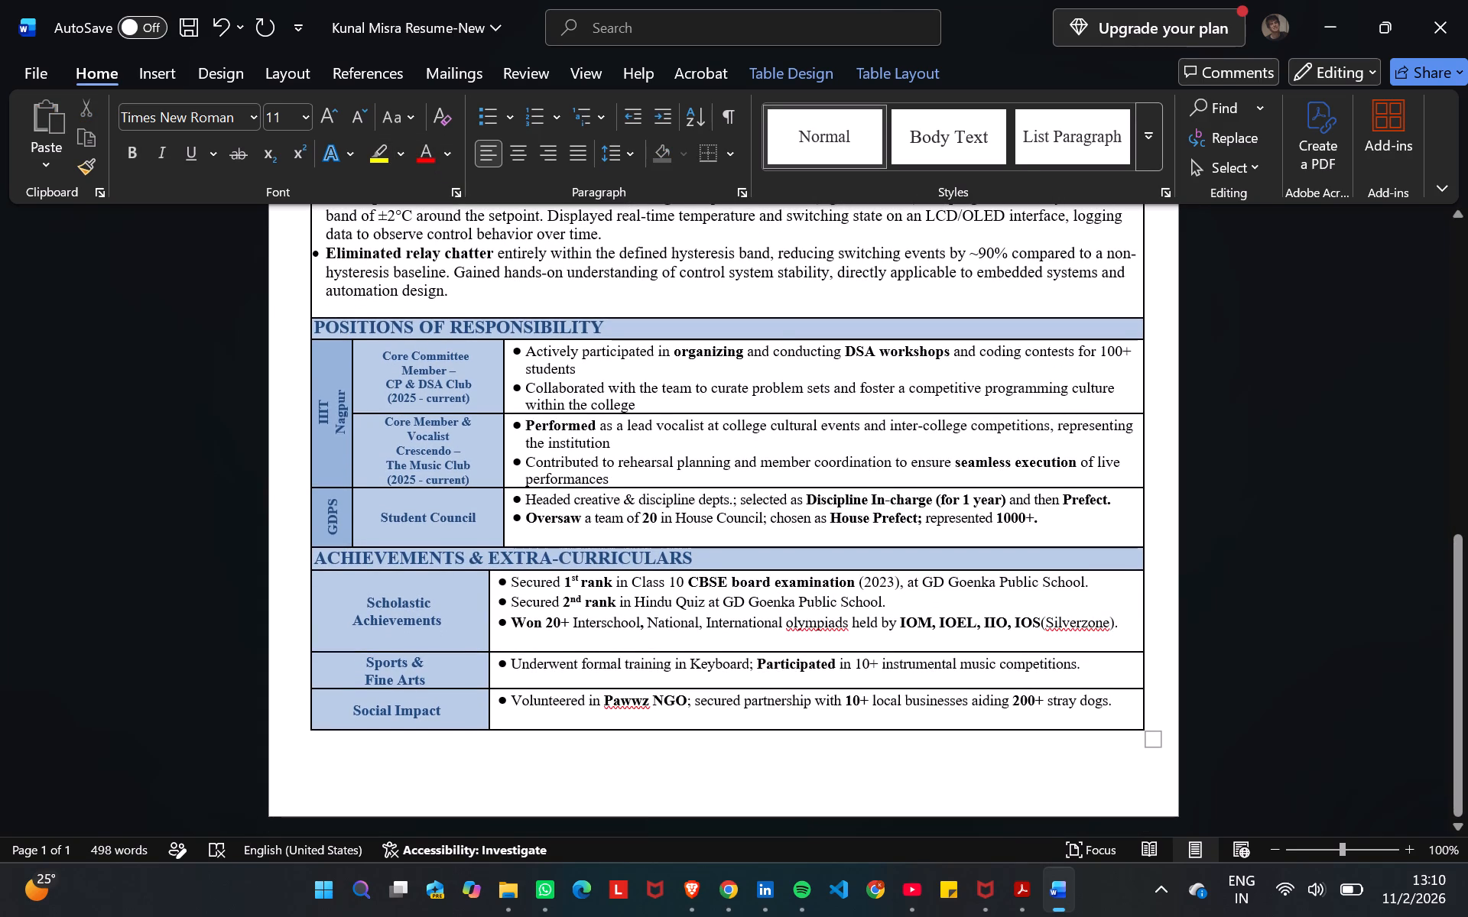
scroll(1373, 457, up, 1)
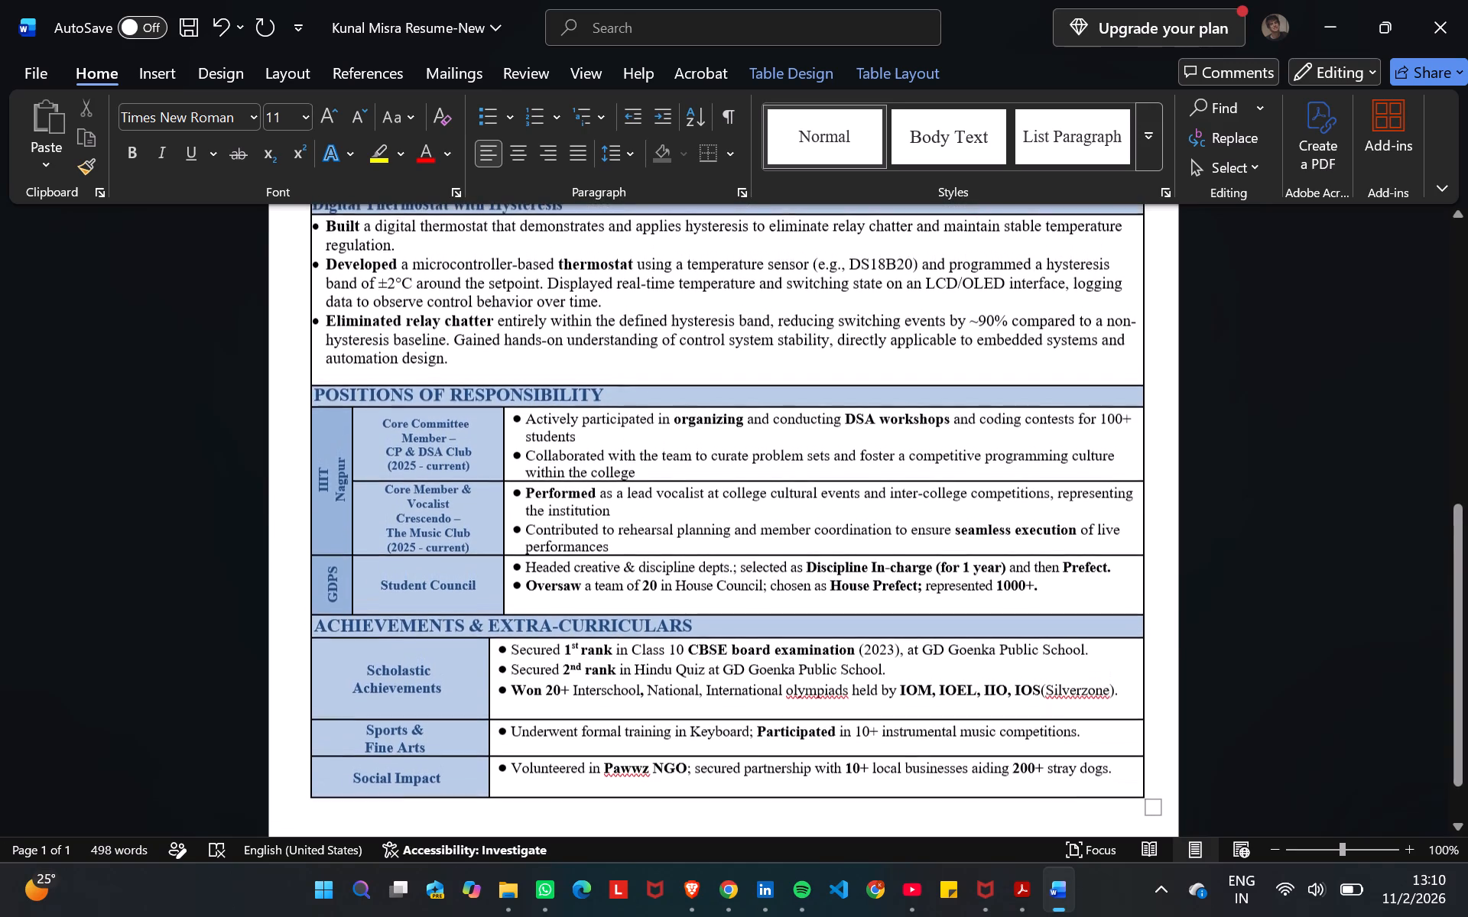
scroll(1373, 457, up, 1)
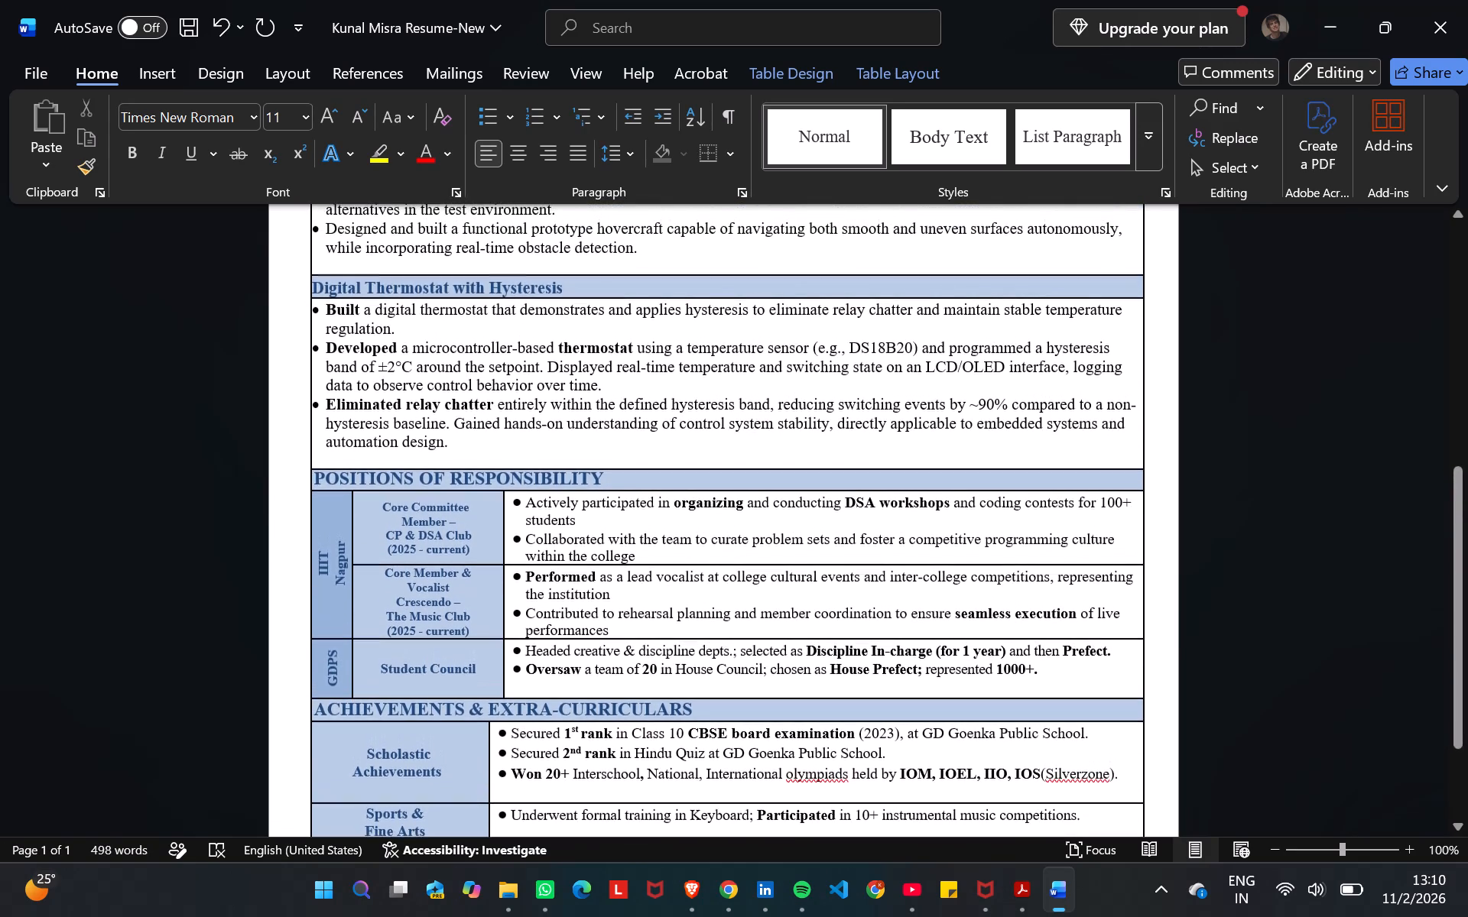
scroll(1373, 457, up, 1)
key(alt+Tab)
key(alt+Tab)
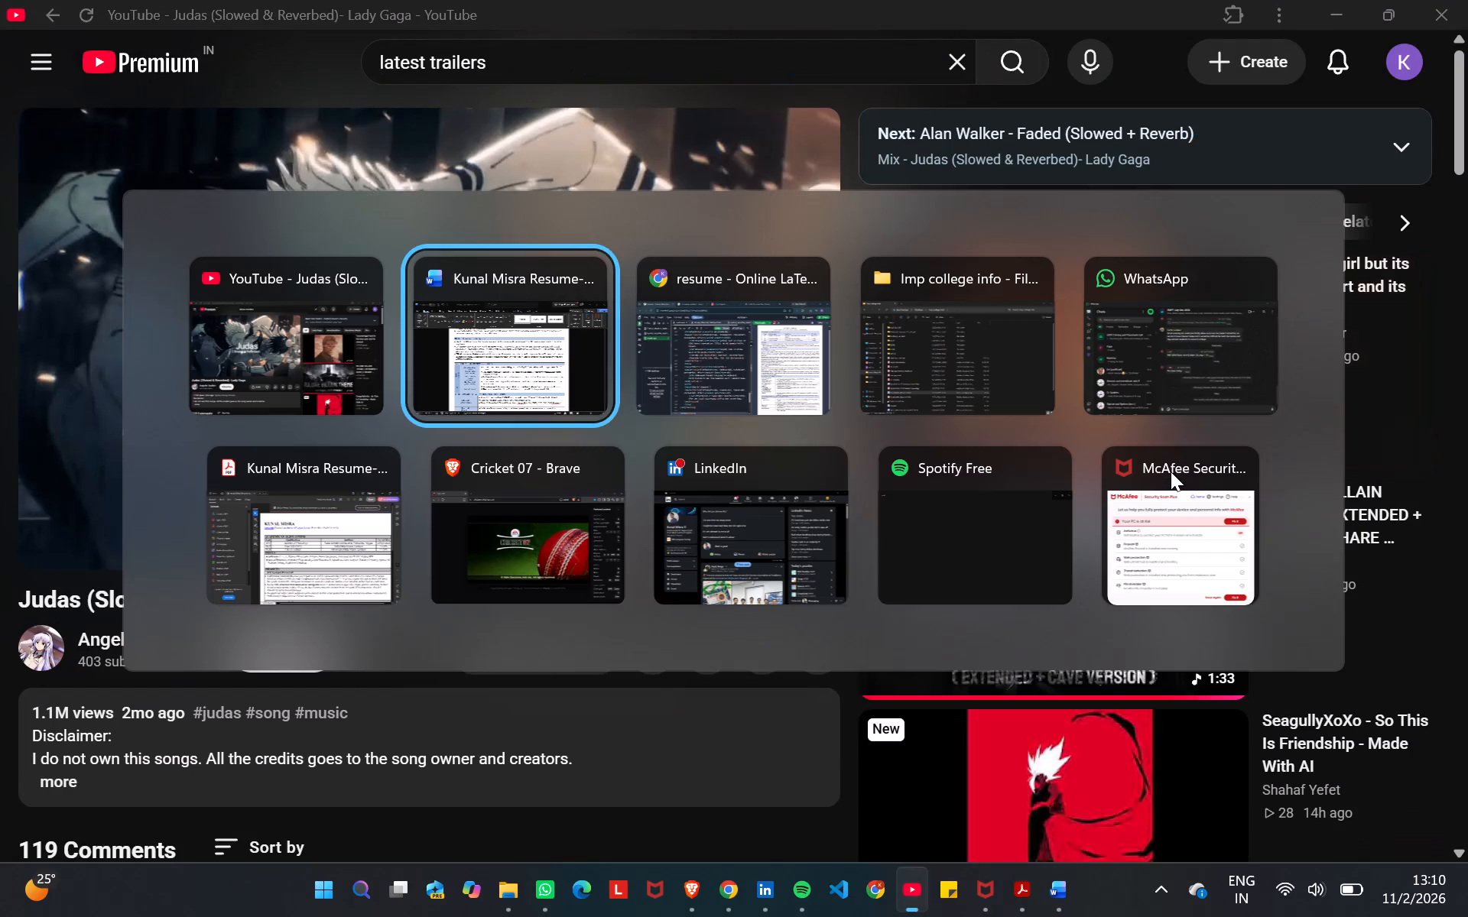
key(alt+Tab)
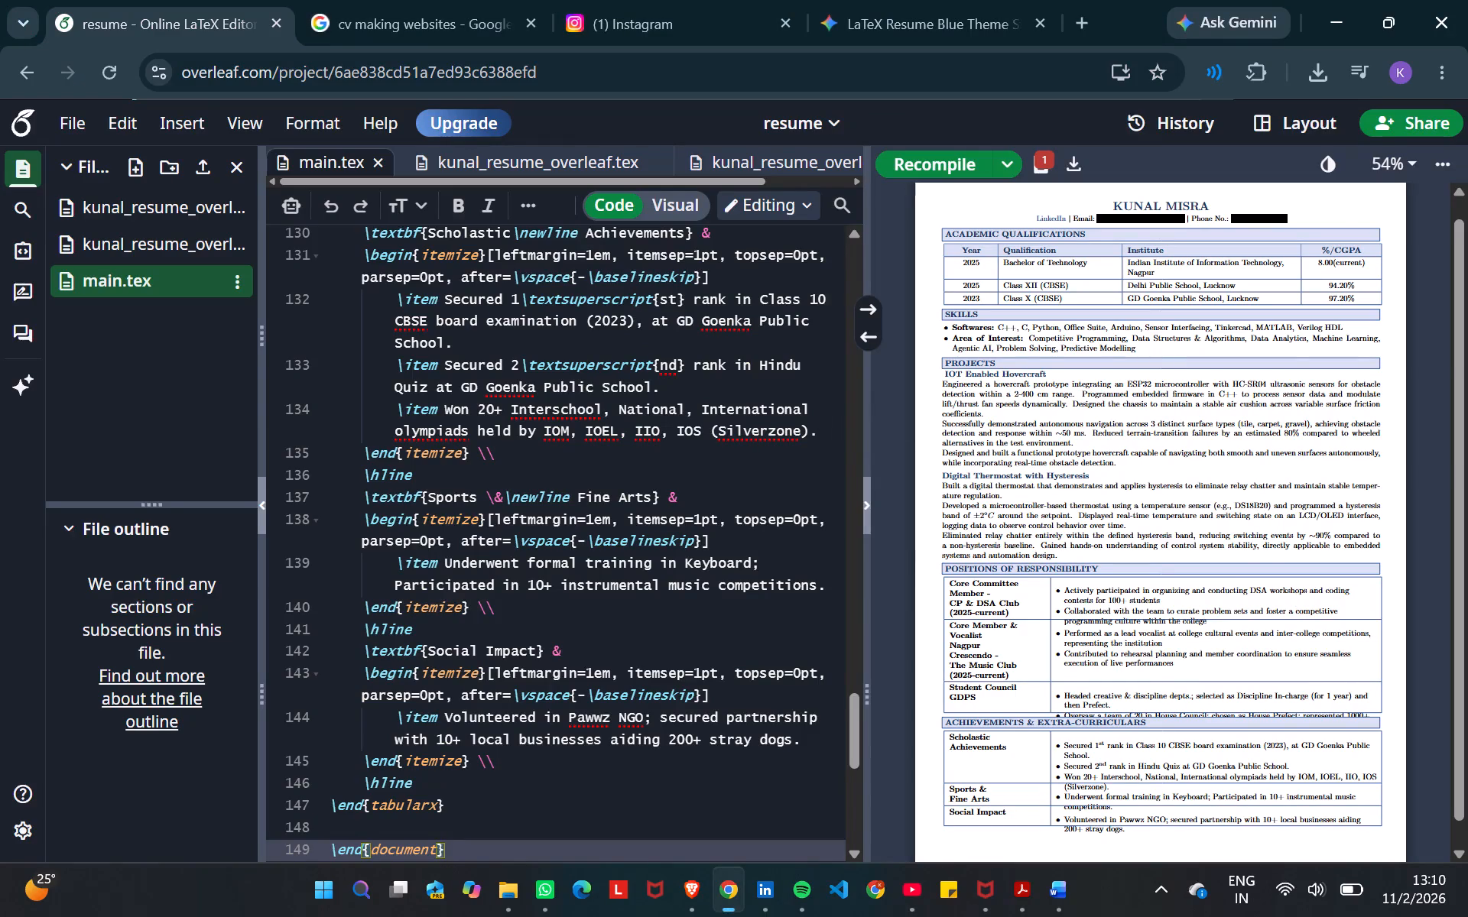
key(alt+Tab)
key(alt+Tab)
key(alt+Tab)
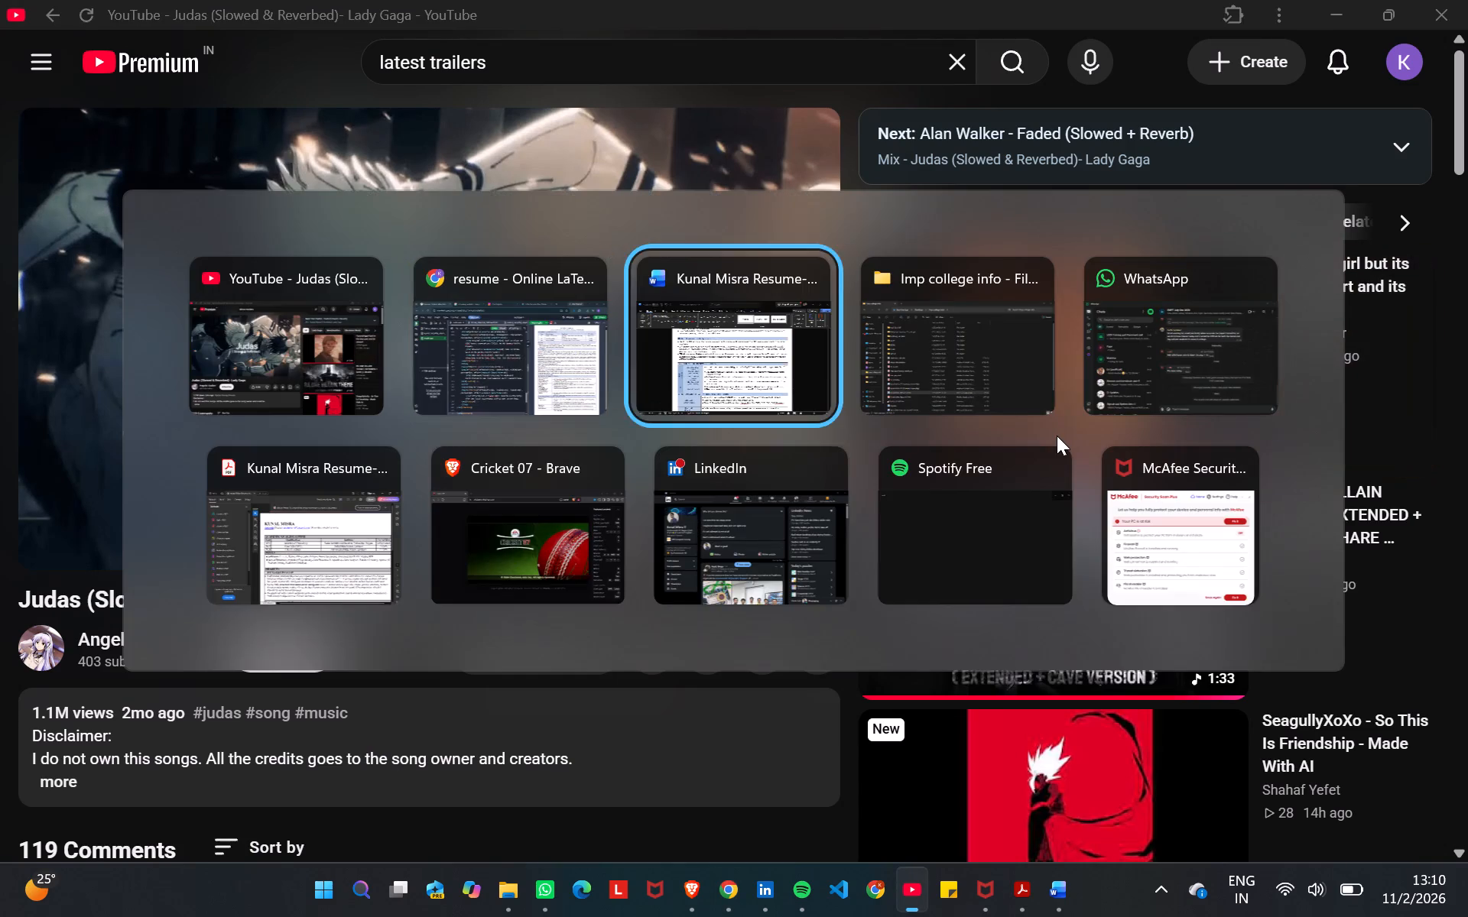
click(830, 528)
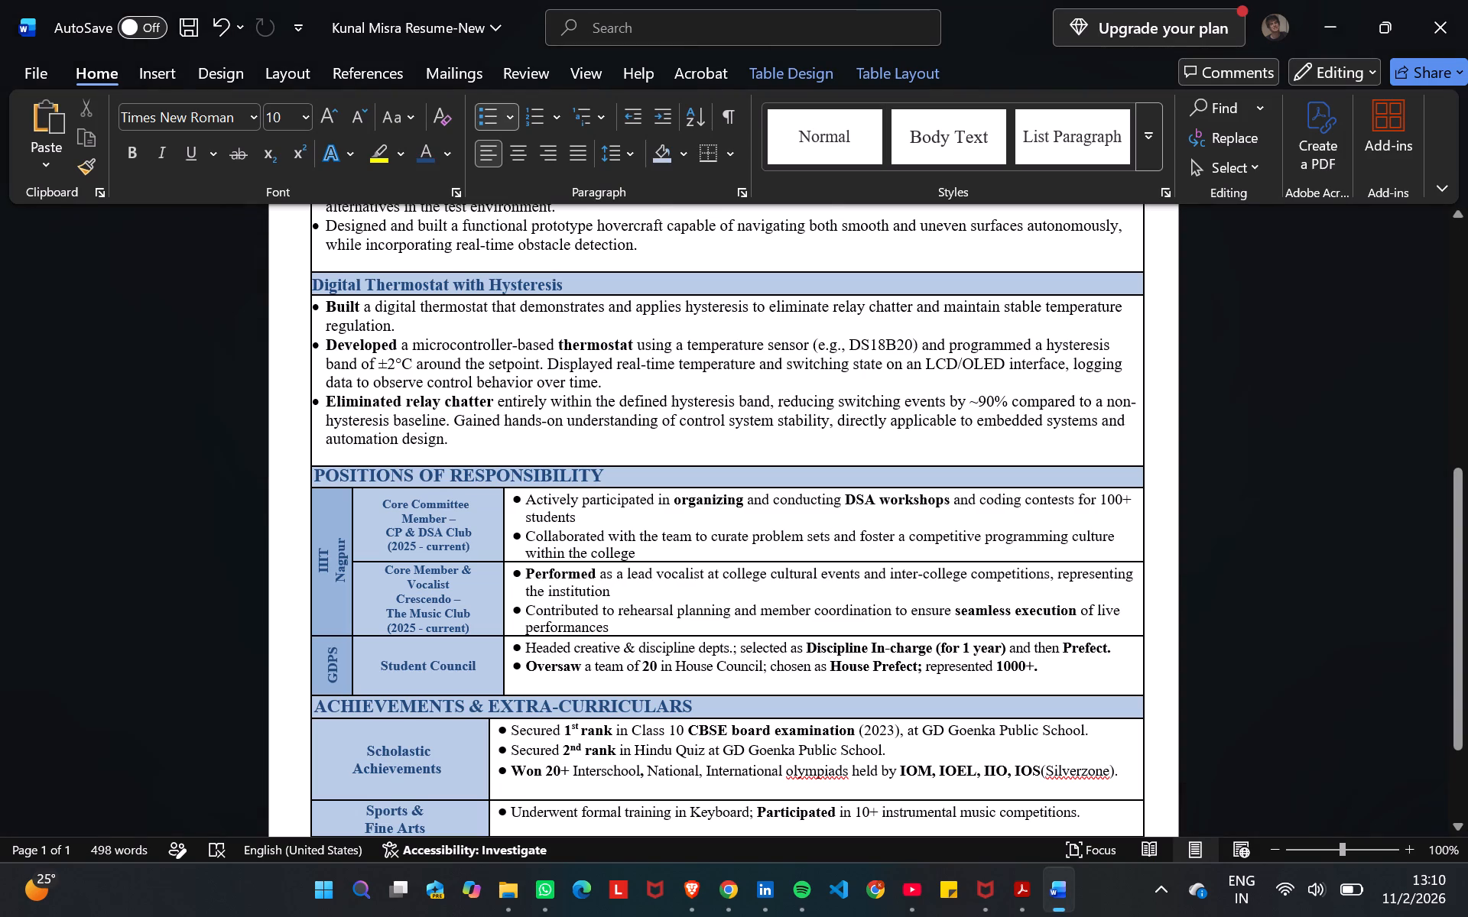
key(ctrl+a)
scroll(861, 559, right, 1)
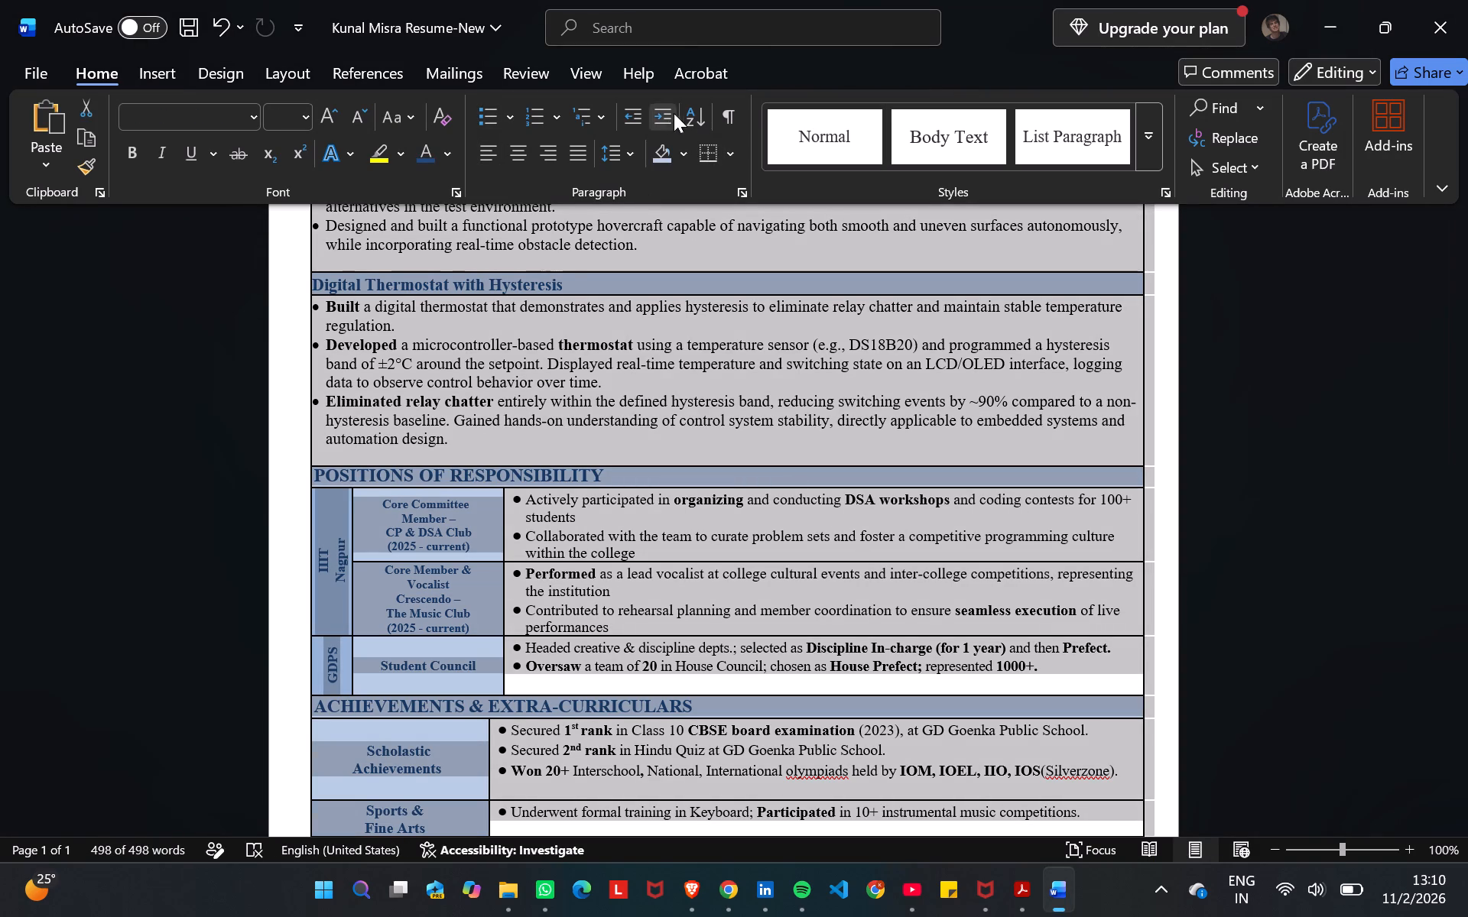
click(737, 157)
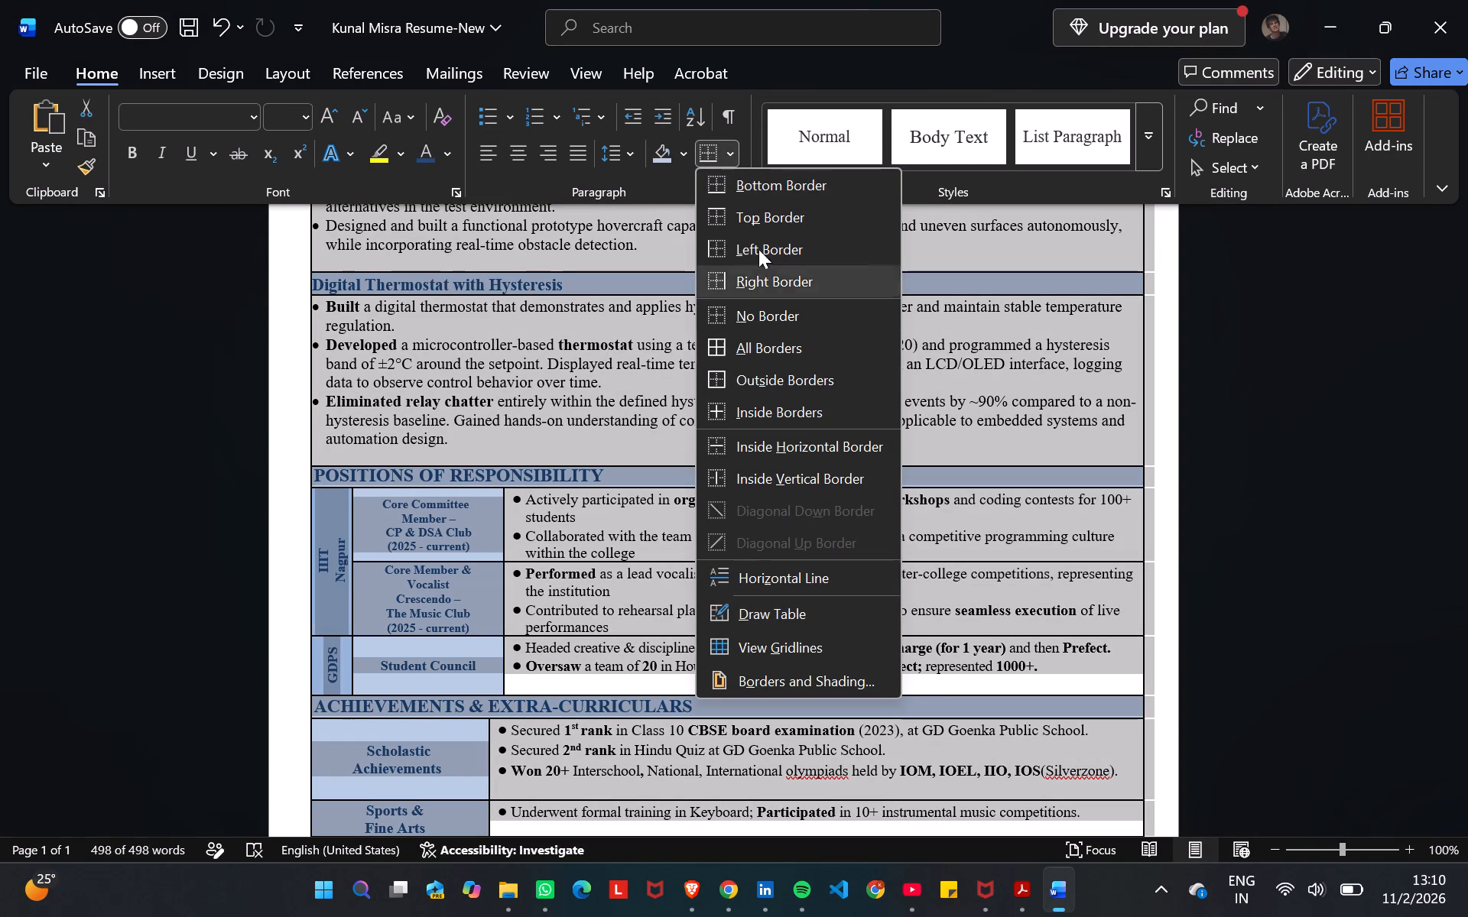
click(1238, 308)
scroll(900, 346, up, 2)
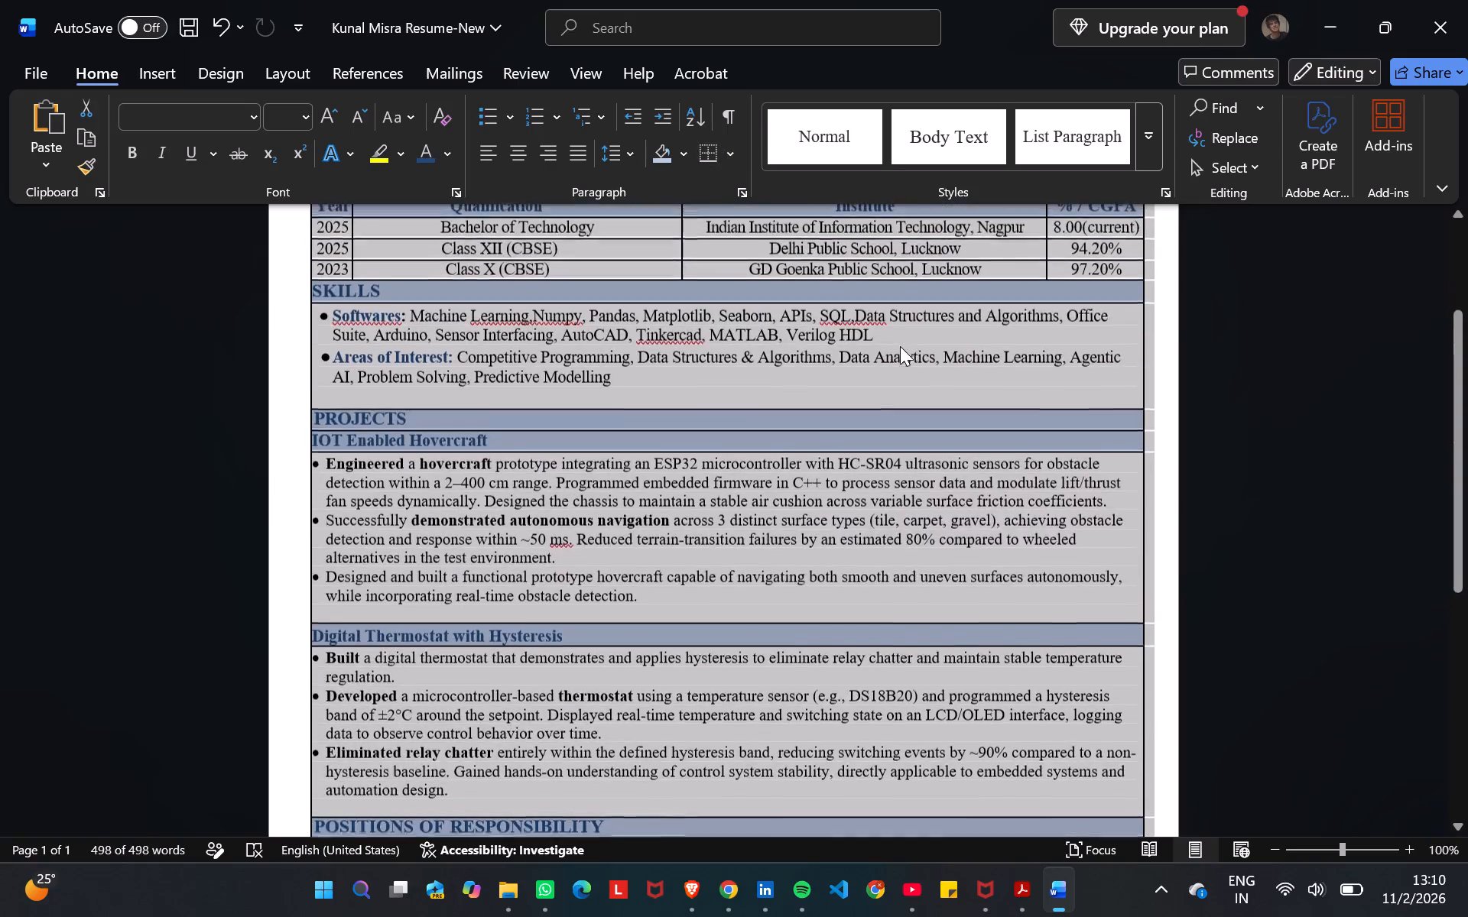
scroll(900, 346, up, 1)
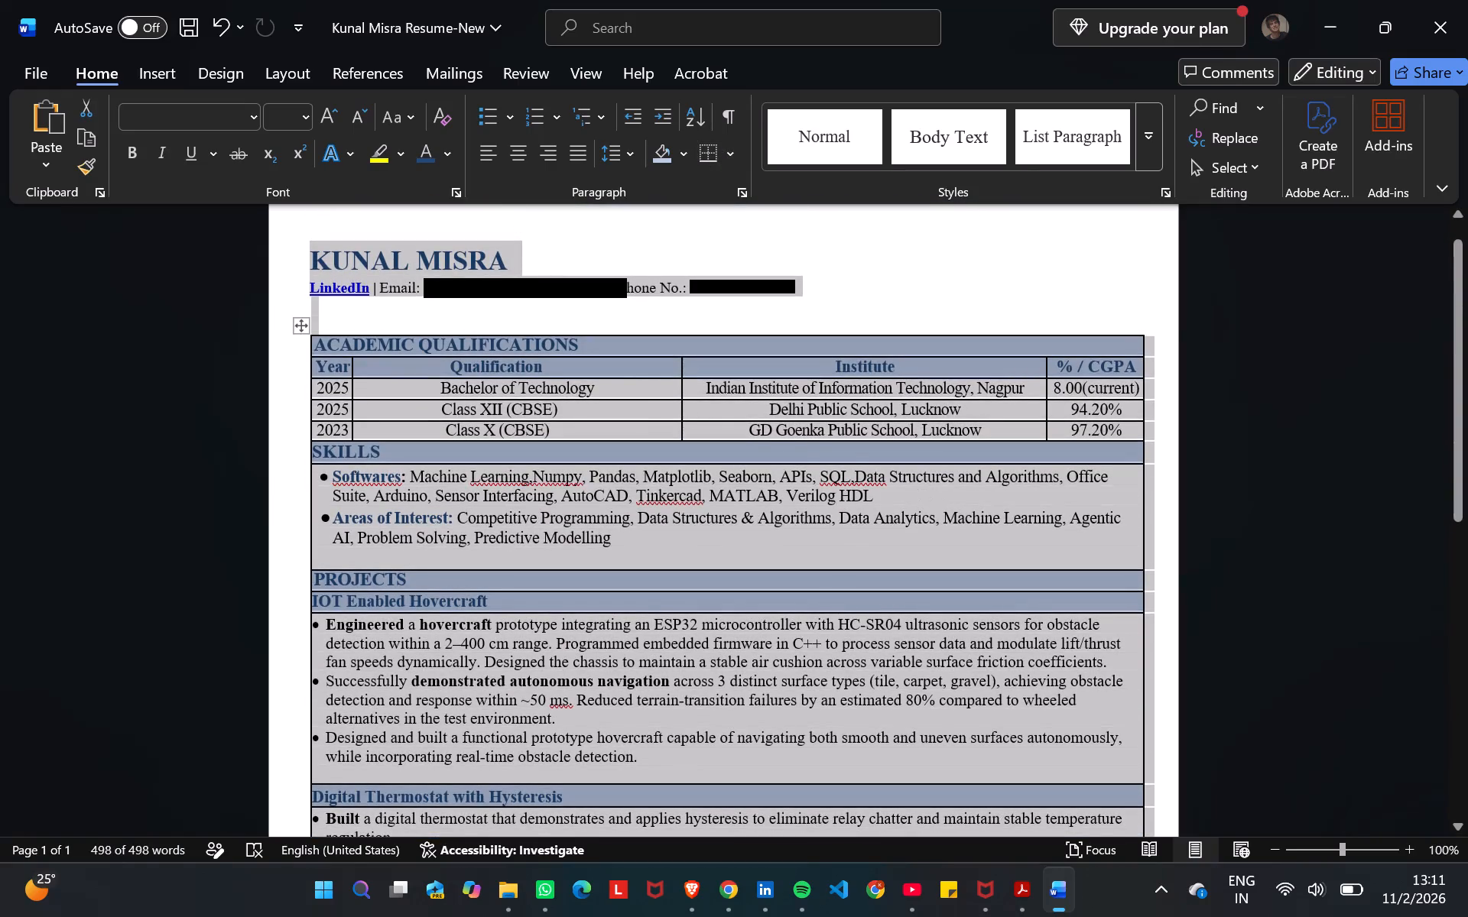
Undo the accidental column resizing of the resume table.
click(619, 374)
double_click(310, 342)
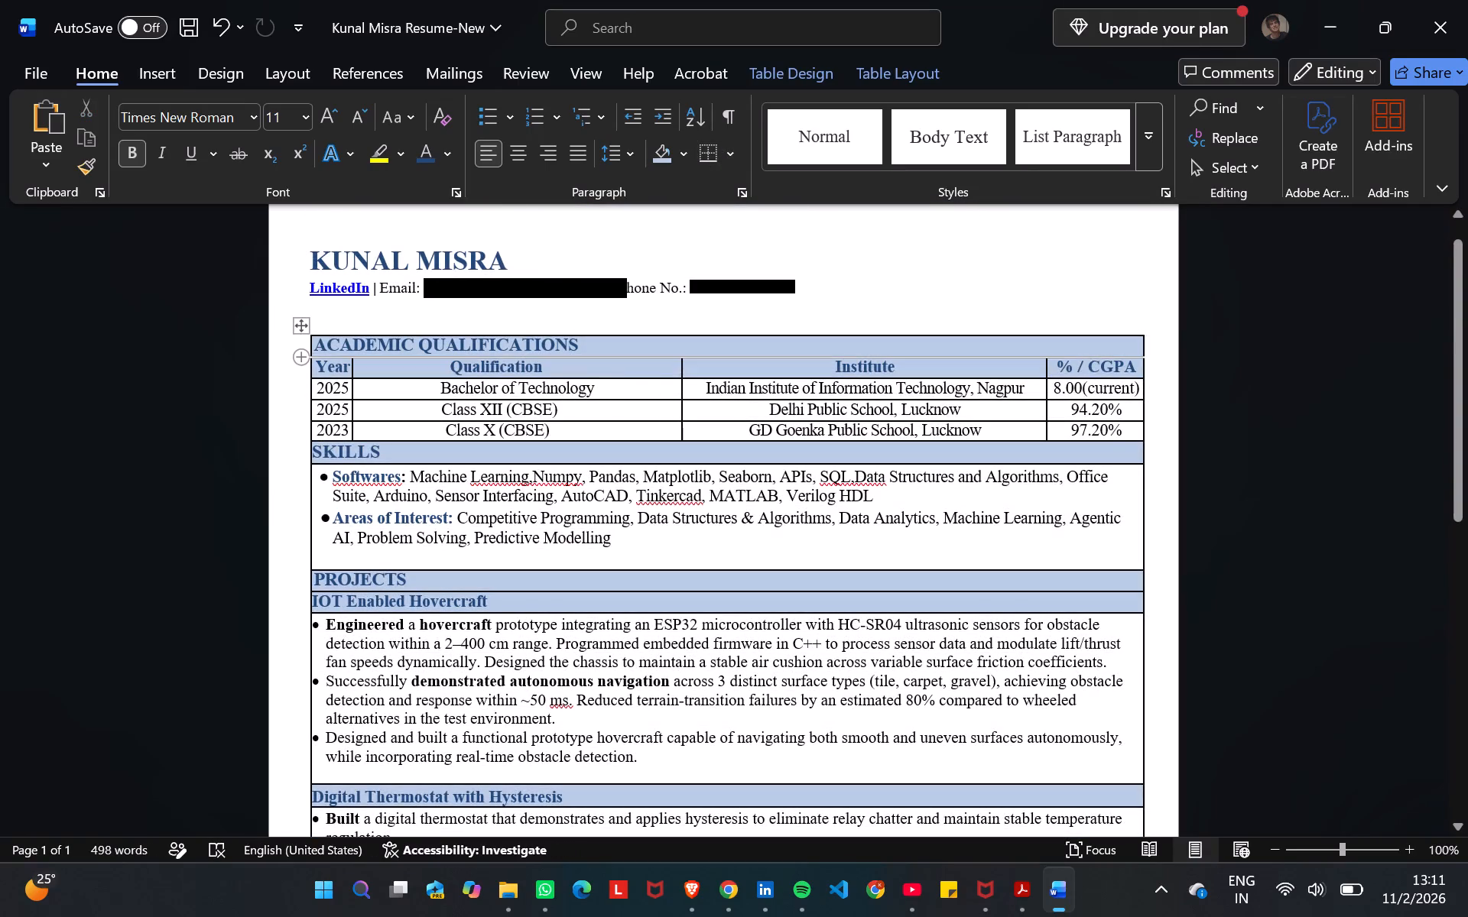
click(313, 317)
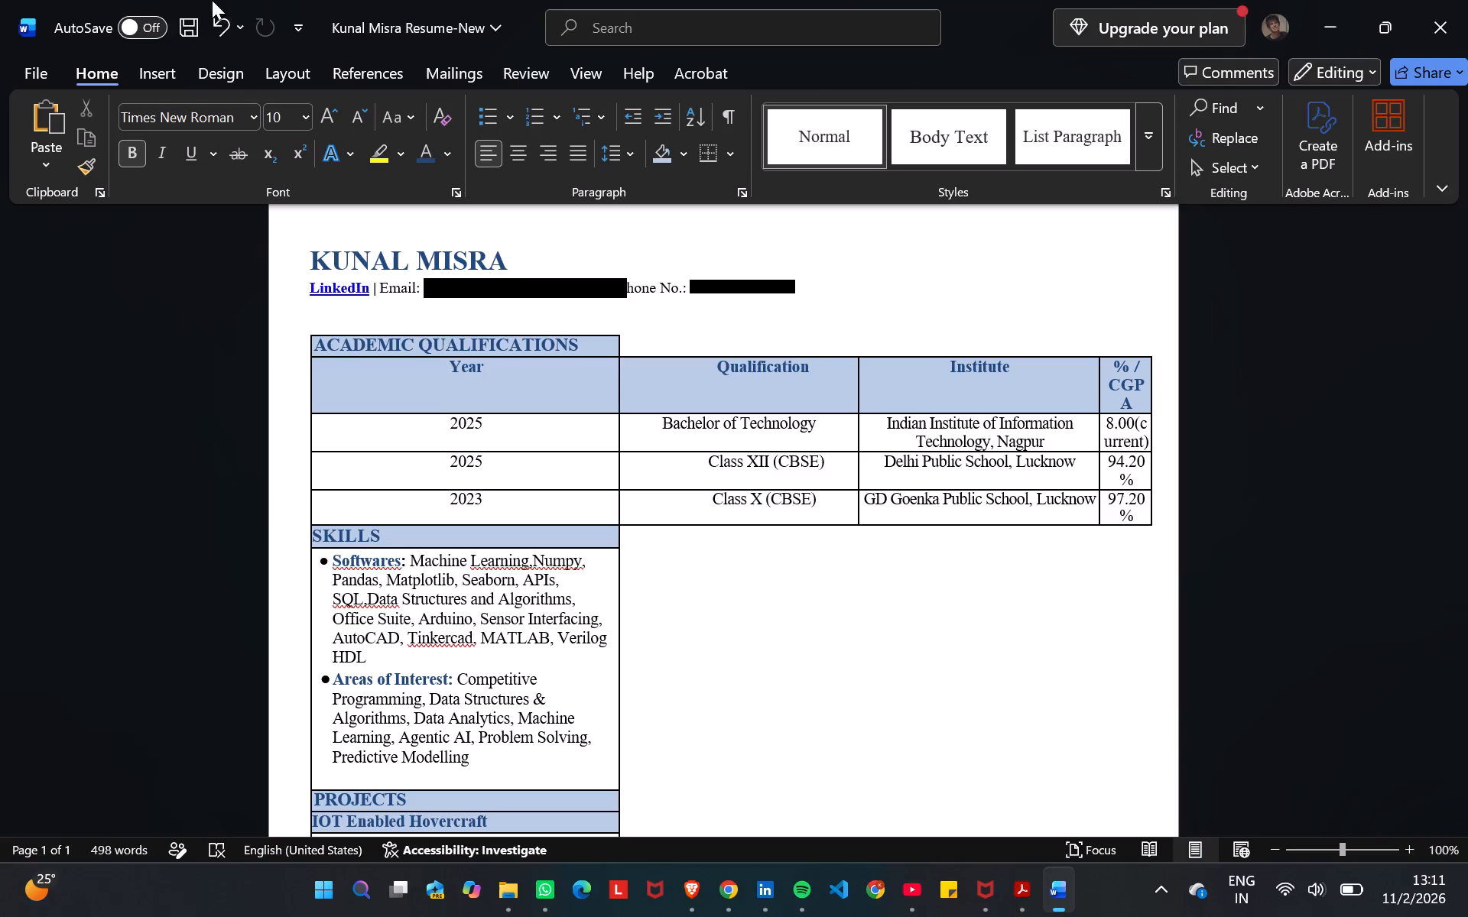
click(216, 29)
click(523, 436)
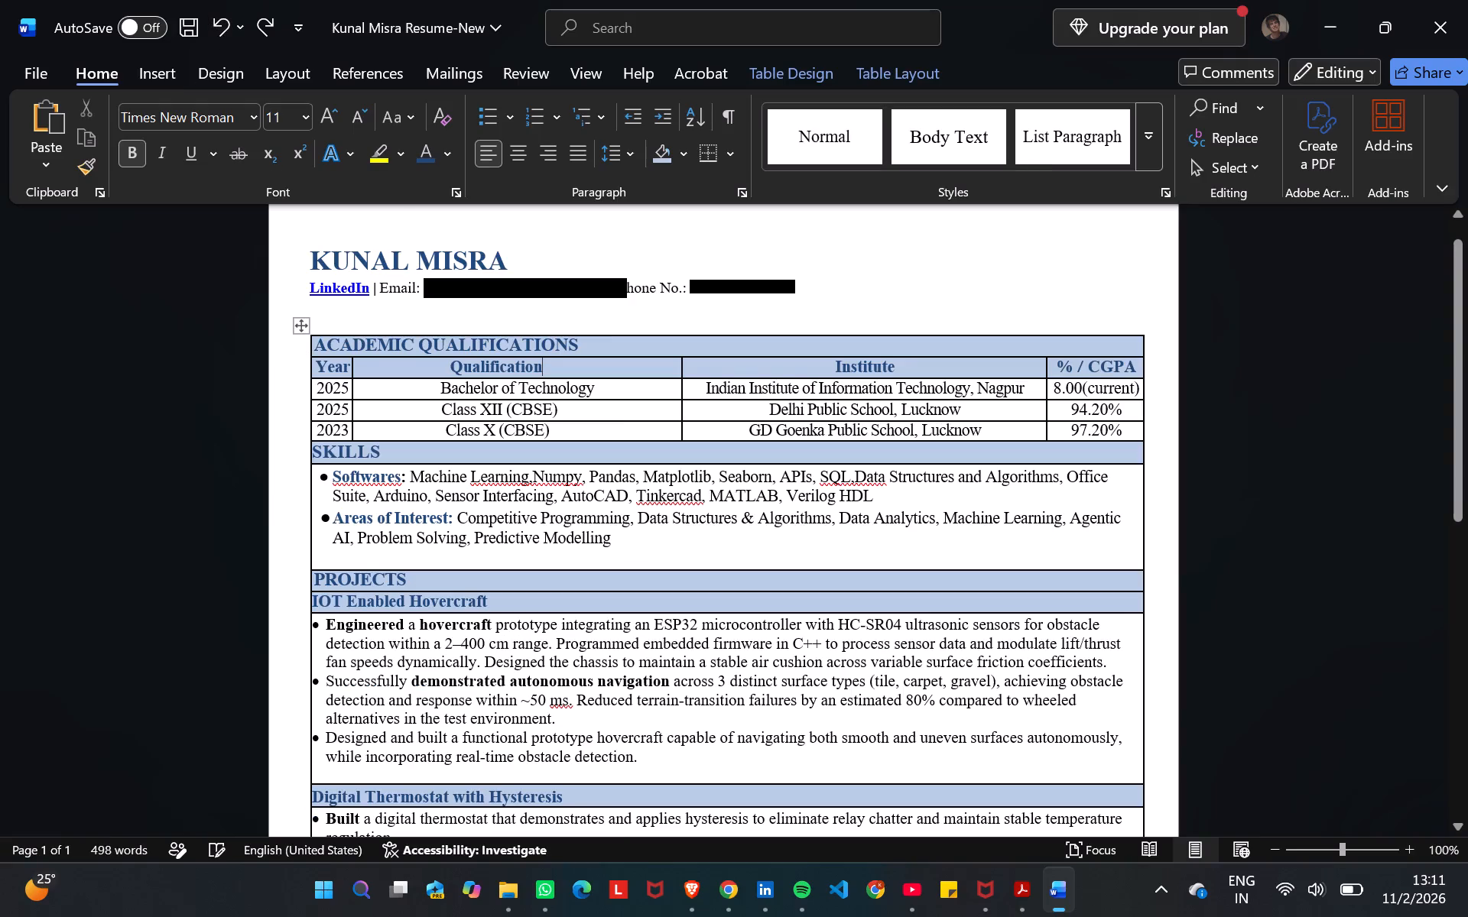
Try Border Painter on the resume table and apply the lighter blue shading to the selection from ACADEMIC QUALIFICATIONS down to Sports & Fine Arts.
drag(317, 348, 1106, 875)
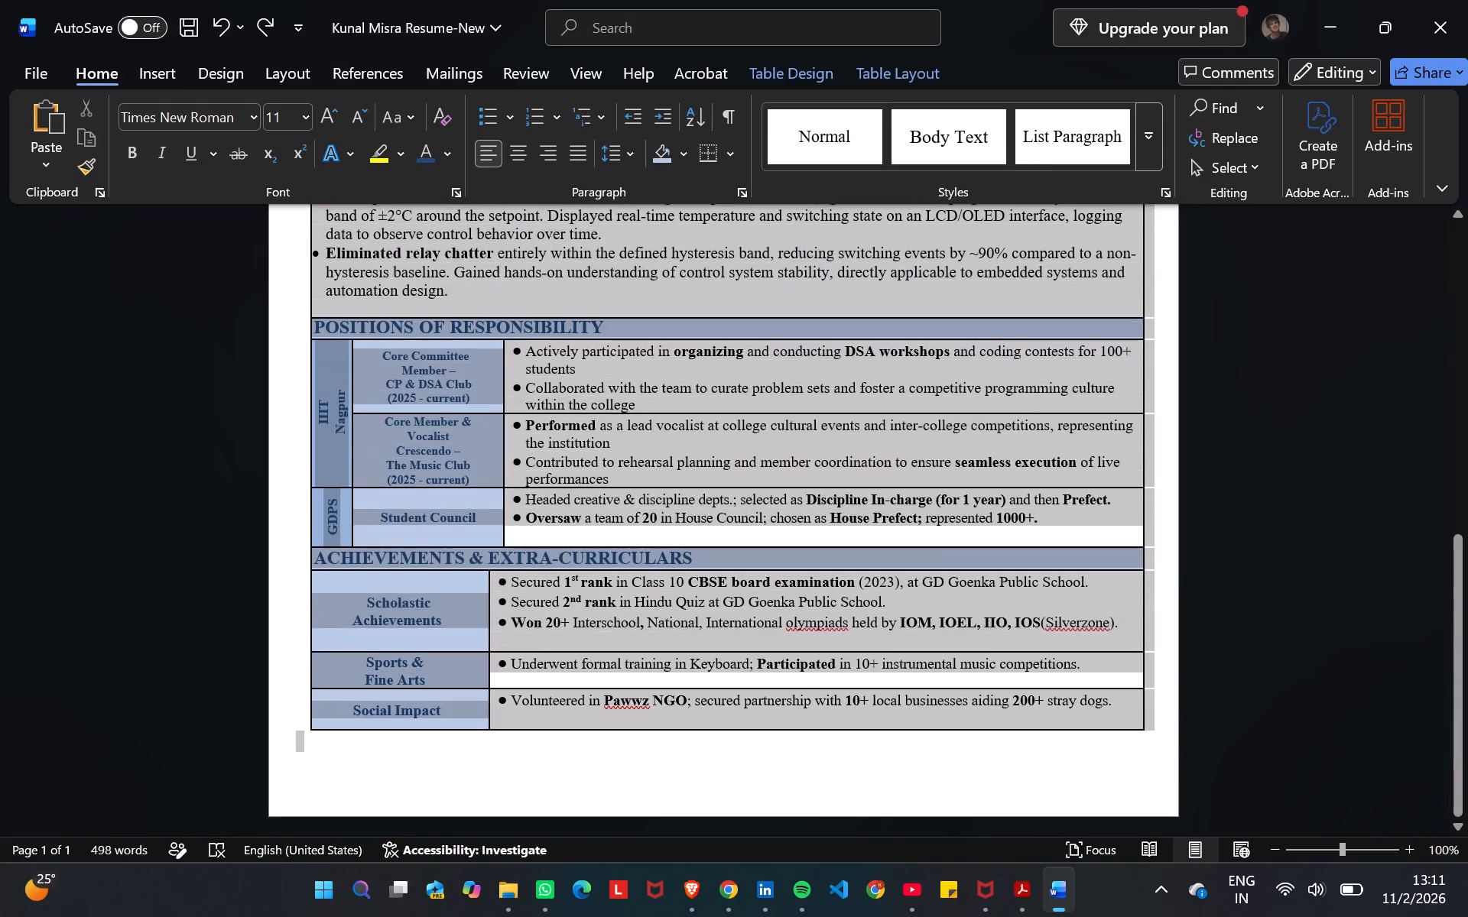
drag(1106, 875, 1107, 874)
key(shift+Up)
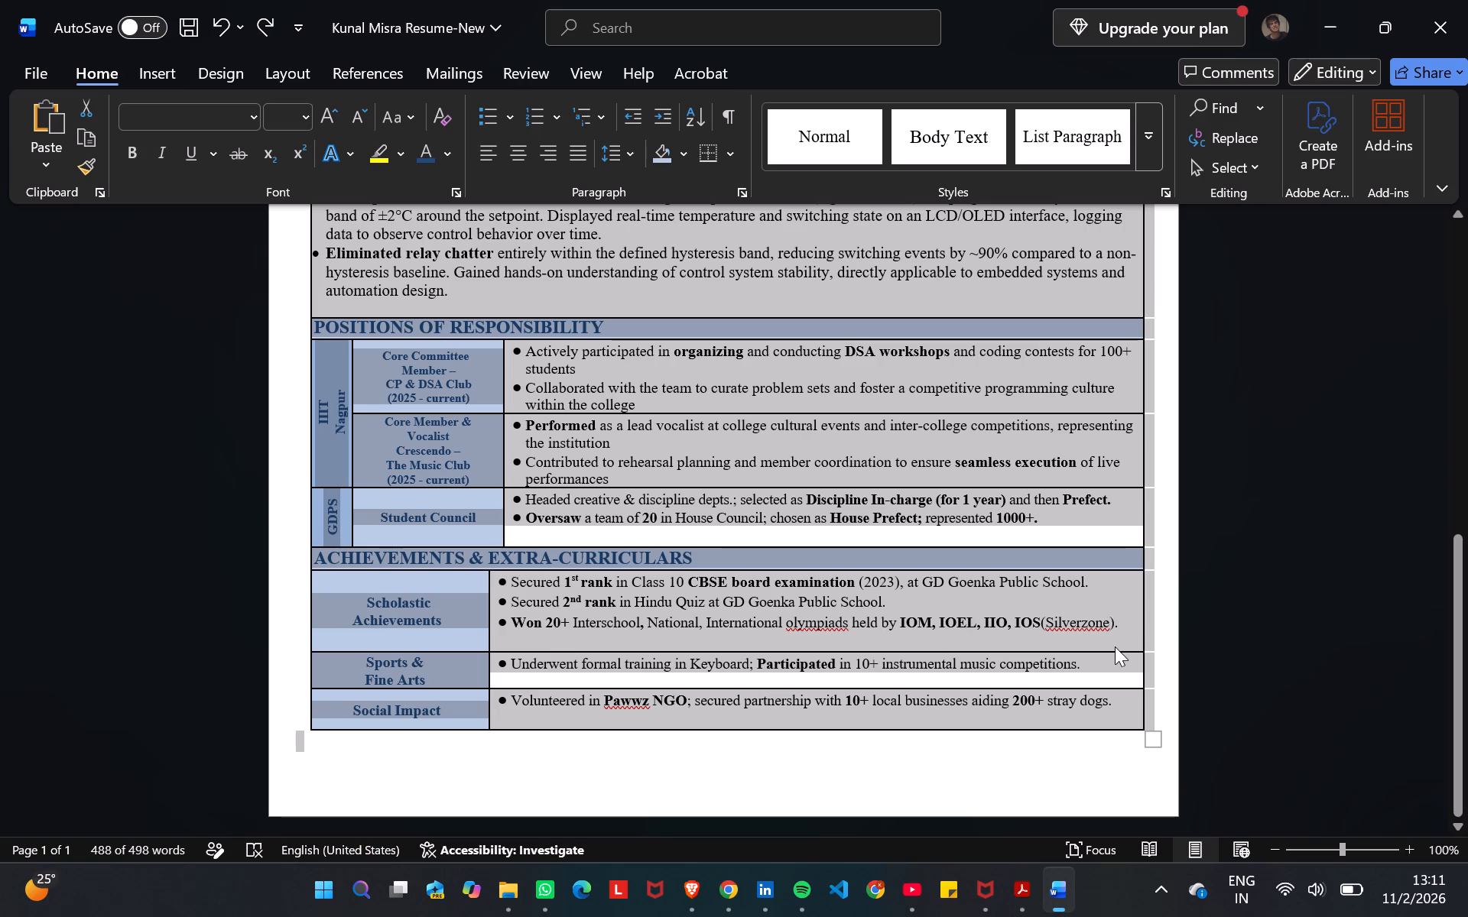
key(shift+Up)
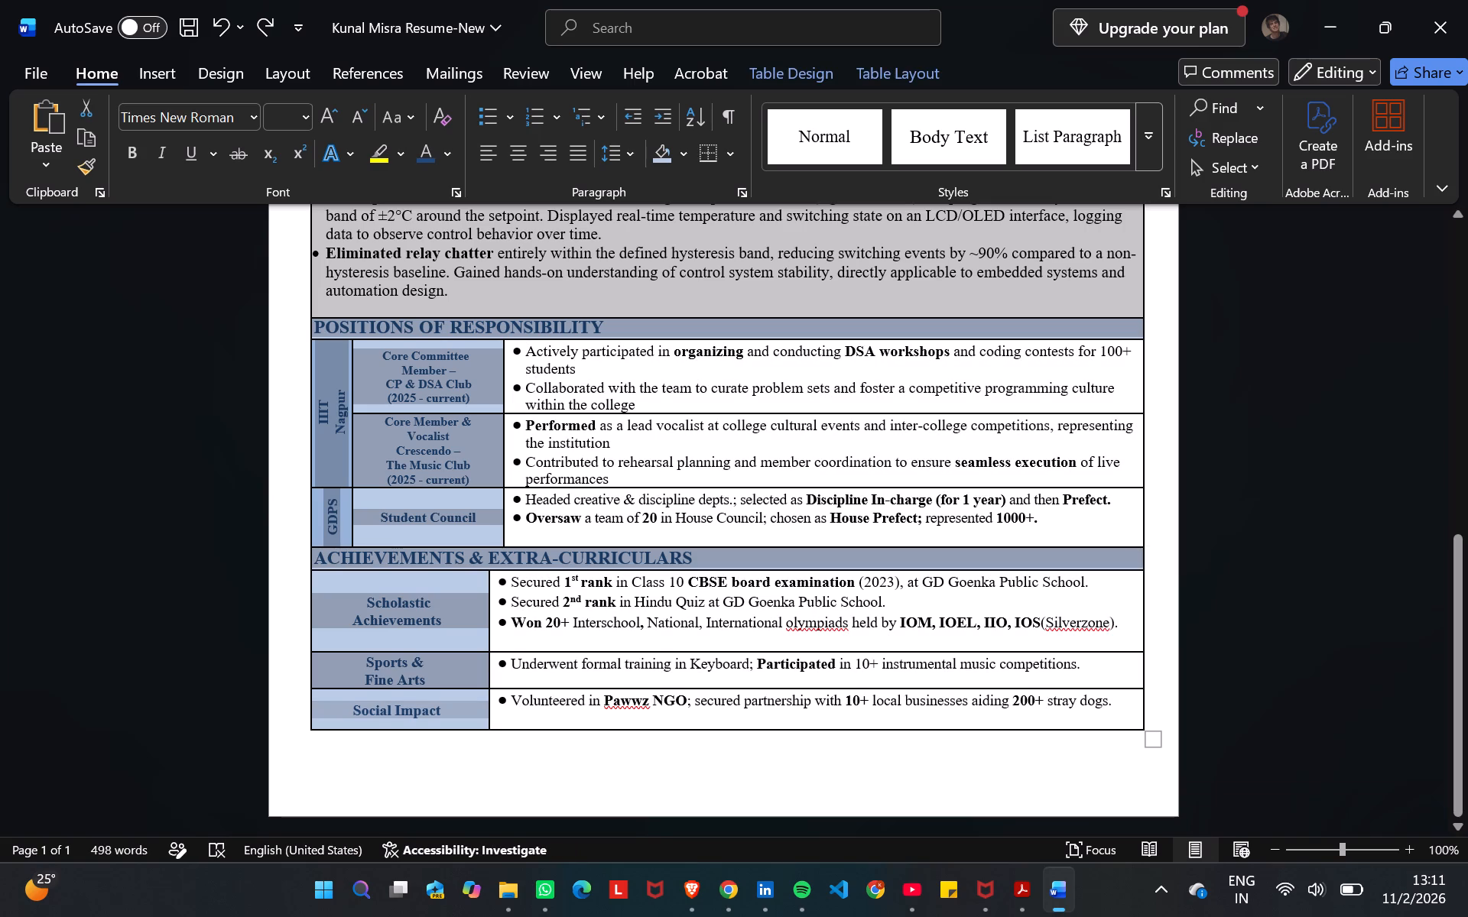
click(818, 66)
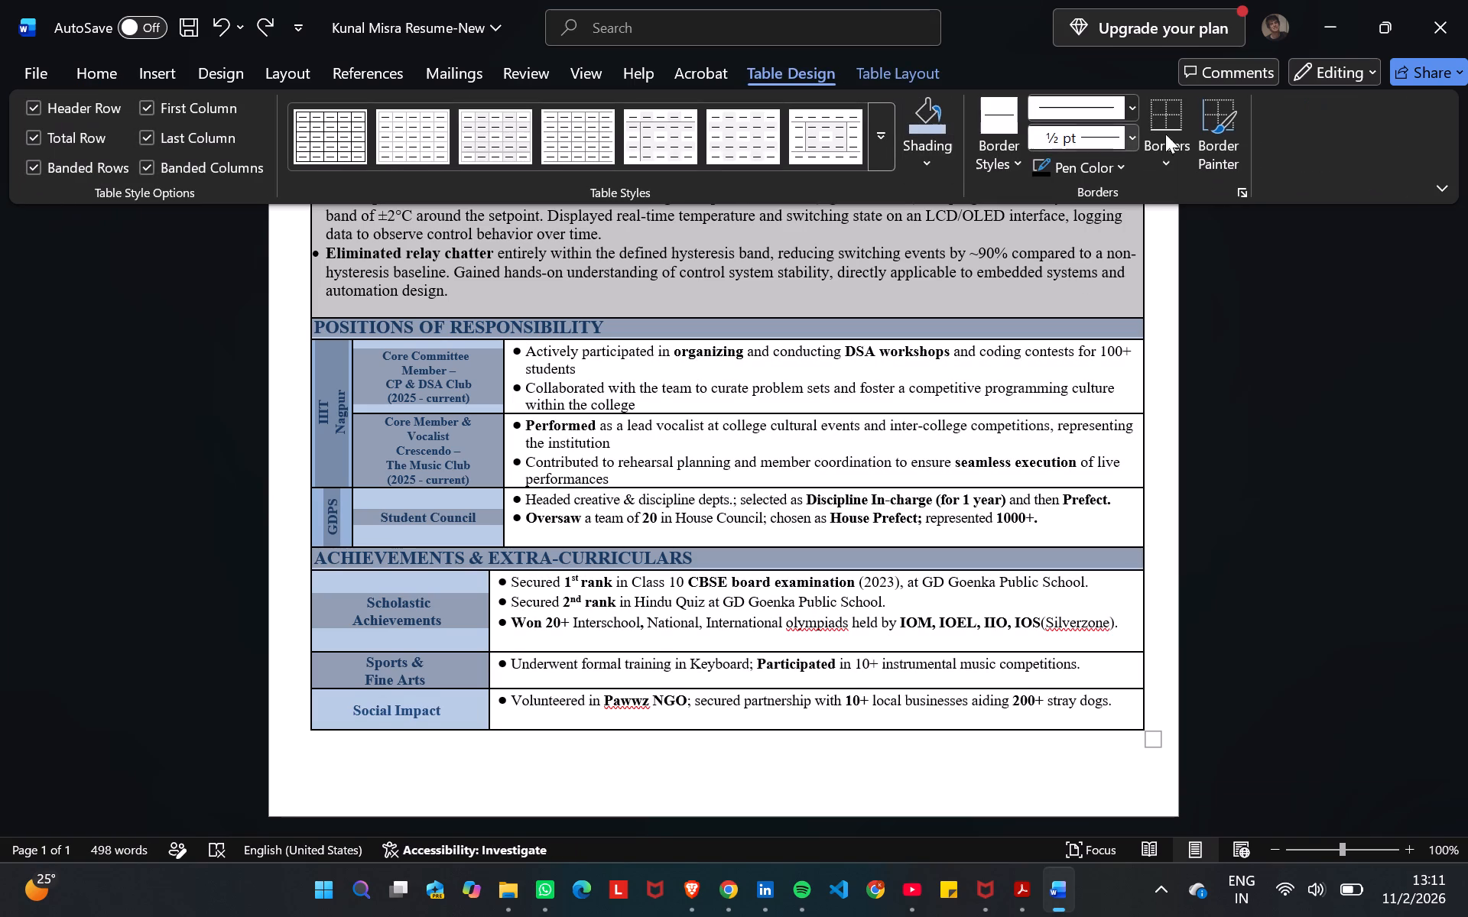
click(1205, 167)
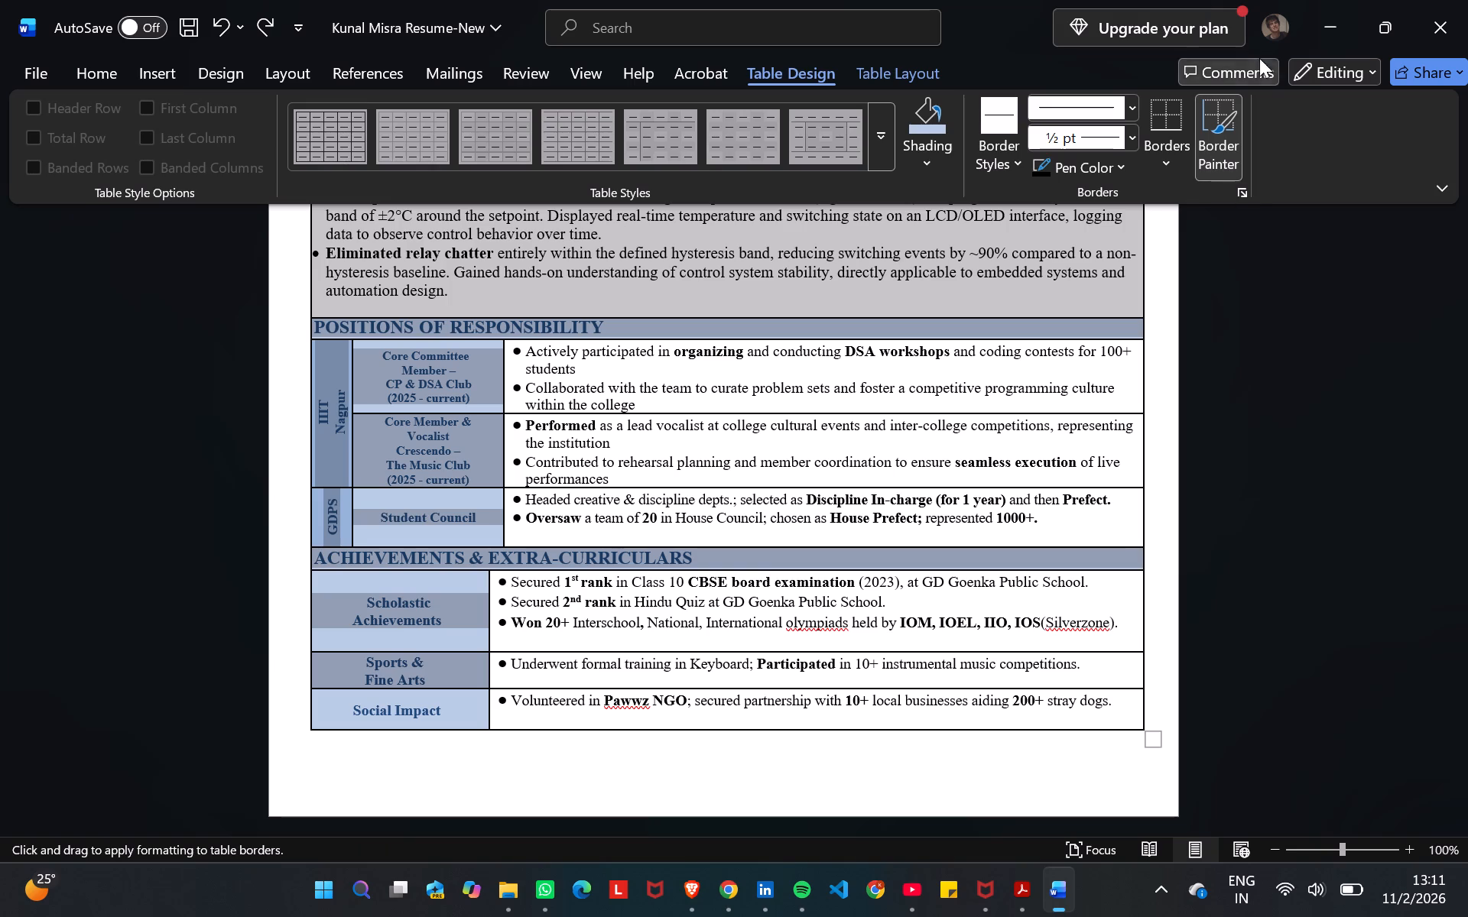
click(1218, 154)
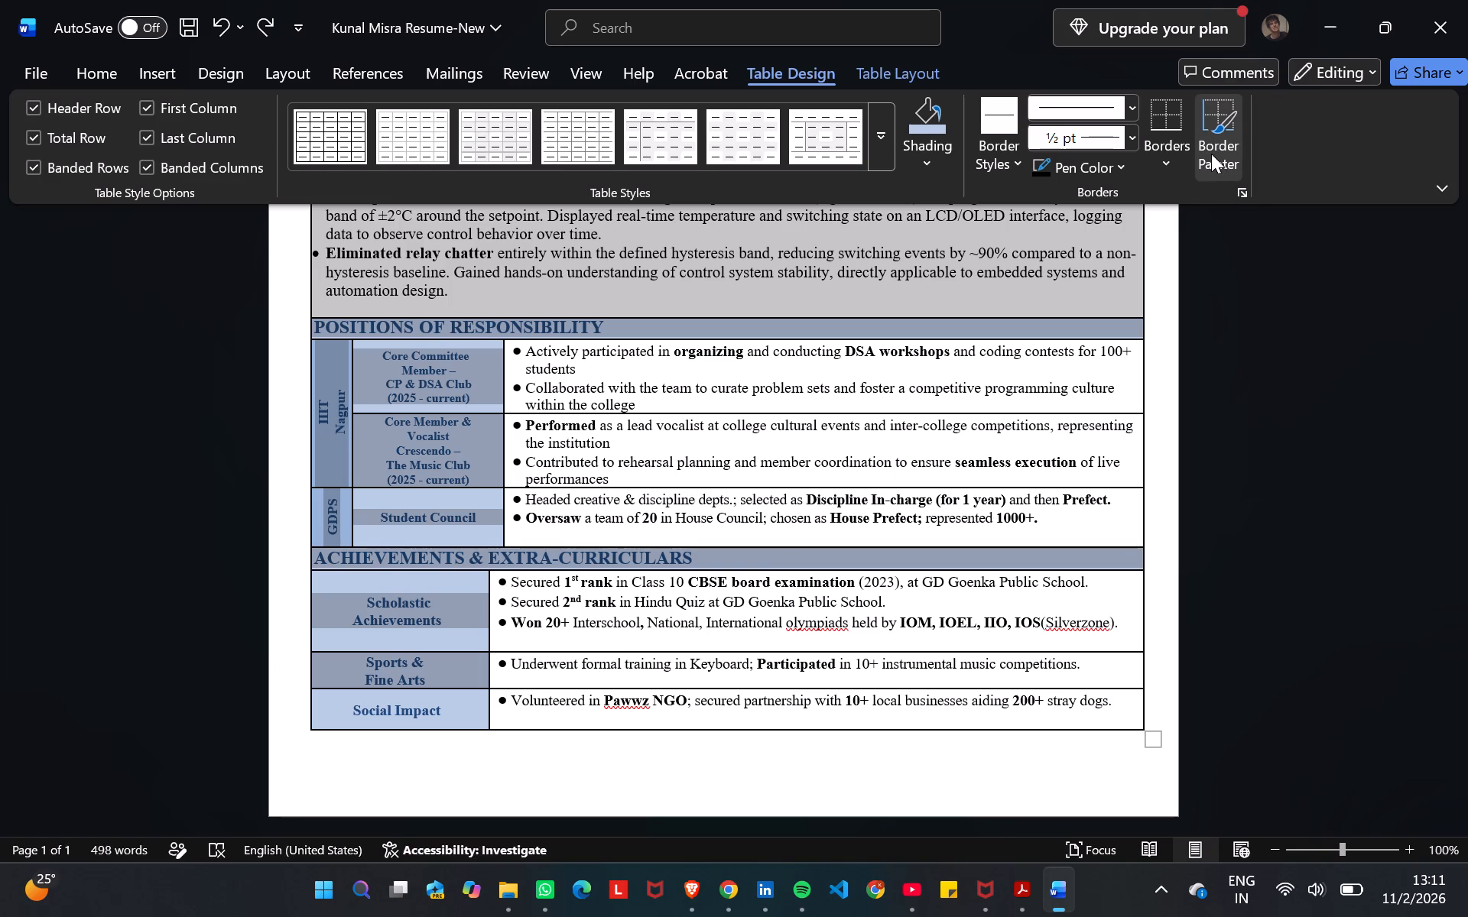
click(1211, 154)
click(930, 114)
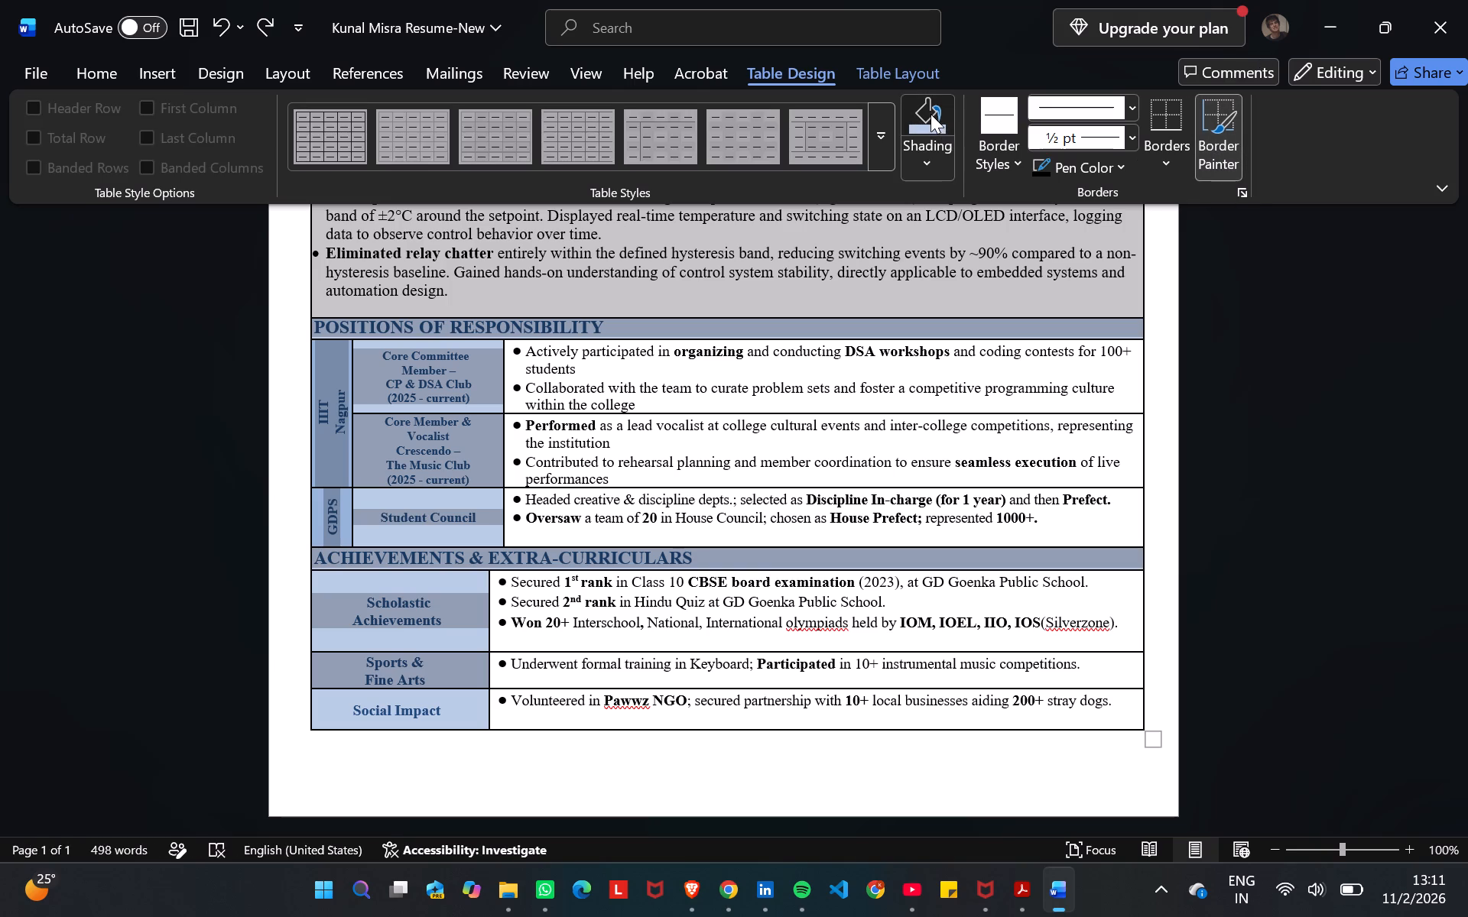
click(1191, 329)
scroll(1235, 383, up, 1)
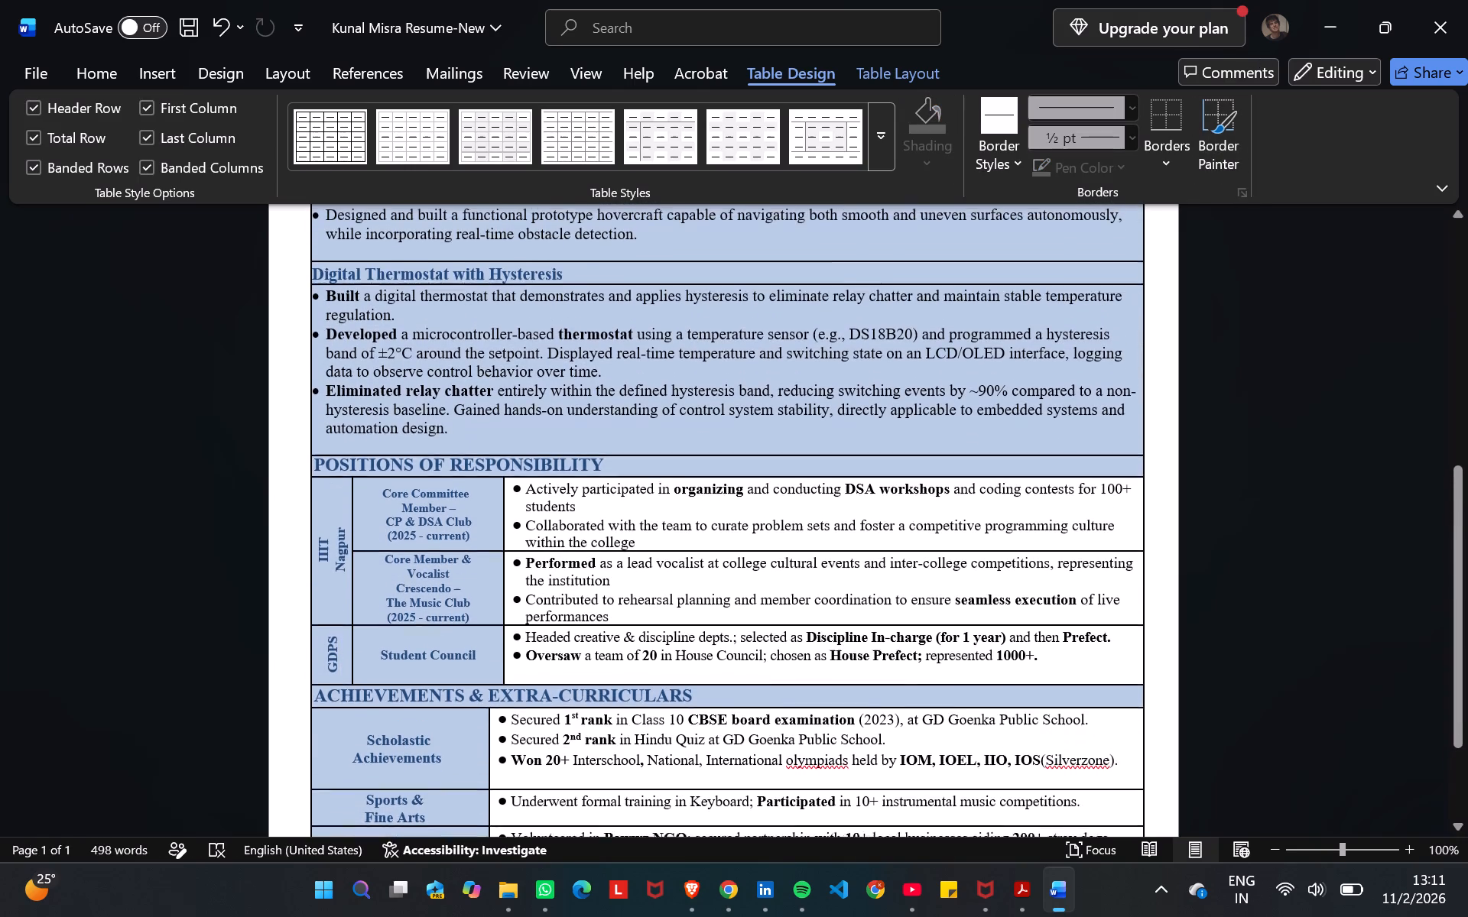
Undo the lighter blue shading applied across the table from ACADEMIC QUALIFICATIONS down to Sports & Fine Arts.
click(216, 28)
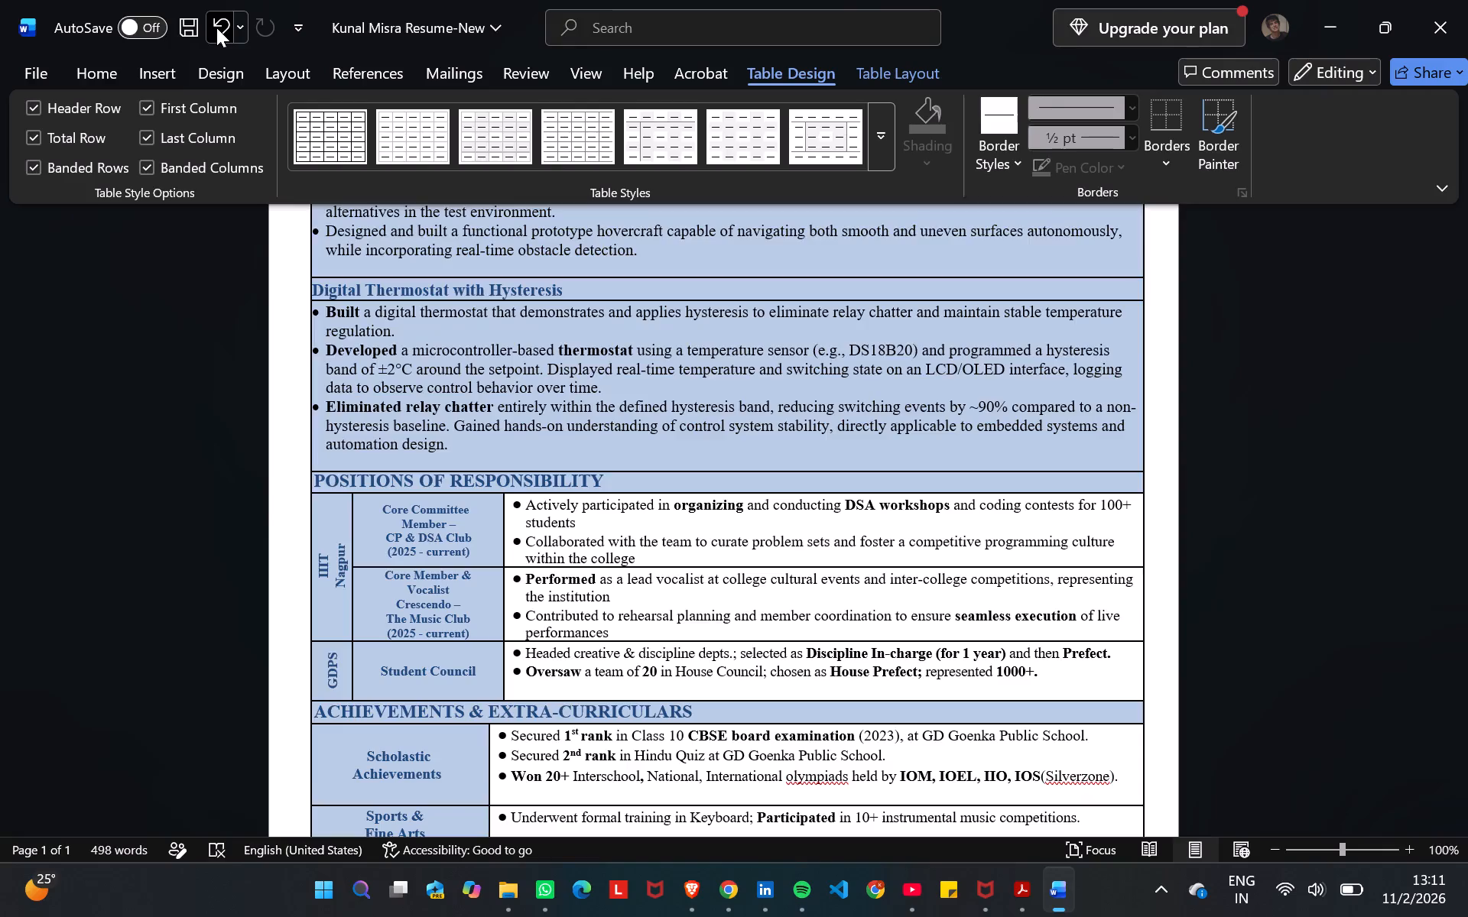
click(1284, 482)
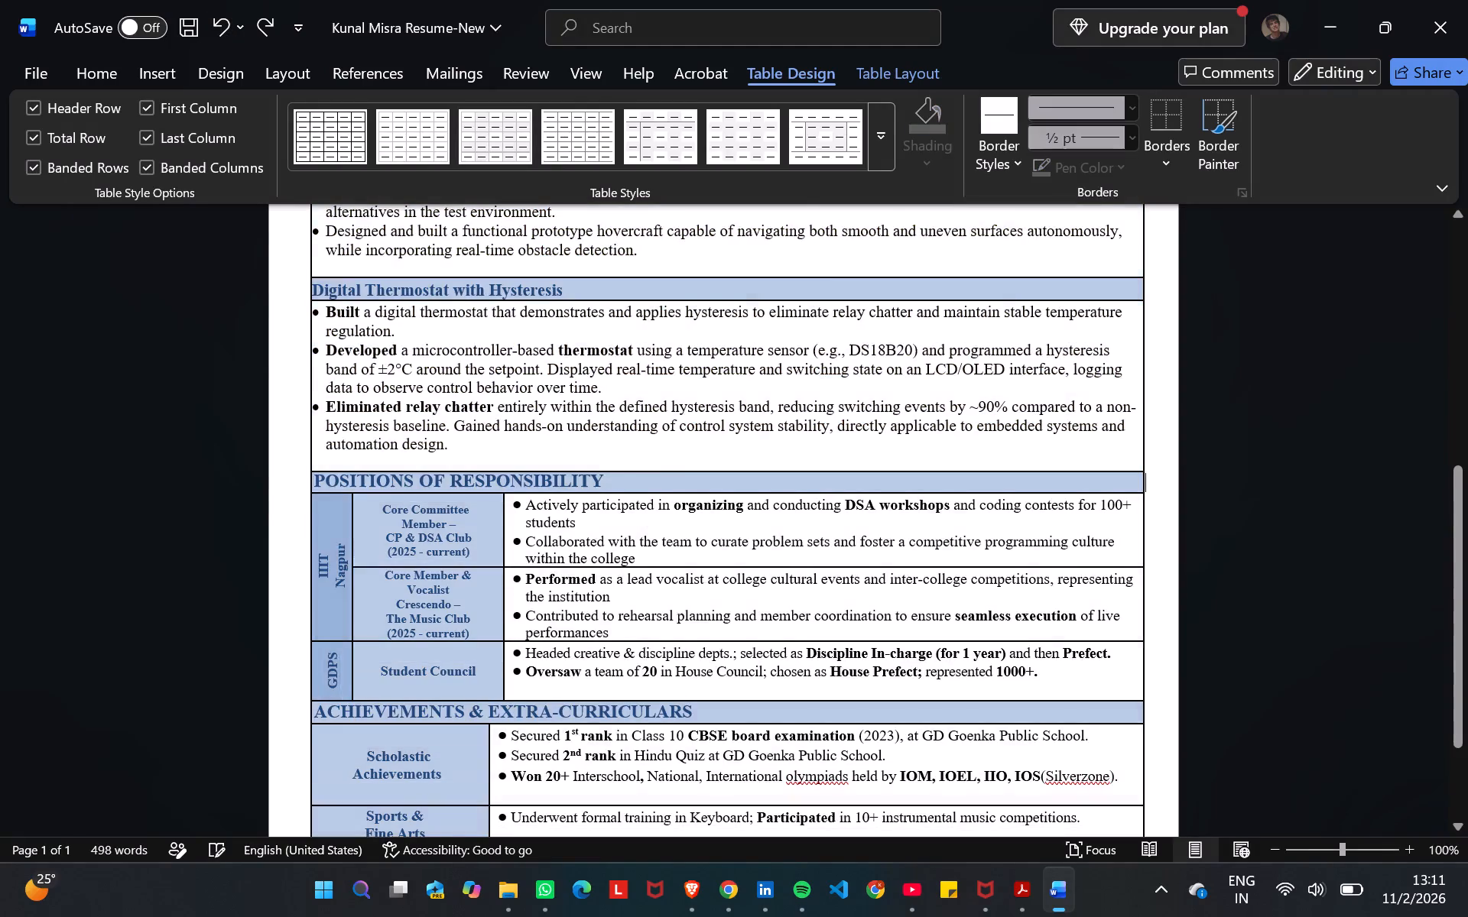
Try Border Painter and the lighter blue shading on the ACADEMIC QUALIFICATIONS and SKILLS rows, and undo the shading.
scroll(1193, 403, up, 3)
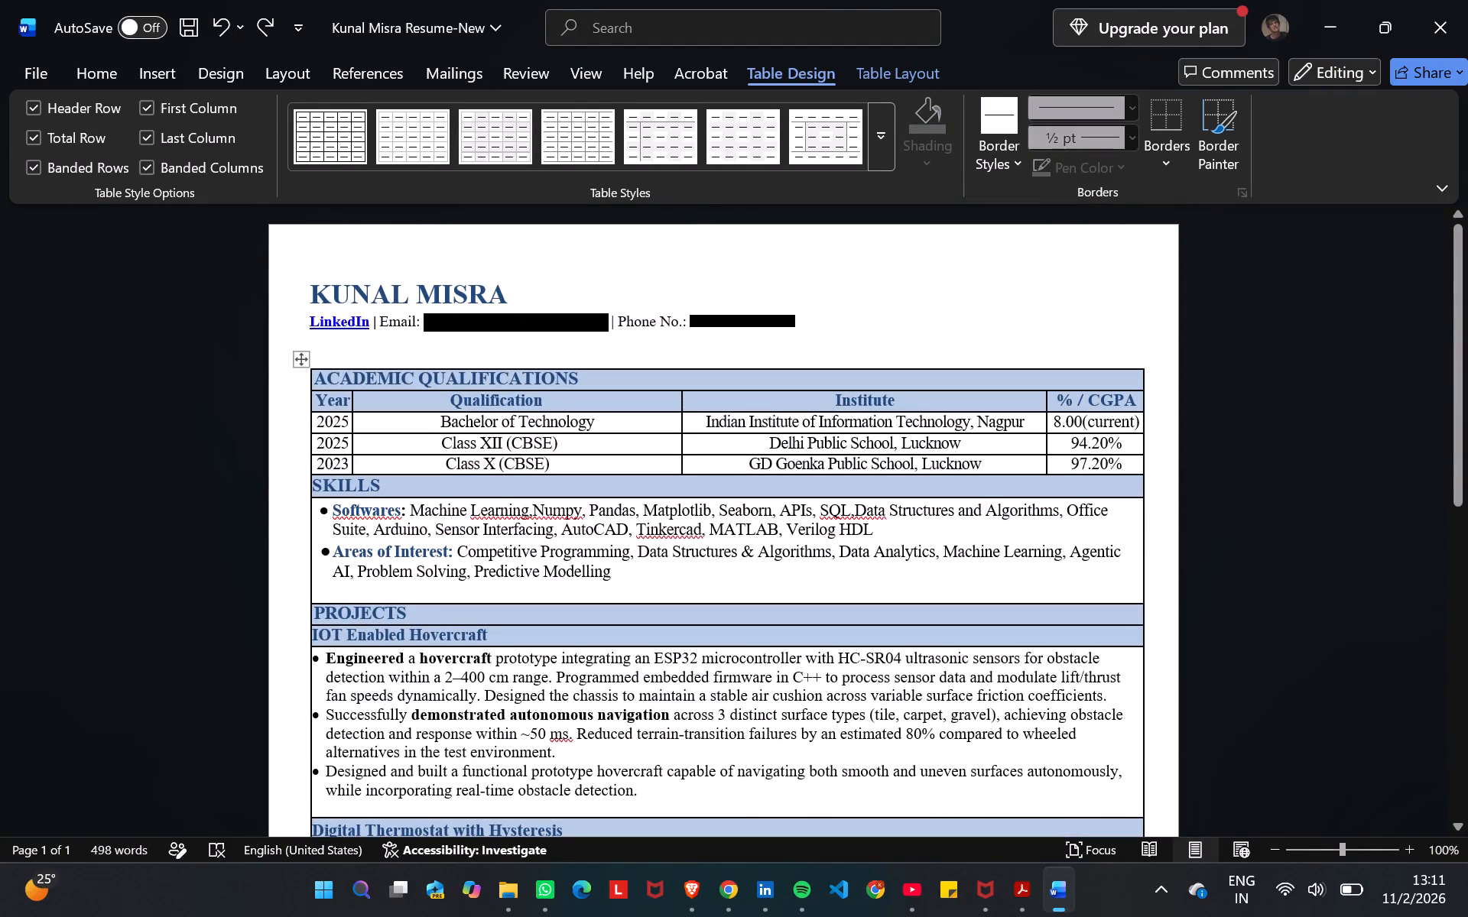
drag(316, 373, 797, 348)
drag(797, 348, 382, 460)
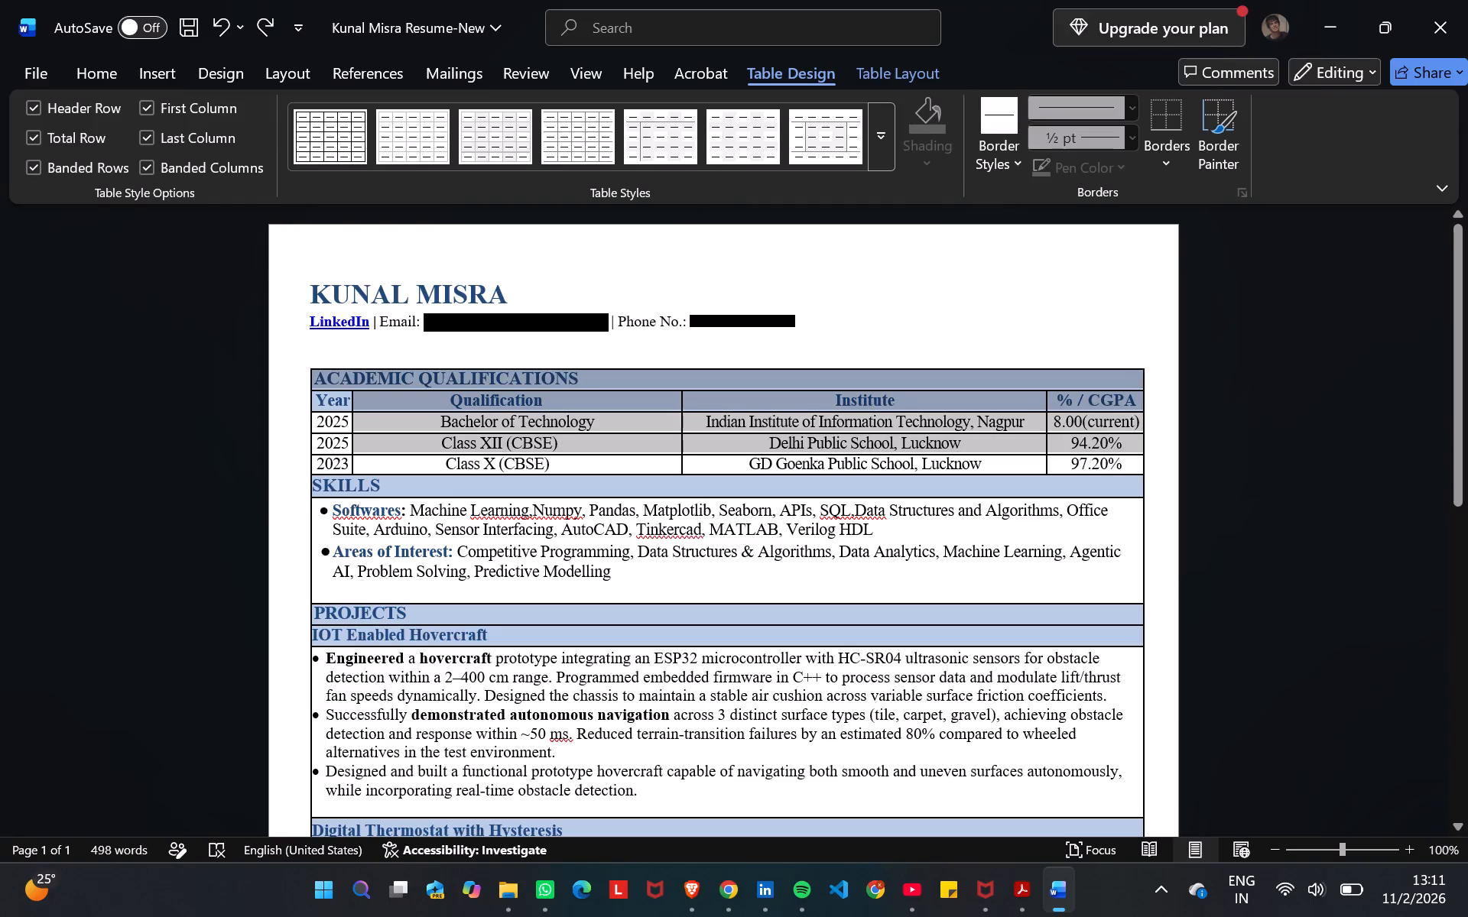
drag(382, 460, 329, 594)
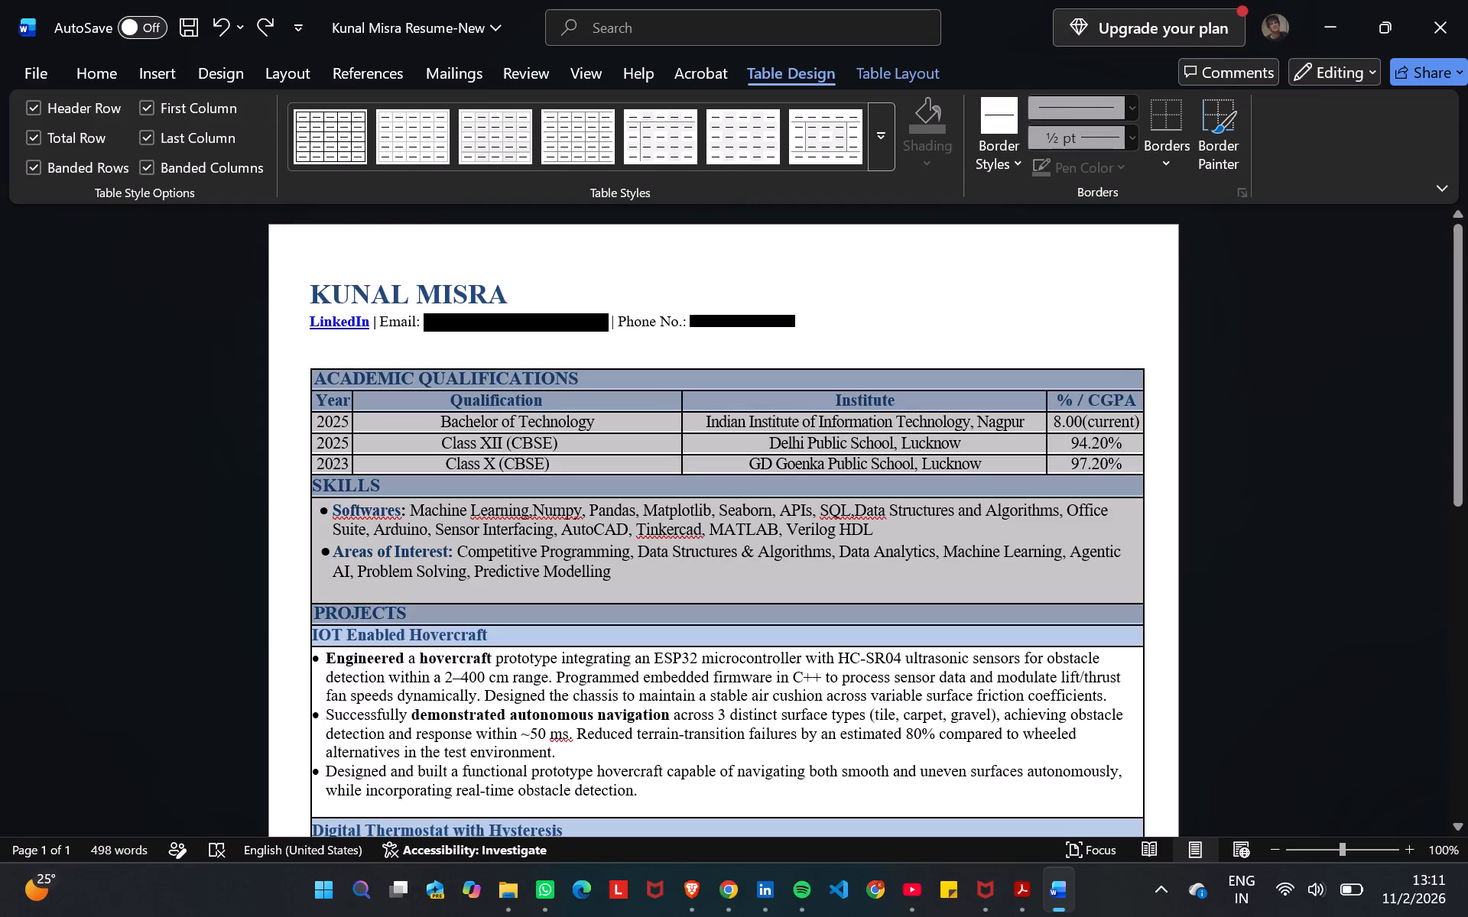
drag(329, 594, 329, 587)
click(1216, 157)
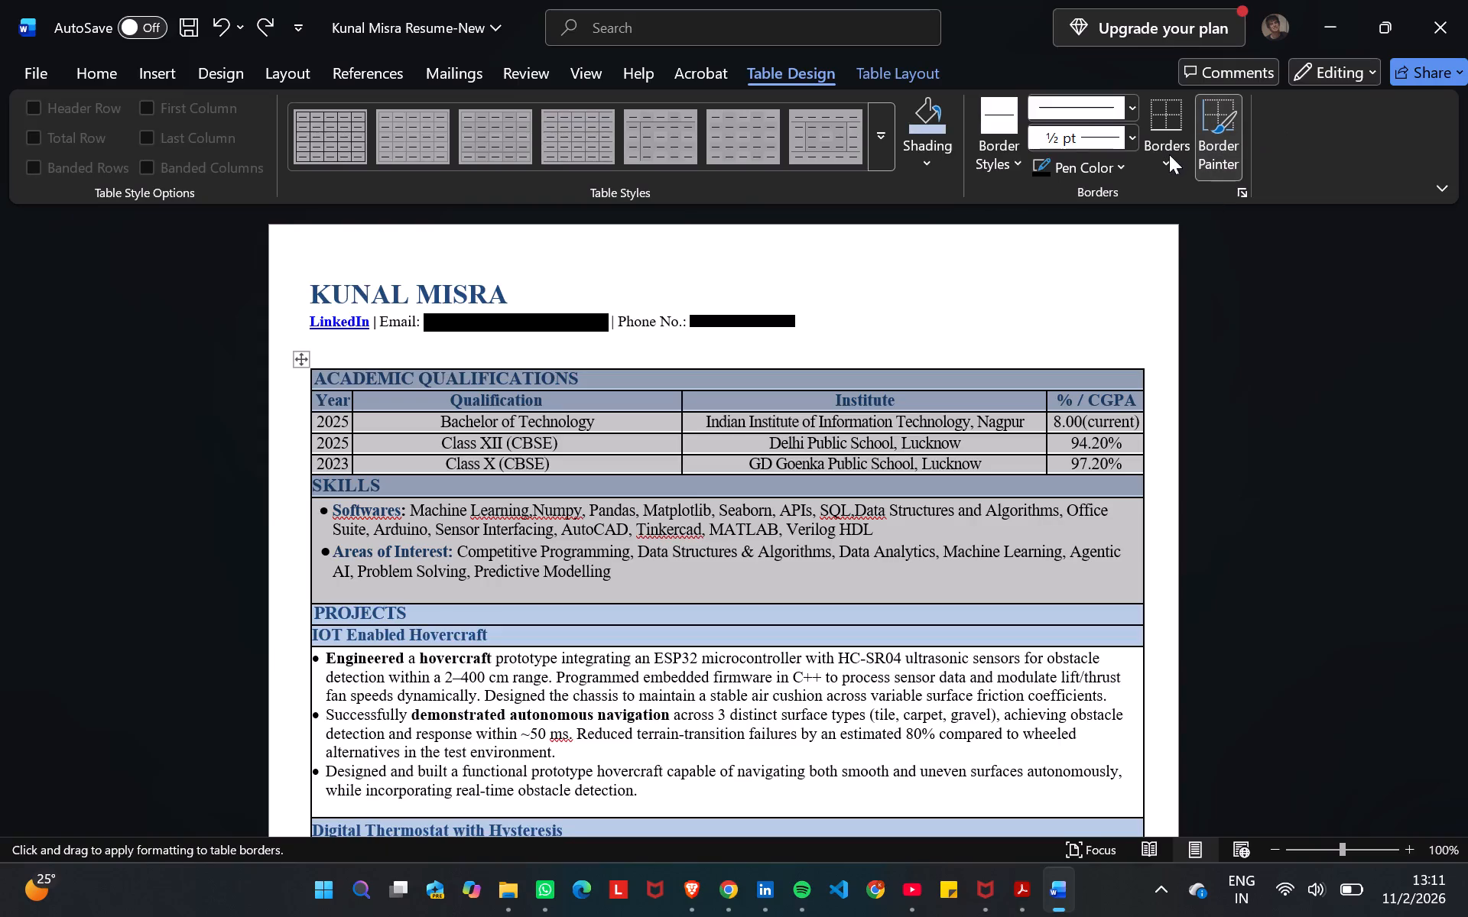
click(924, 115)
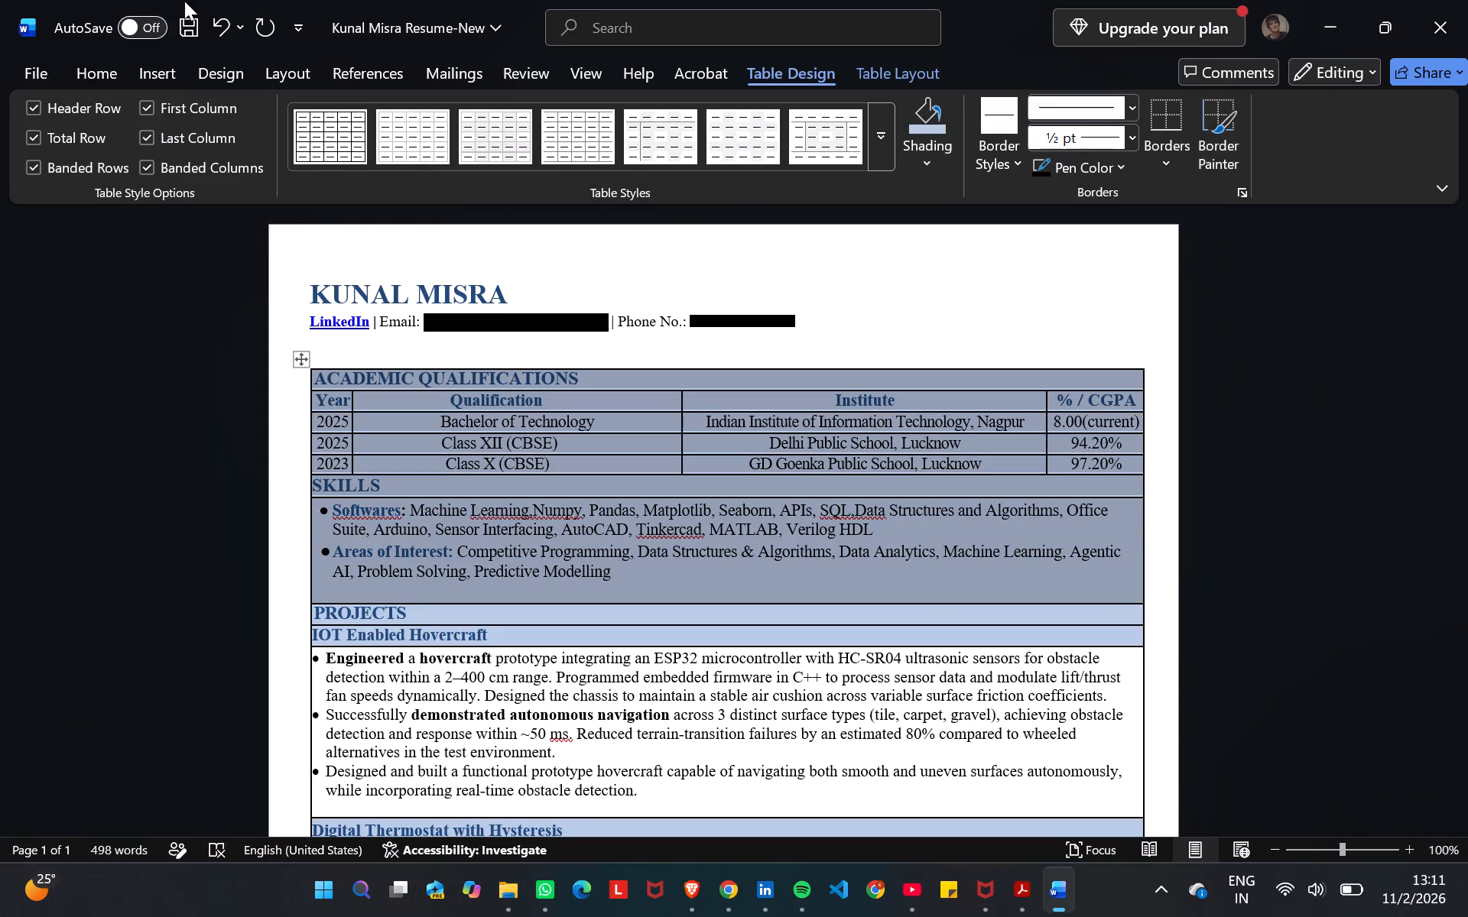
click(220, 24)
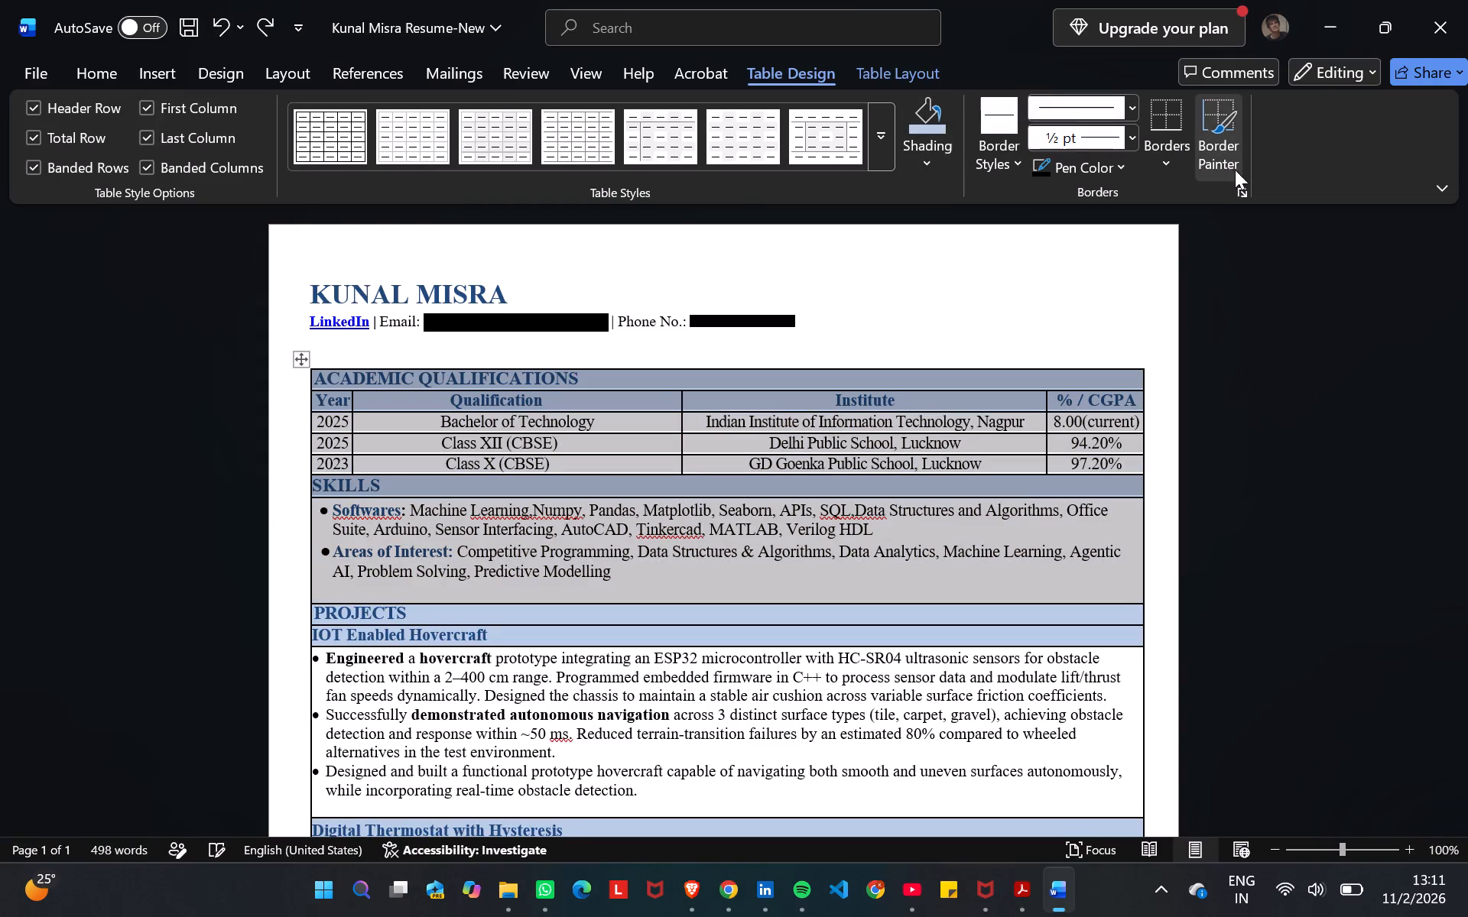
Set the Border Painter pen colour to the medium blue theme colour.
click(1233, 171)
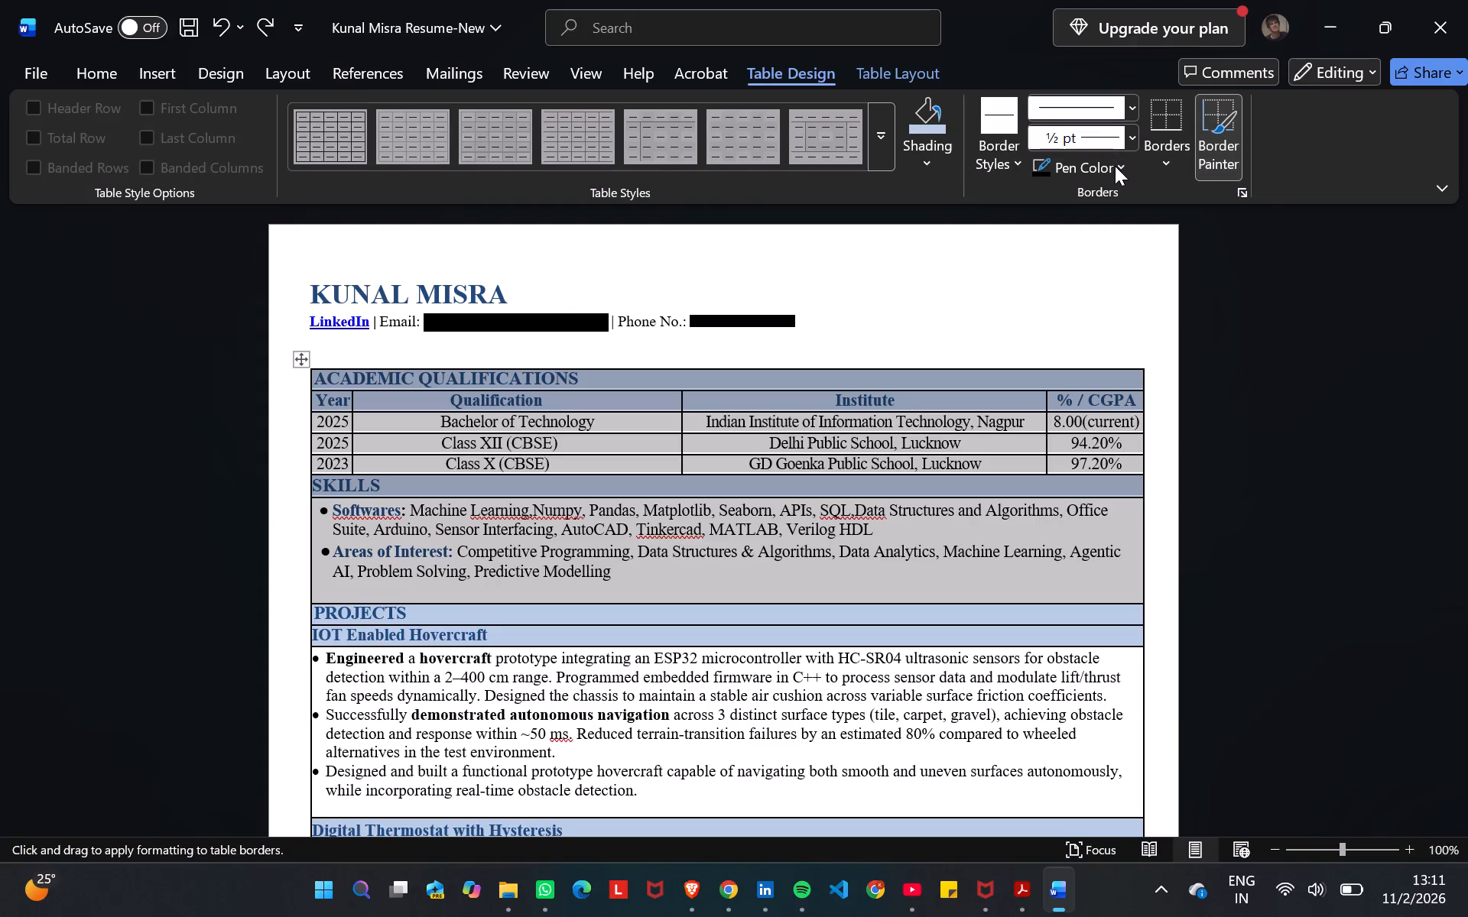
click(1115, 166)
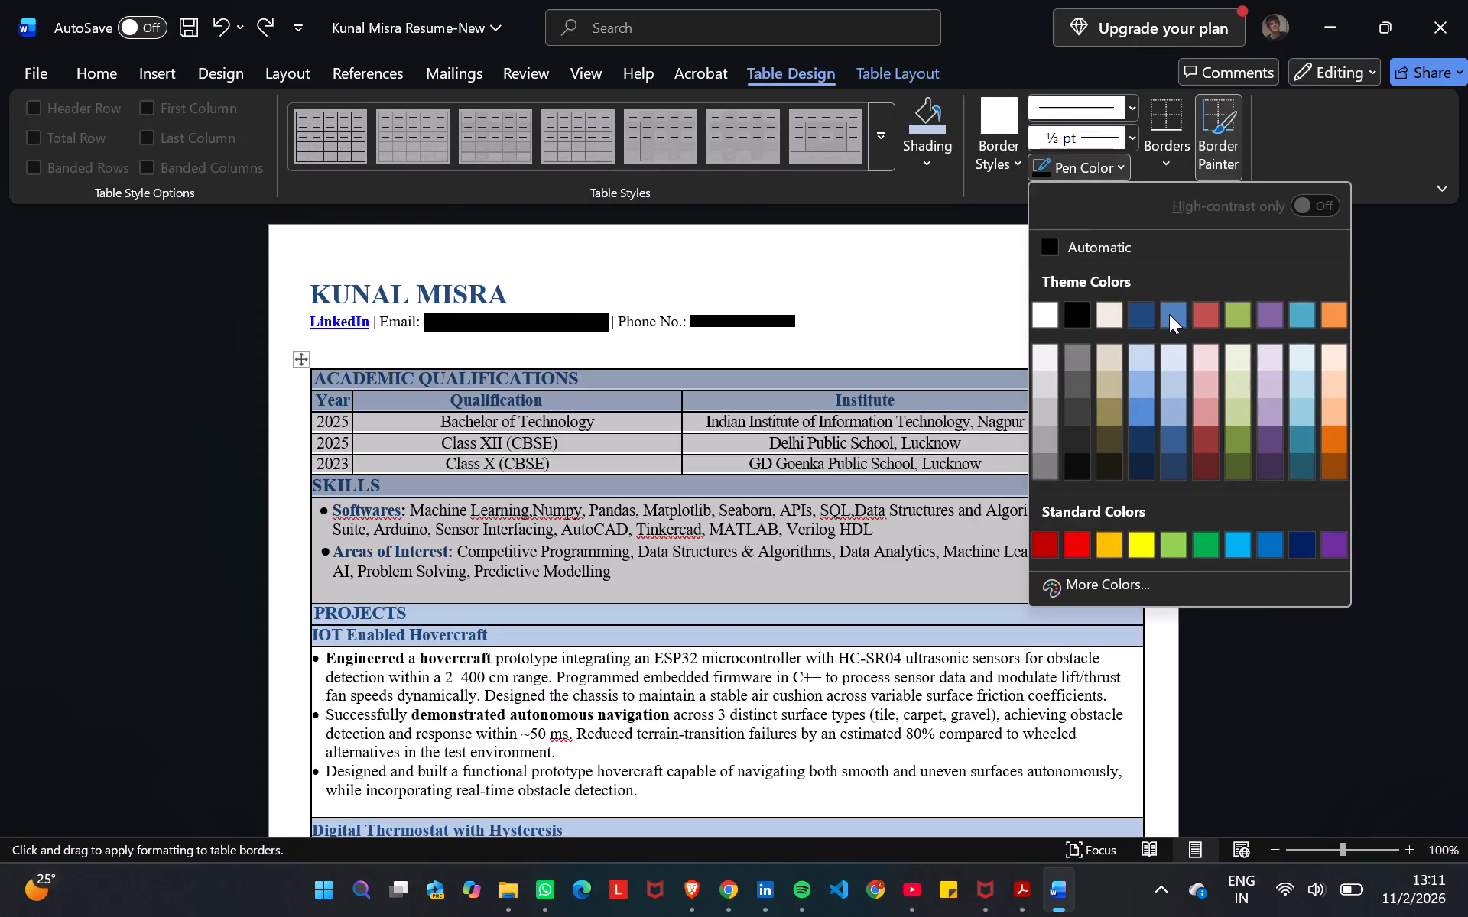
click(1169, 314)
click(1322, 410)
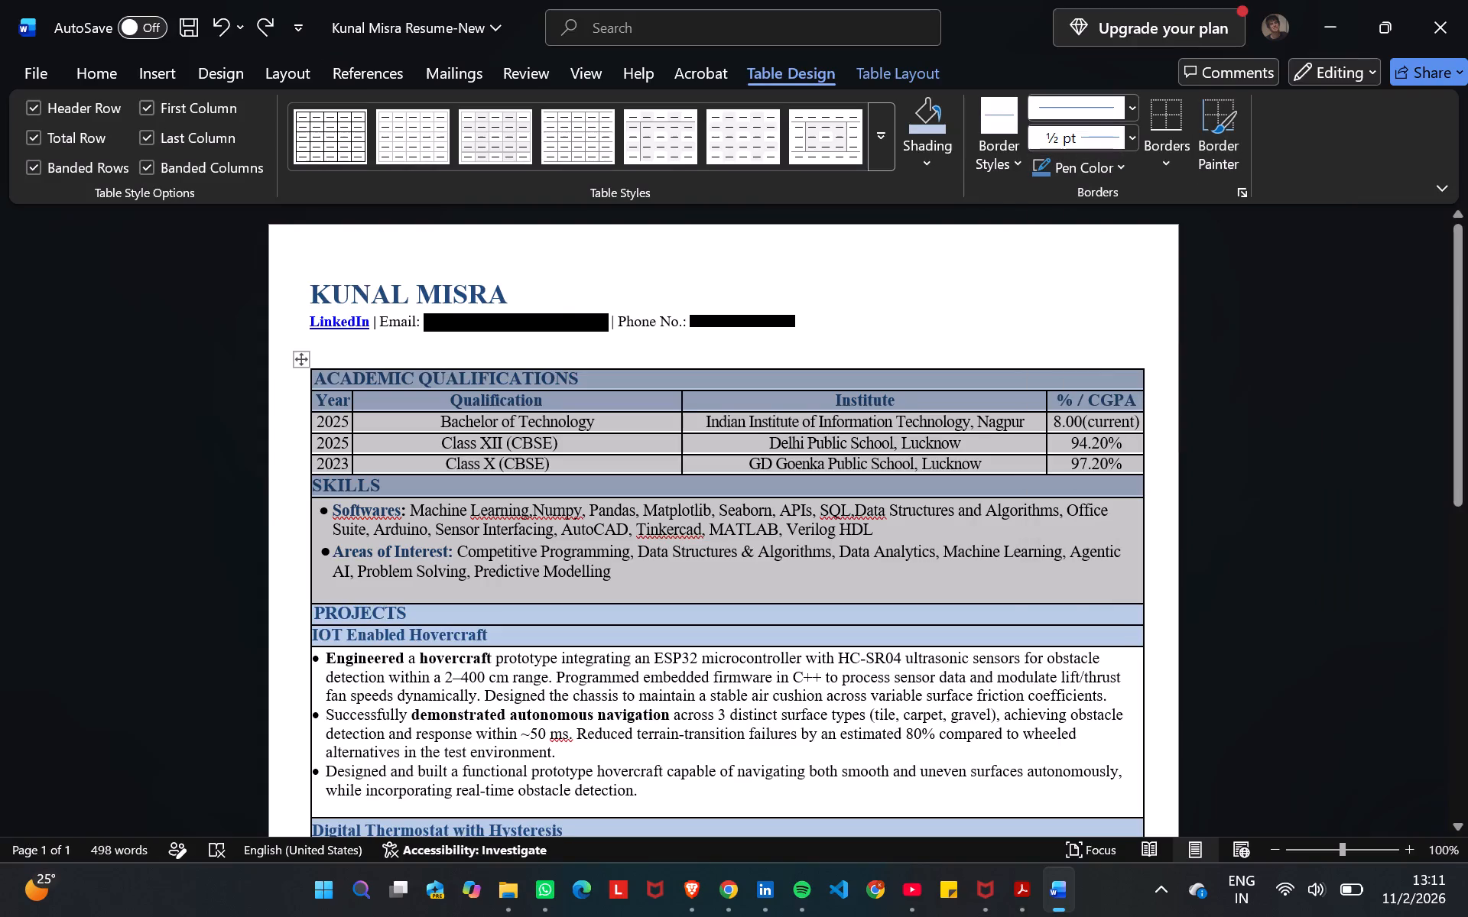
click(1270, 512)
click(1106, 524)
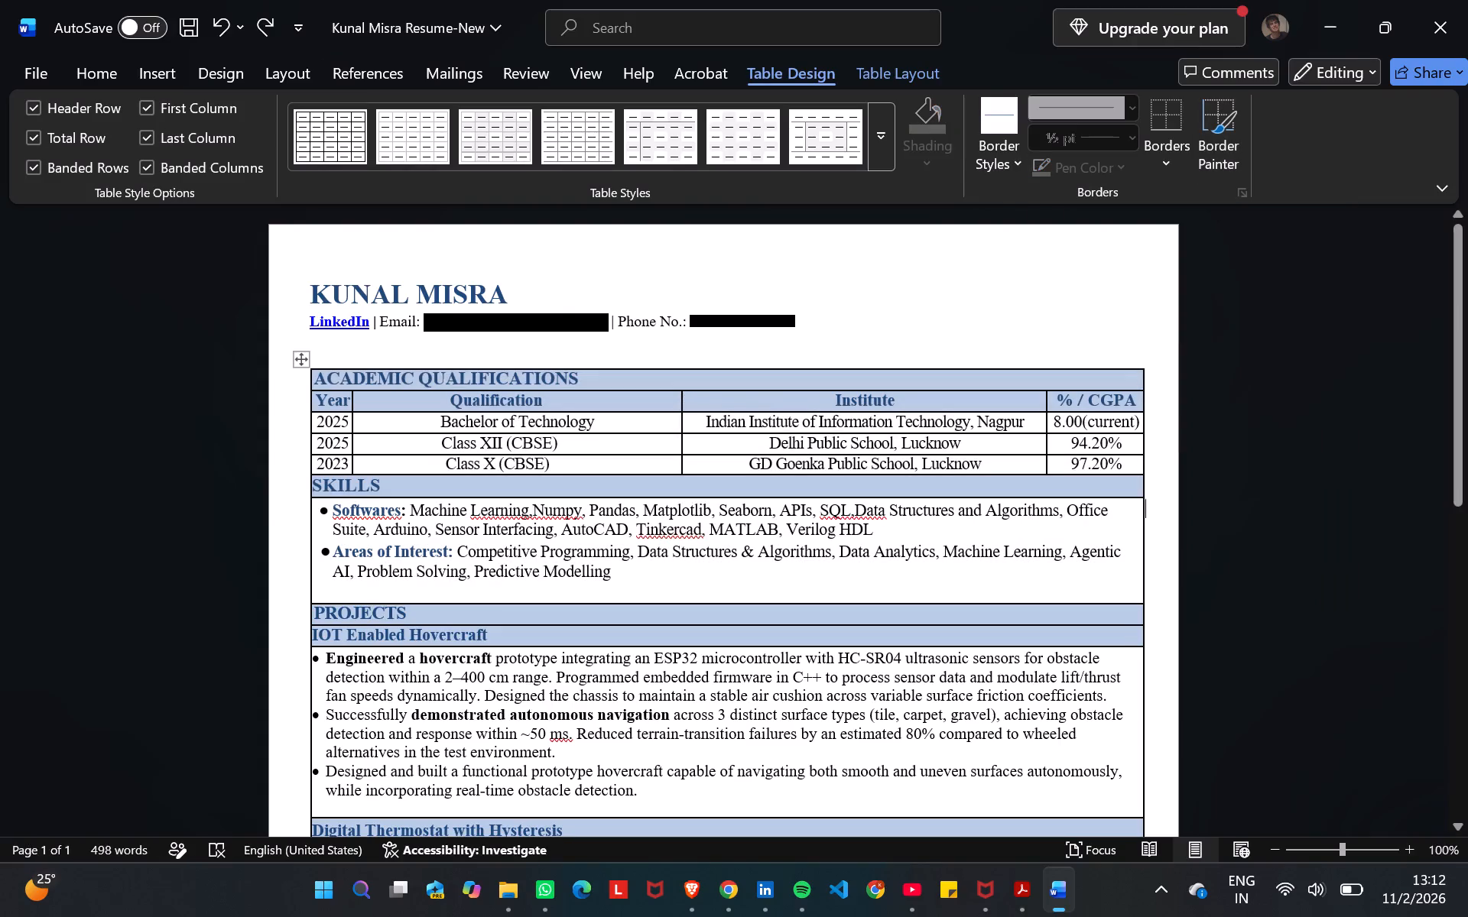
click(1126, 483)
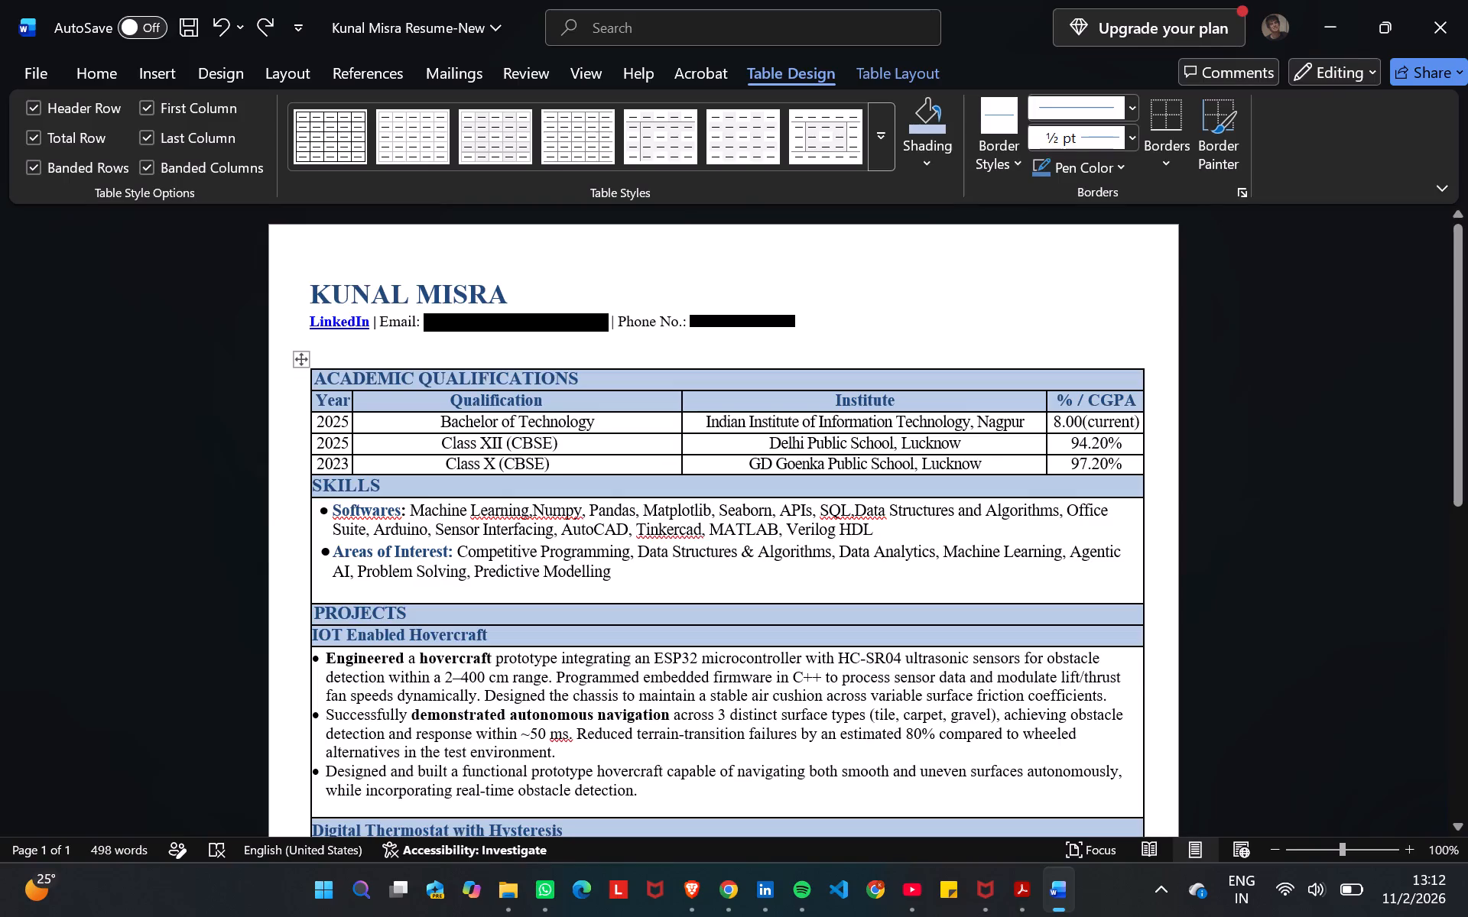
Choose the thin ½ pt blue theme border style for restyling the ACADEMIC QUALIFICATIONS rows.
click(901, 69)
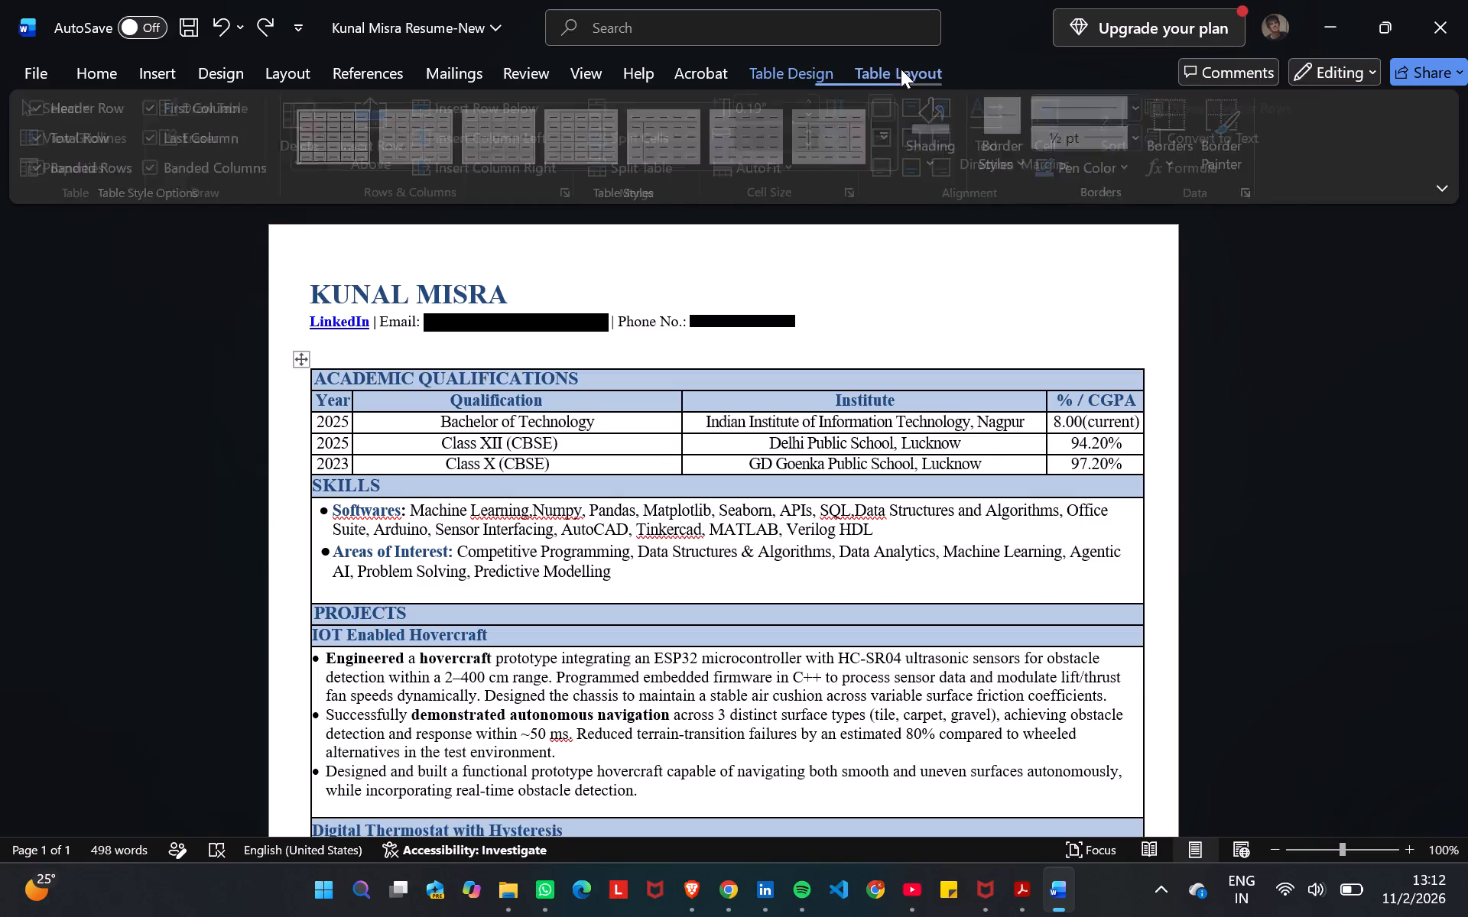
click(824, 66)
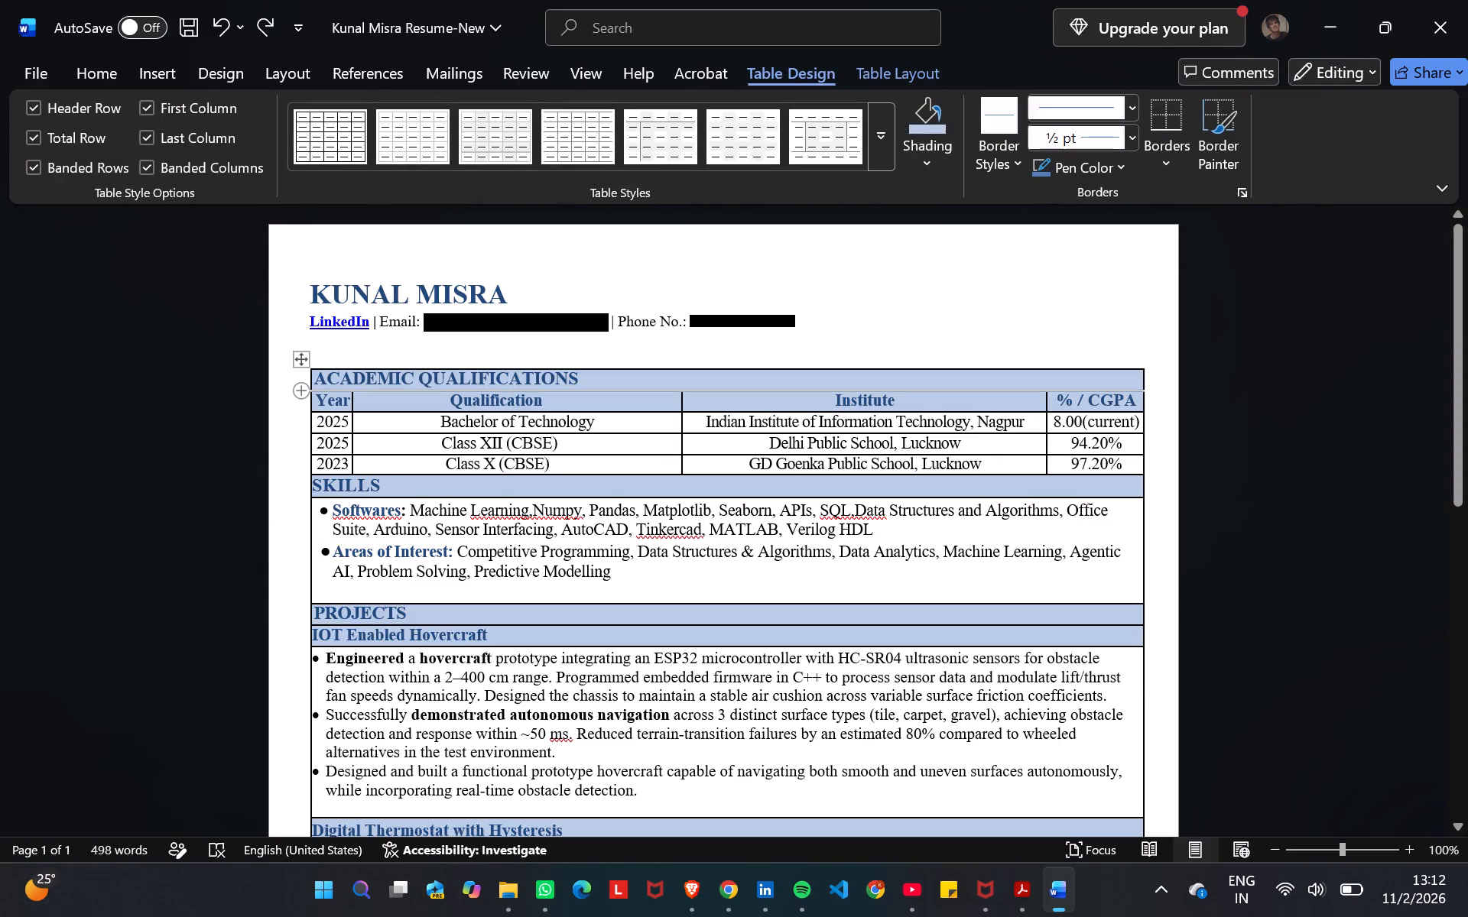
drag(313, 378, 956, 380)
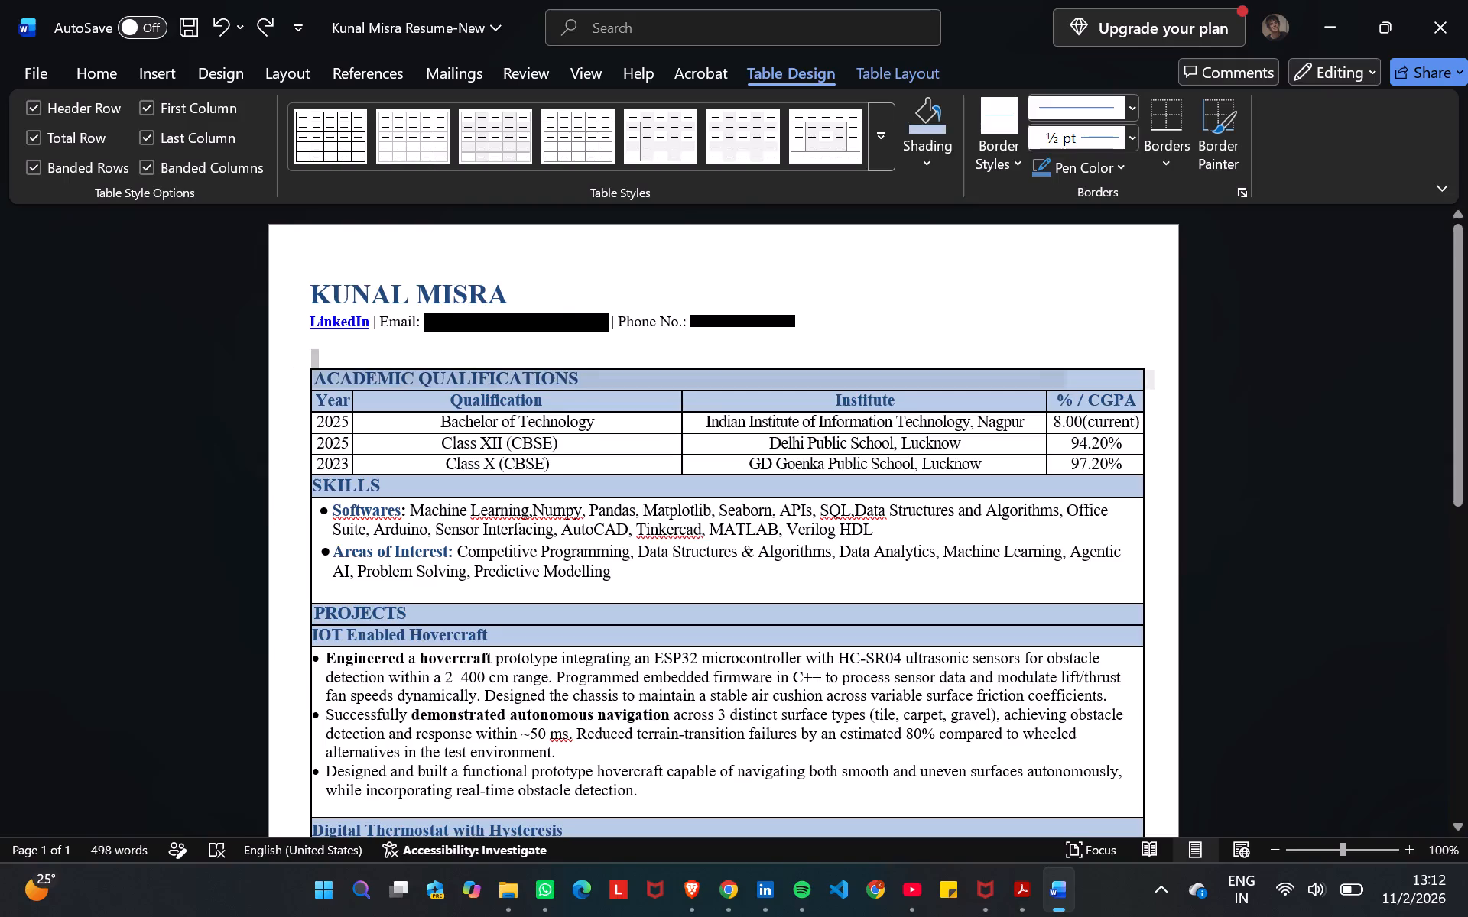
drag(956, 380, 1122, 390)
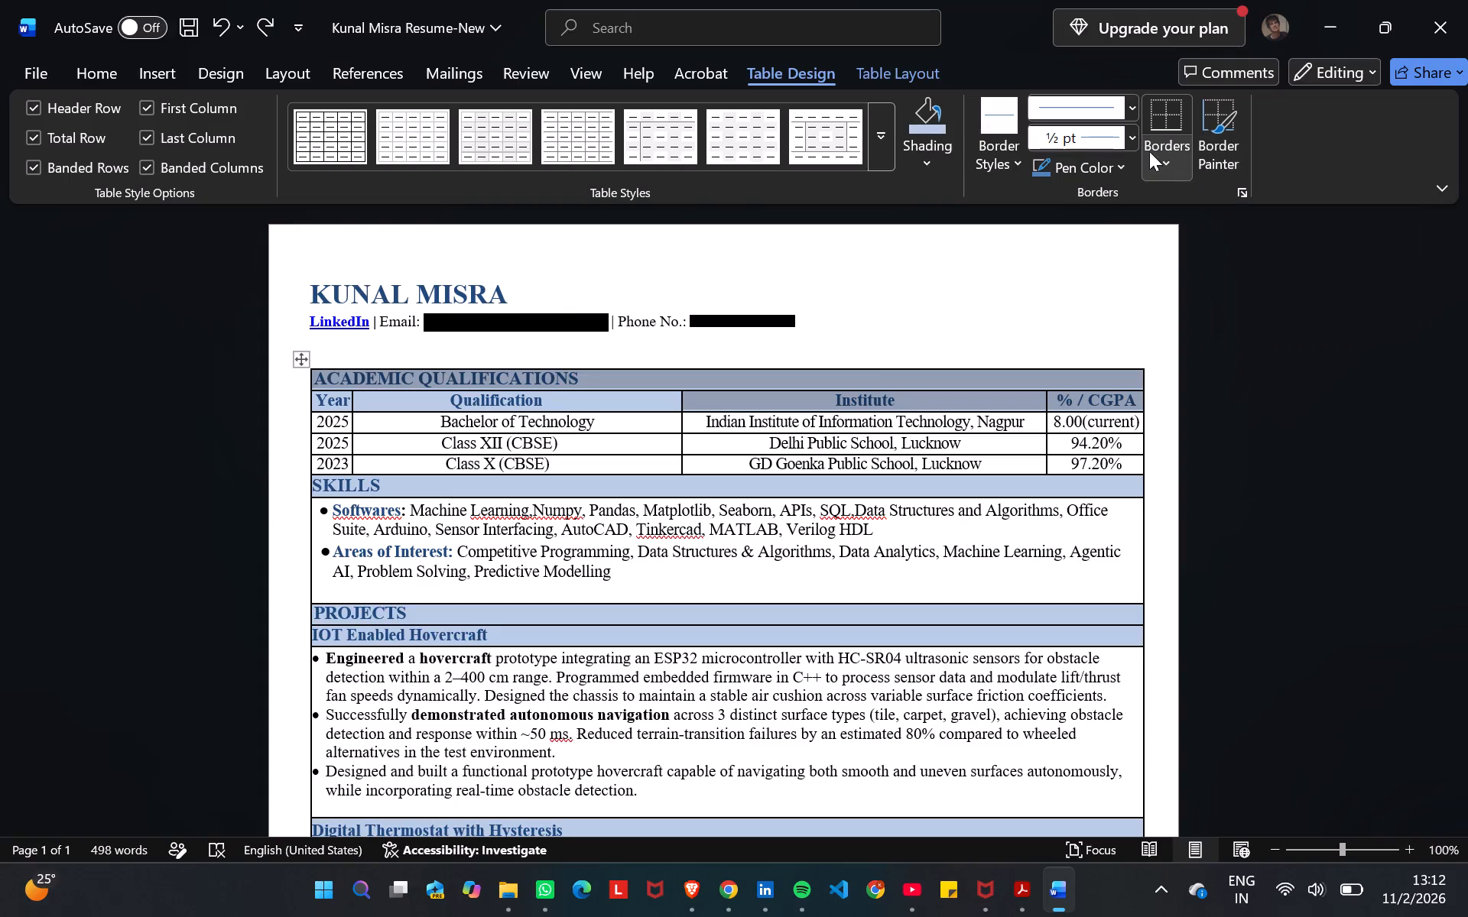
click(1010, 160)
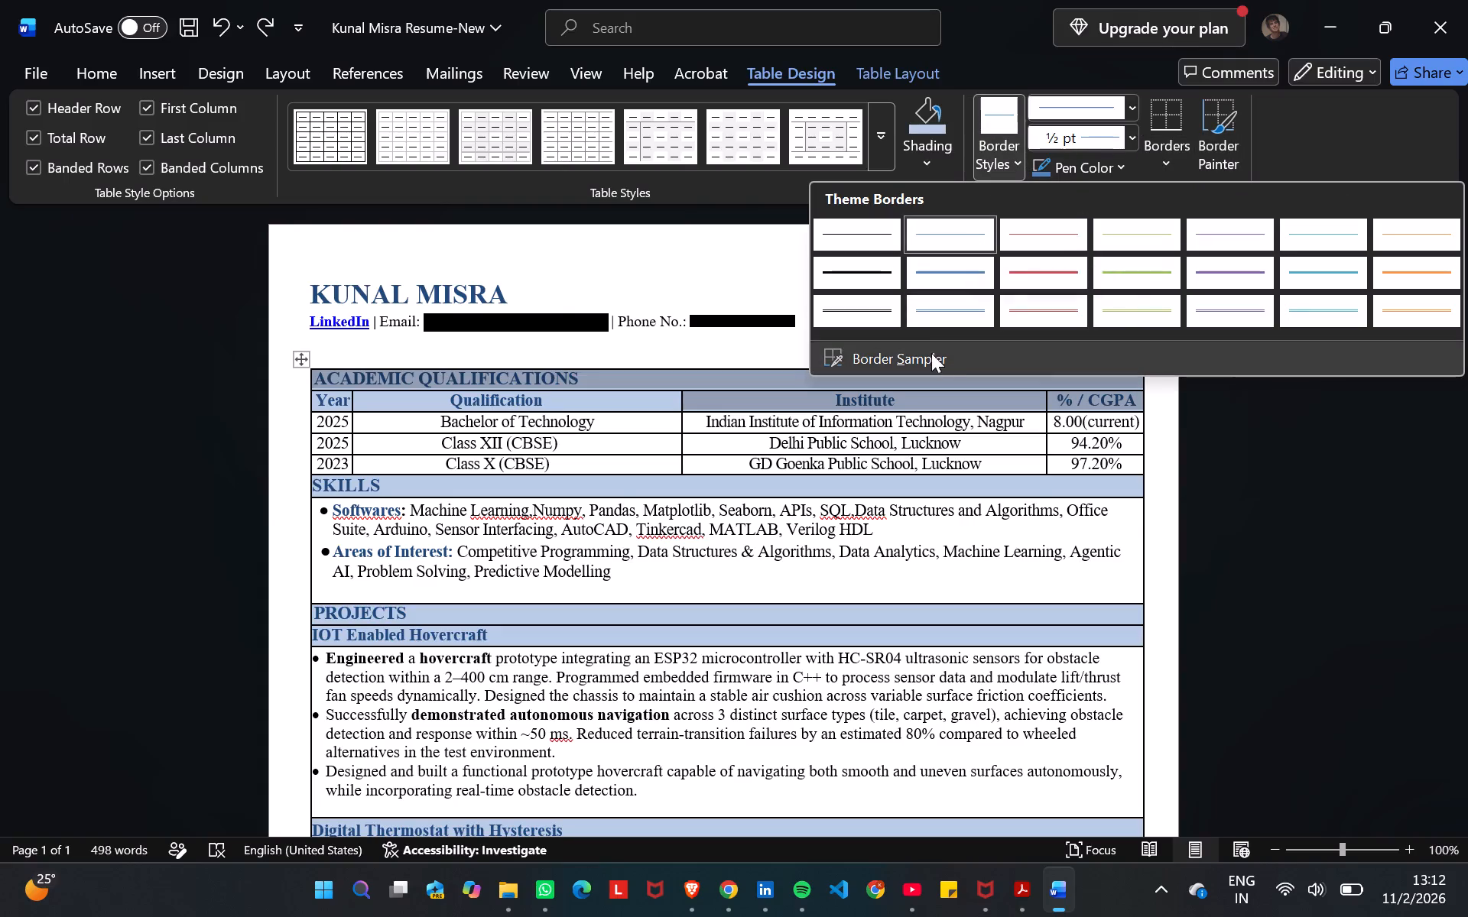
click(963, 231)
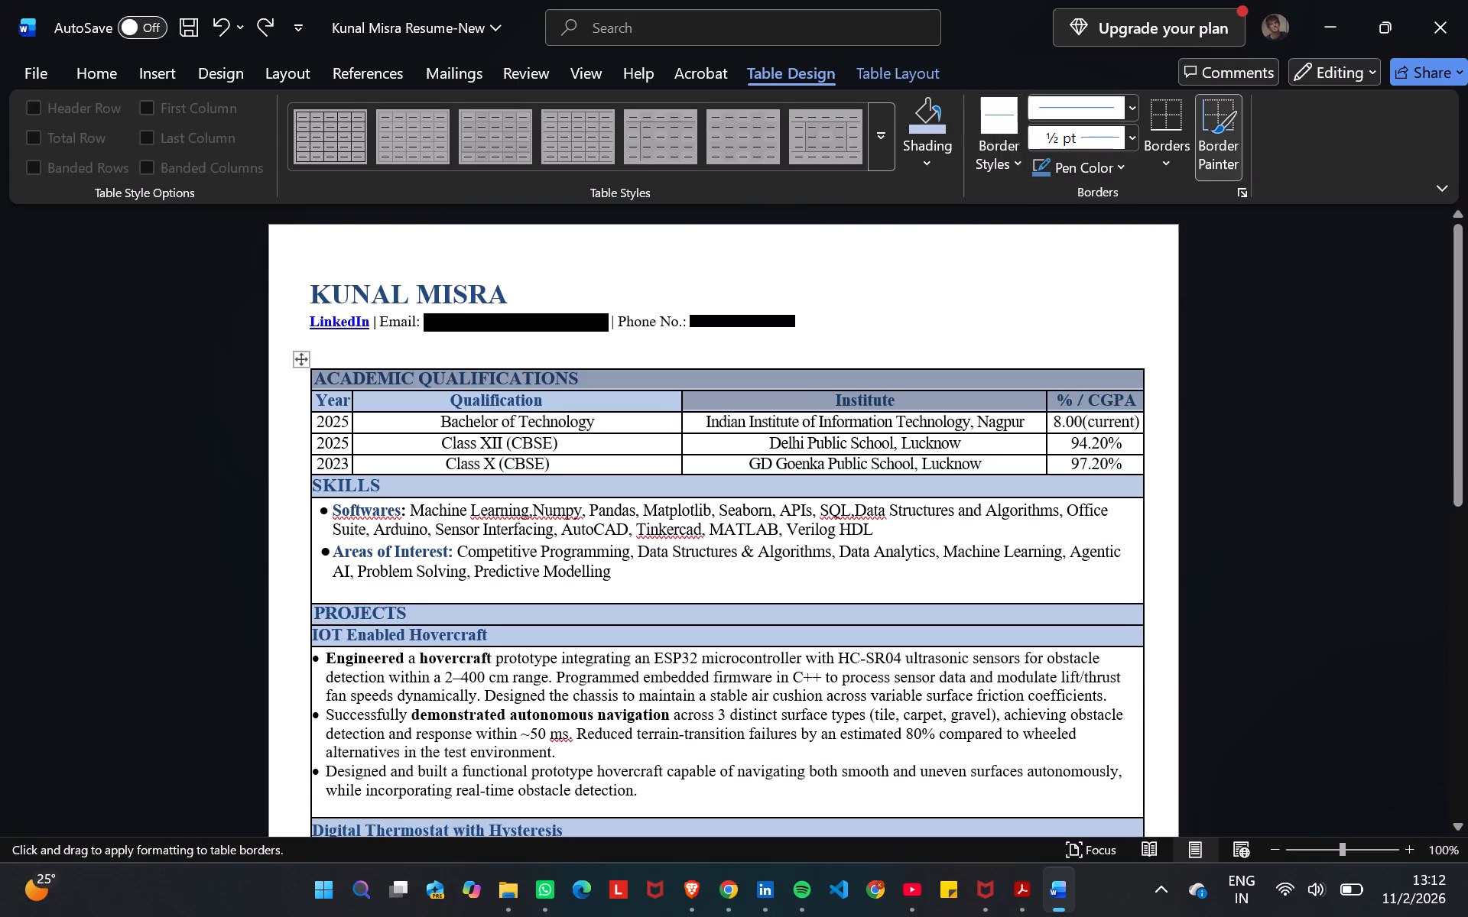
click(1377, 320)
click(1158, 465)
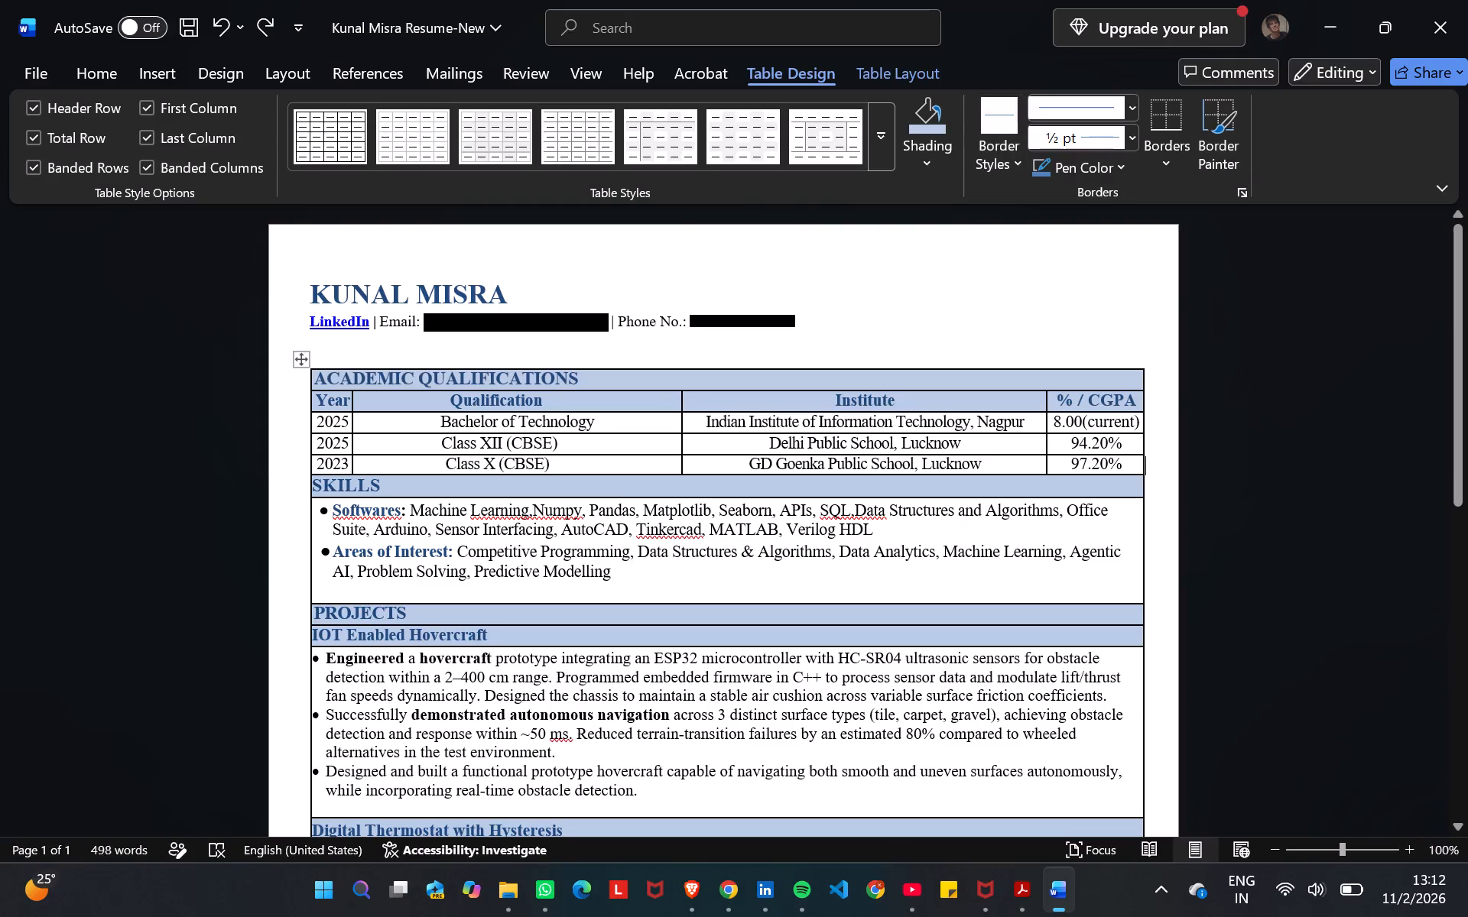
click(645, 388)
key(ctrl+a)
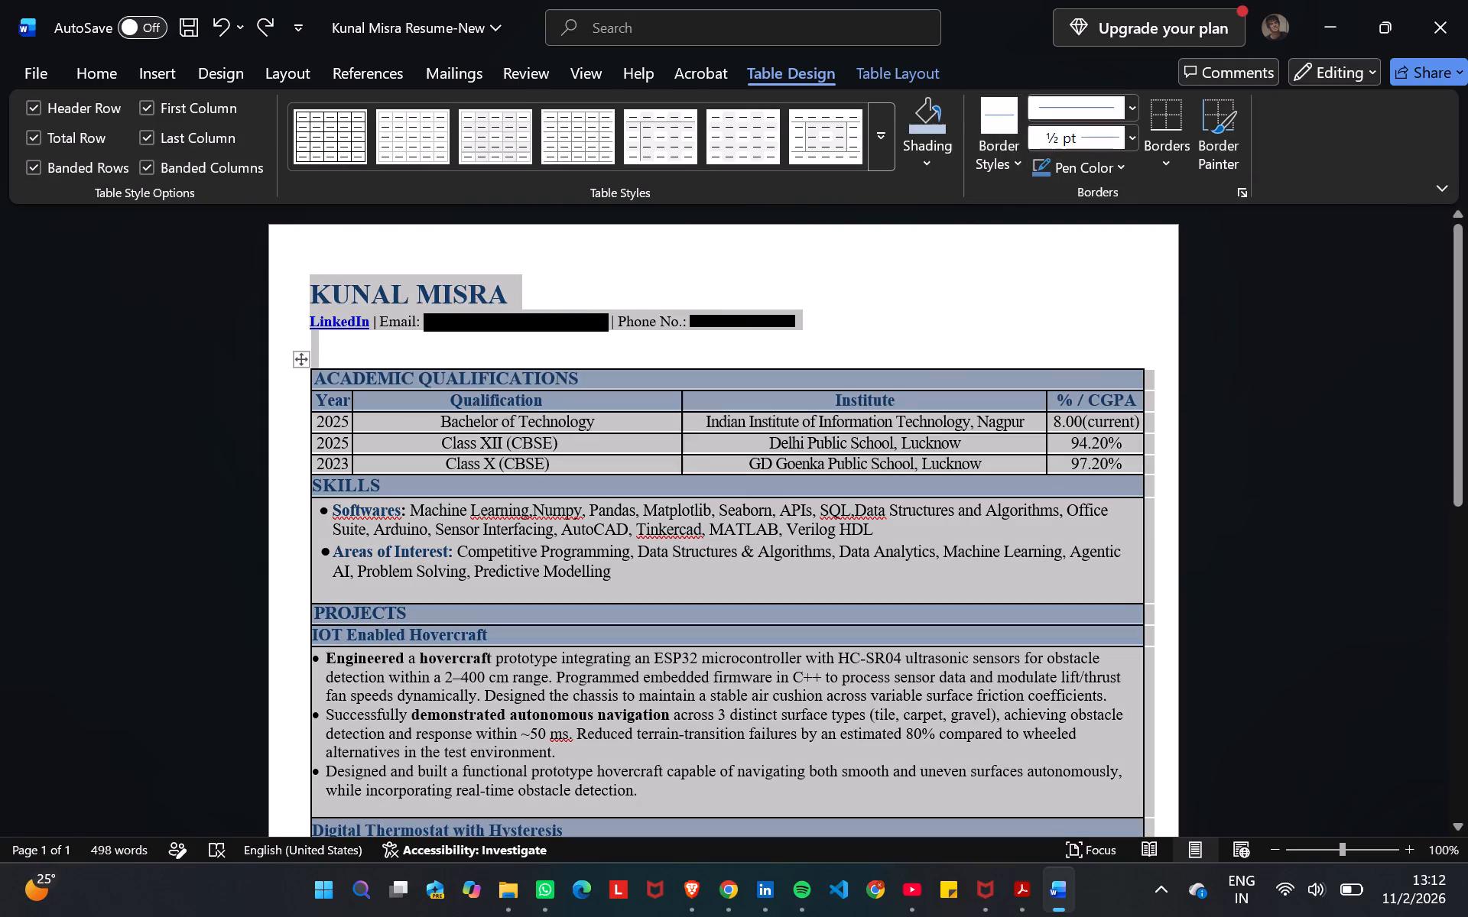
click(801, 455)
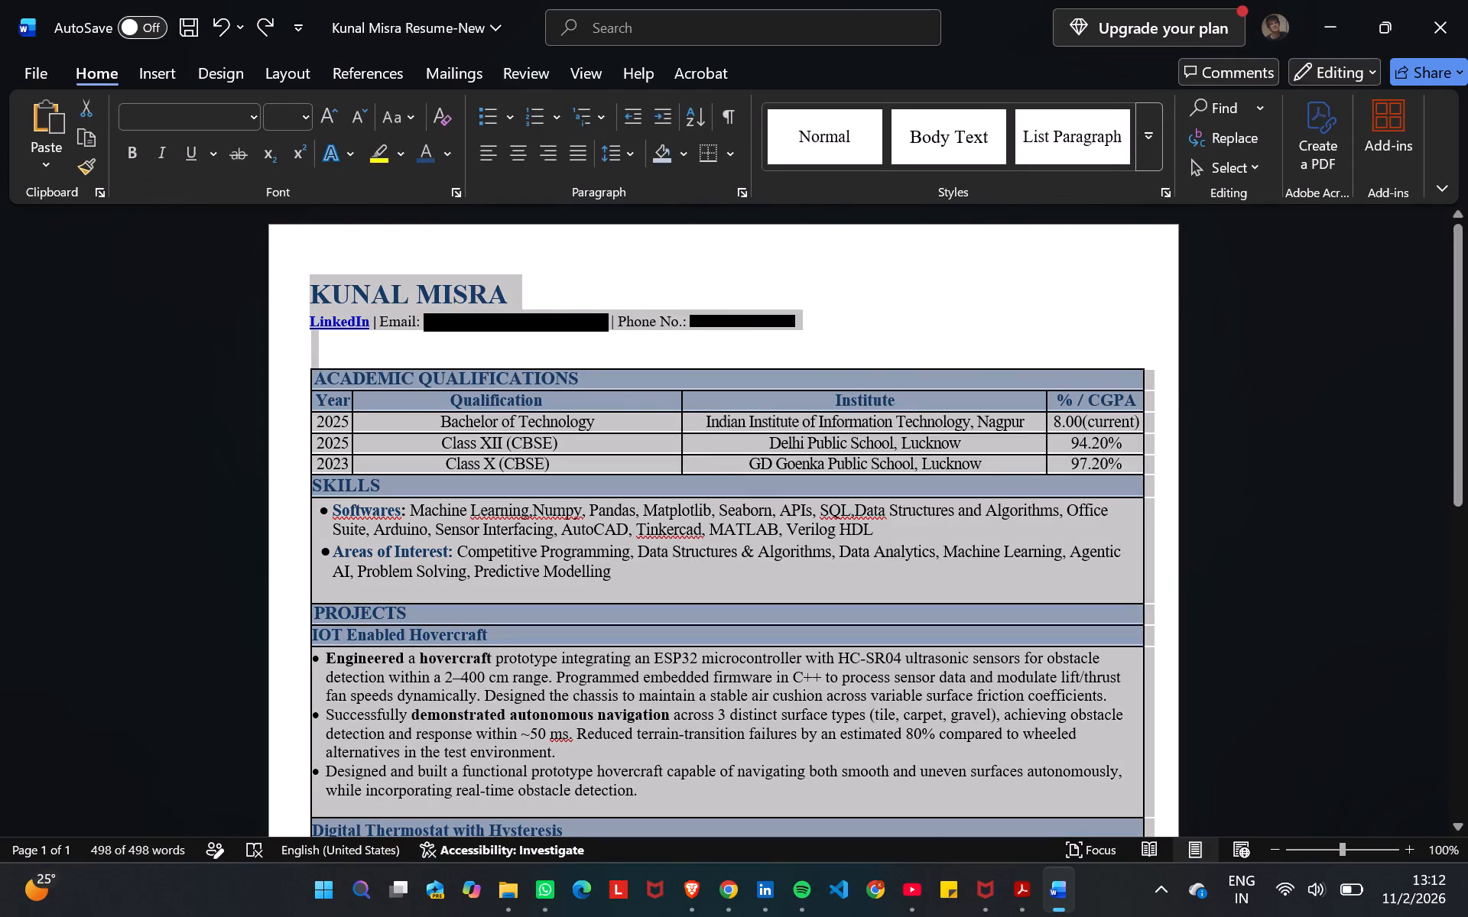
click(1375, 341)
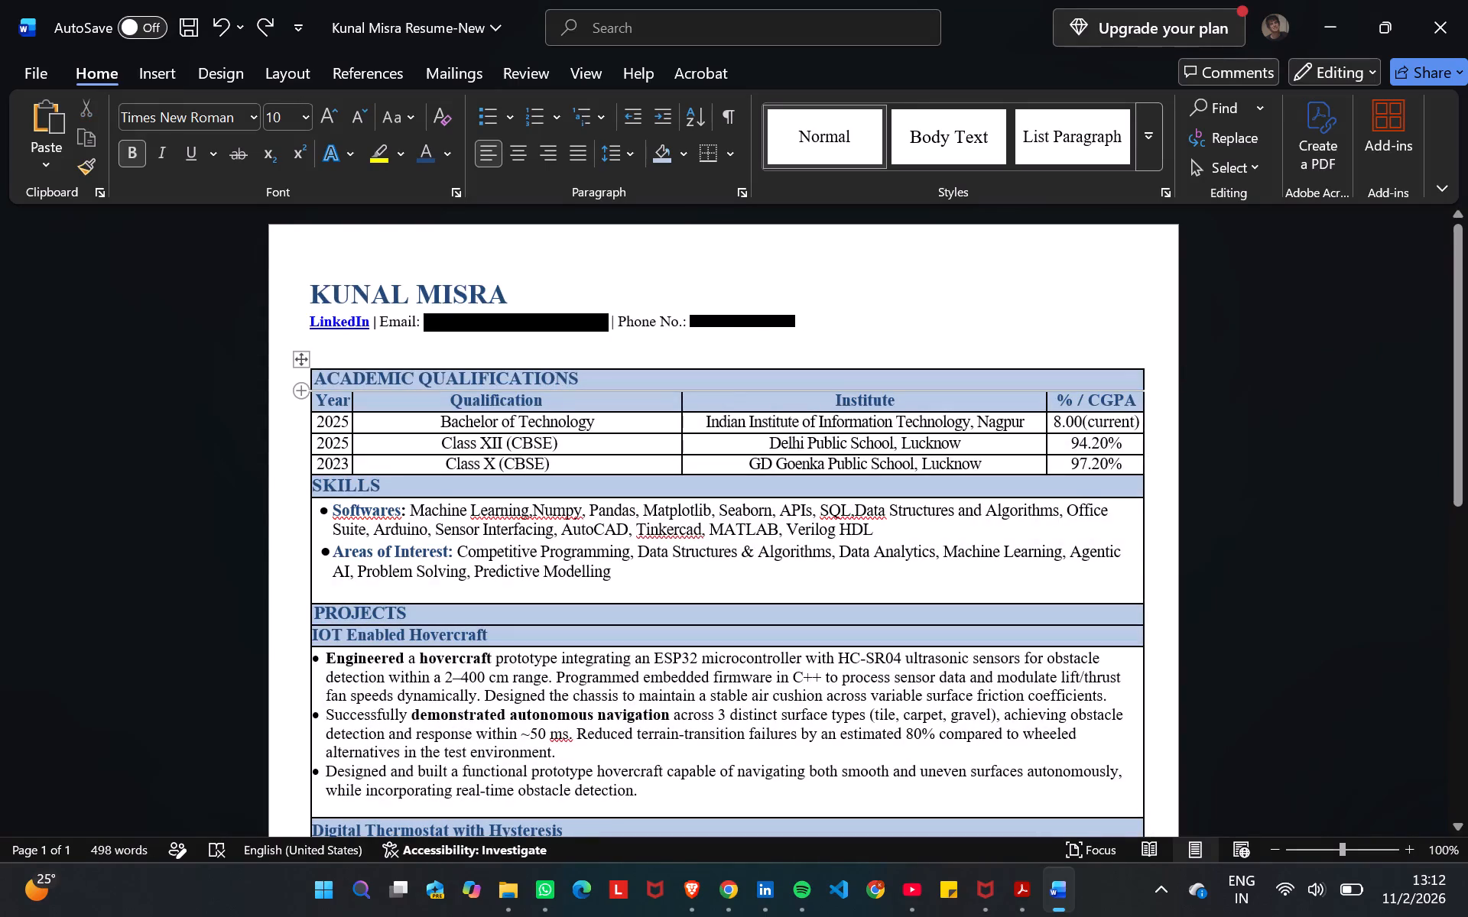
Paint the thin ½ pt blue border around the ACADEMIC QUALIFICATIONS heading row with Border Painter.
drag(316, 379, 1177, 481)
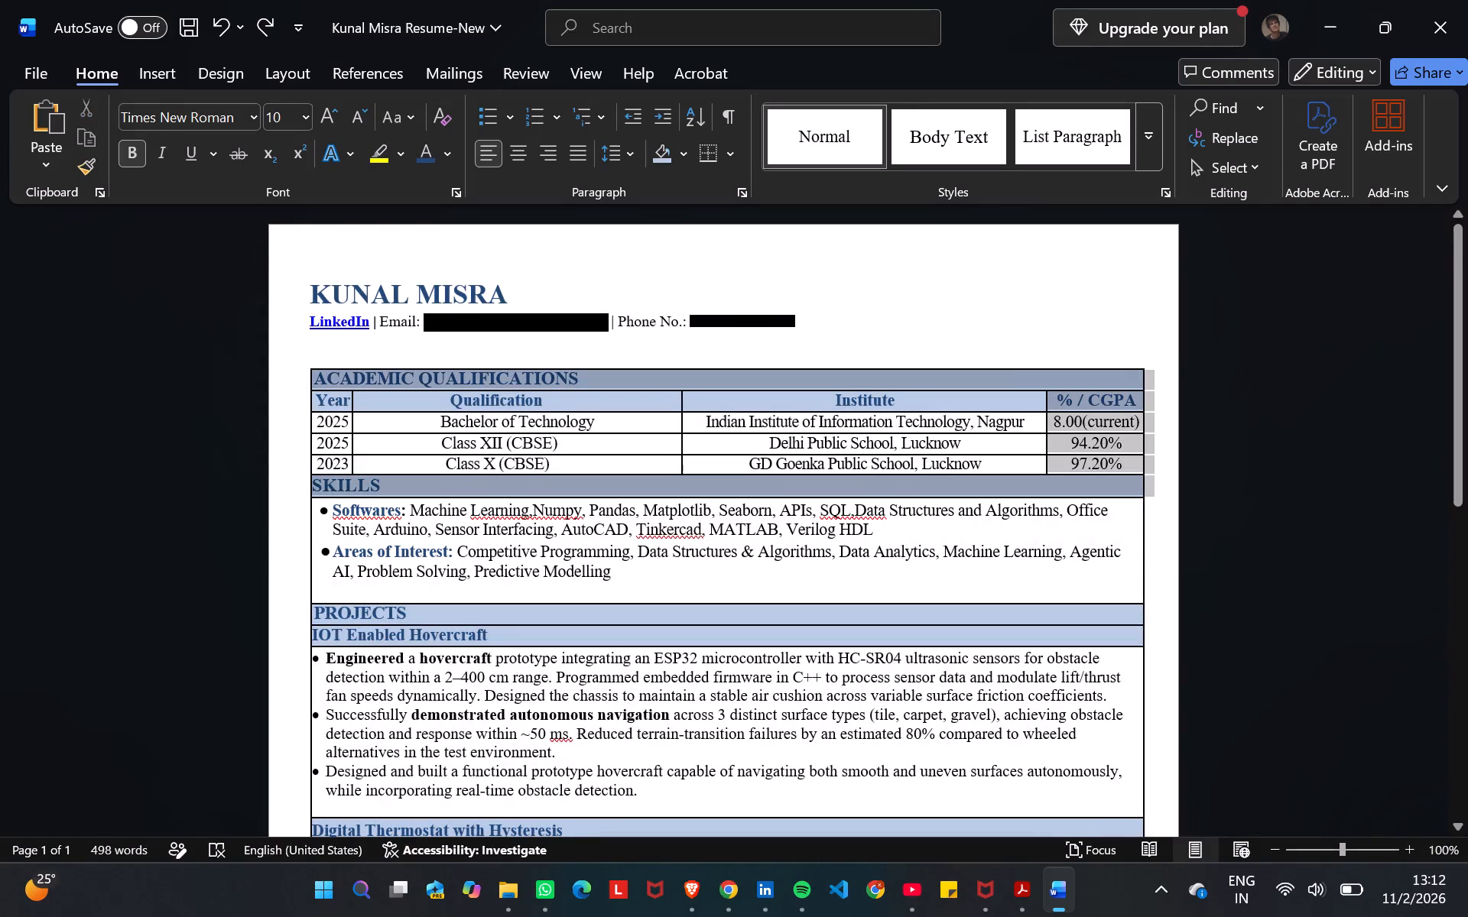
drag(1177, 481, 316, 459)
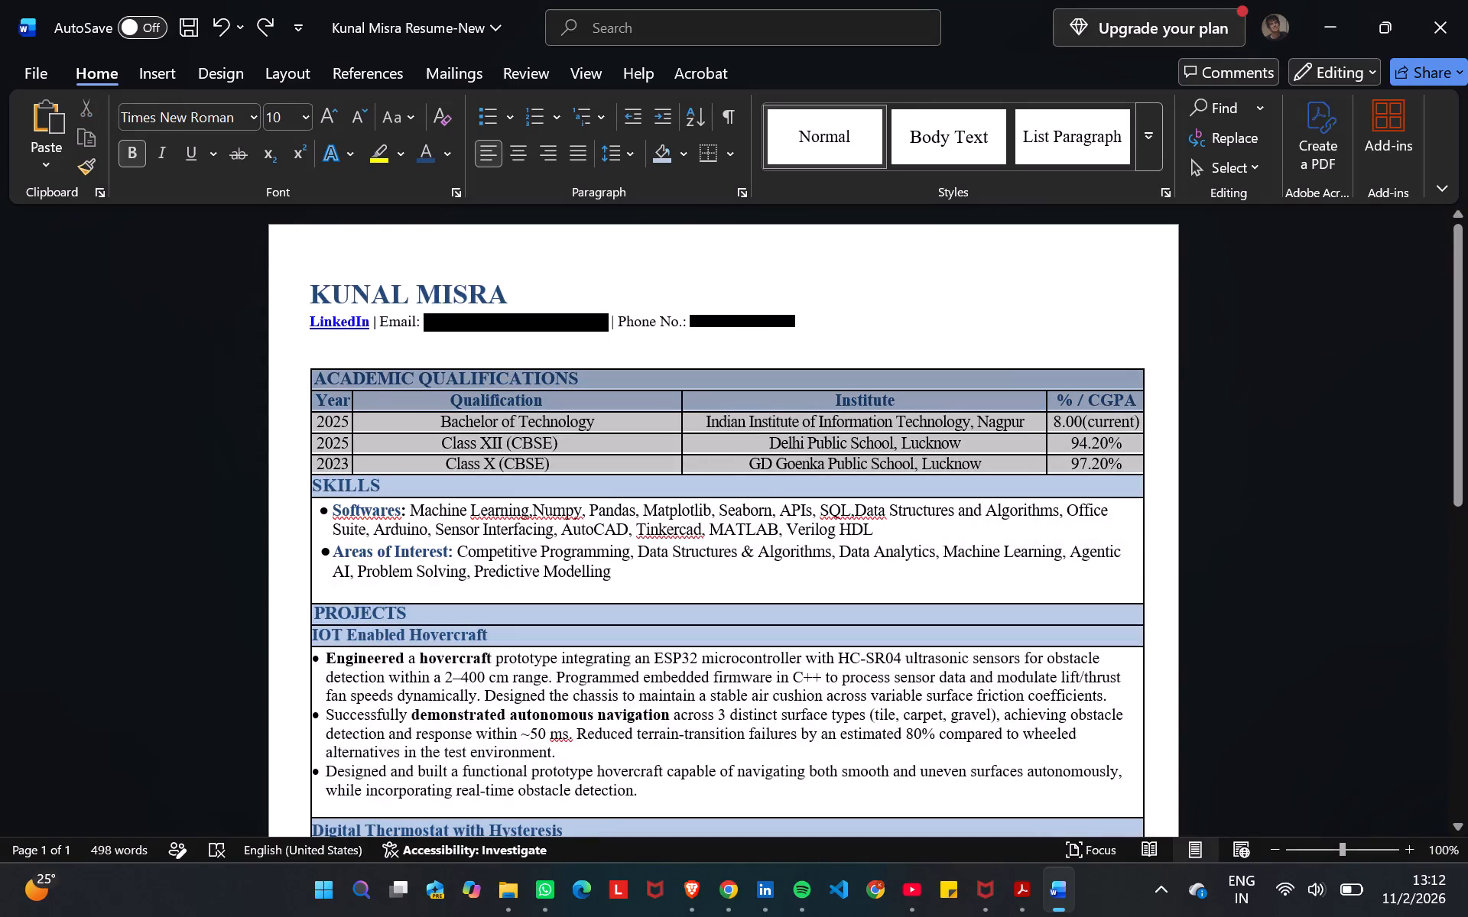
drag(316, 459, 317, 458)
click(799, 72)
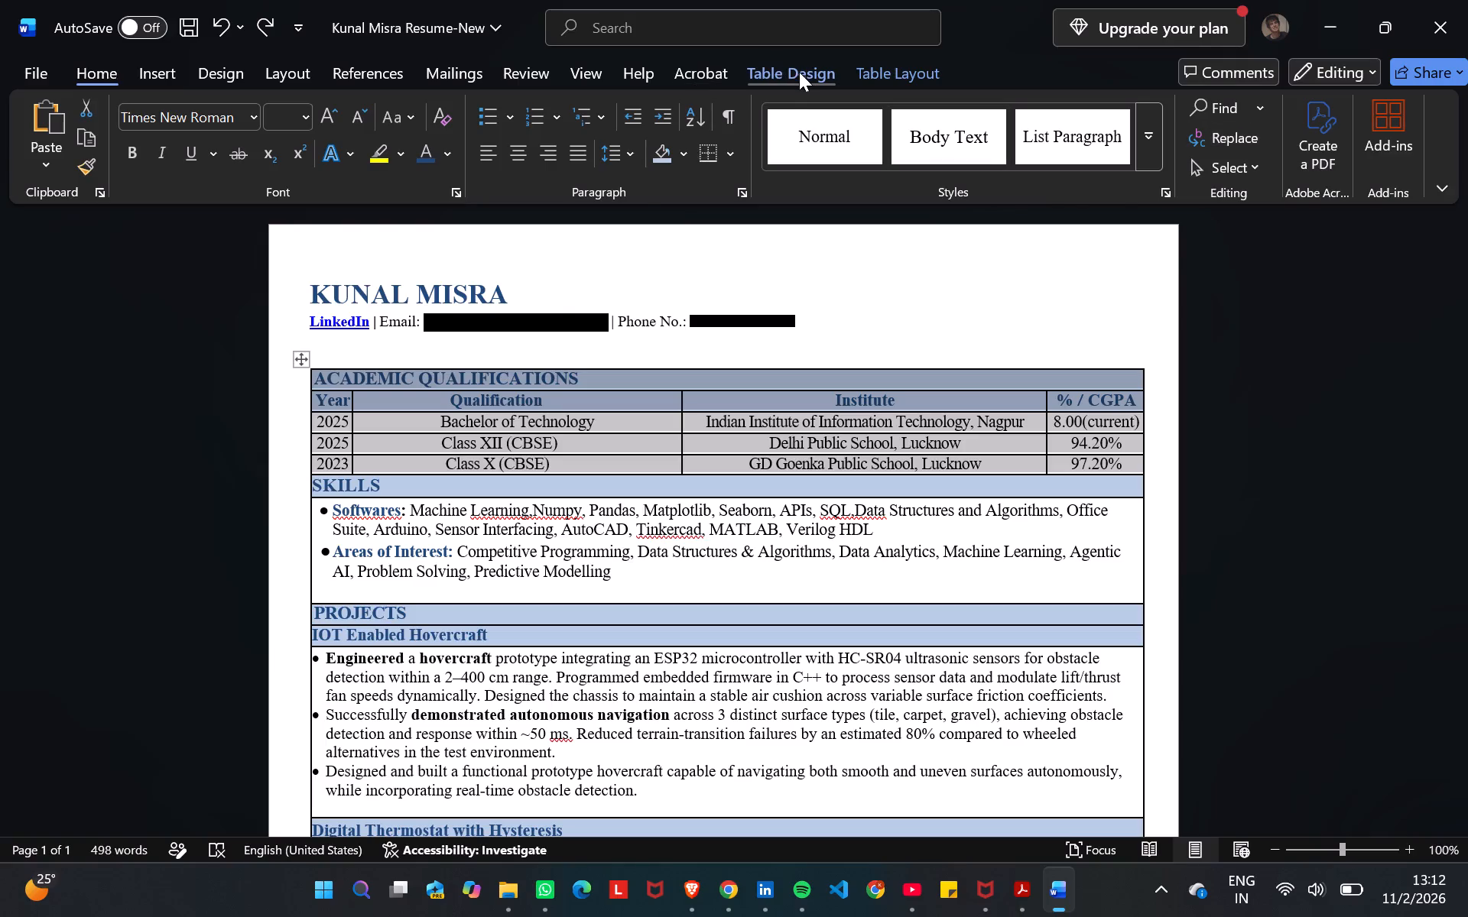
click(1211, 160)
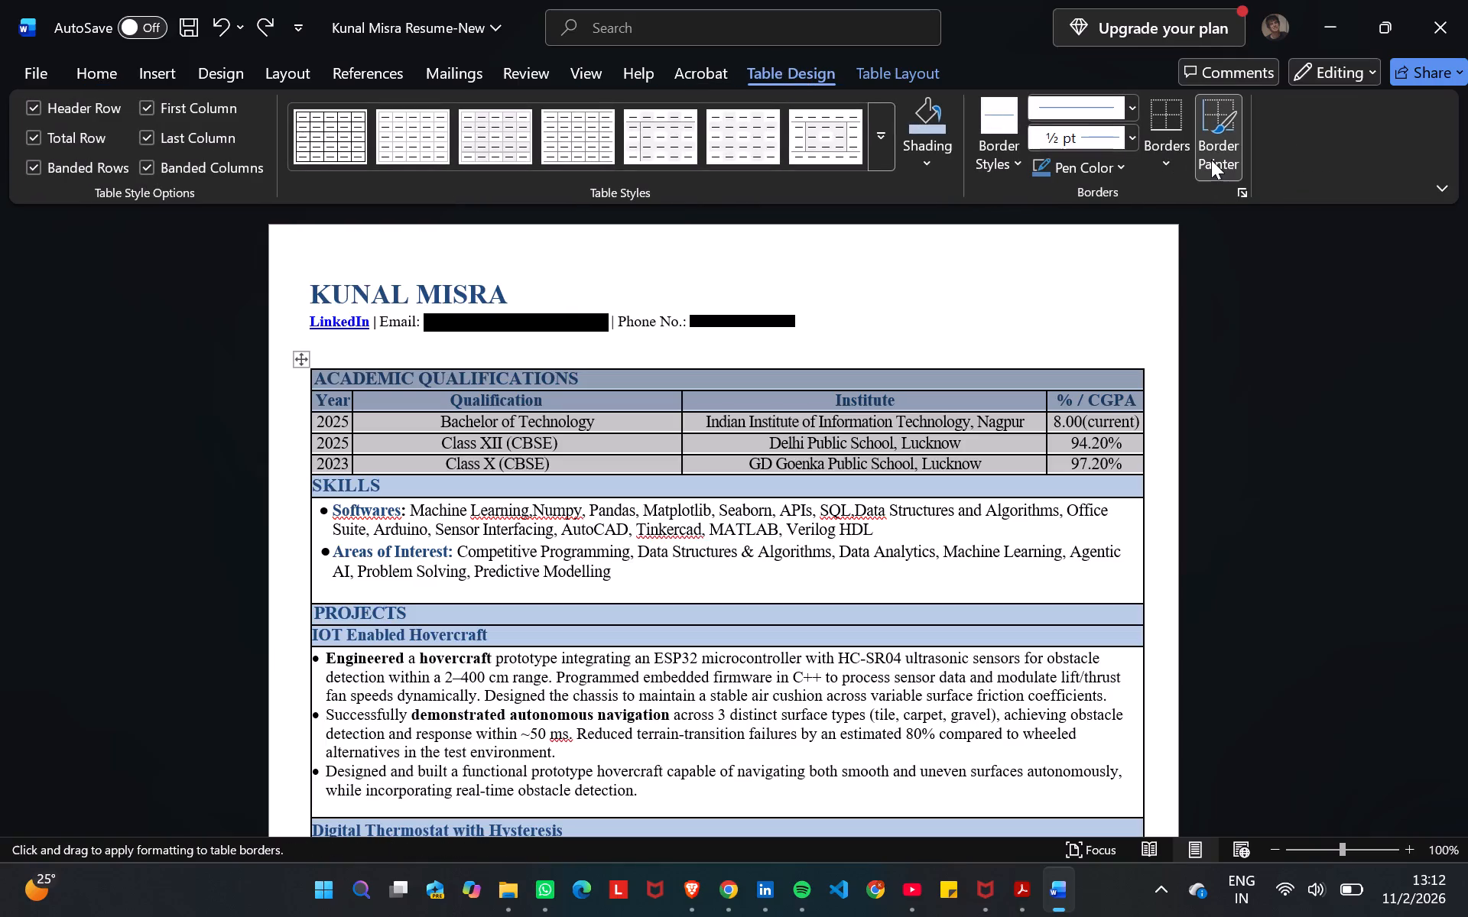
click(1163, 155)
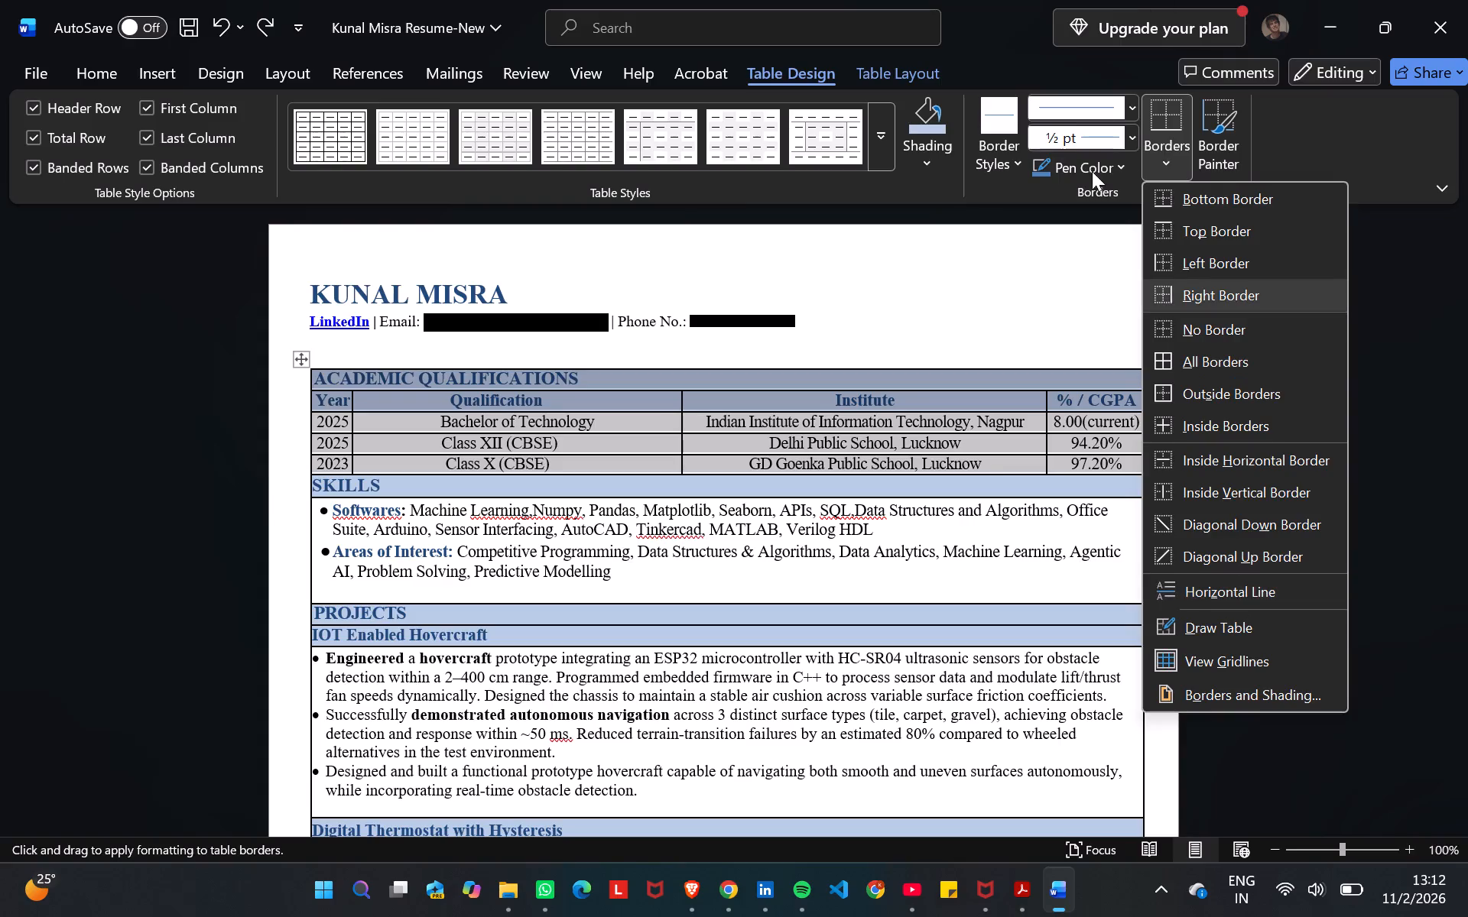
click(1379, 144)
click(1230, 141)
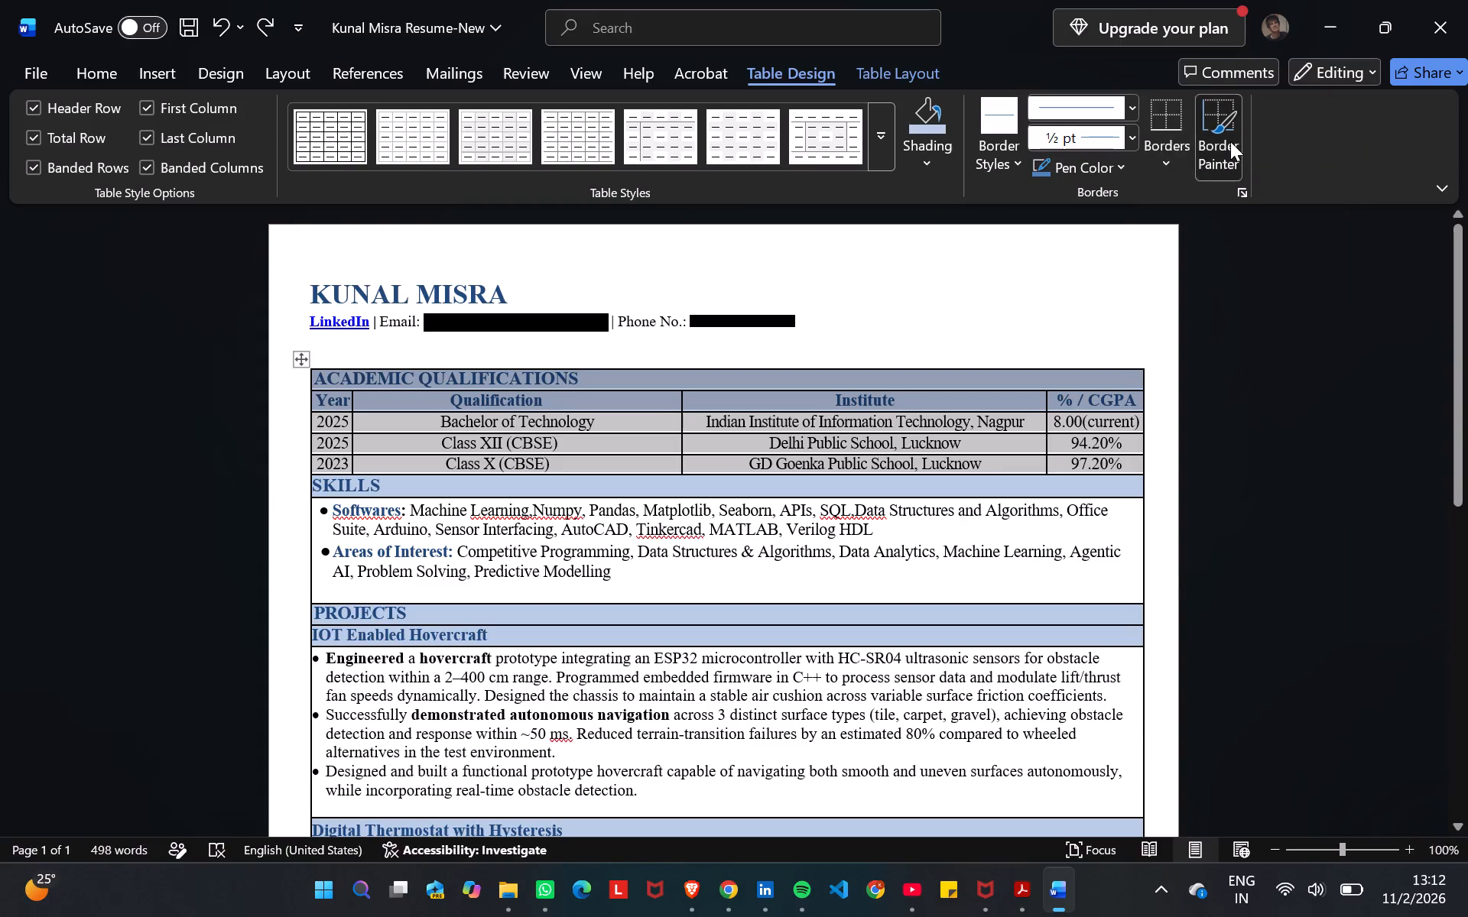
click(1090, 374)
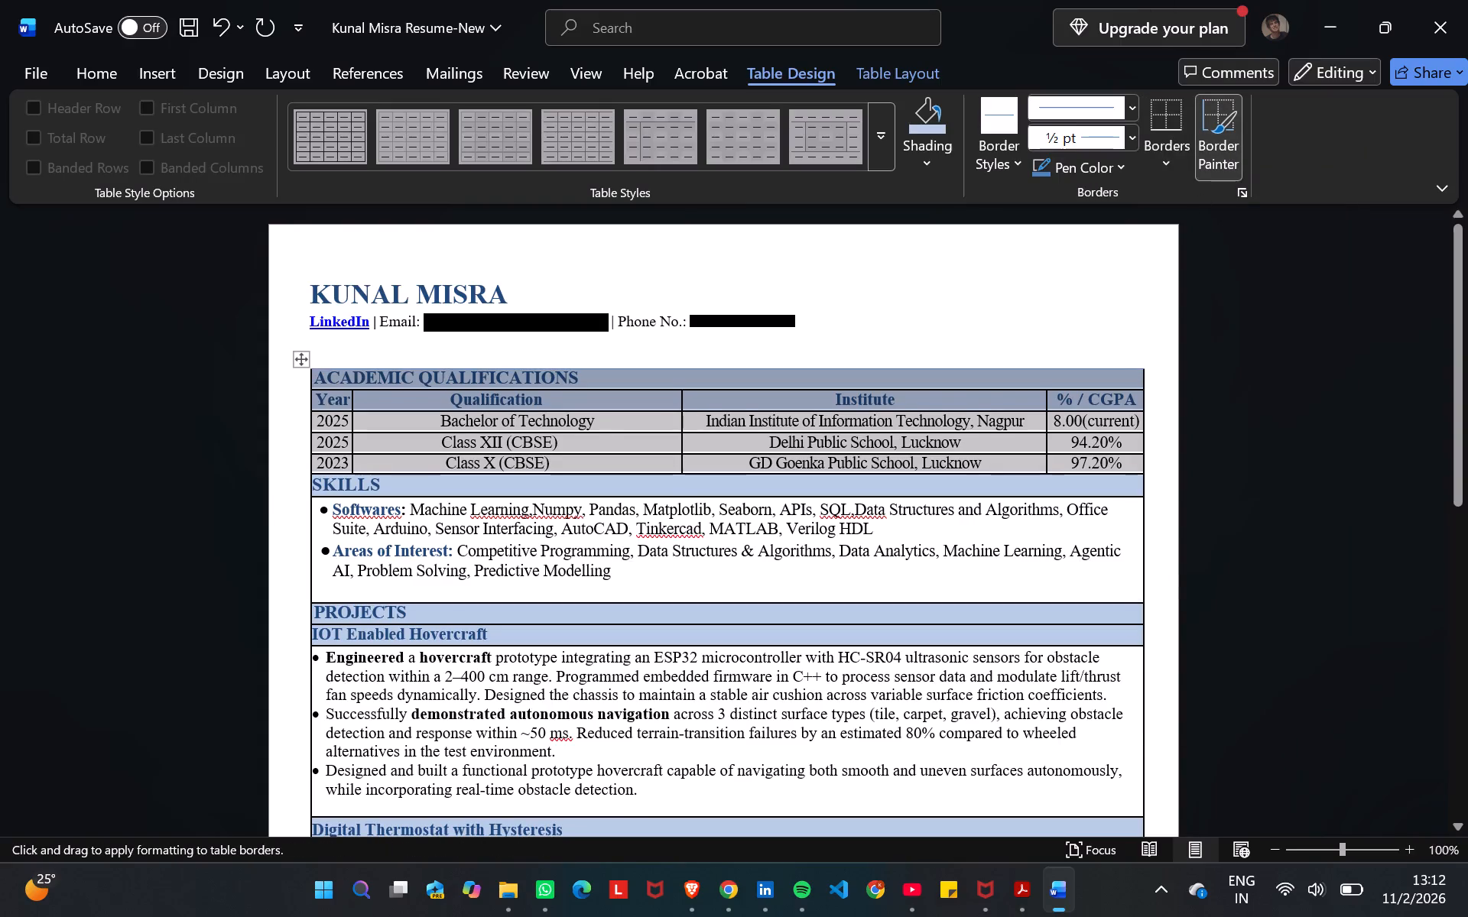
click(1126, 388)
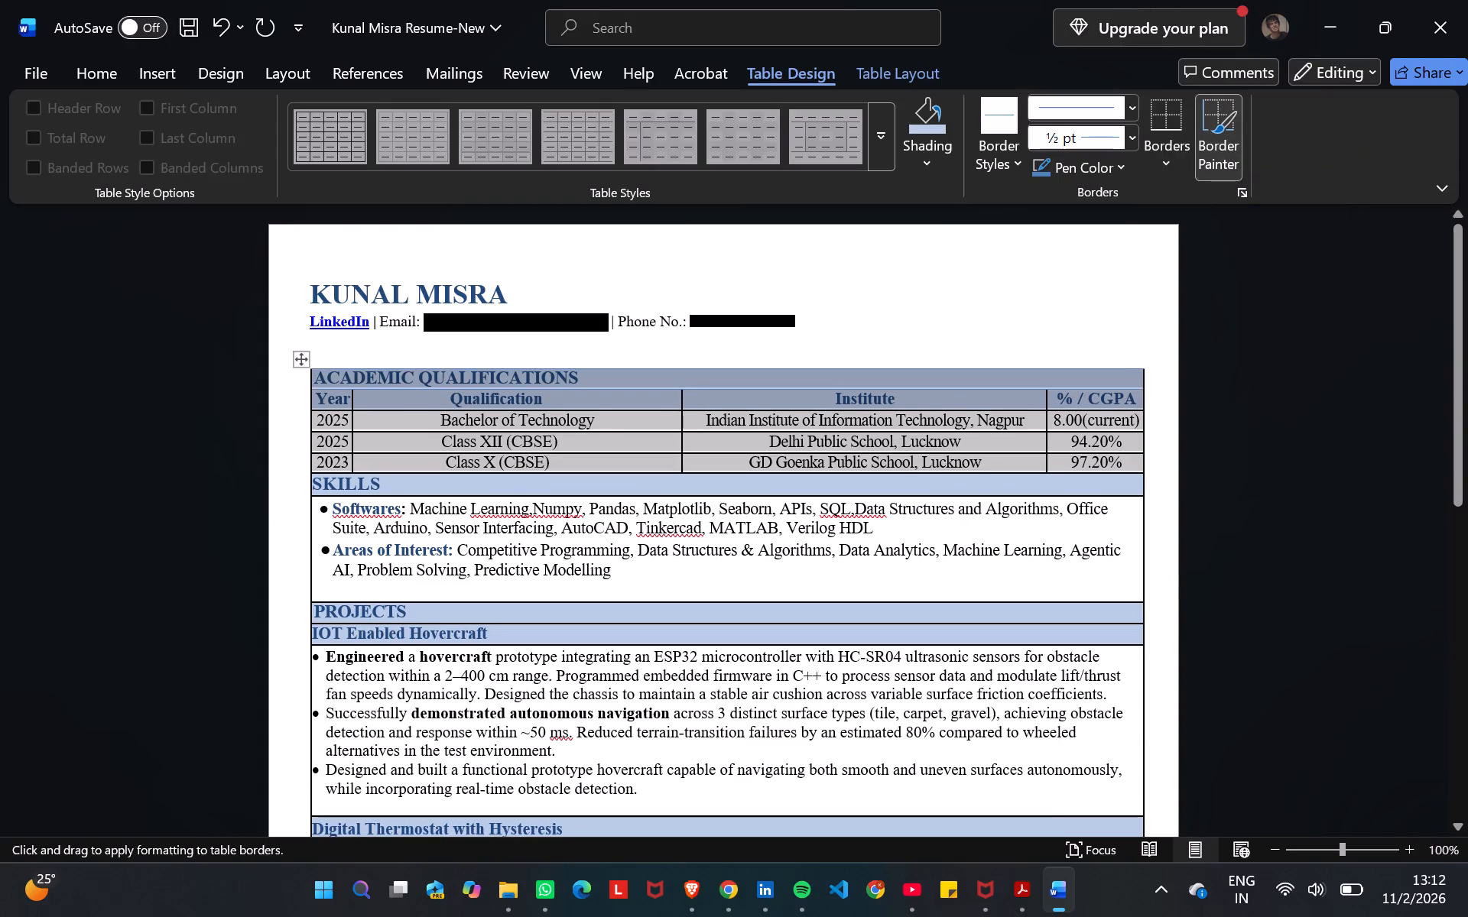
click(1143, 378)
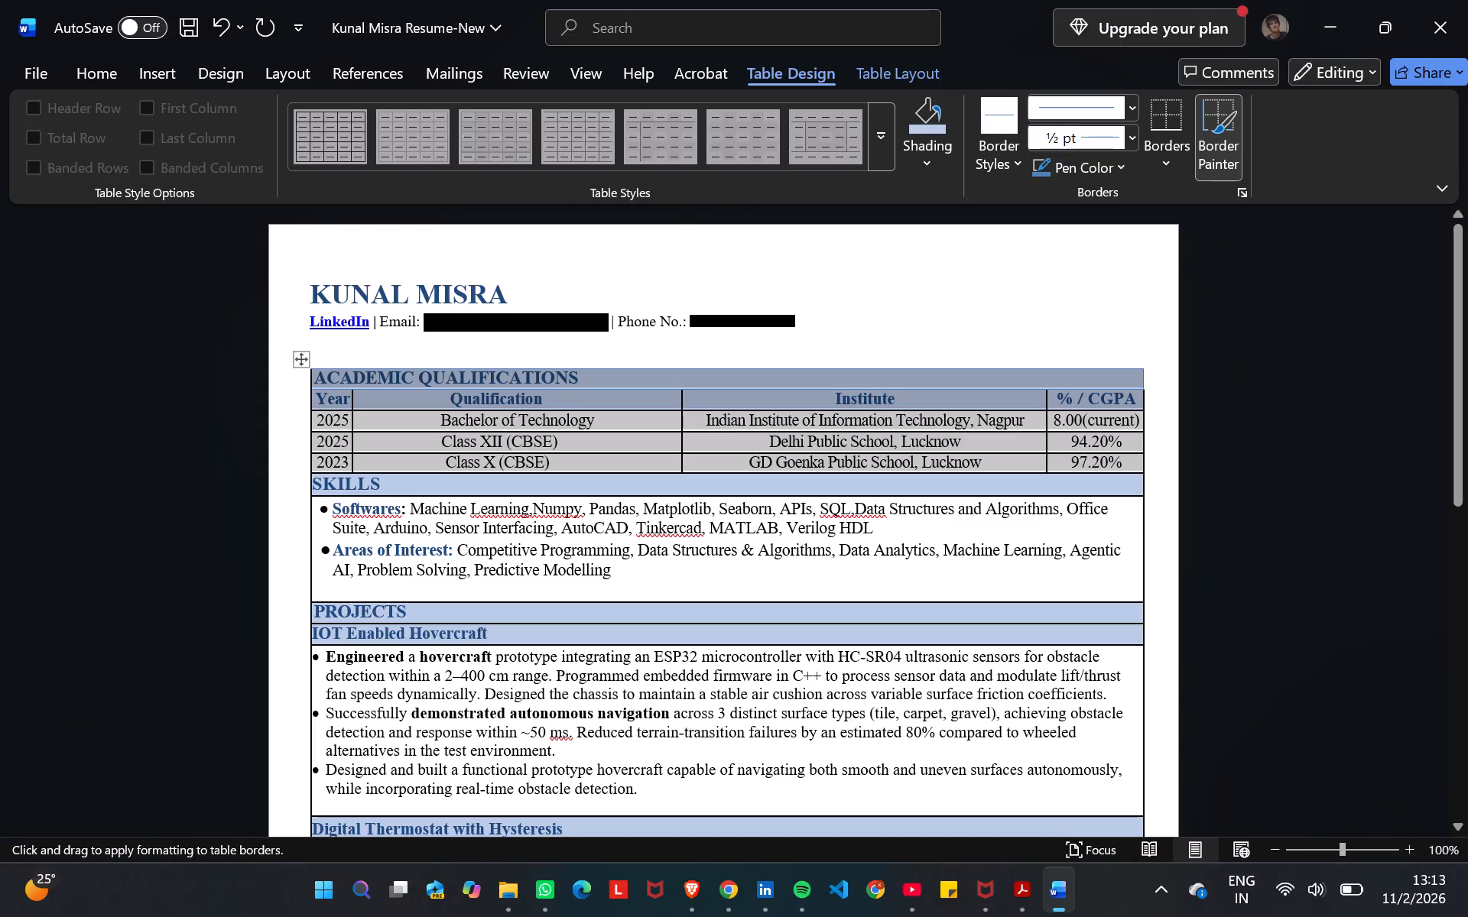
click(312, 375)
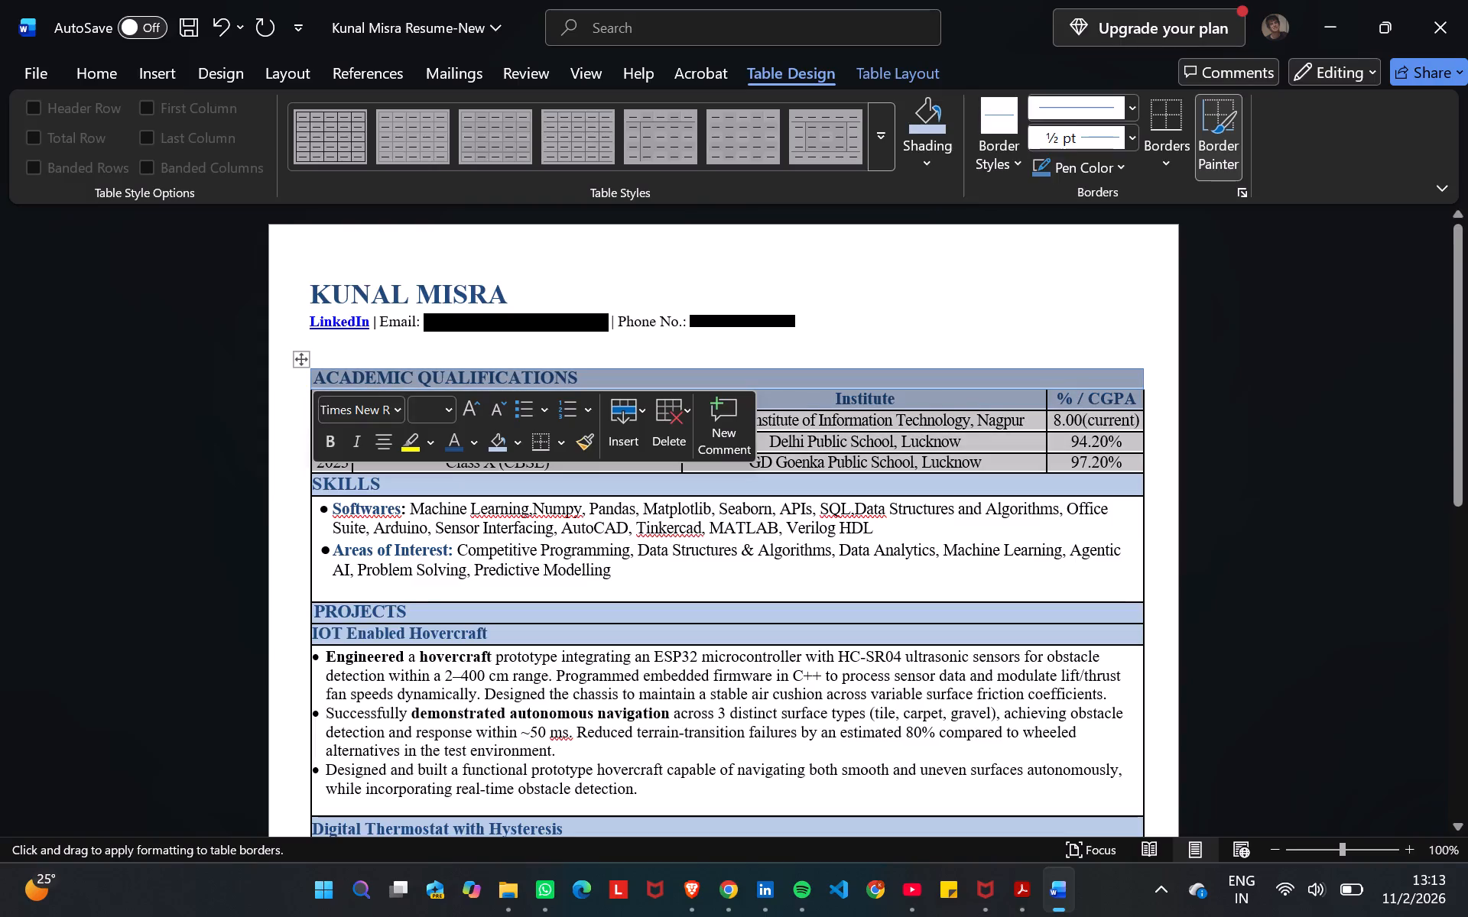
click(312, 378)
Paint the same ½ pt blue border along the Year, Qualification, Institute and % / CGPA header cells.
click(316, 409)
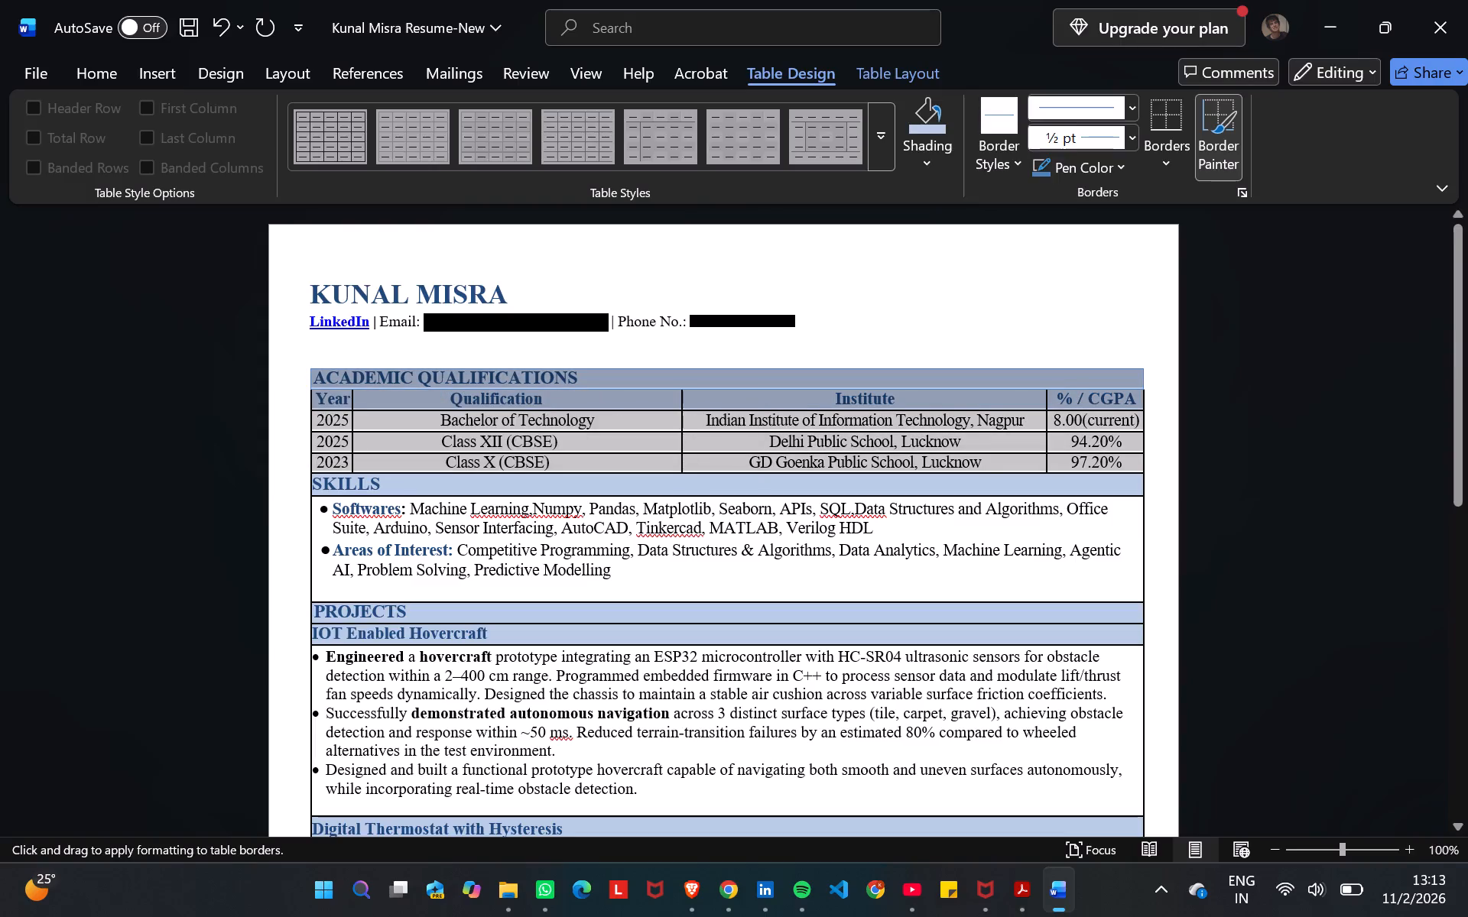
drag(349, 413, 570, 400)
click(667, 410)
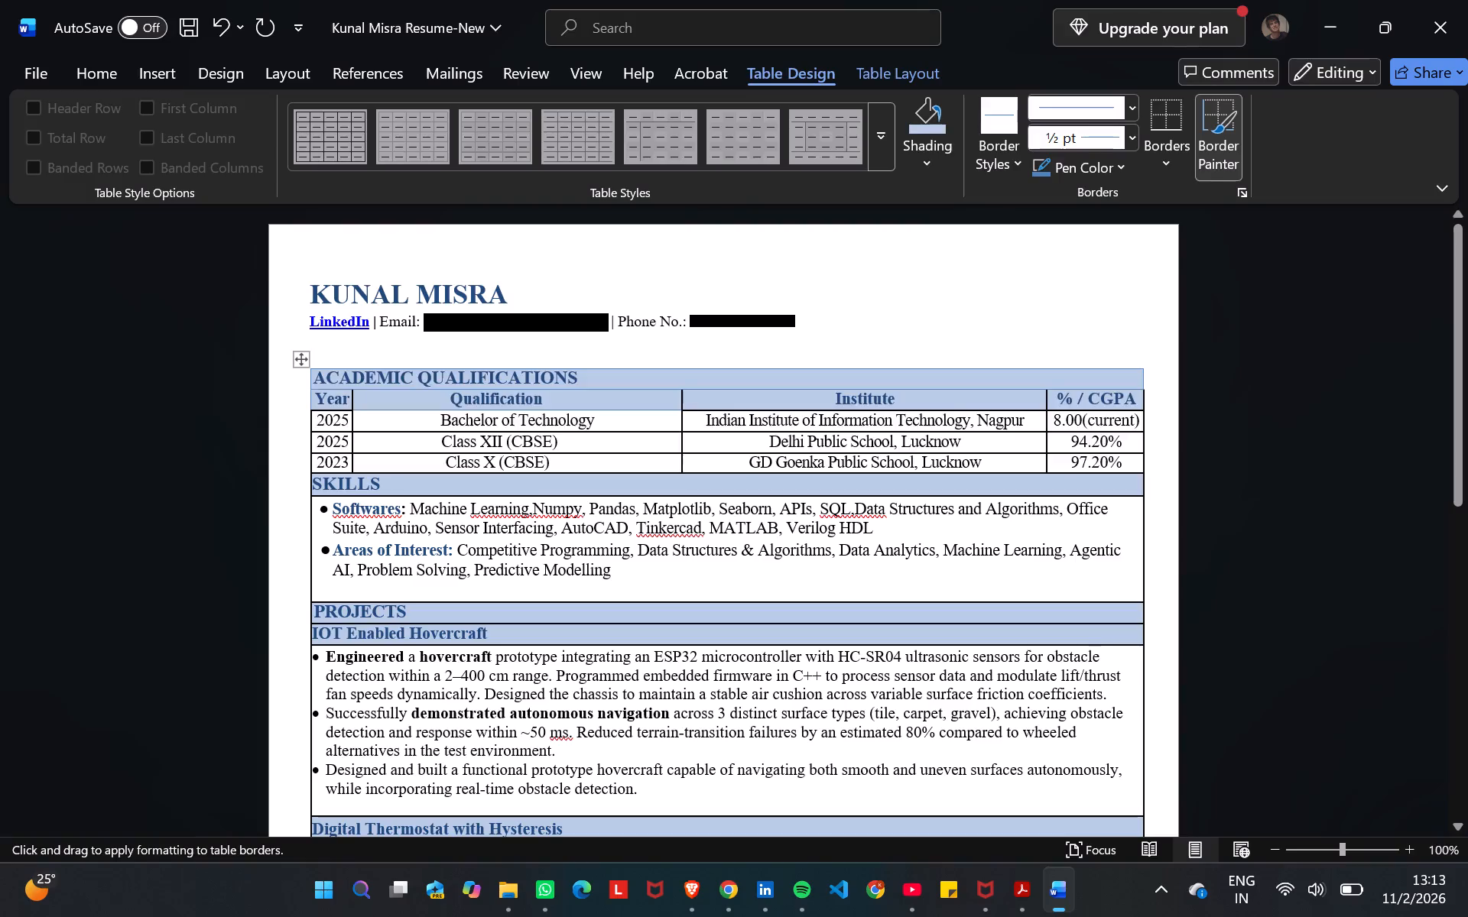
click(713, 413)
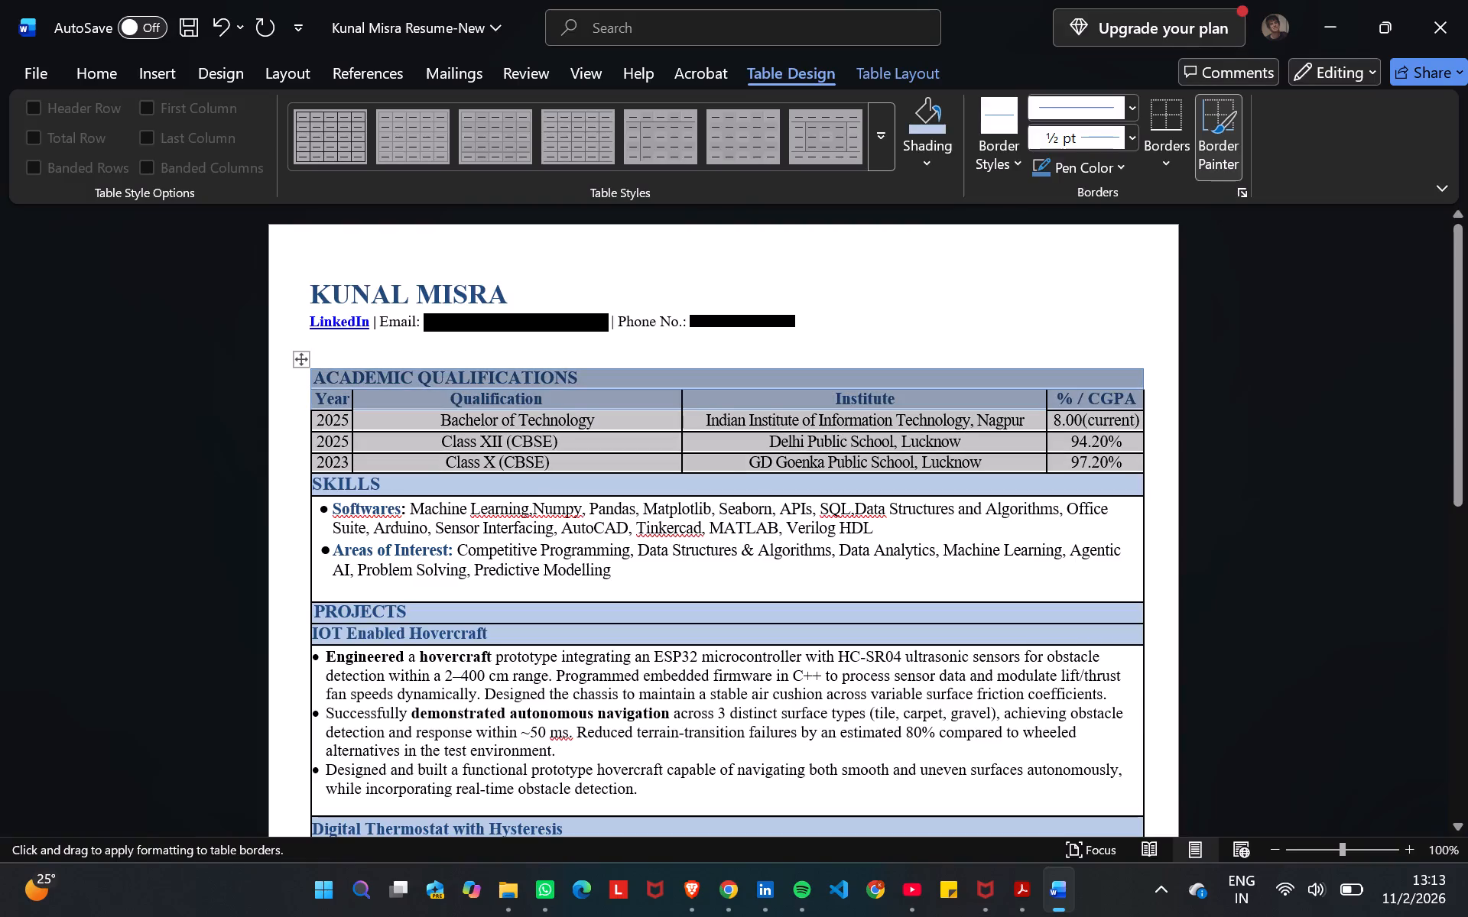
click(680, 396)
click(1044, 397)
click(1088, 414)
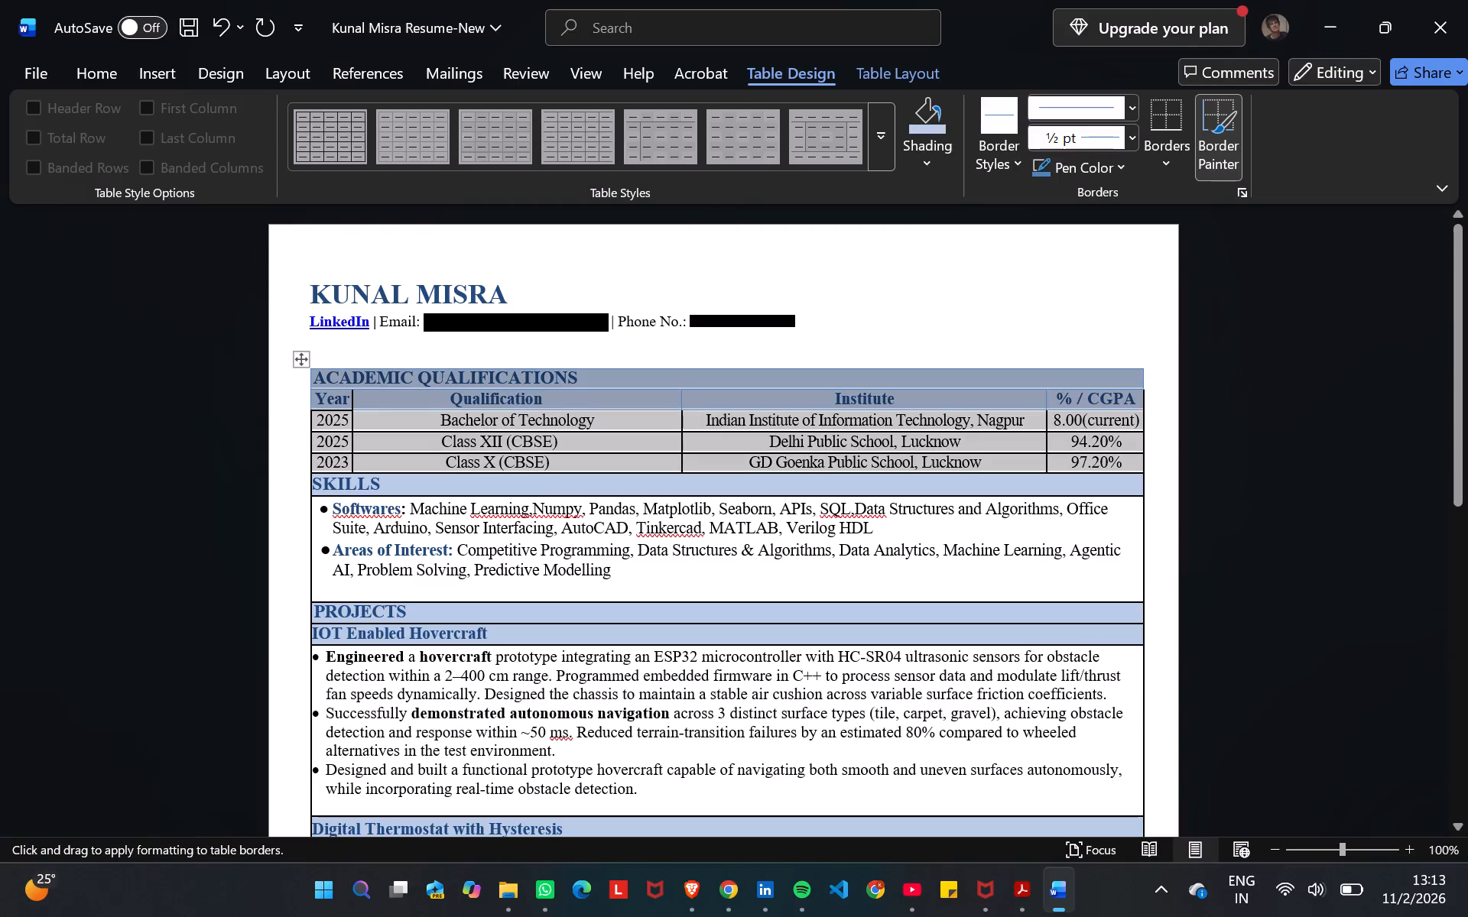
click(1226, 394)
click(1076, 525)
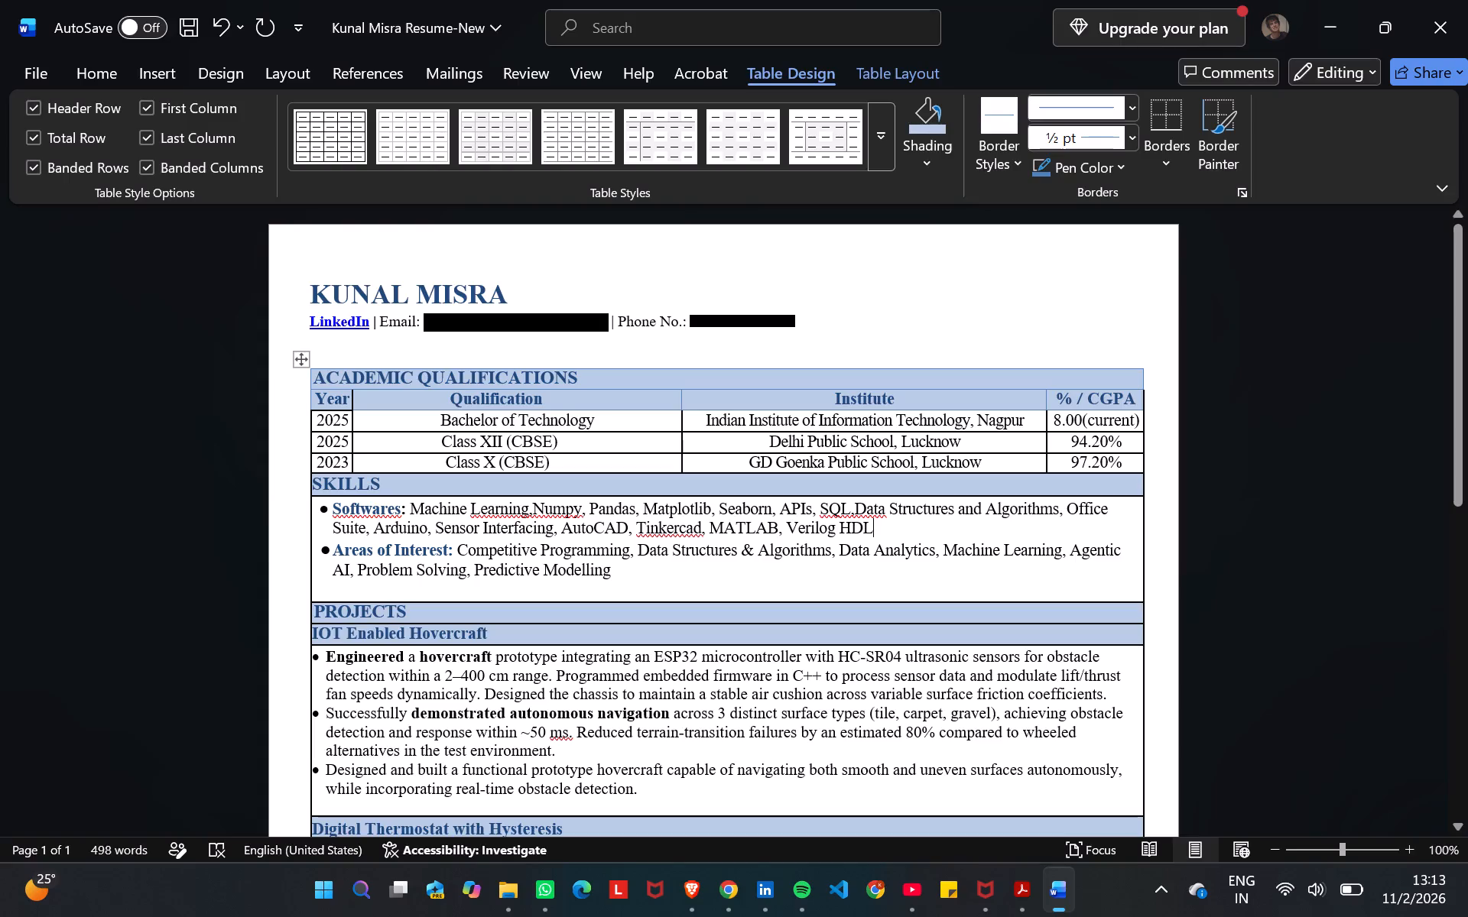
Examine the table's borders and shading from ACADEMIC QUALIFICATIONS down to the Social Impact row.
scroll(1023, 387, down, 1)
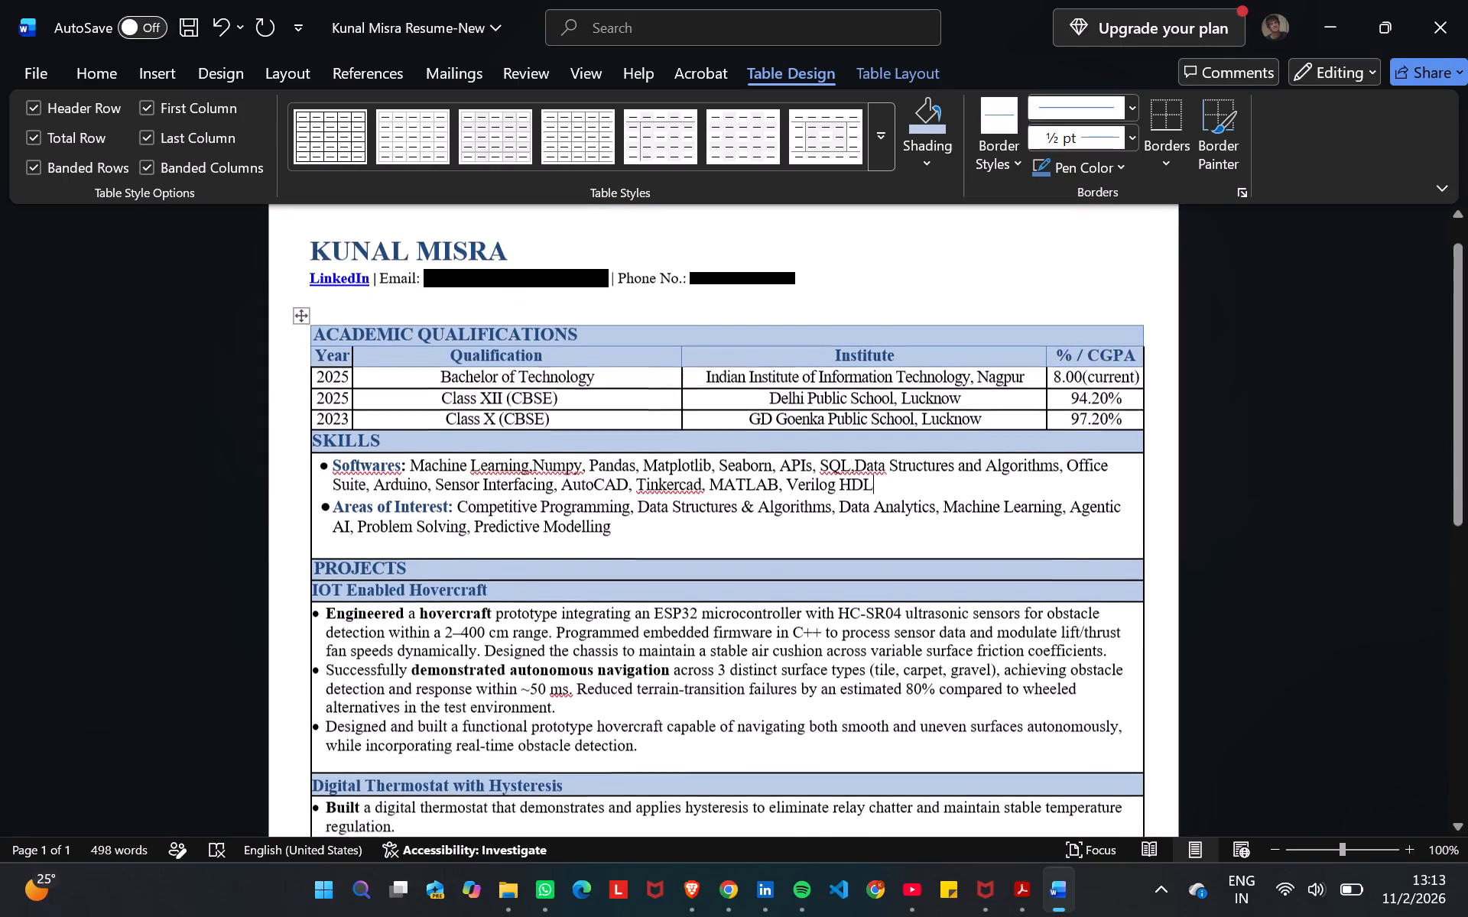
scroll(1023, 387, down, 2)
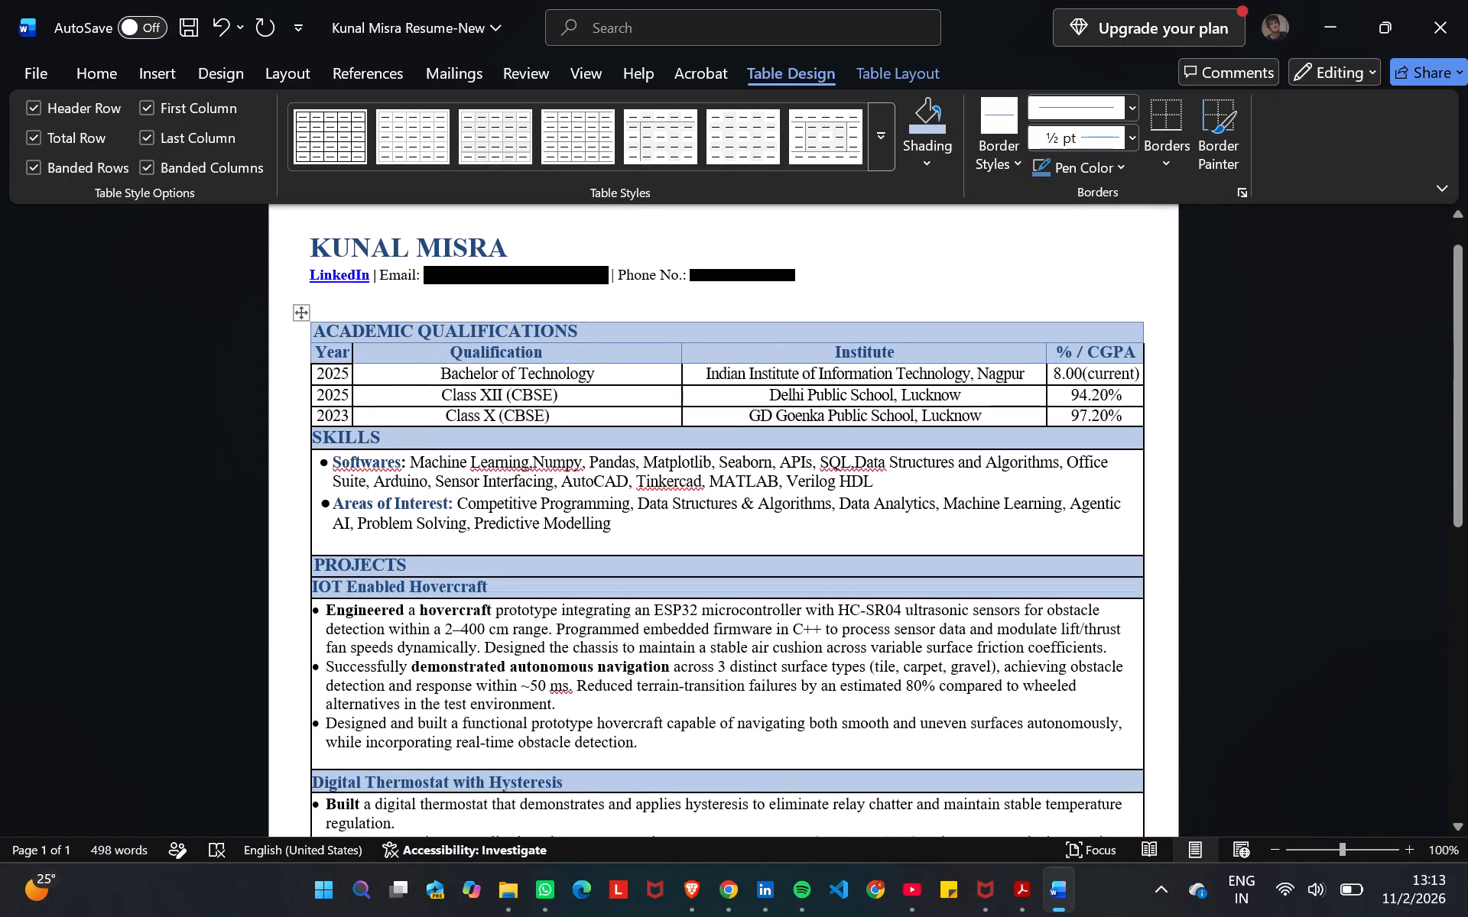
scroll(857, 595, down, 2)
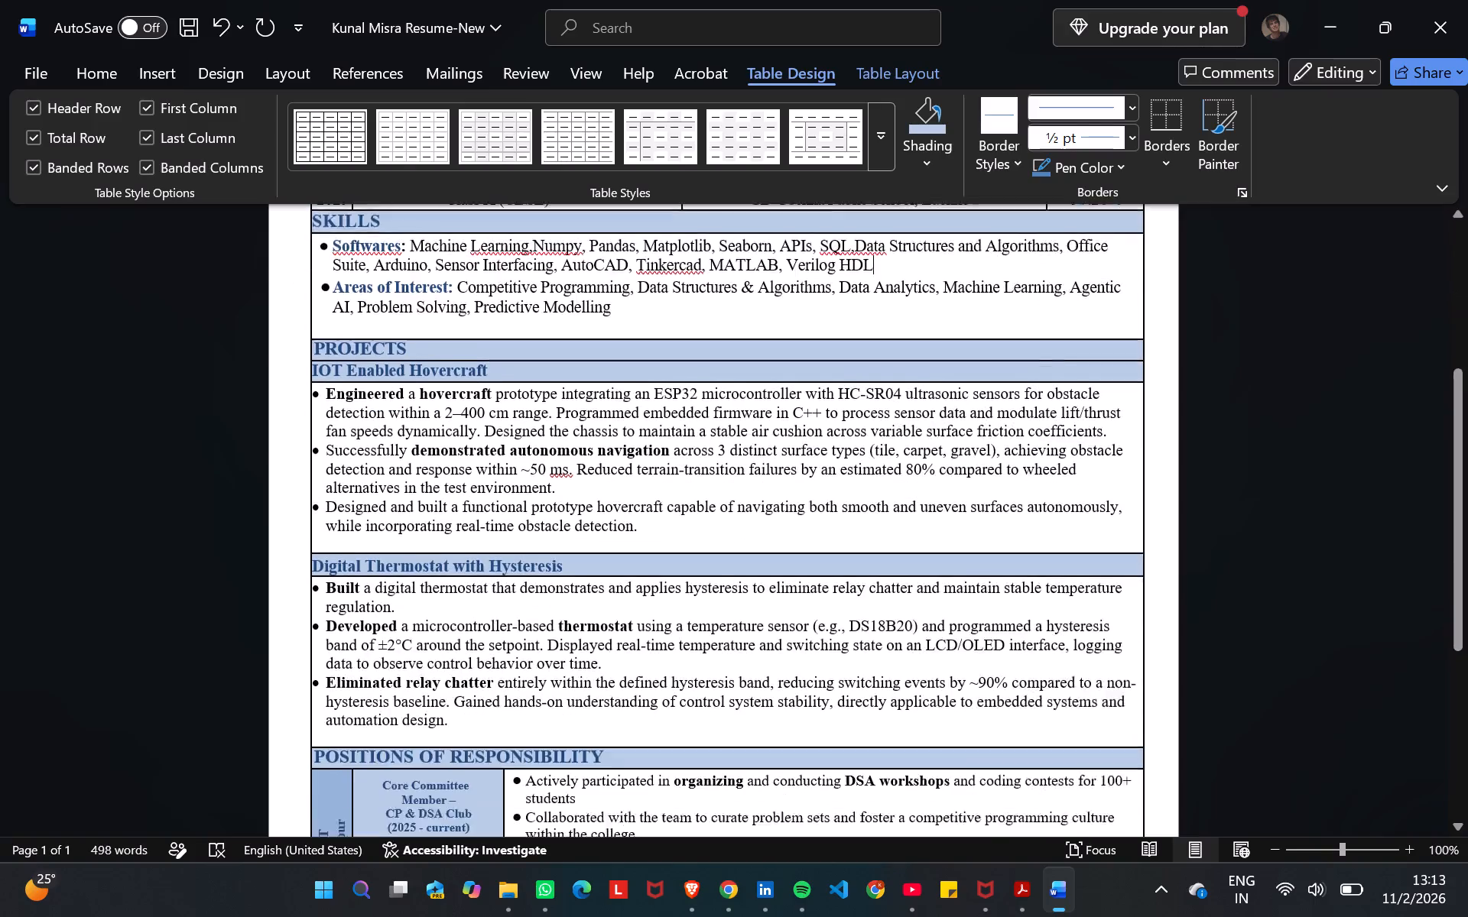
scroll(857, 595, down, 4)
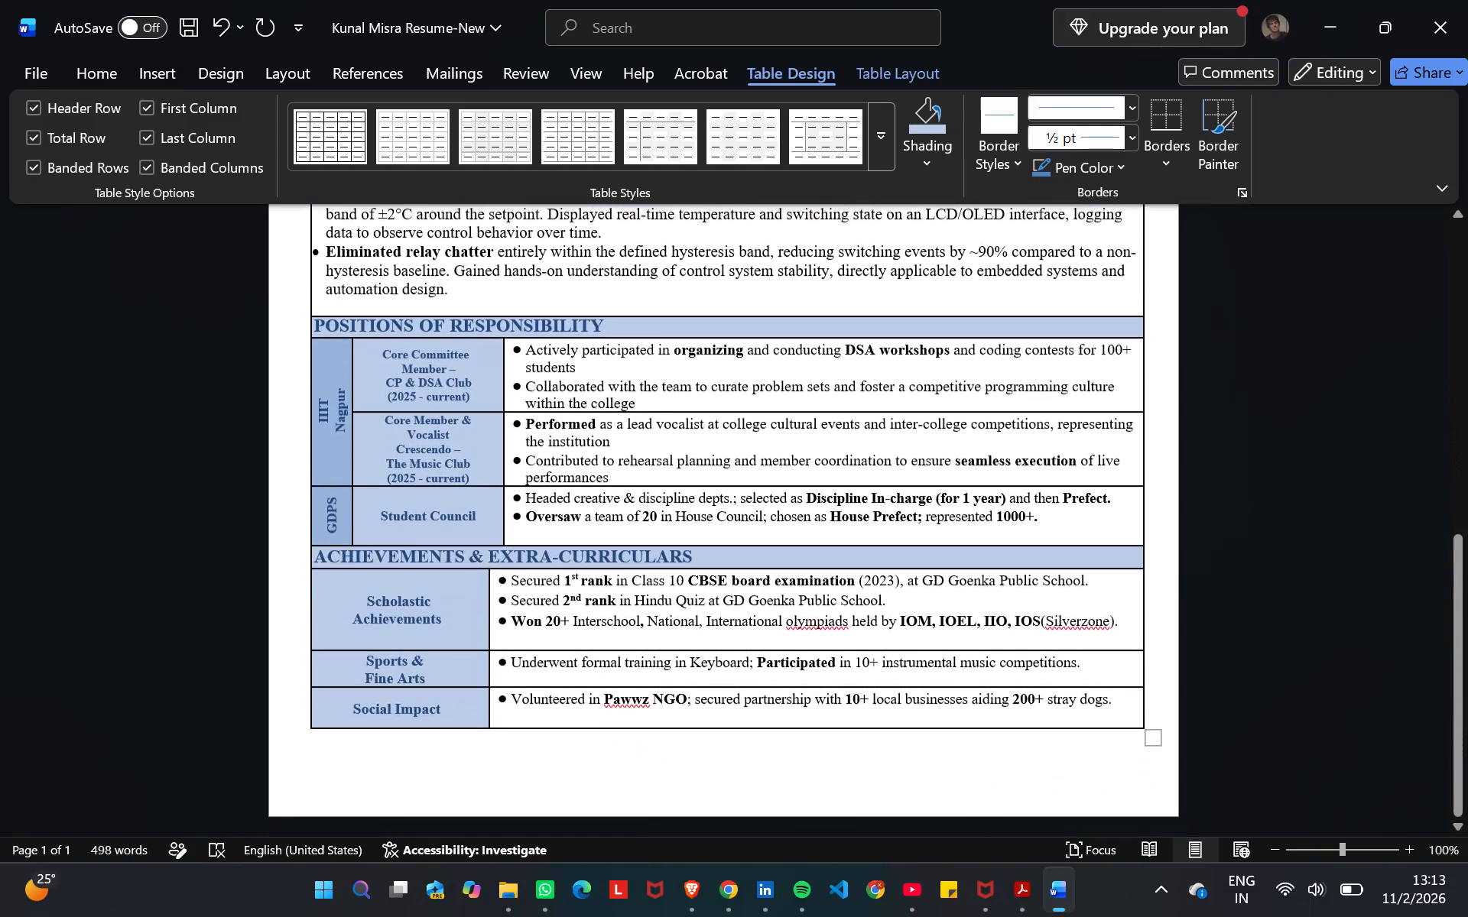
scroll(857, 595, down, 1)
scroll(1313, 455, up, 1)
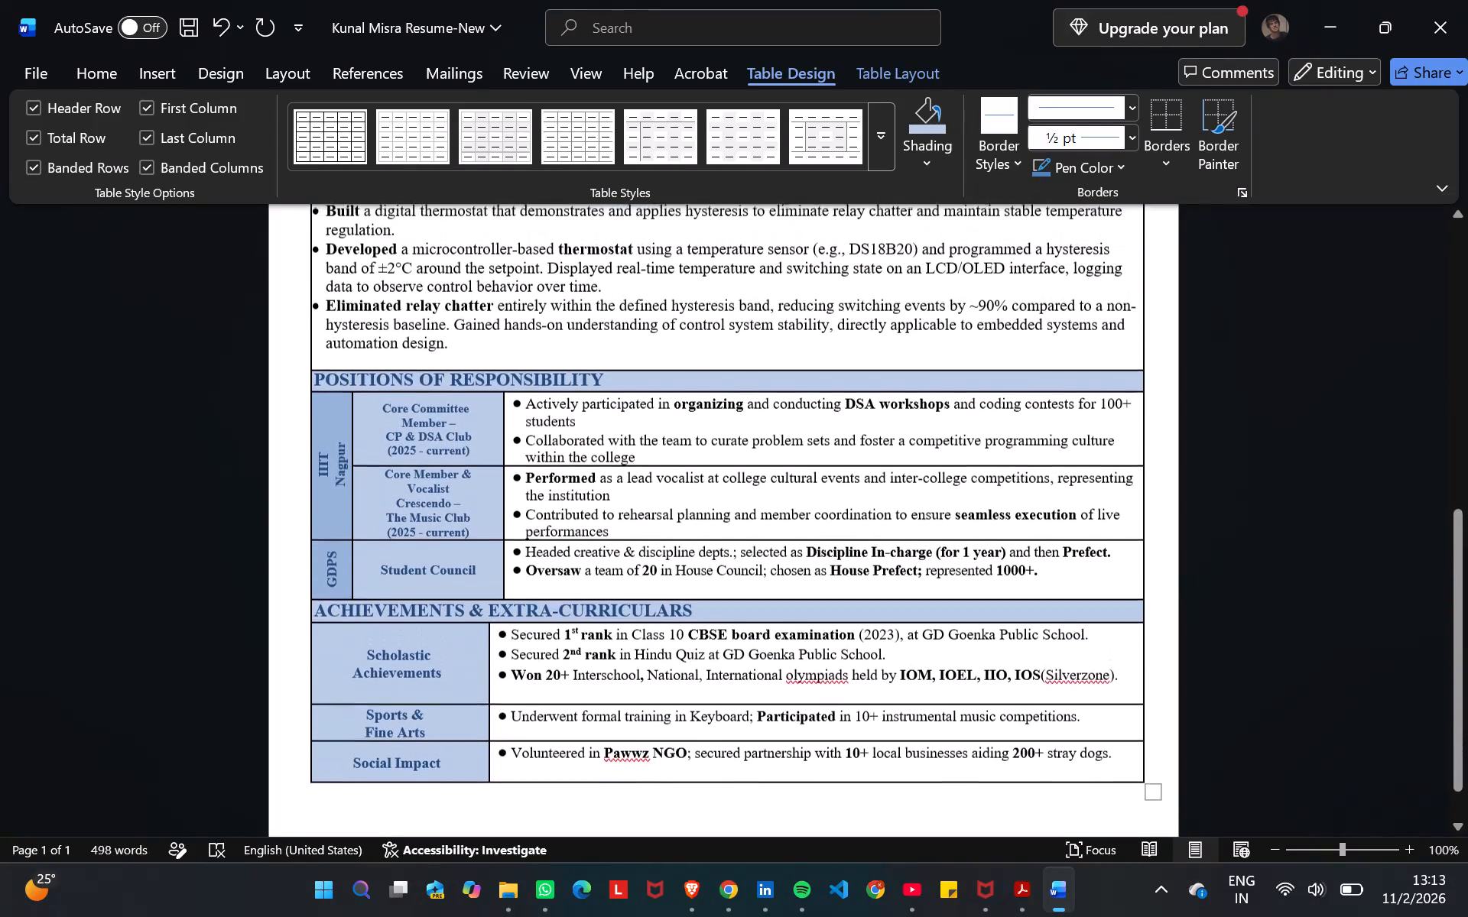
scroll(1313, 455, up, 3)
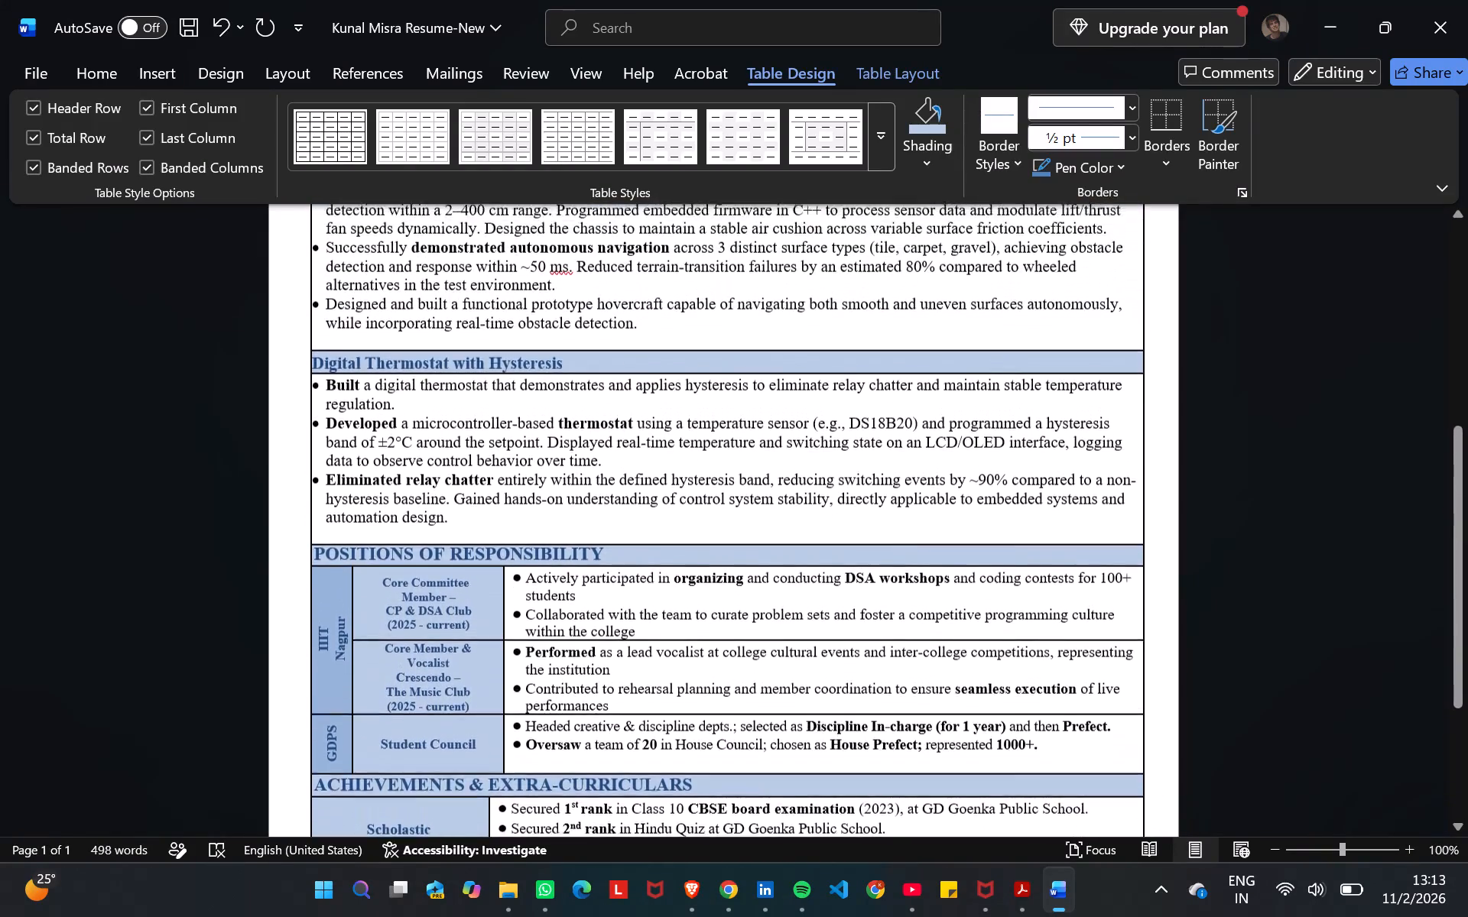
scroll(1313, 455, up, 1)
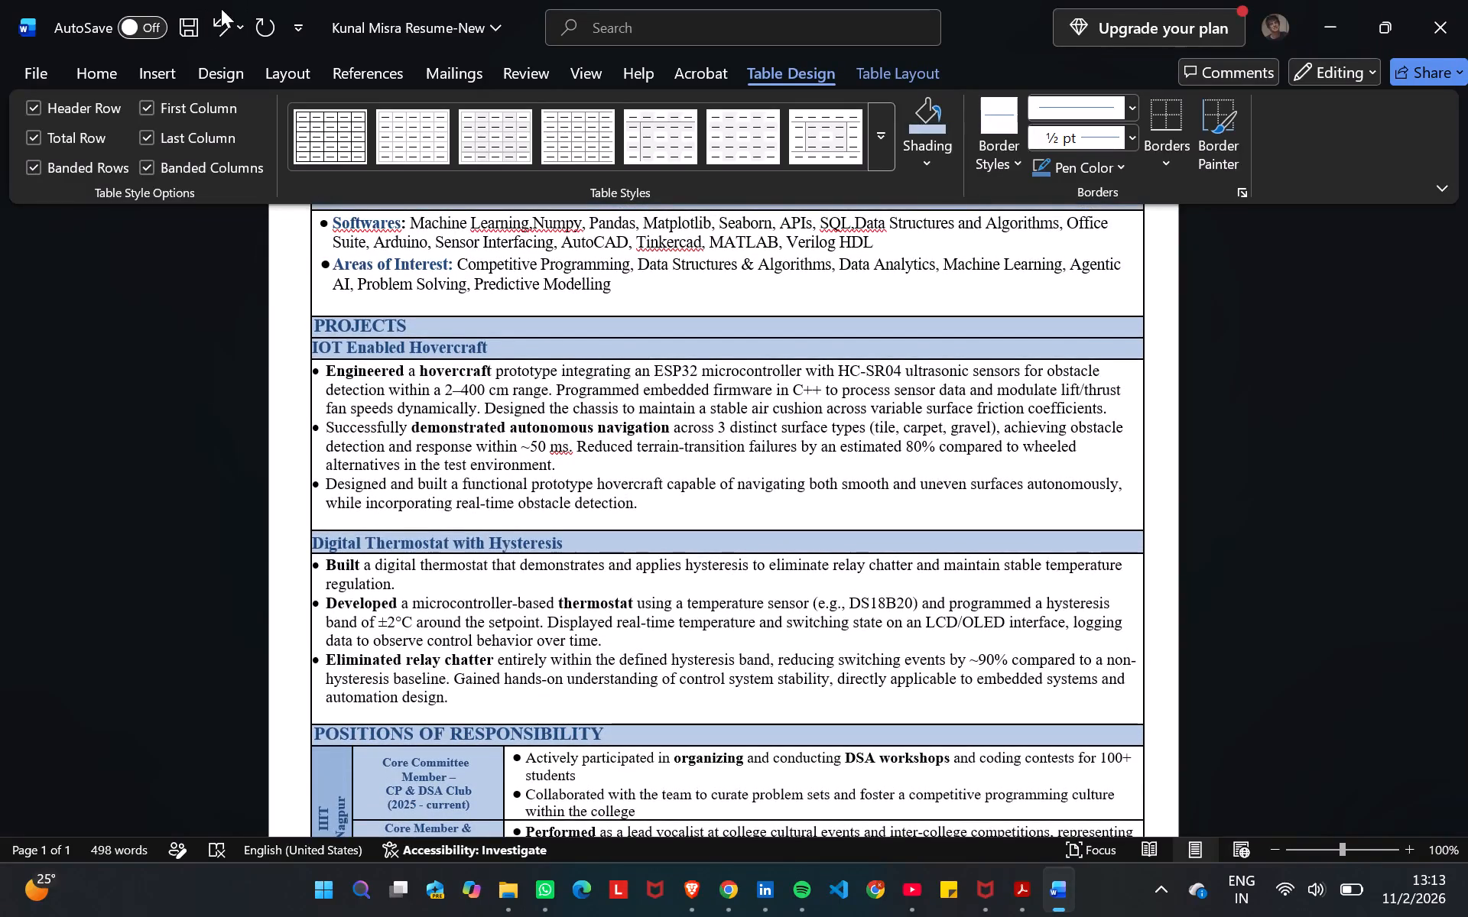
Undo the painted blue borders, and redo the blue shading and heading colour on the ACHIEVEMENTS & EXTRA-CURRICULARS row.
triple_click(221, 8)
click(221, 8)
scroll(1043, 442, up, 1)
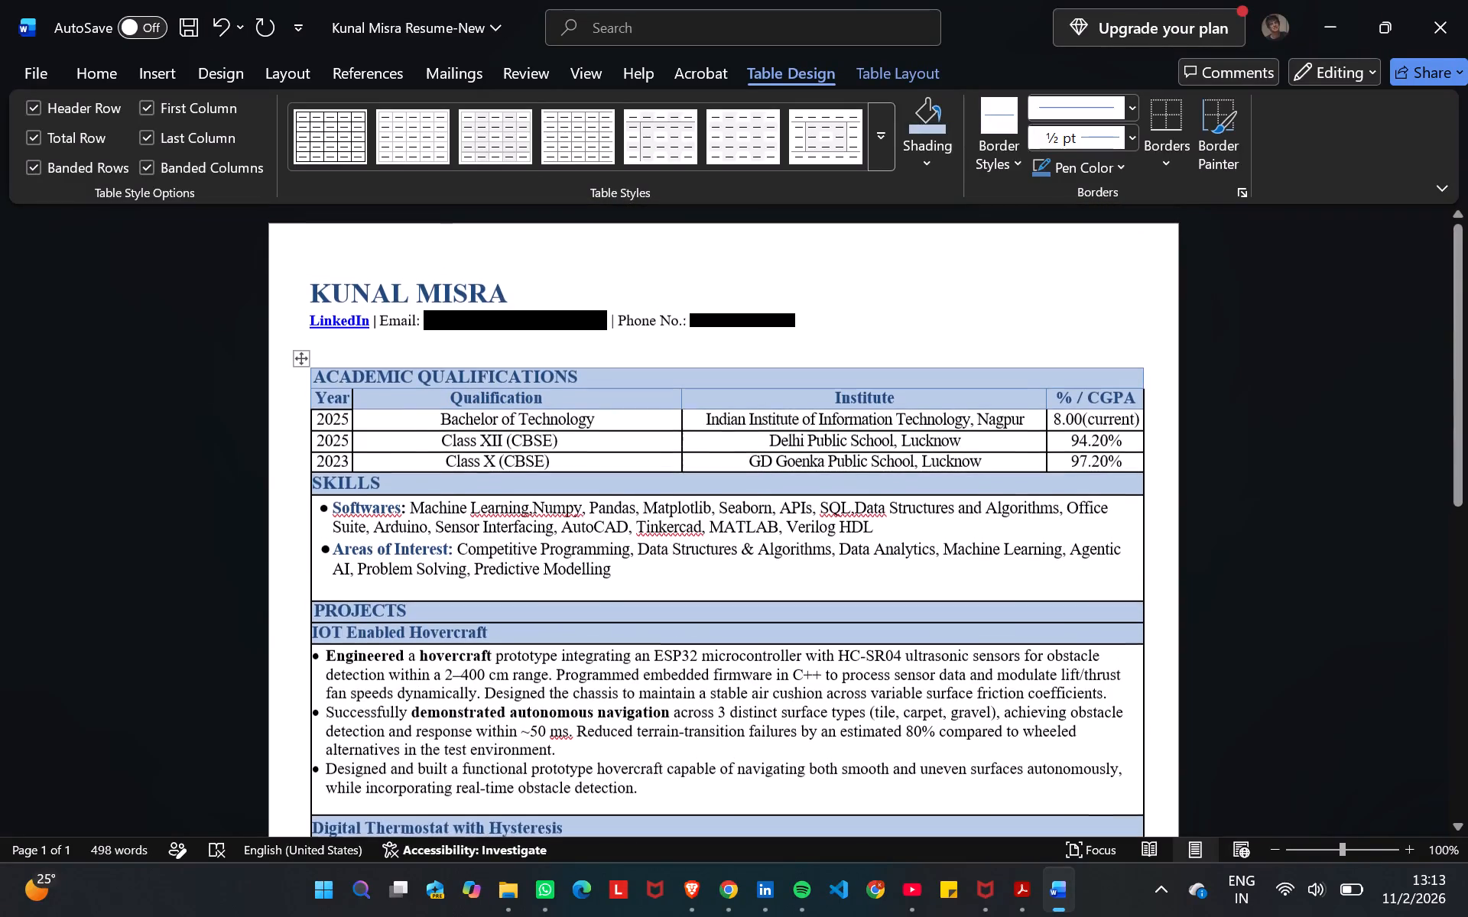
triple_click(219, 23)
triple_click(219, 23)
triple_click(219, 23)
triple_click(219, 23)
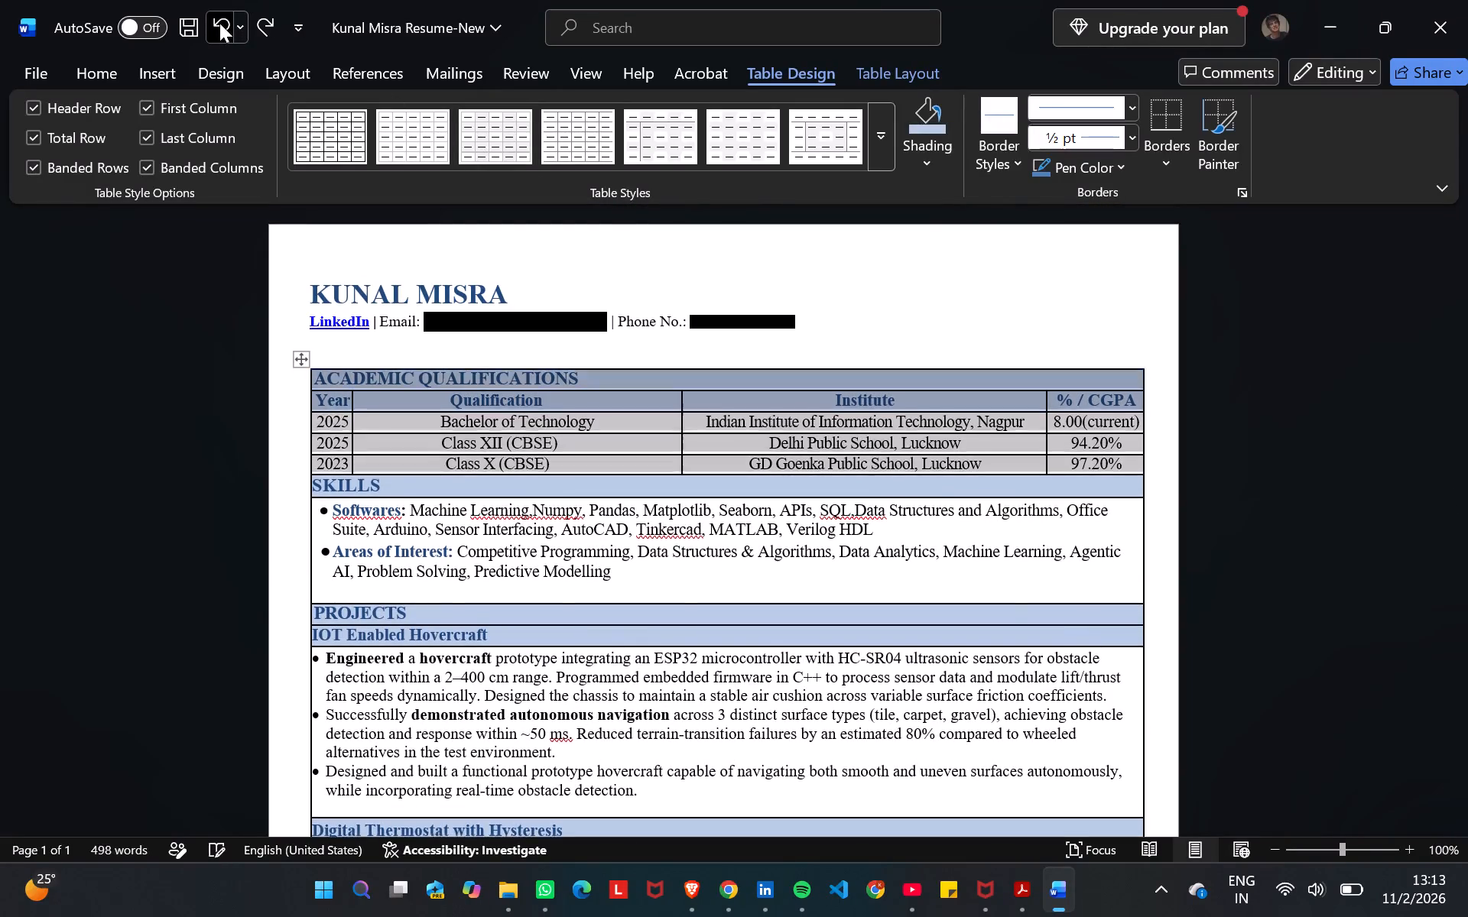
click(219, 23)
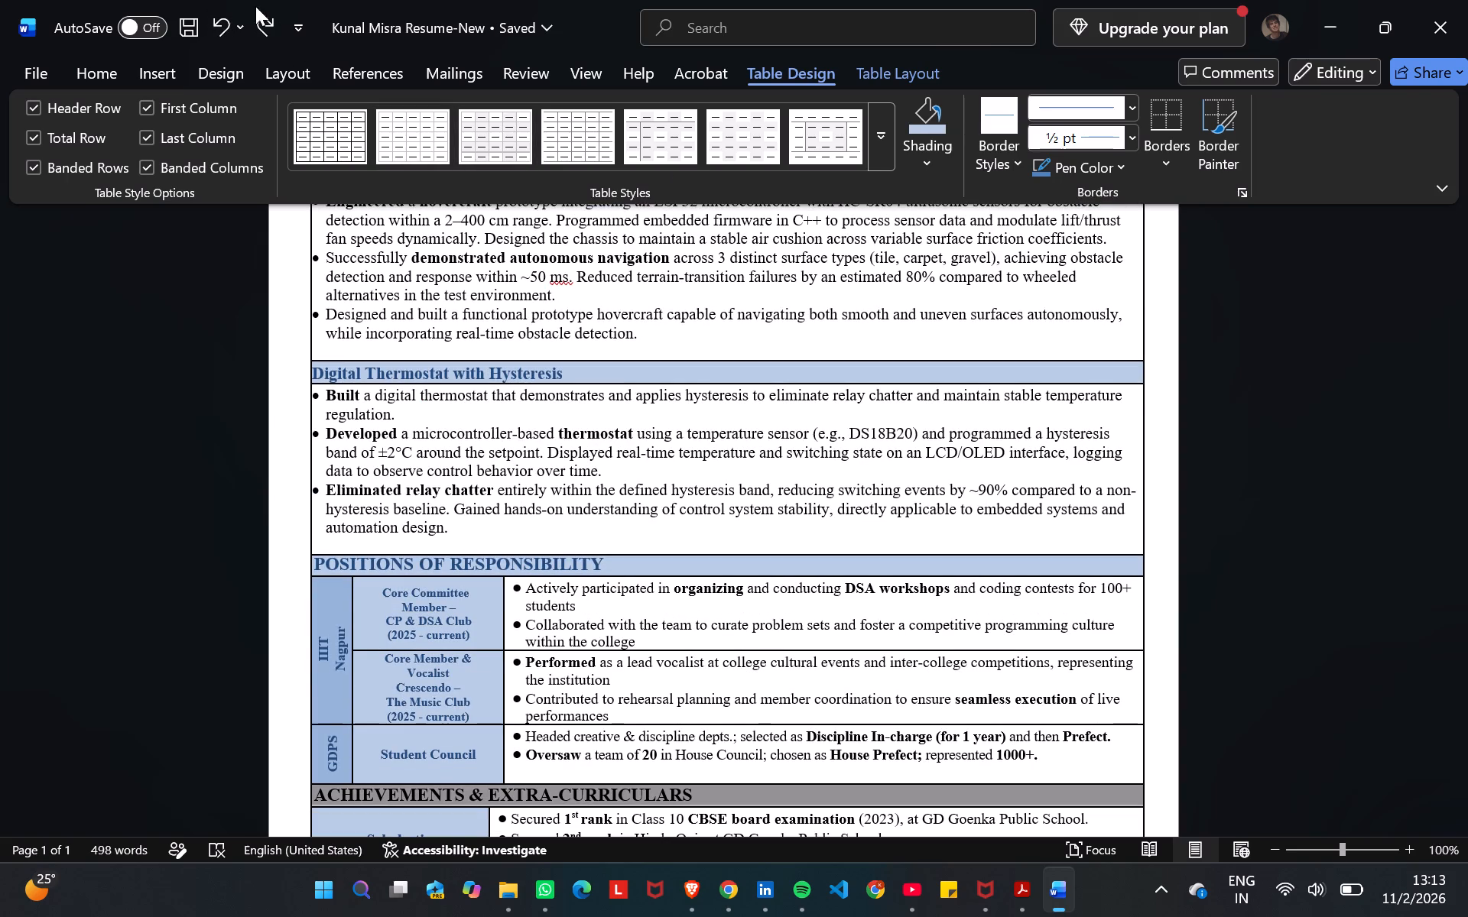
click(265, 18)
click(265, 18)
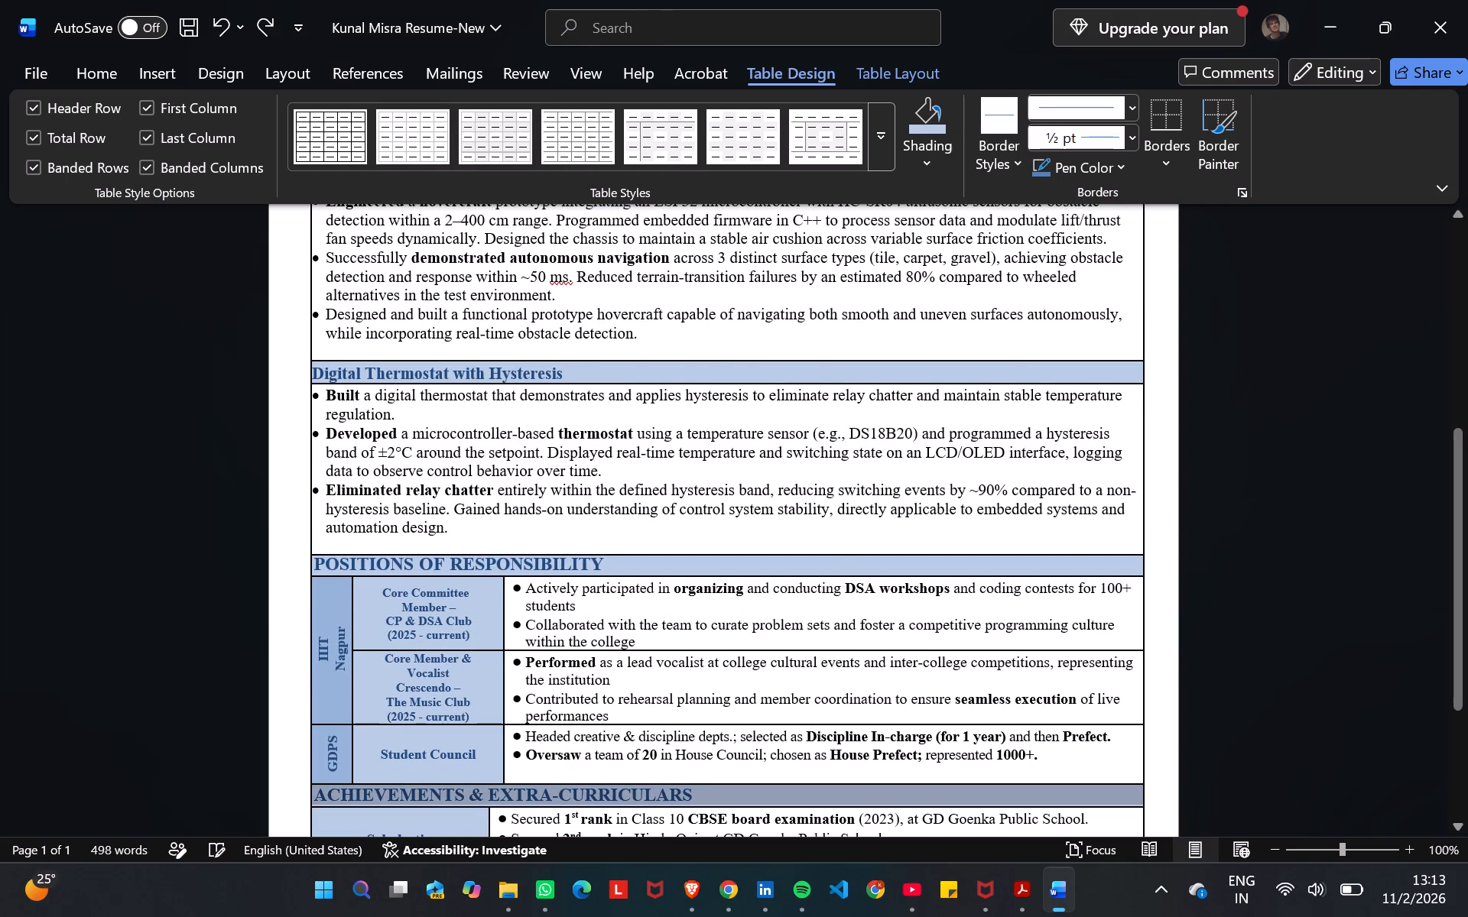
Save the resume with its blue shading and headings, and check it from top to bottom.
click(1216, 478)
scroll(1216, 478, down, 1)
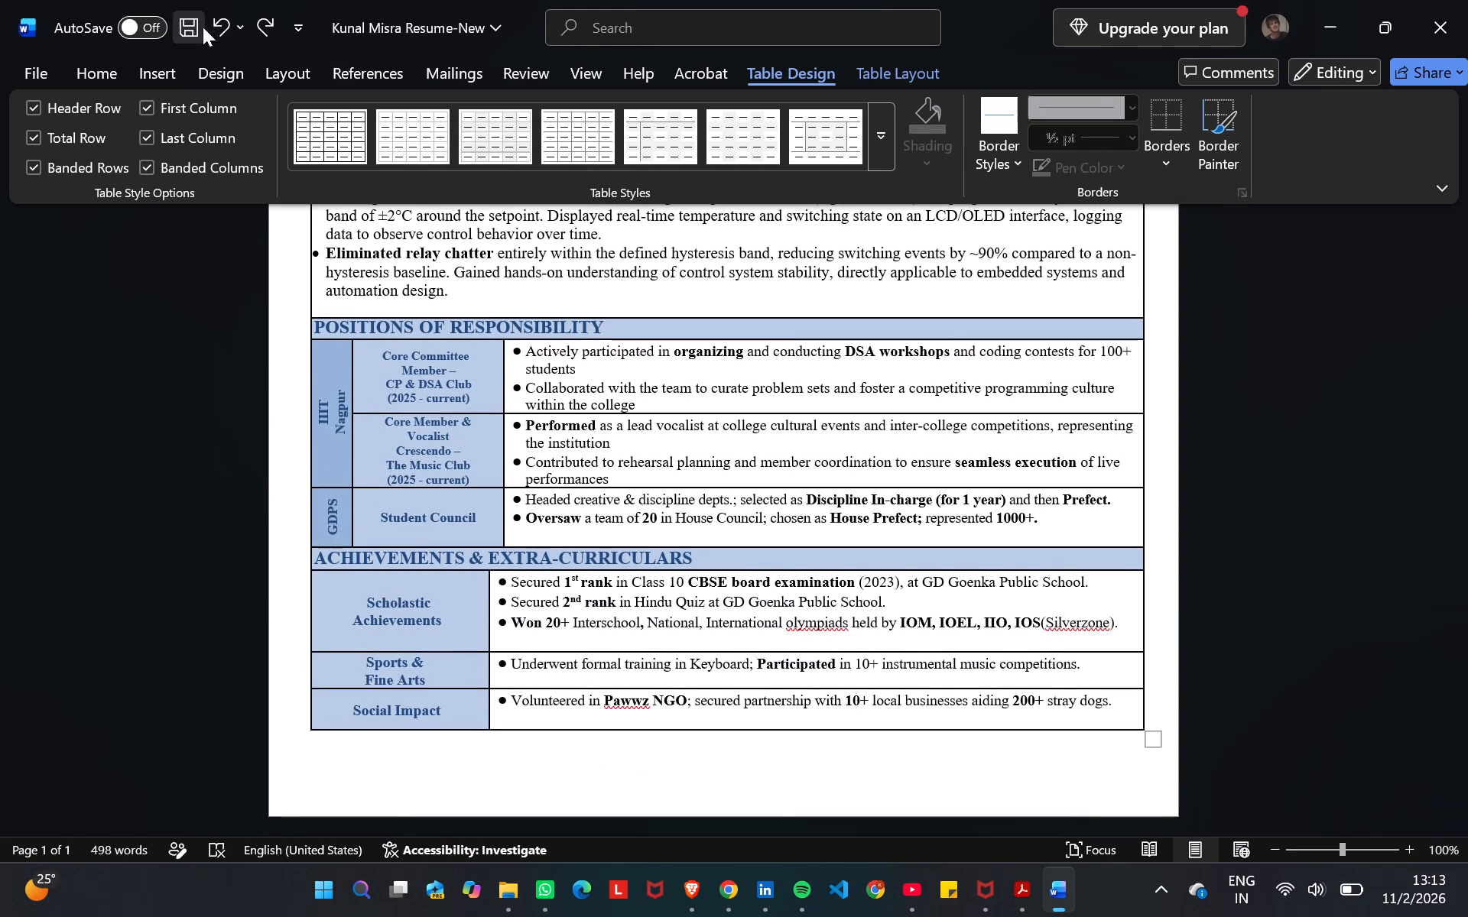
click(203, 27)
scroll(1237, 449, up, 5)
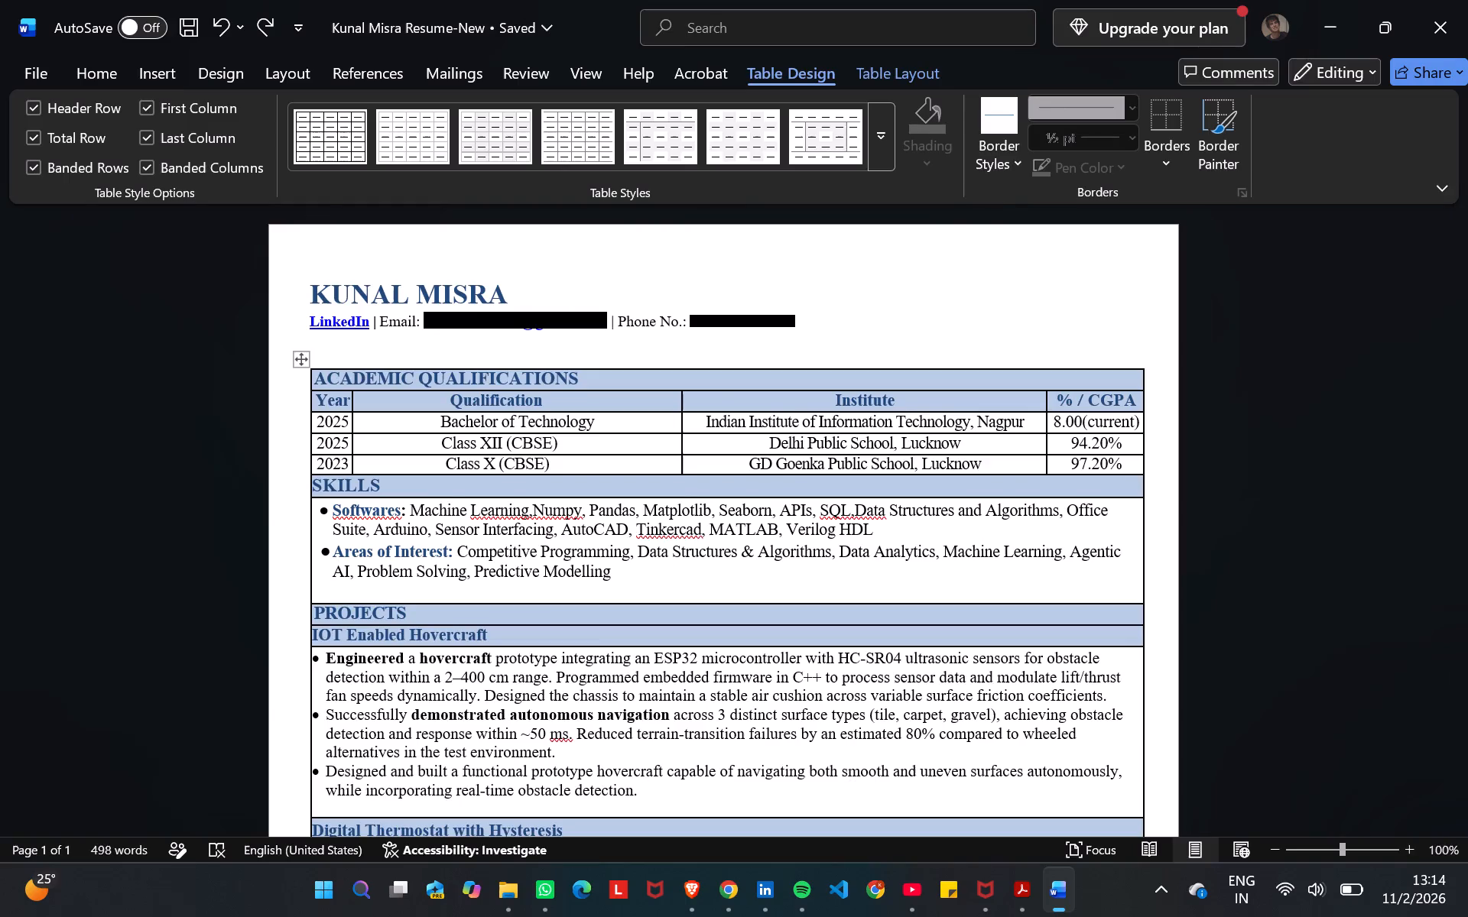
scroll(1258, 510, down, 9)
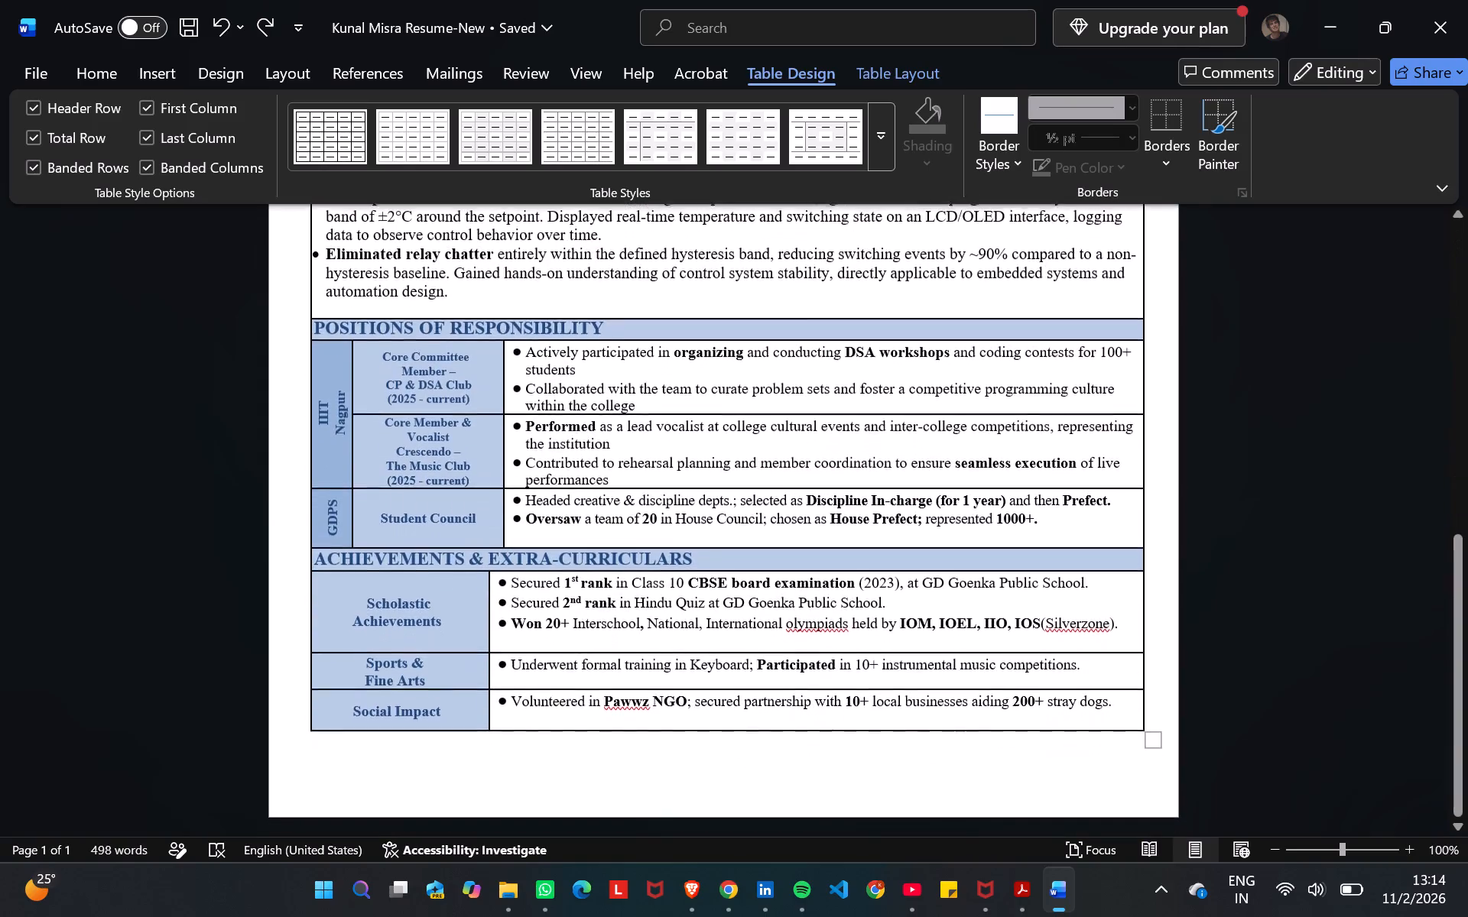
scroll(1258, 510, up, 7)
click(192, 39)
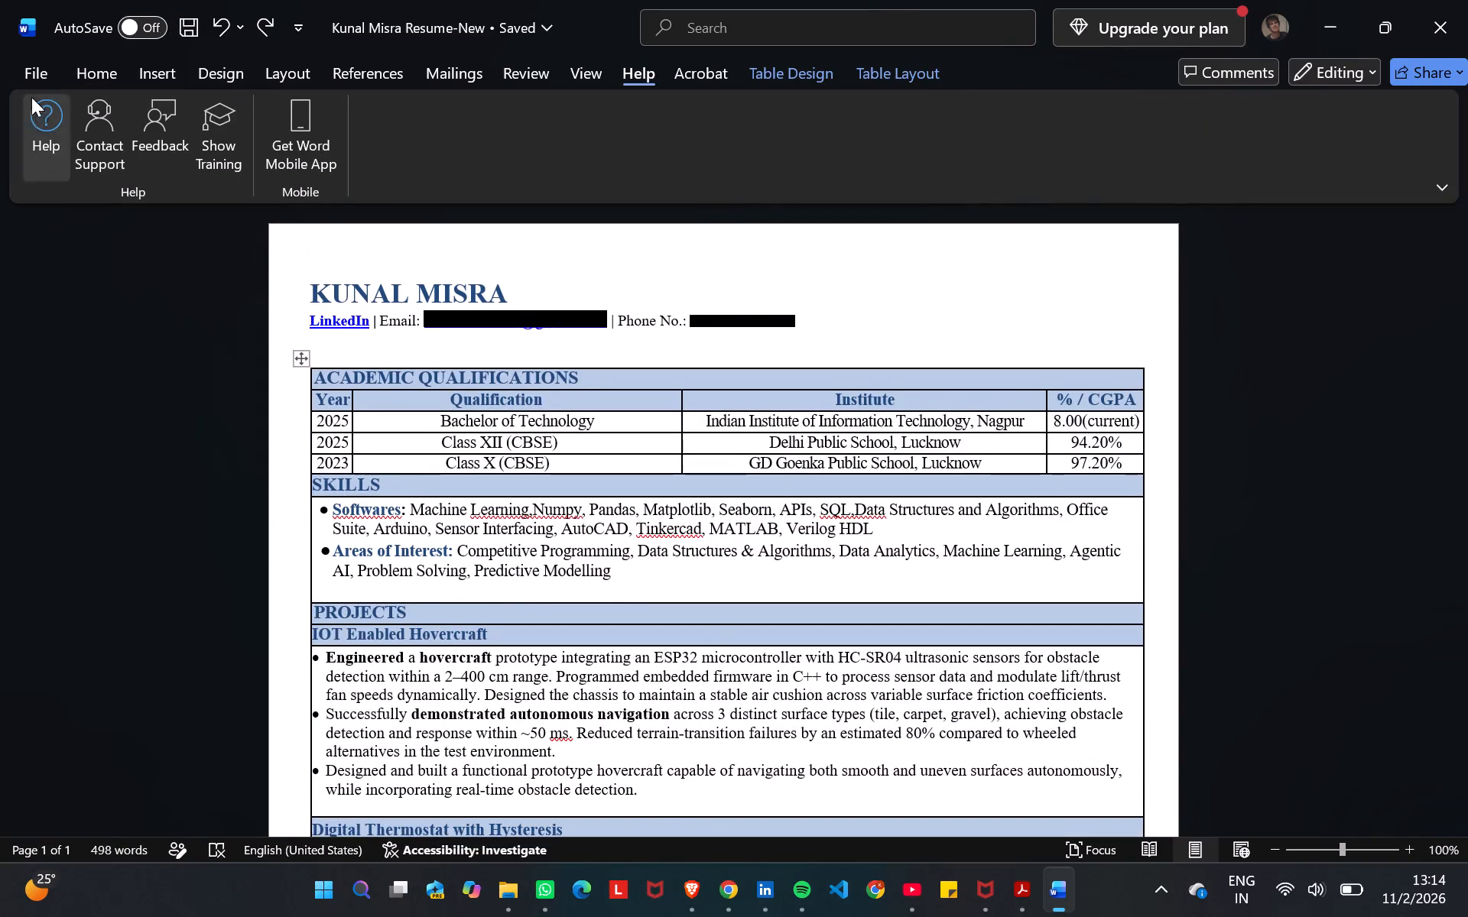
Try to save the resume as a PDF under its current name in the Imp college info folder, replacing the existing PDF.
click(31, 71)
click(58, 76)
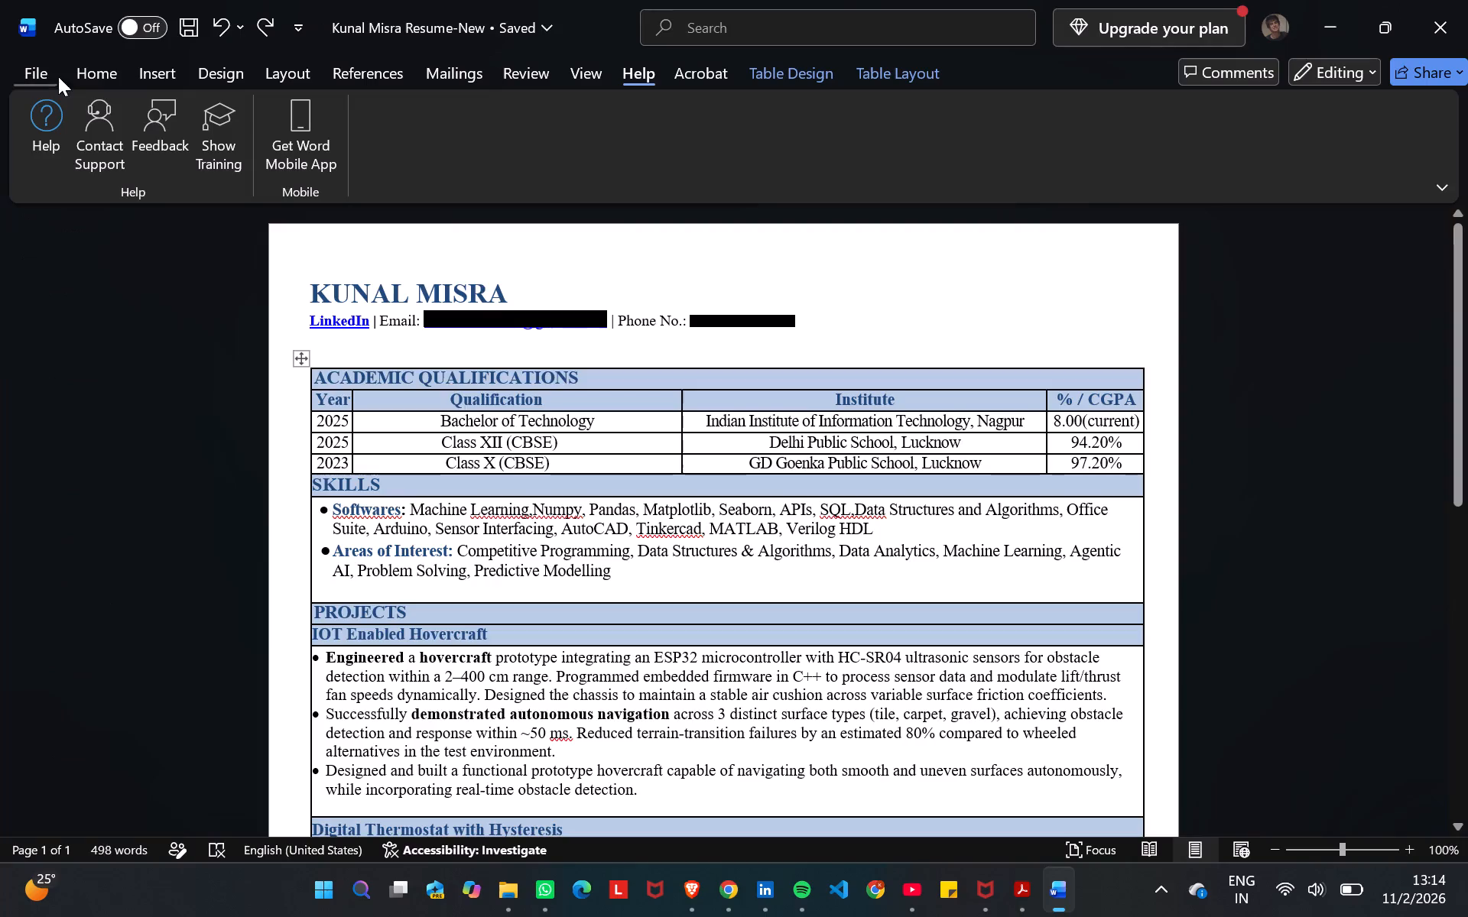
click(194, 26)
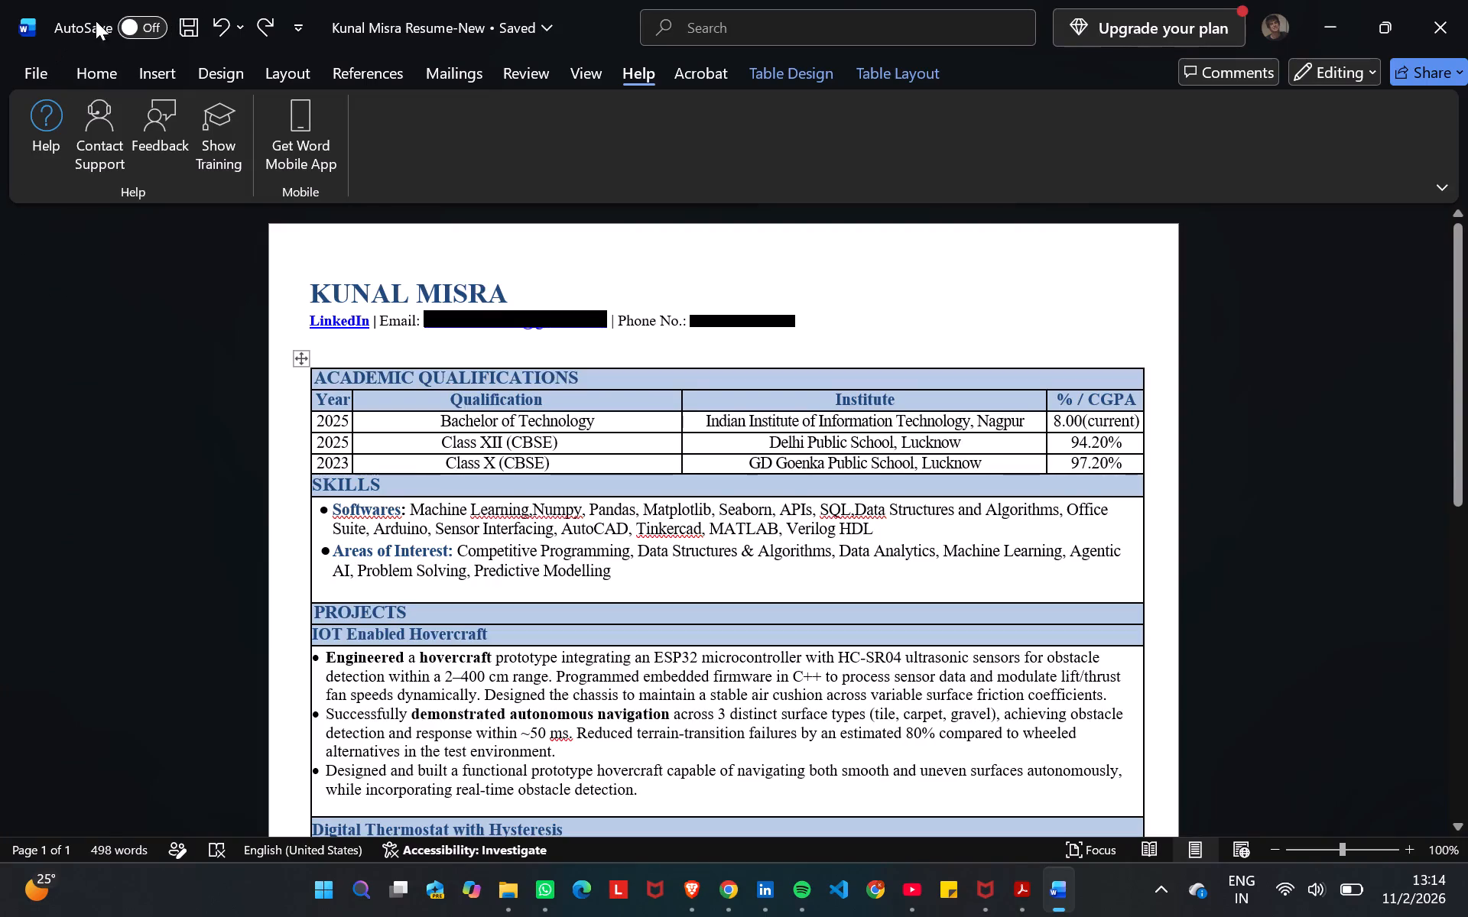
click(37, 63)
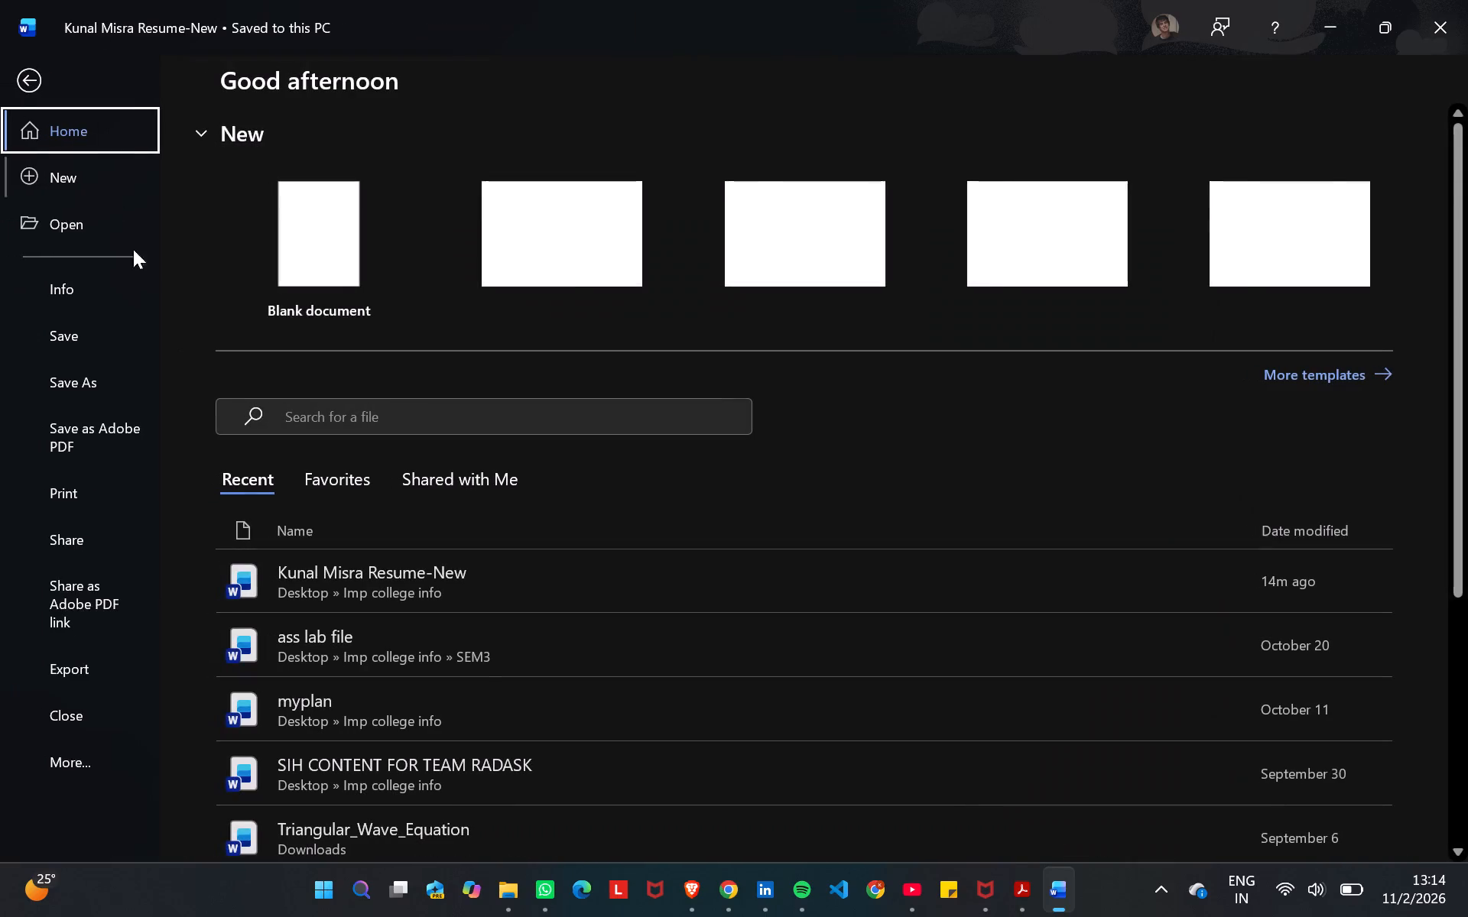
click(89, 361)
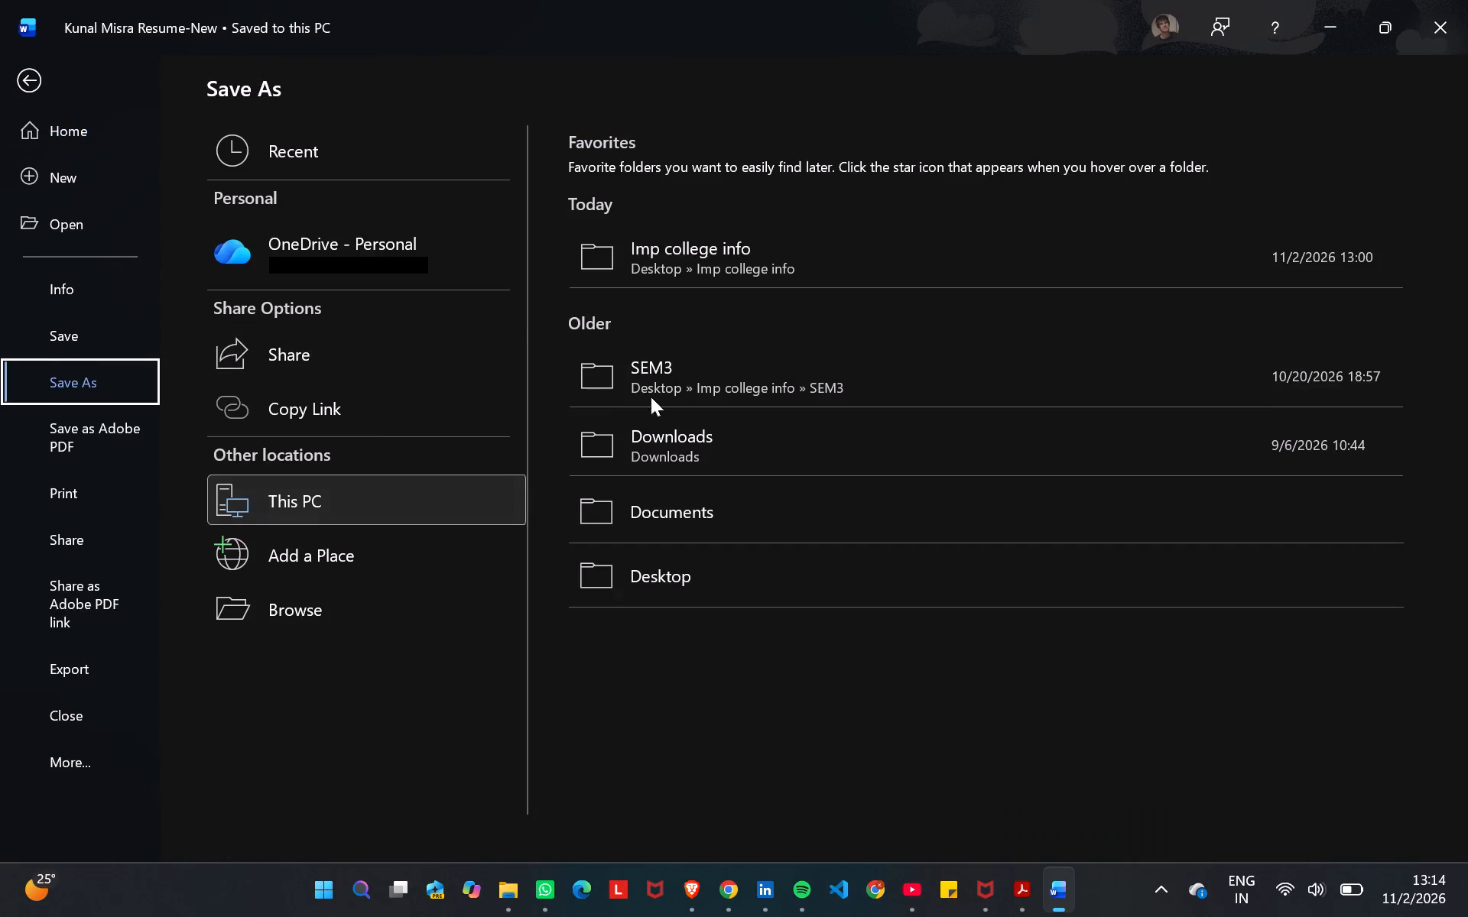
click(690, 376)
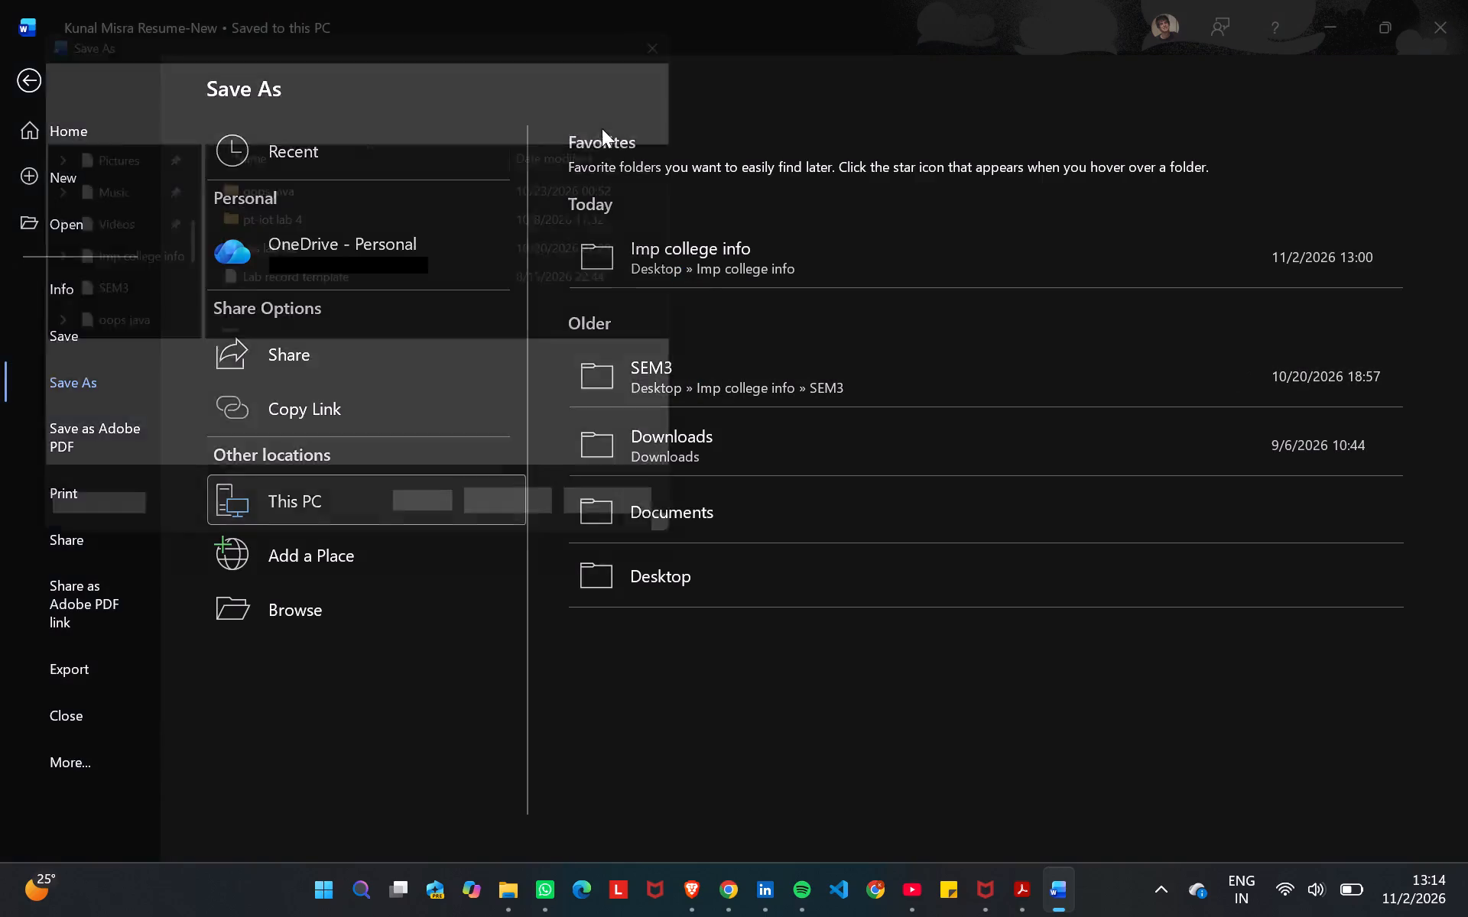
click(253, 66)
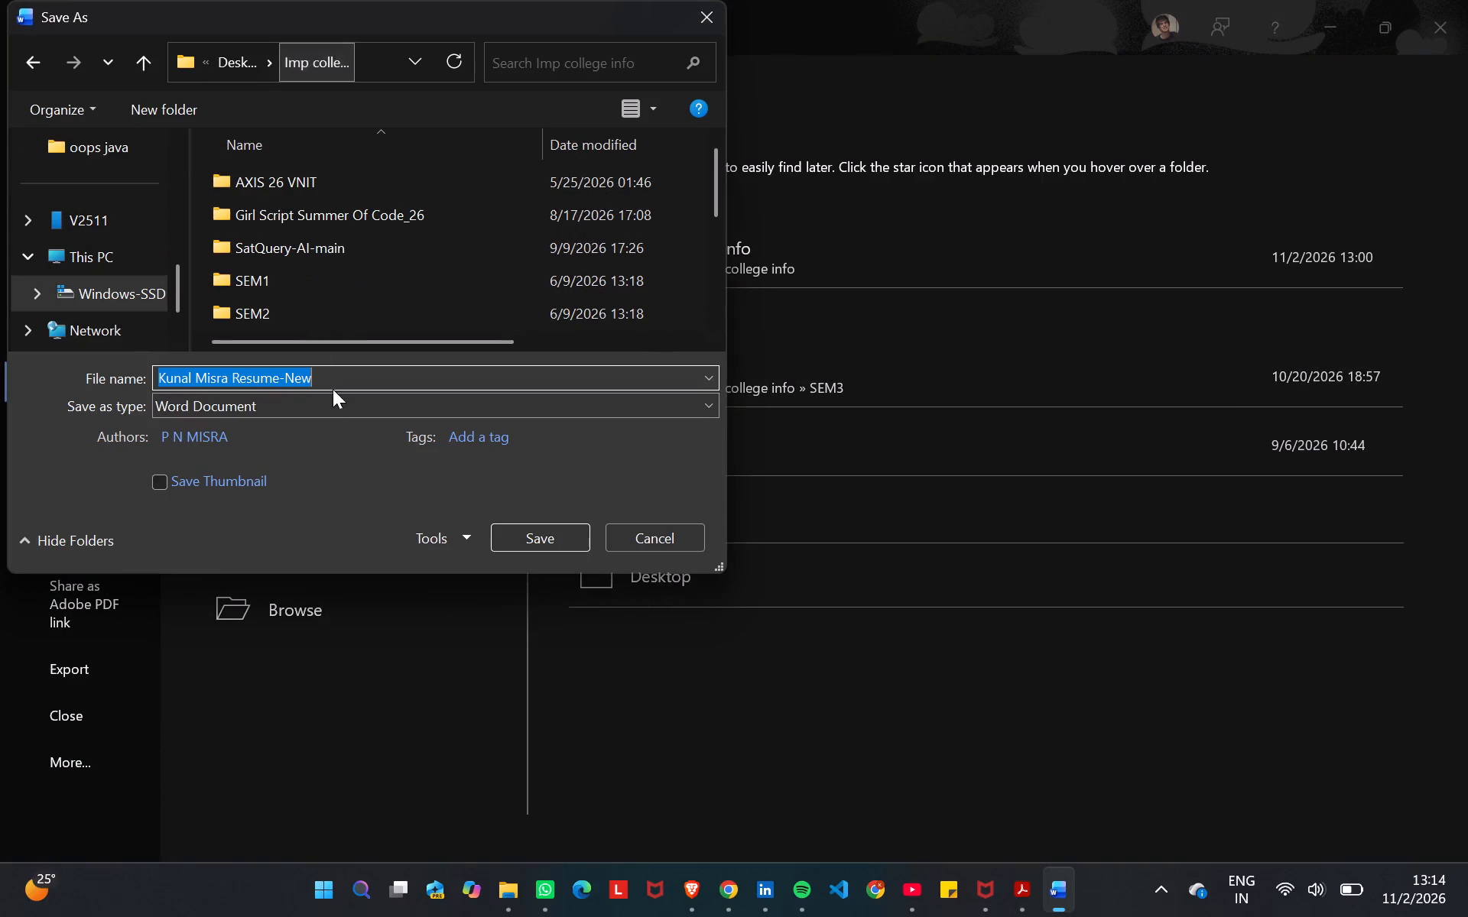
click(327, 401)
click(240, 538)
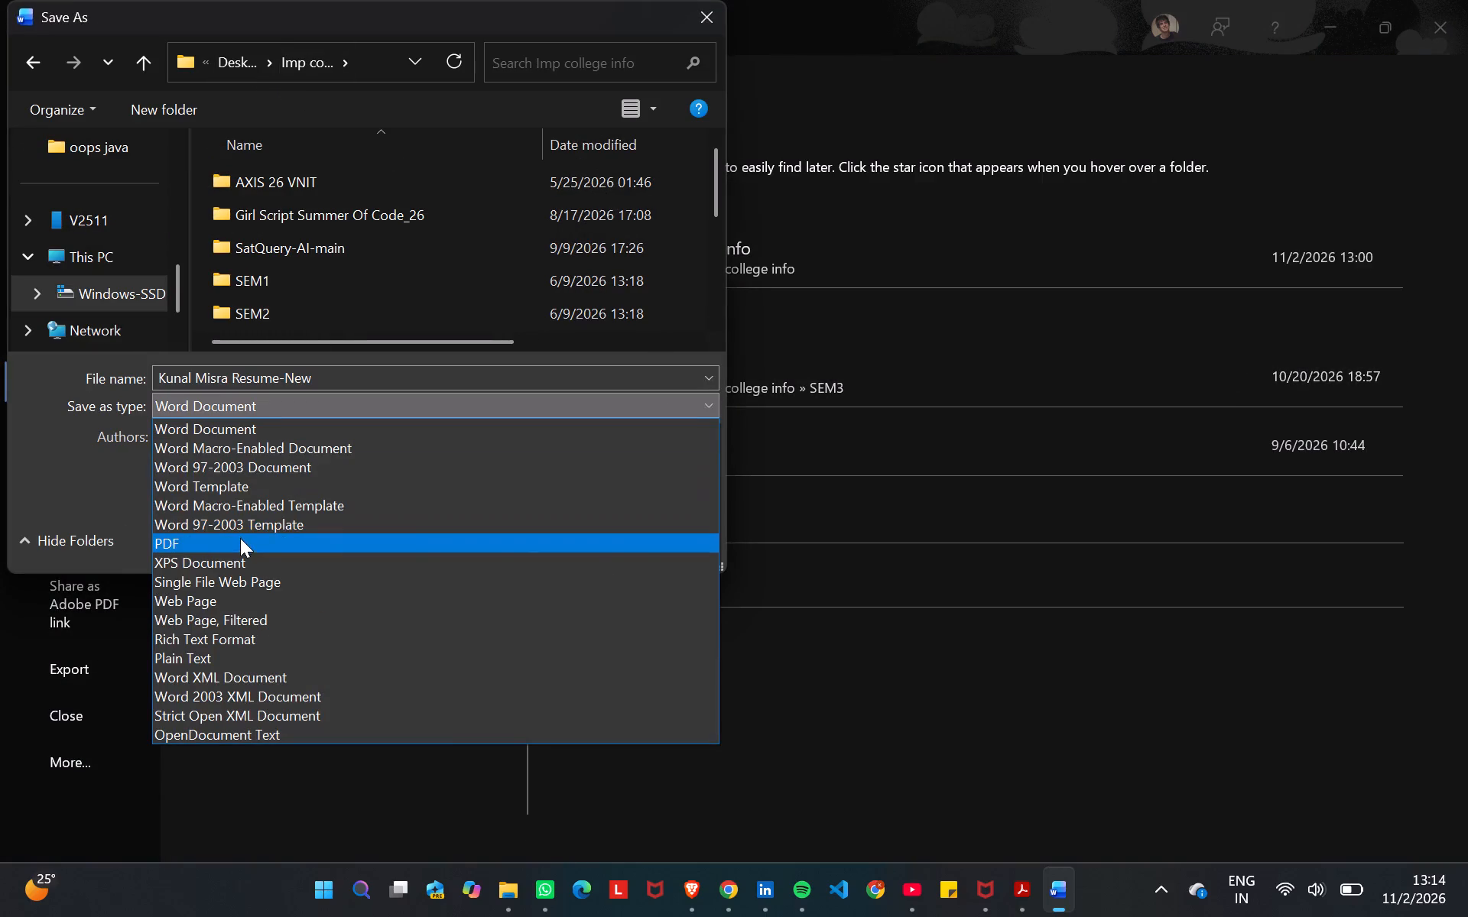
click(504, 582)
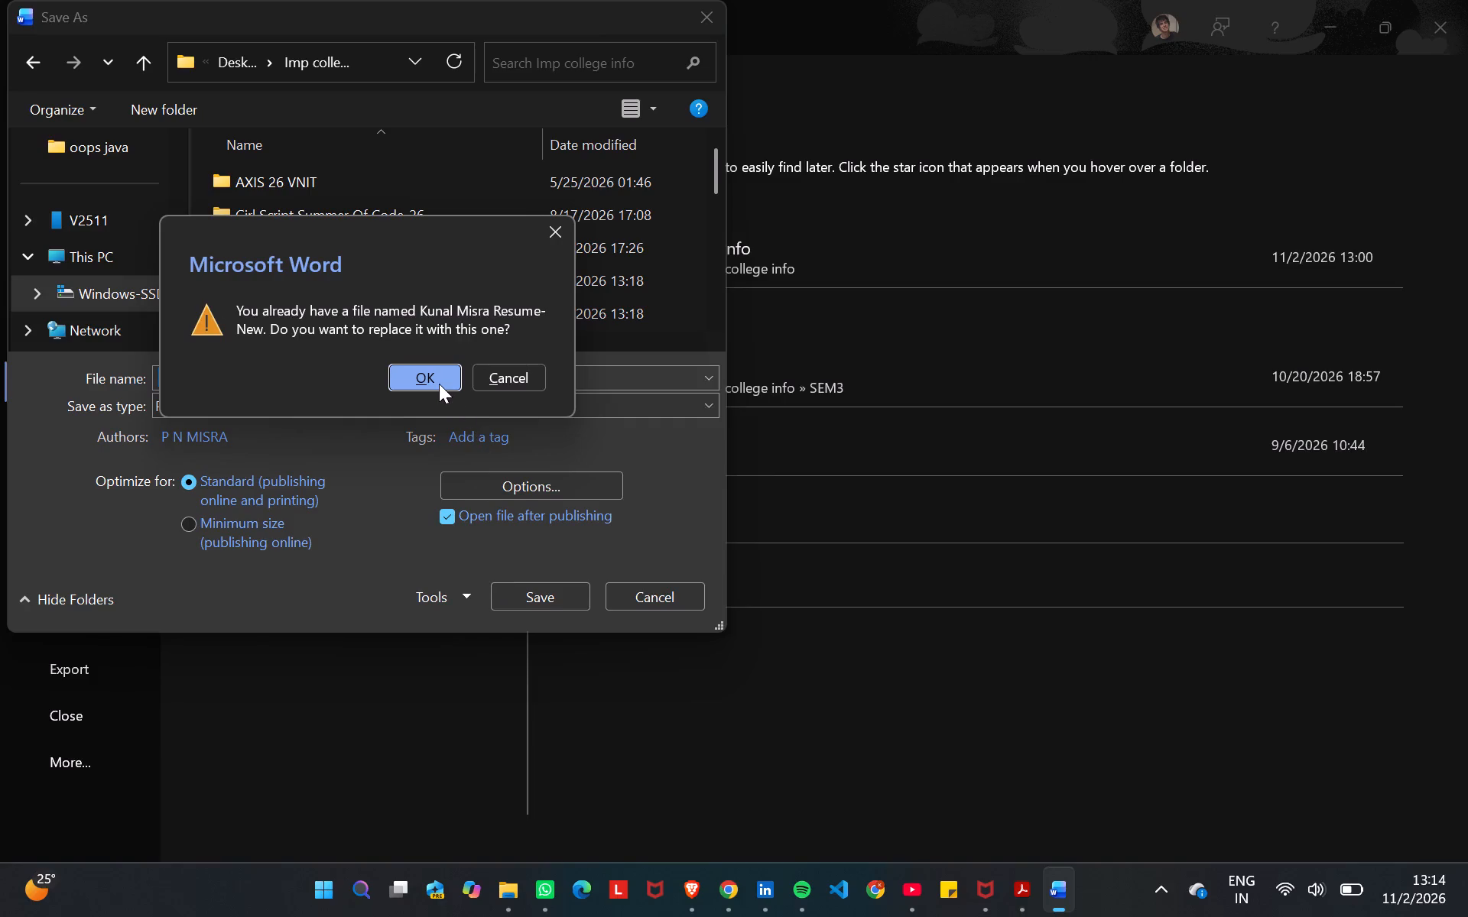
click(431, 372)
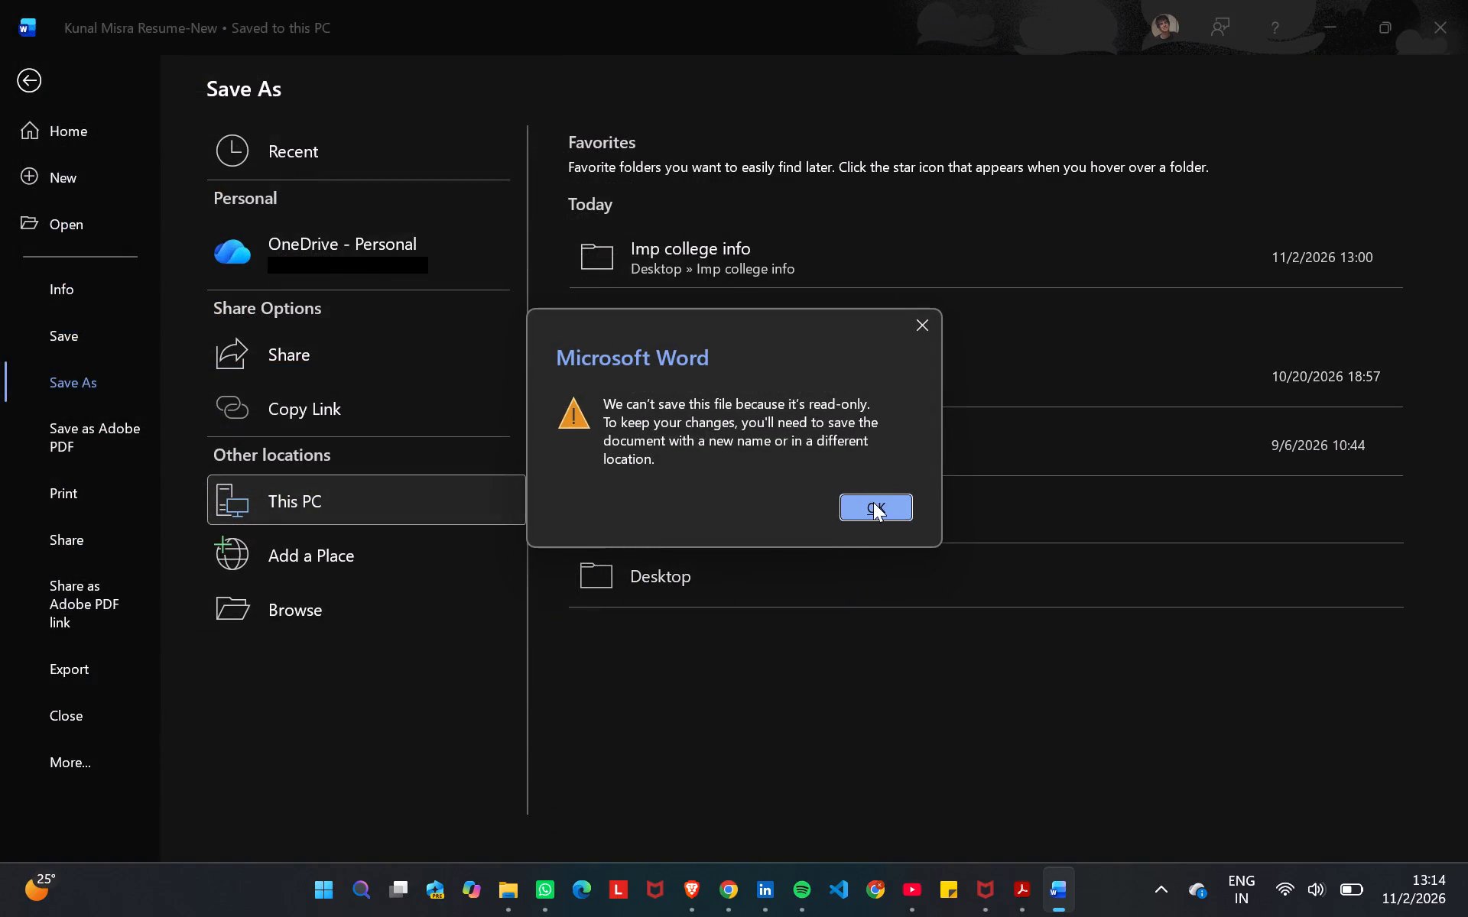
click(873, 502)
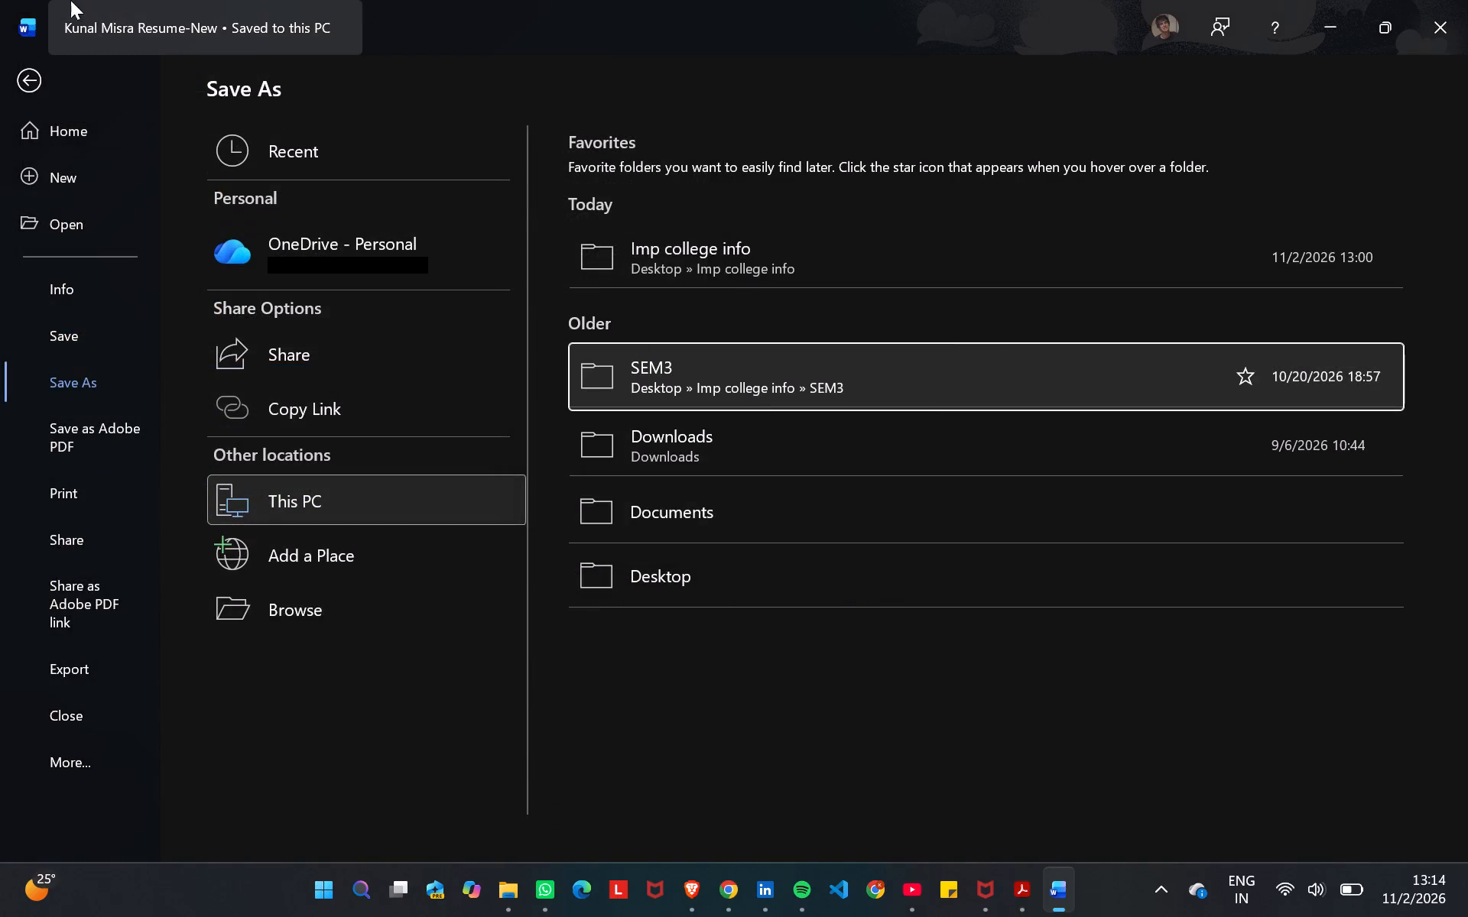
Return to the resume, set its document mode to Editing, and save the Word document again.
click(38, 77)
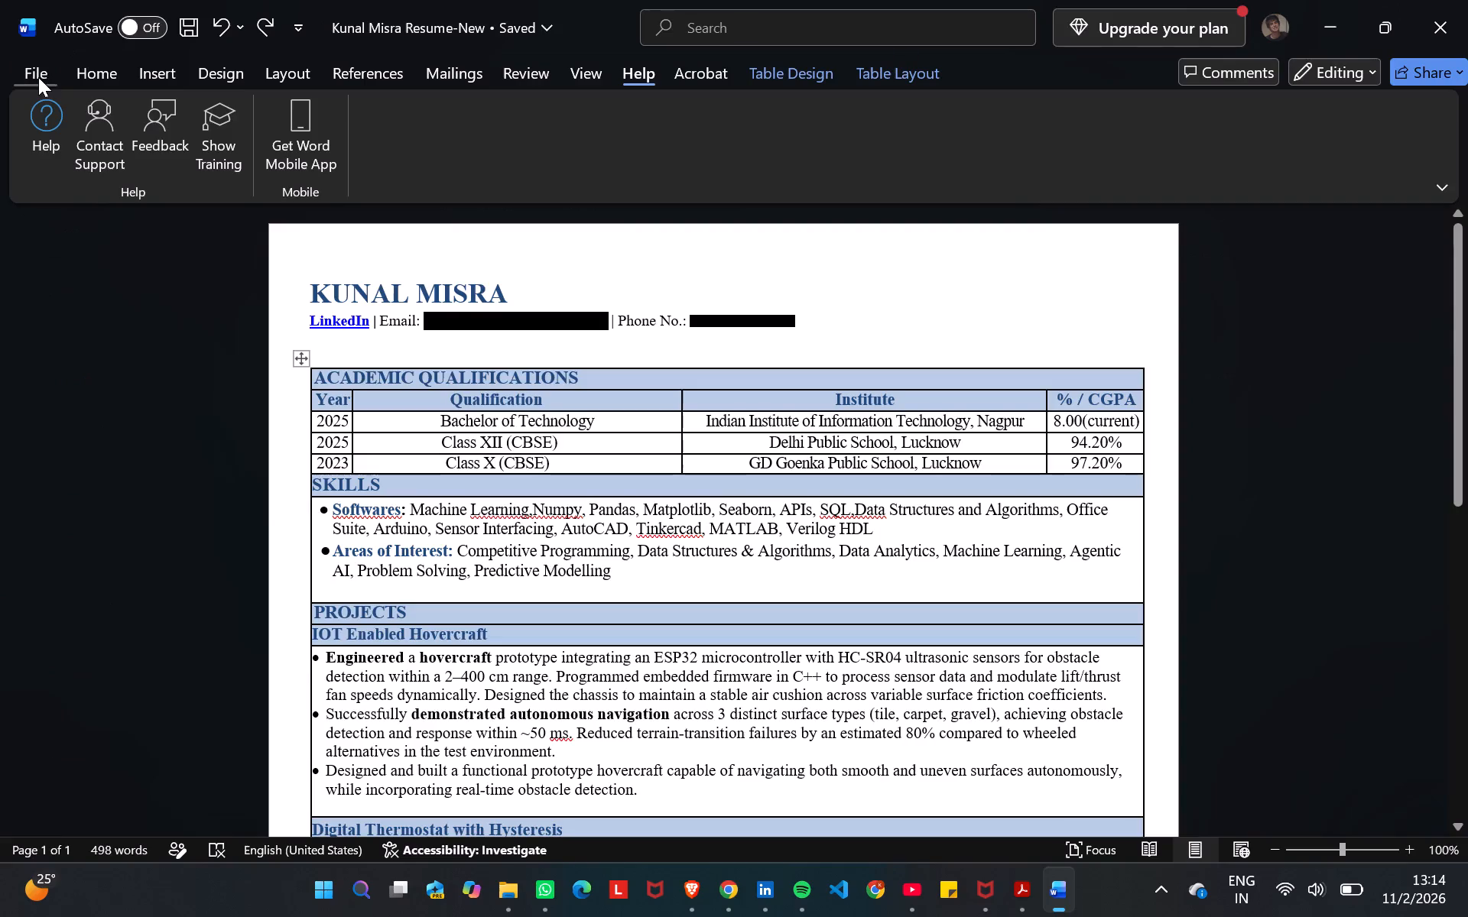
click(74, 71)
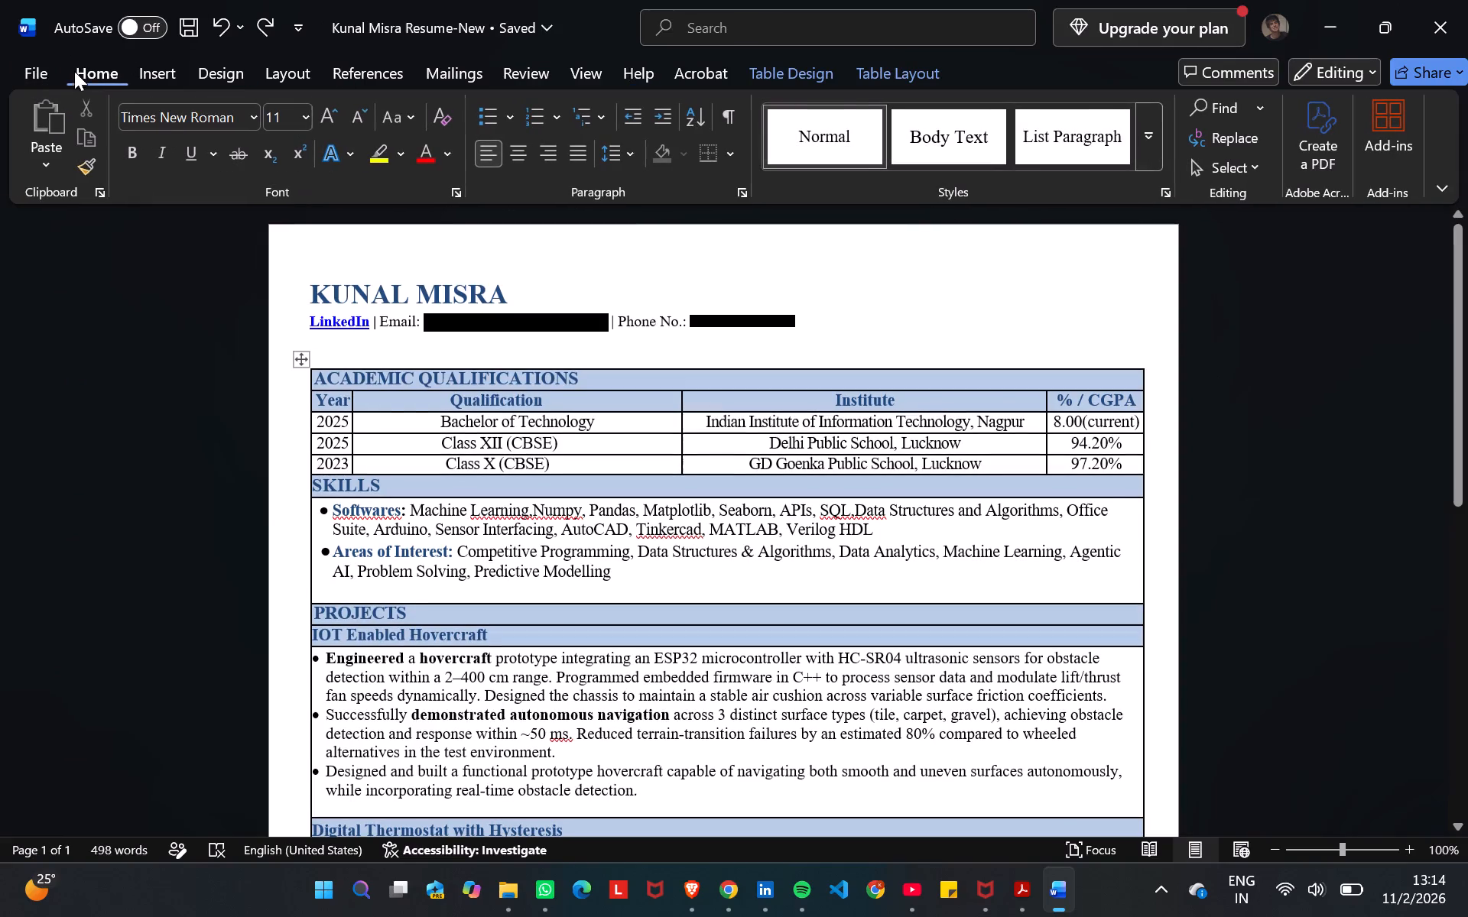
click(186, 23)
click(186, 23)
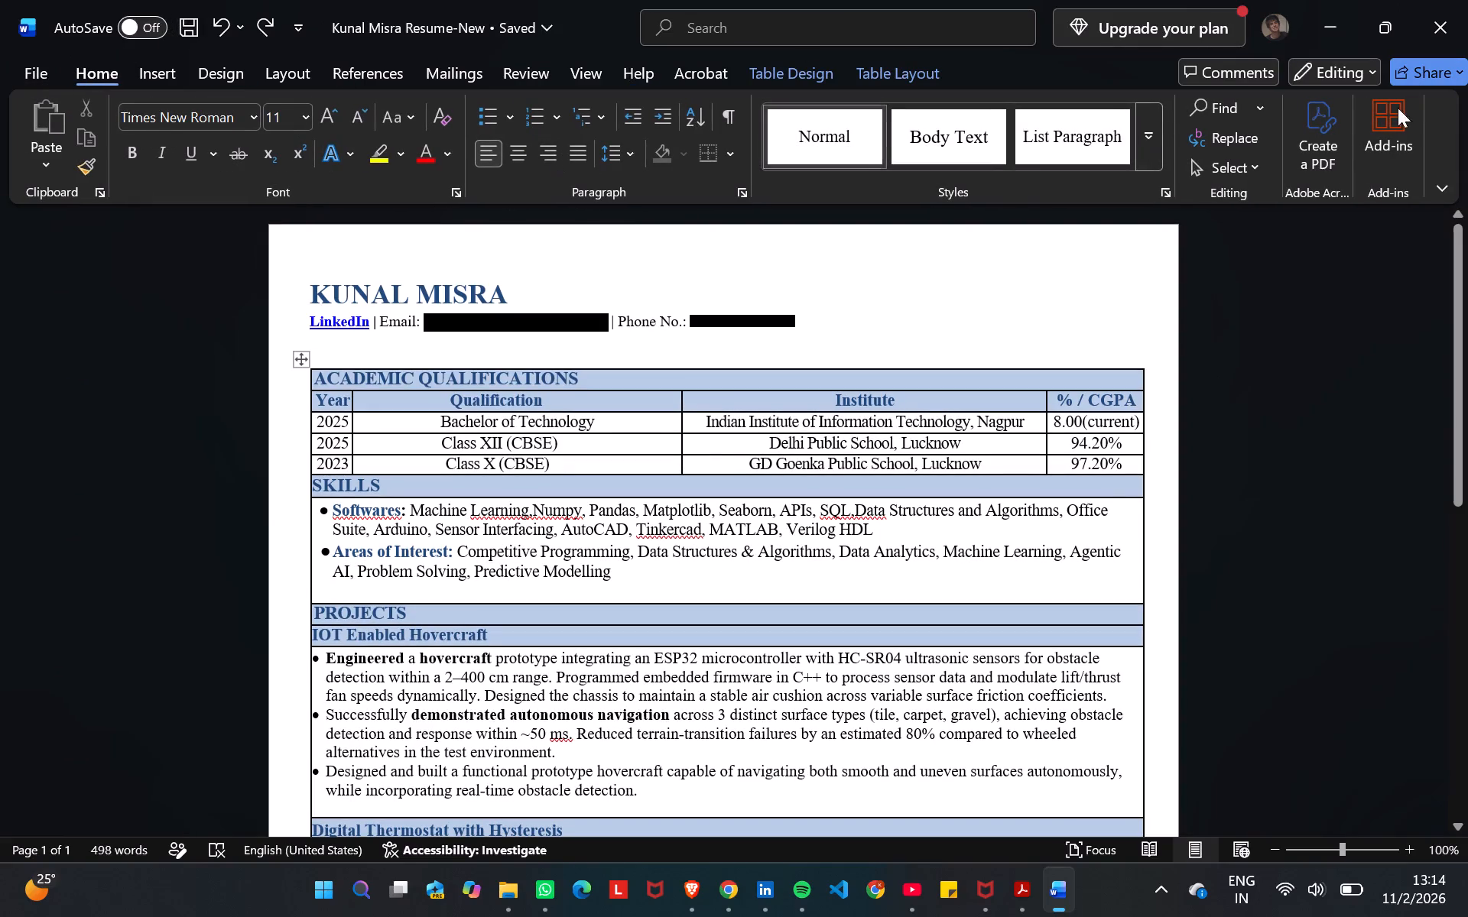
click(1351, 66)
click(1352, 136)
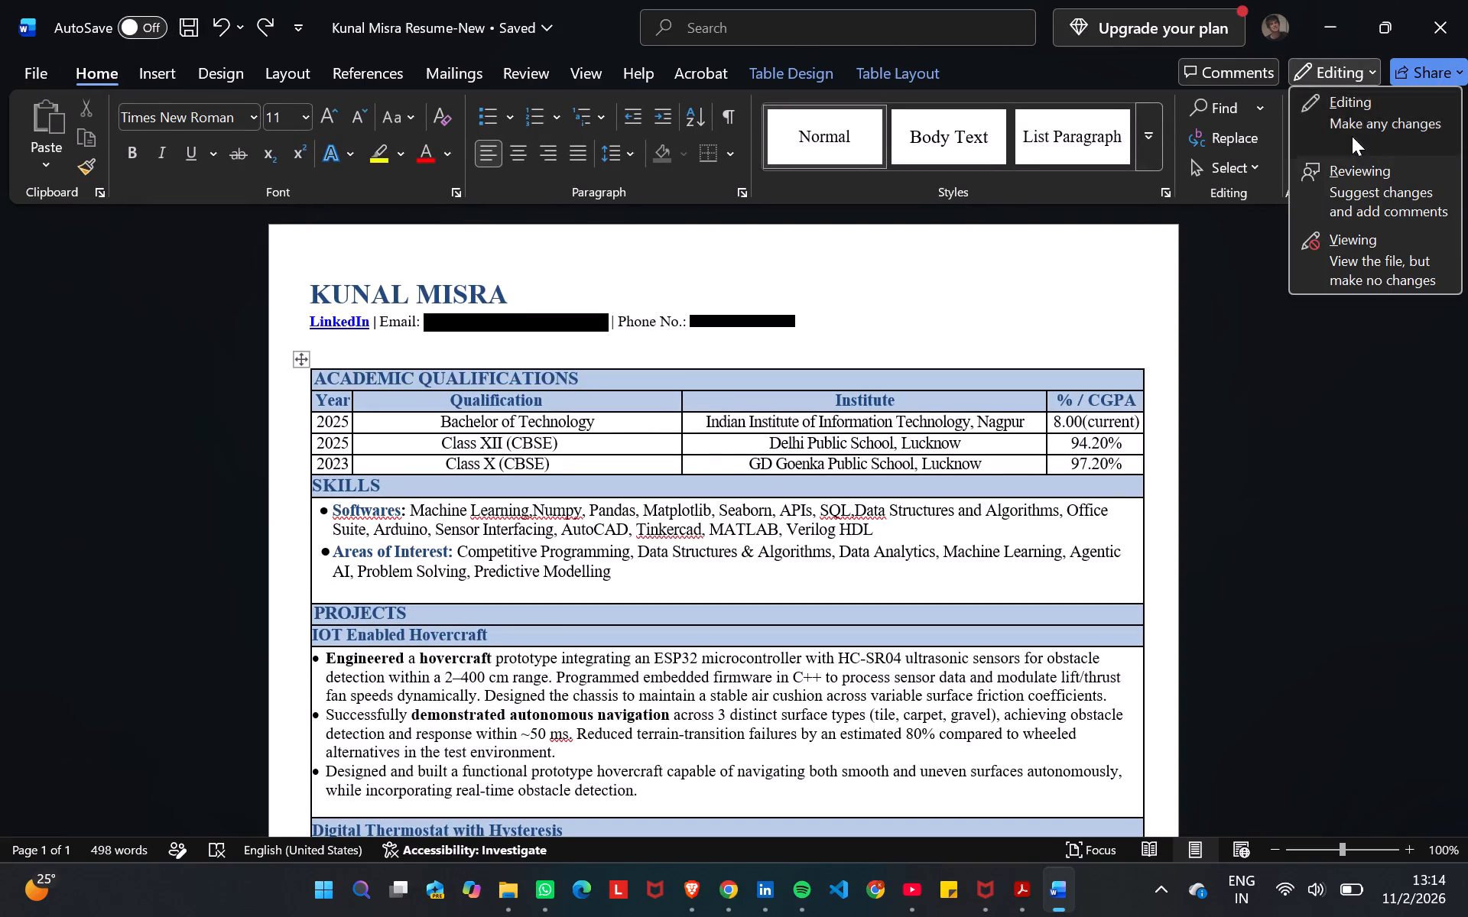
triple_click(179, 19)
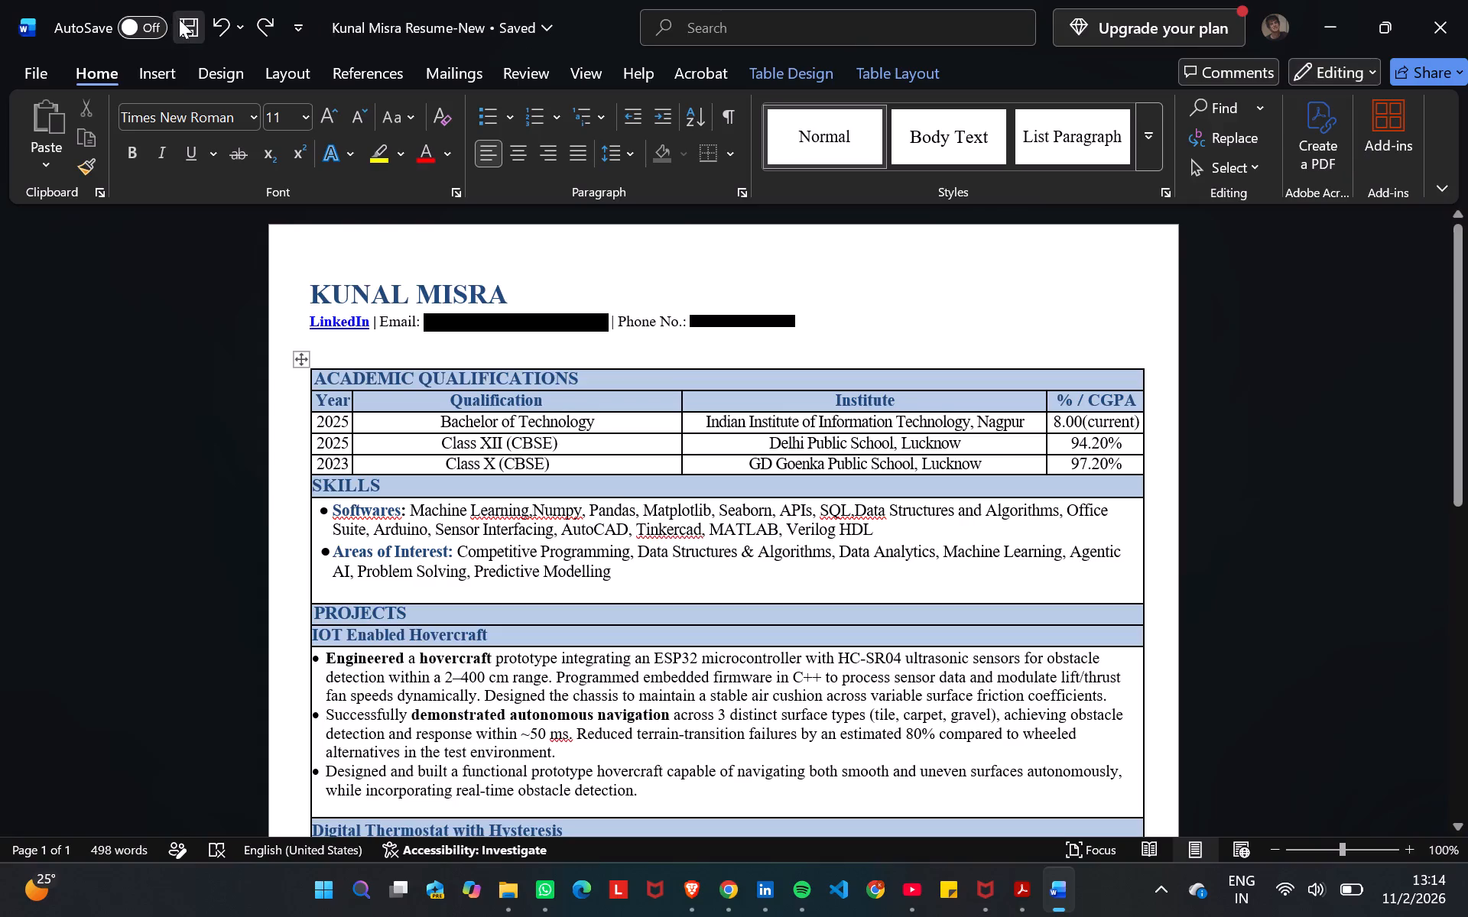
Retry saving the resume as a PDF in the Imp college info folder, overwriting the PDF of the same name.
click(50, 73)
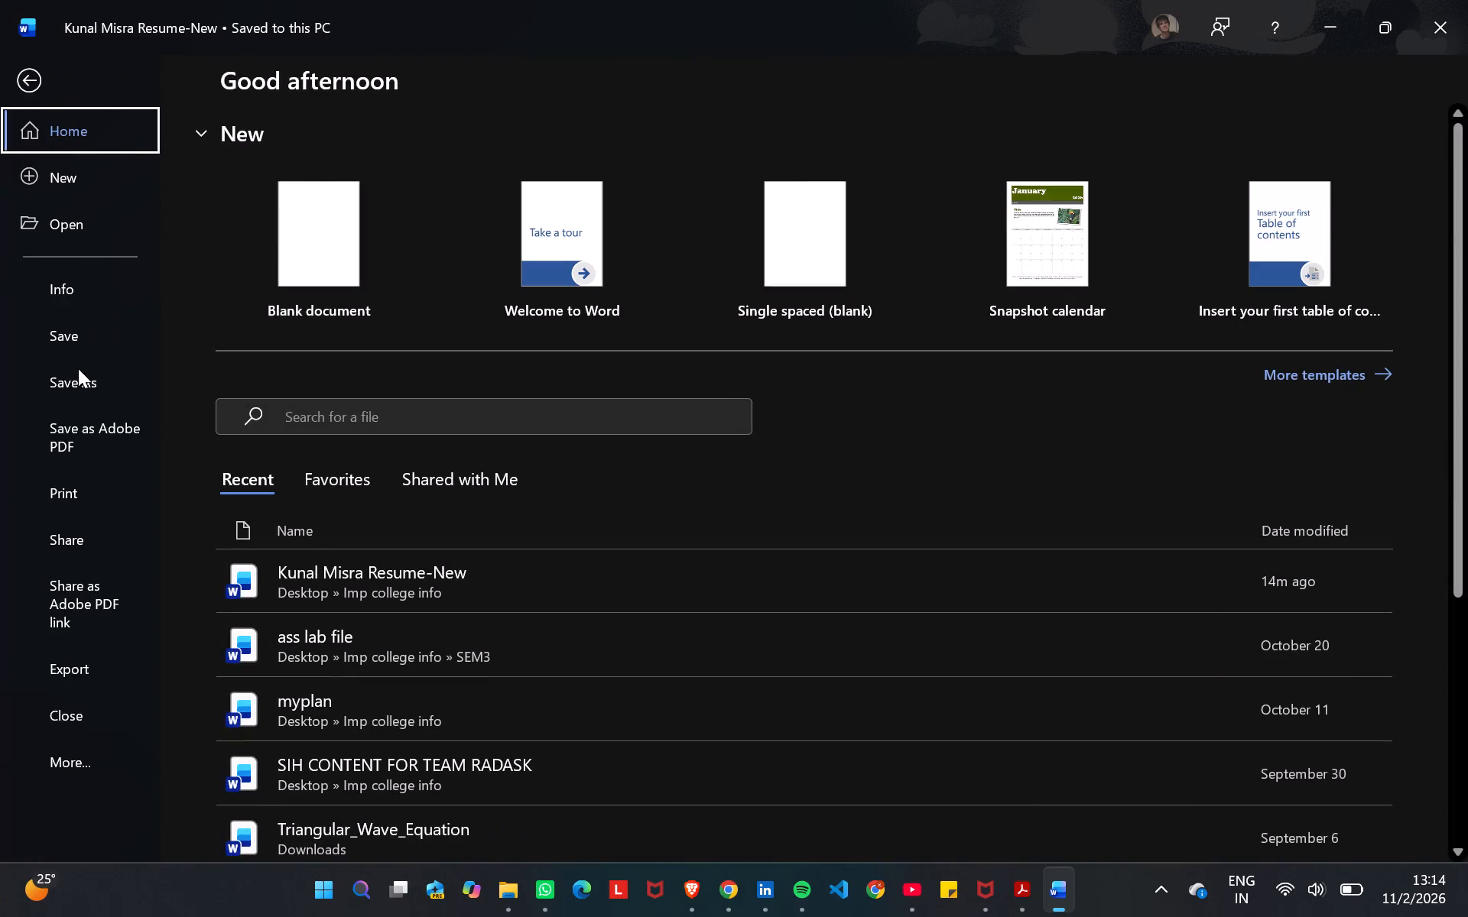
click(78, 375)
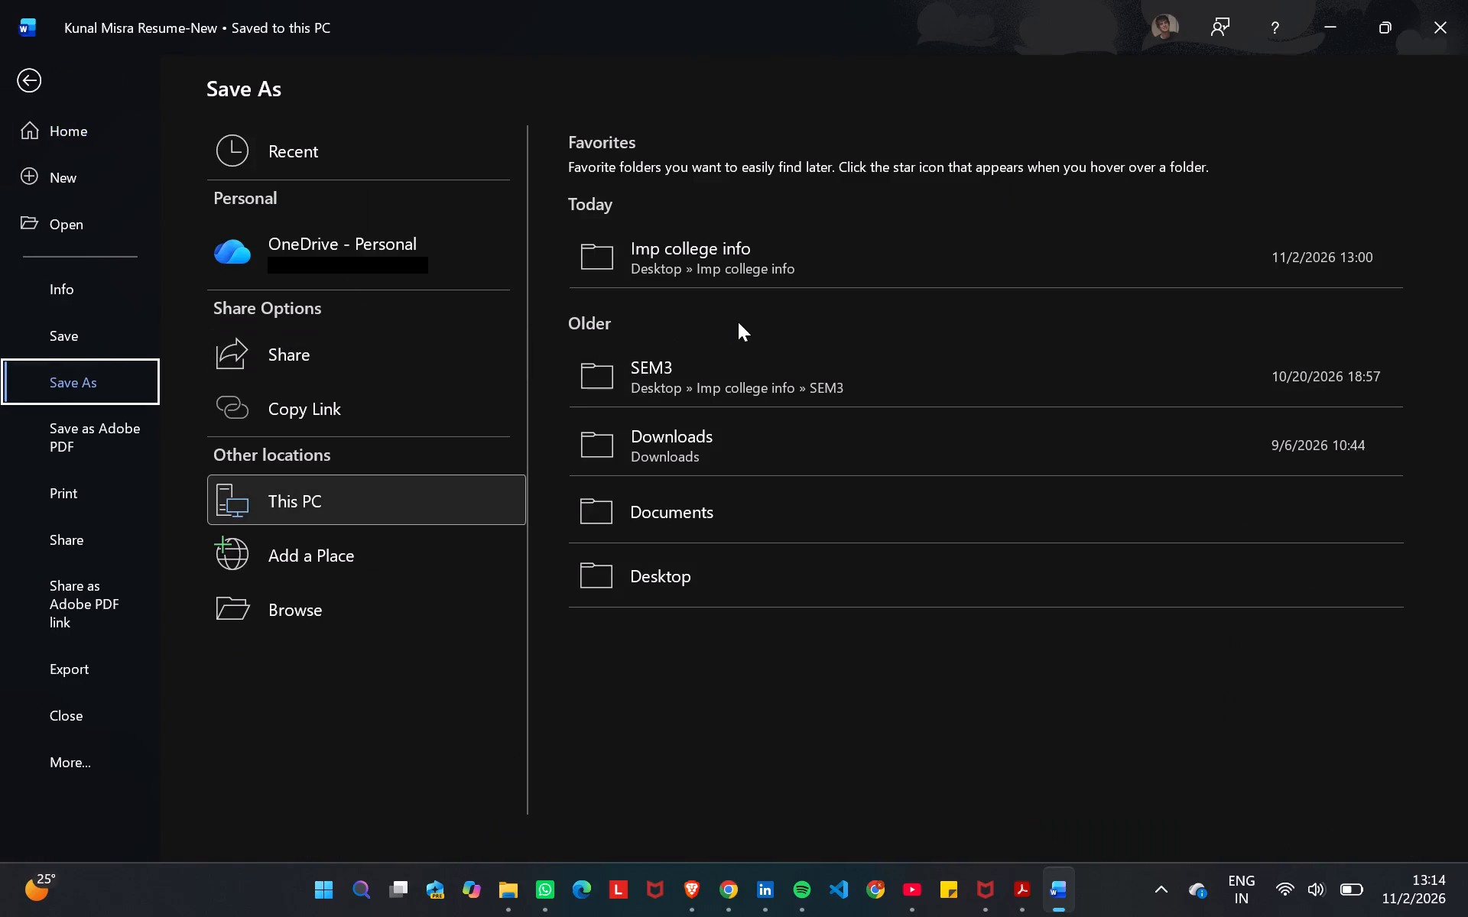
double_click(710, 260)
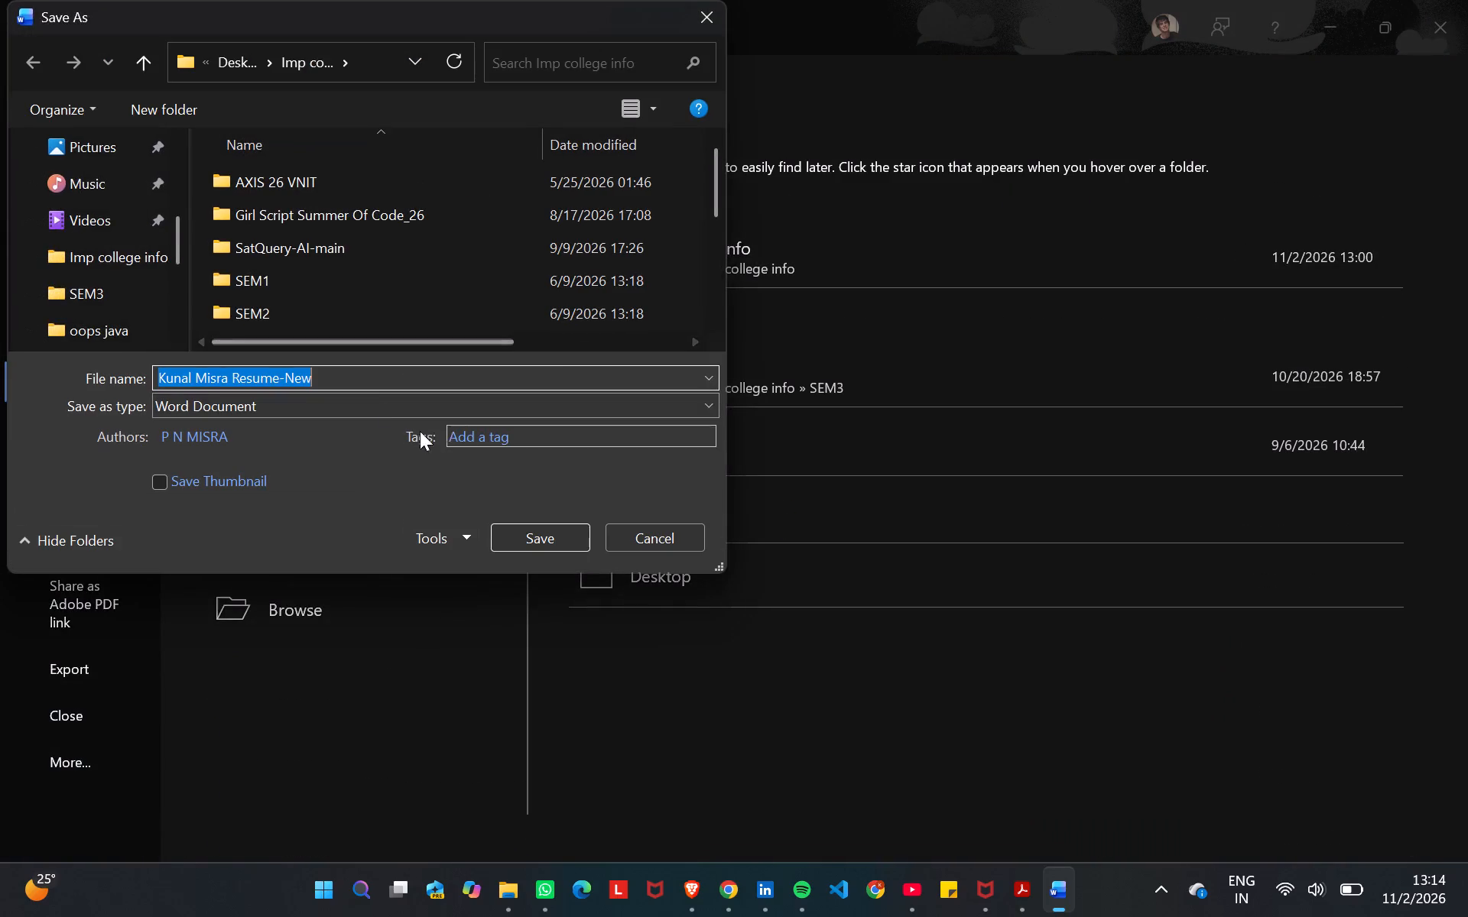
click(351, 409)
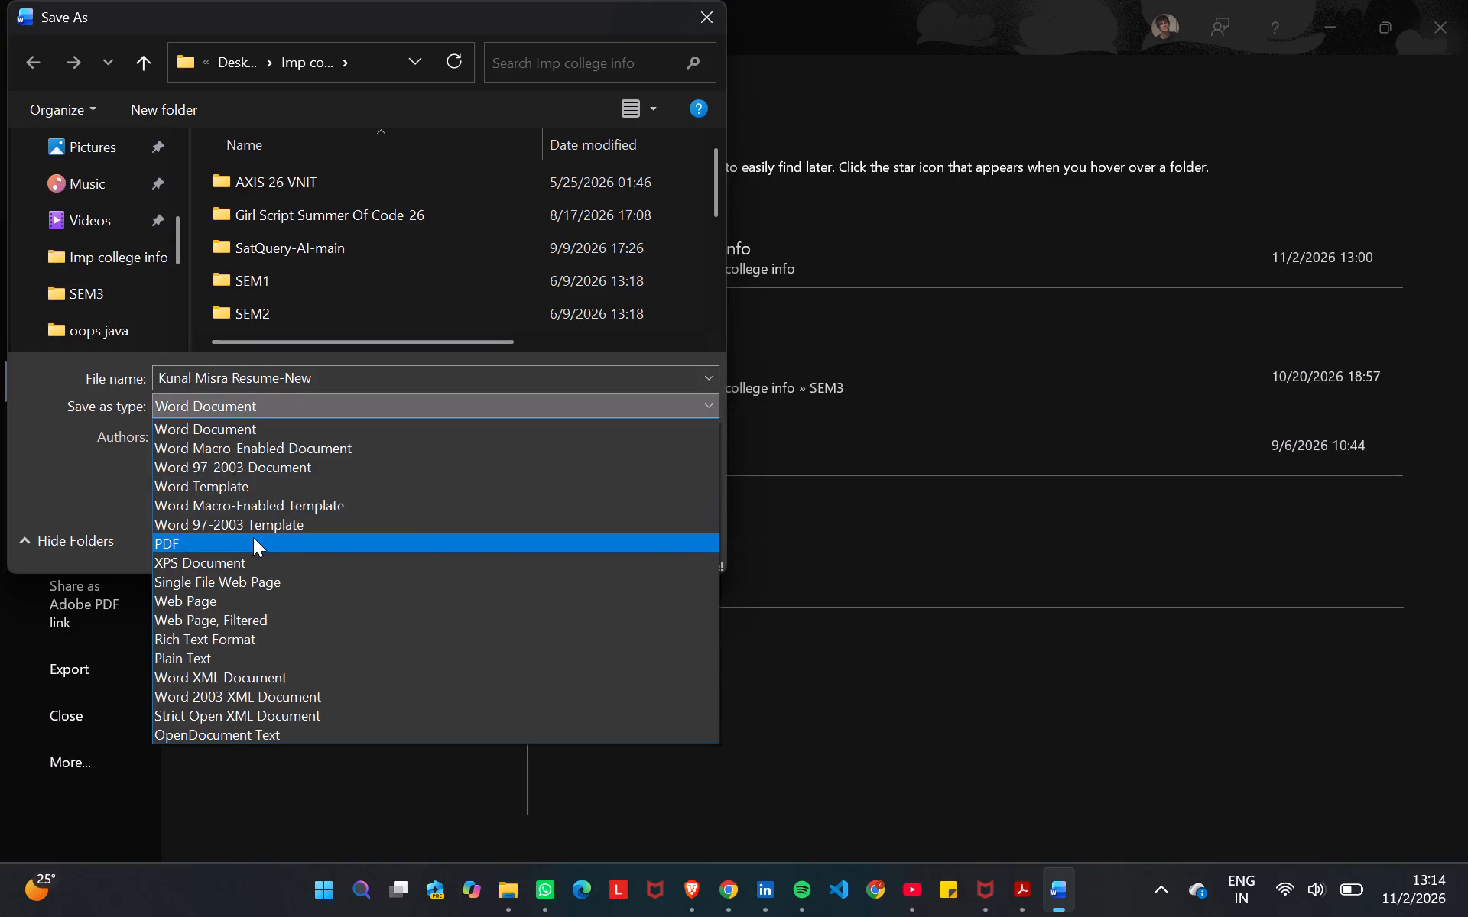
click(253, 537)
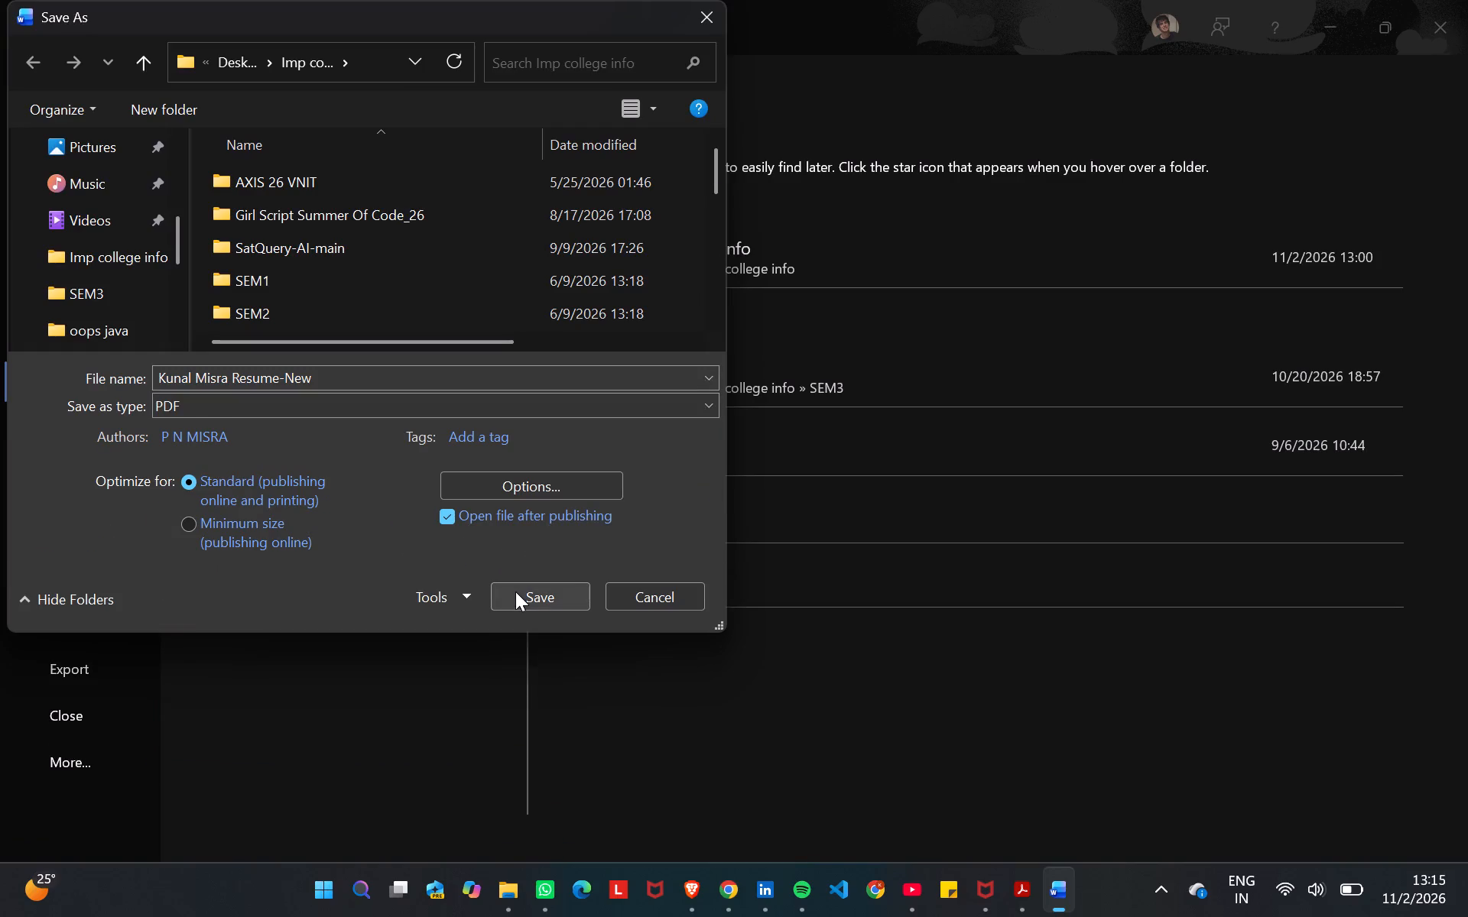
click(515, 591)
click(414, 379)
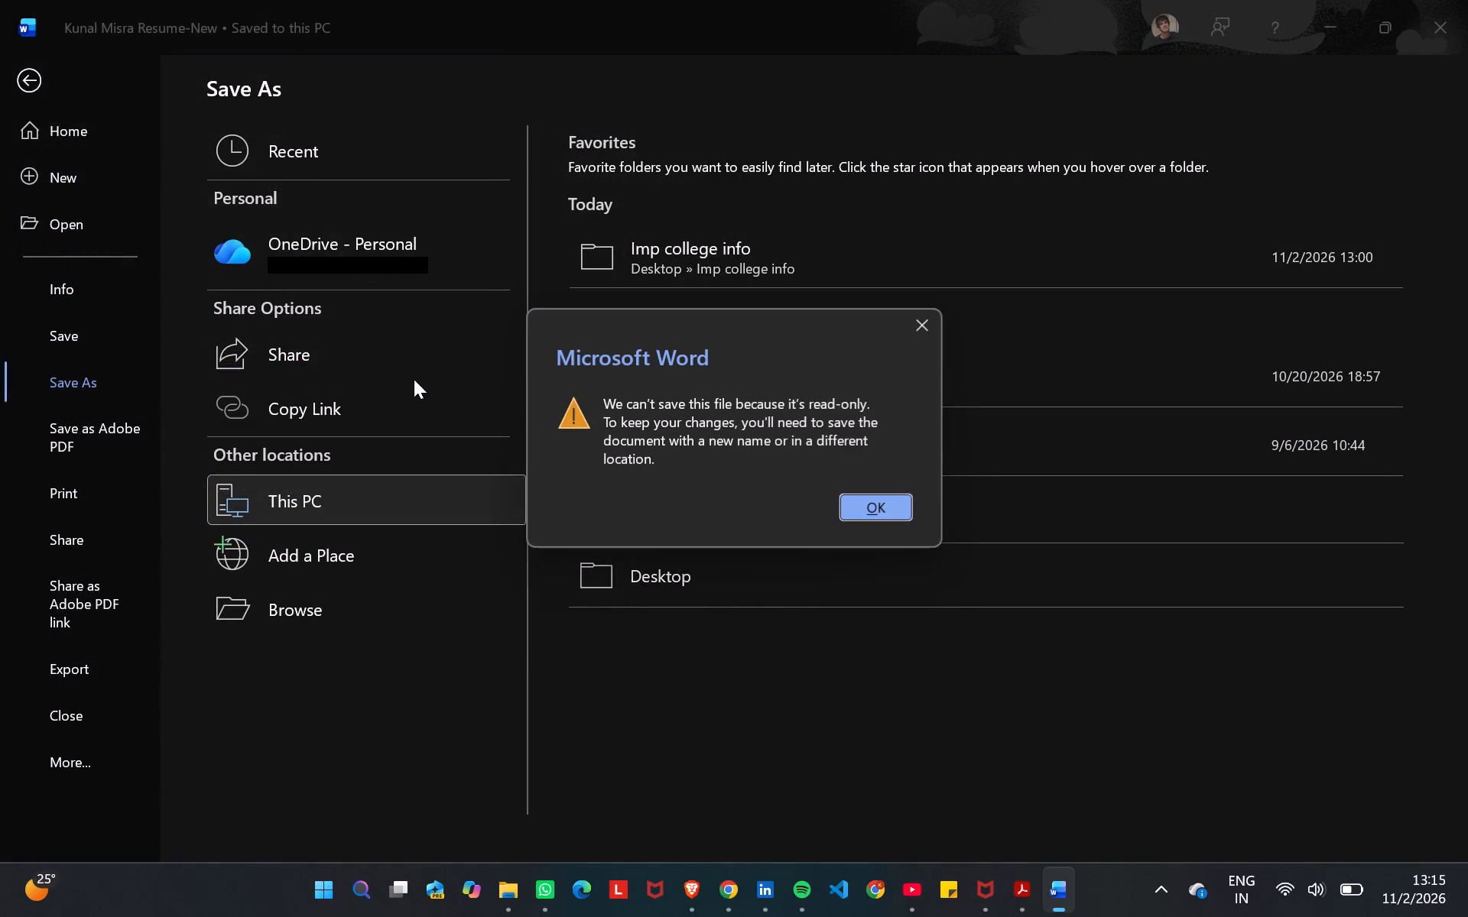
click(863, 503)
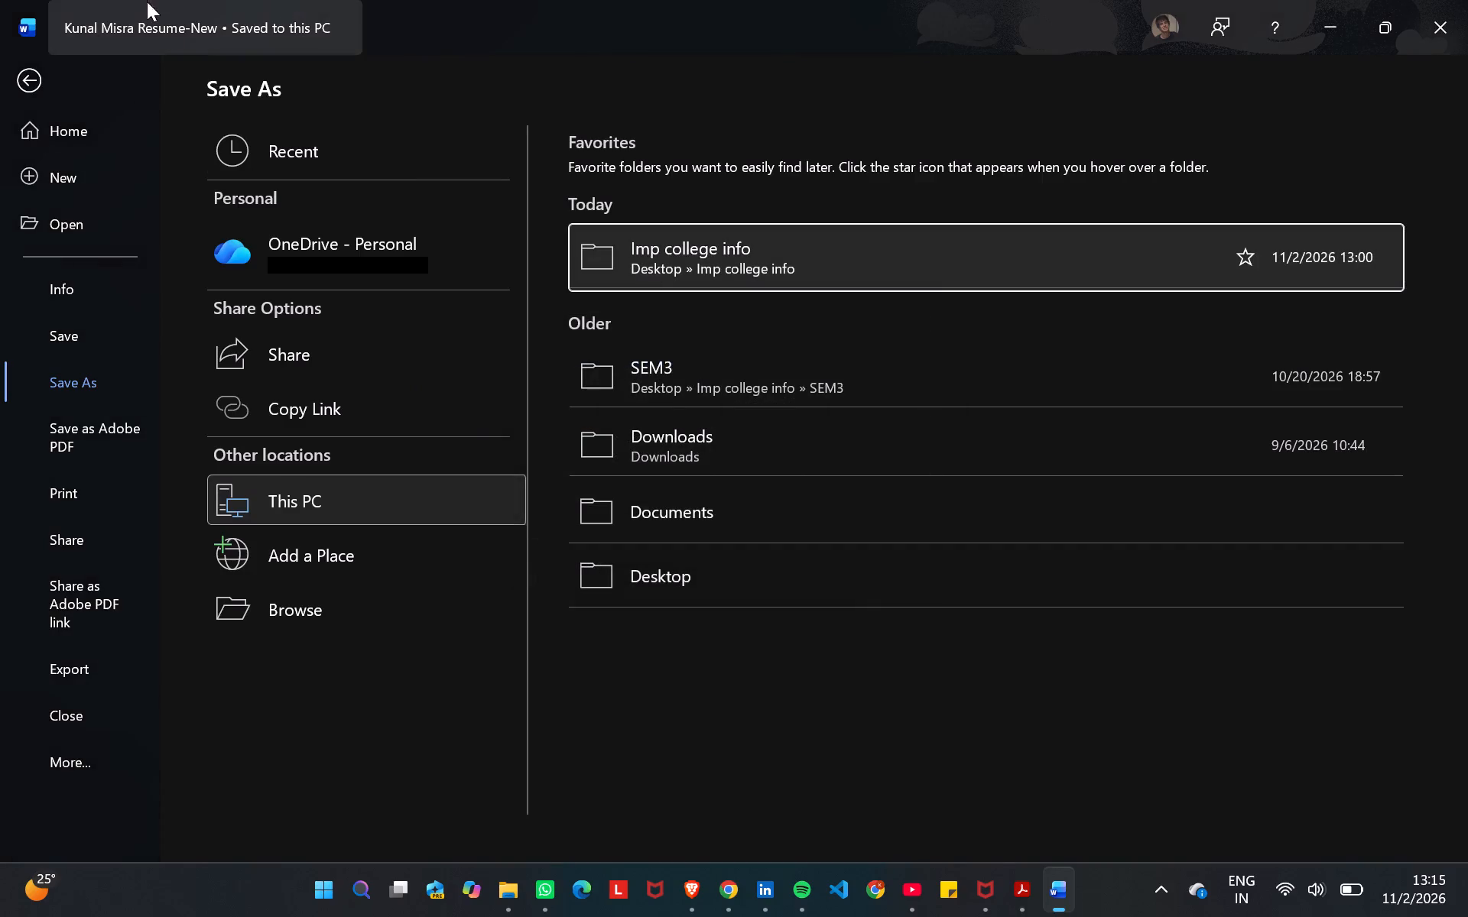
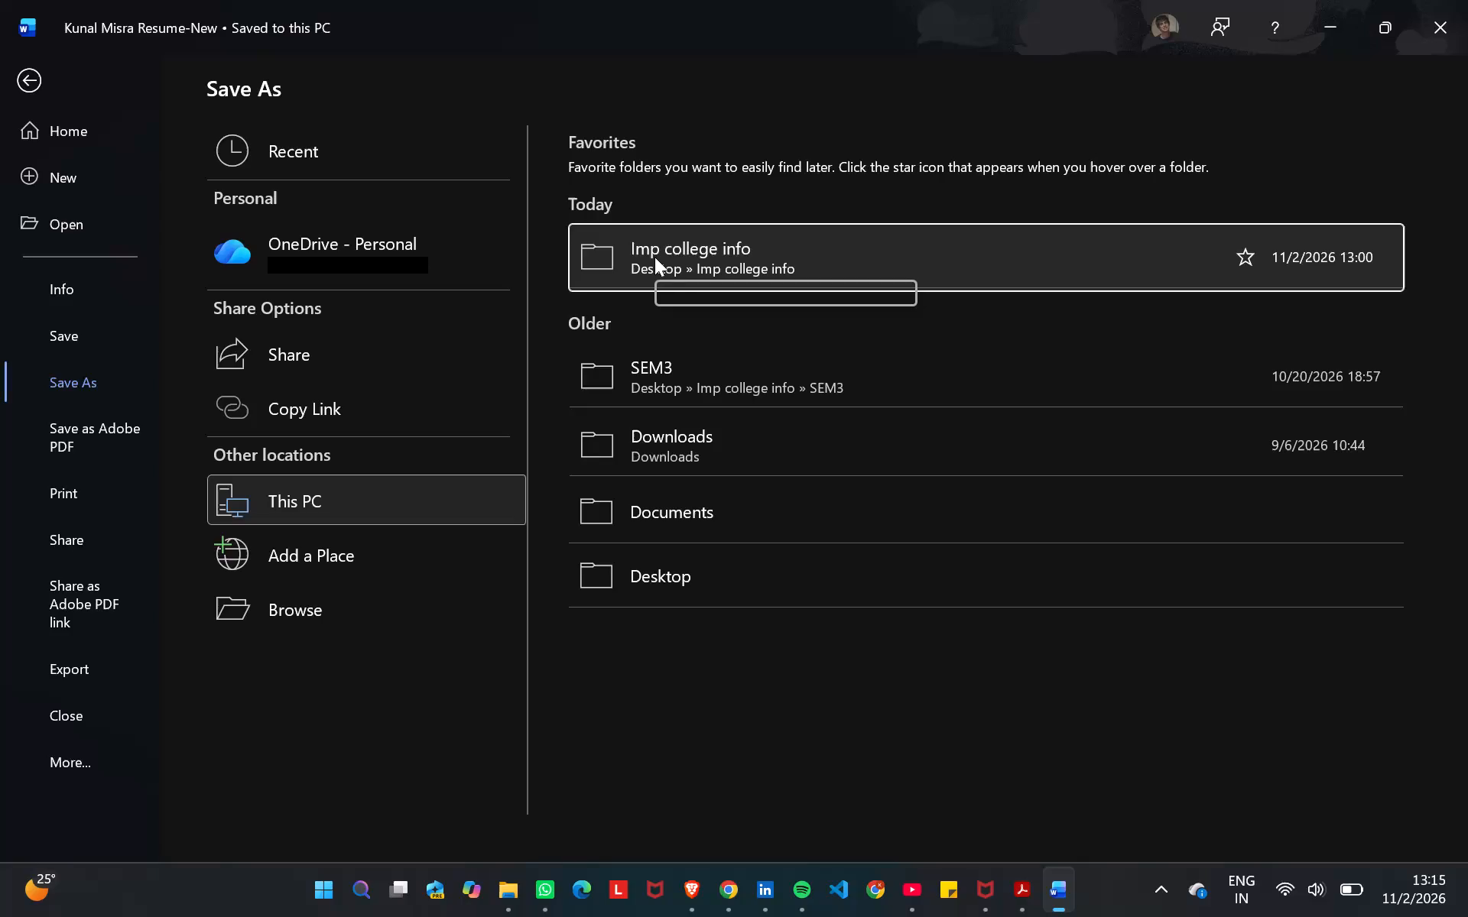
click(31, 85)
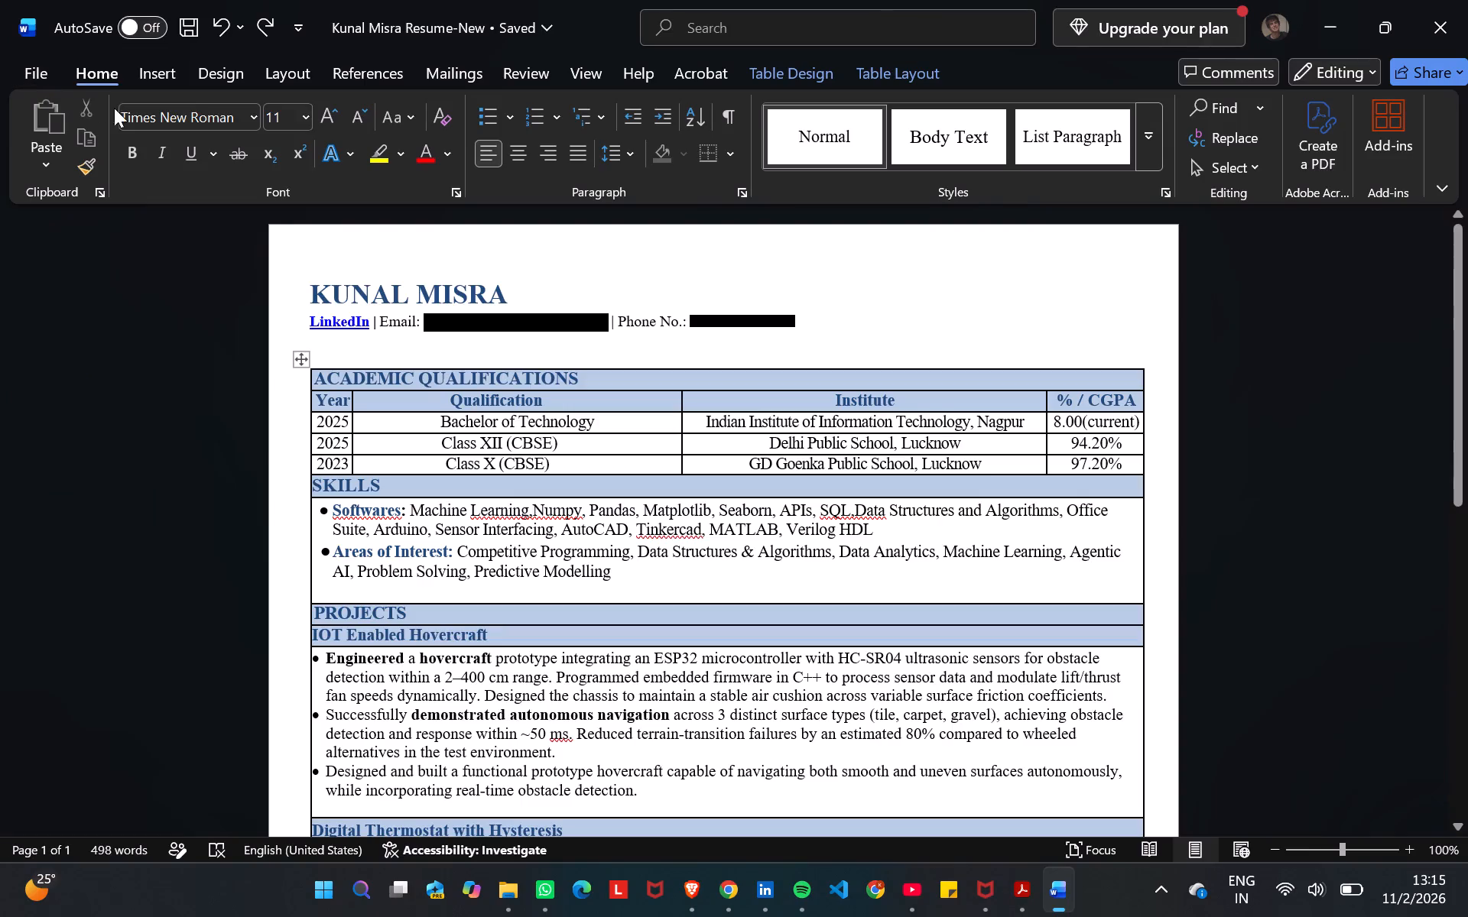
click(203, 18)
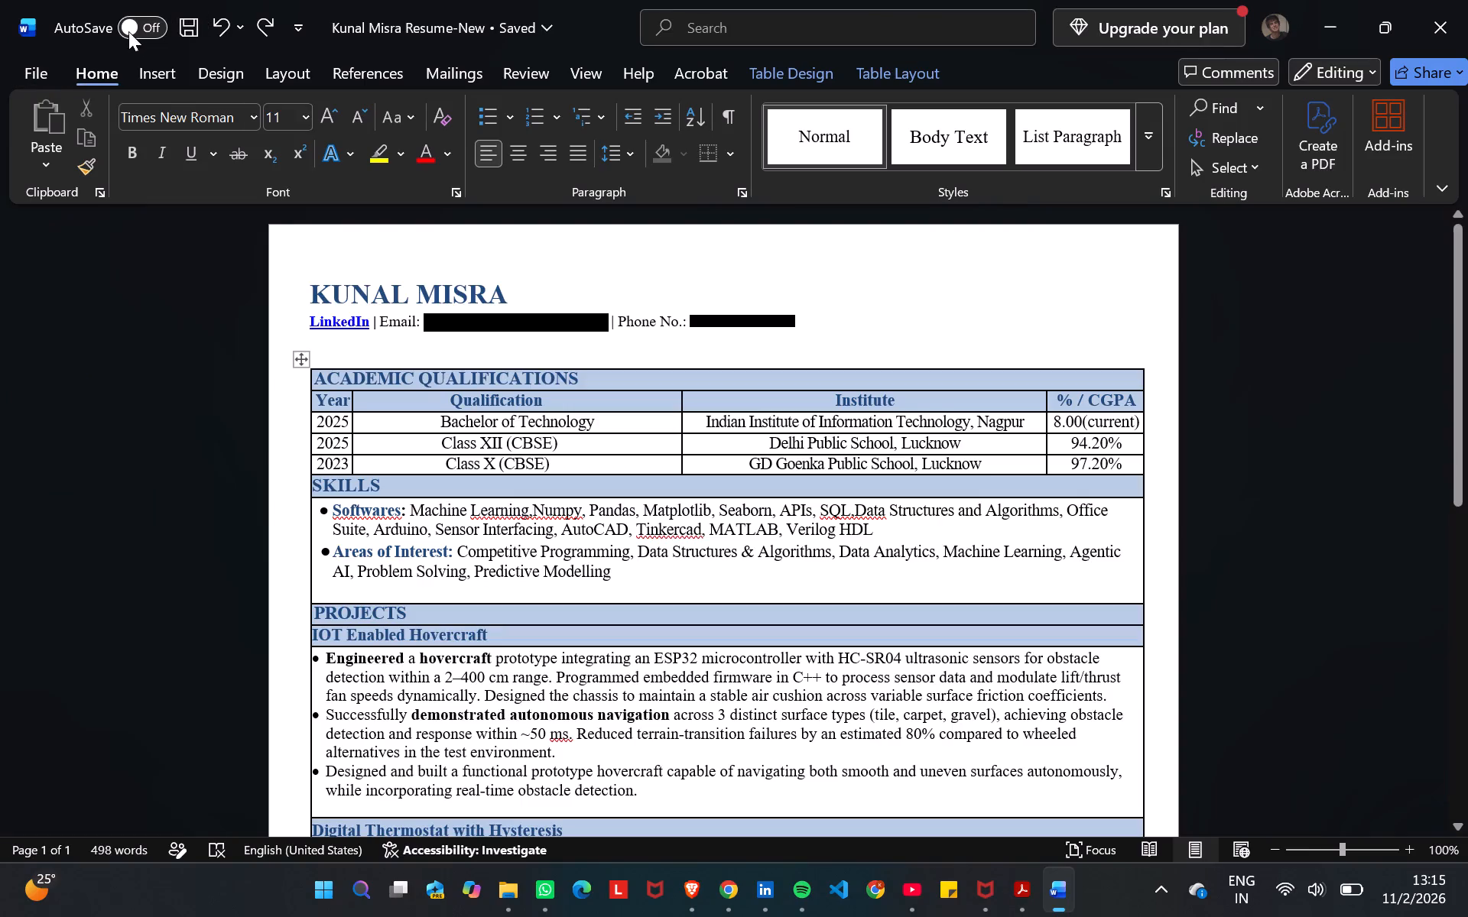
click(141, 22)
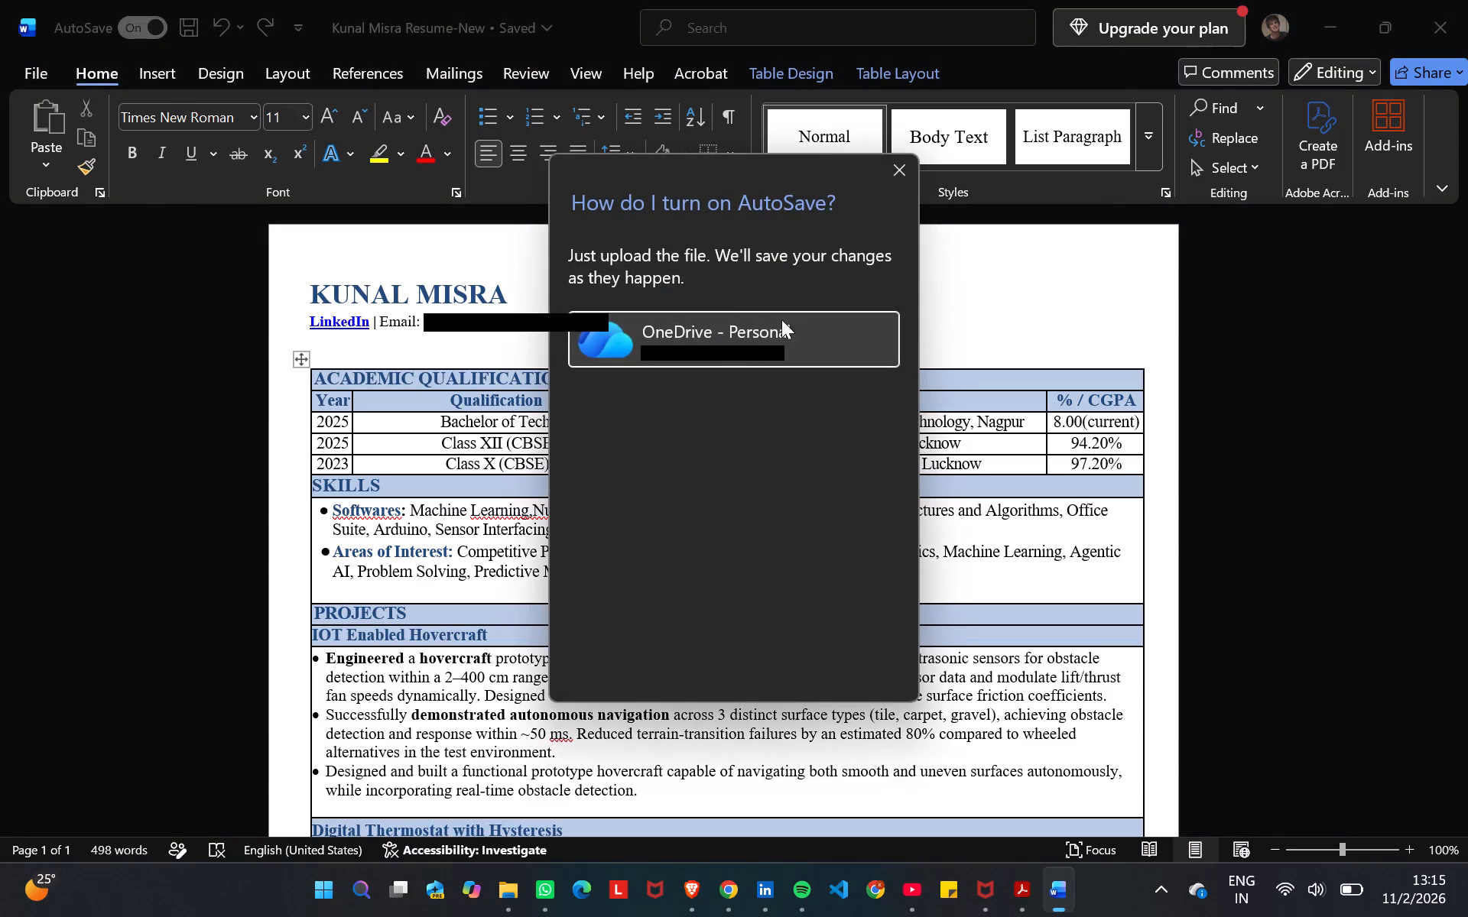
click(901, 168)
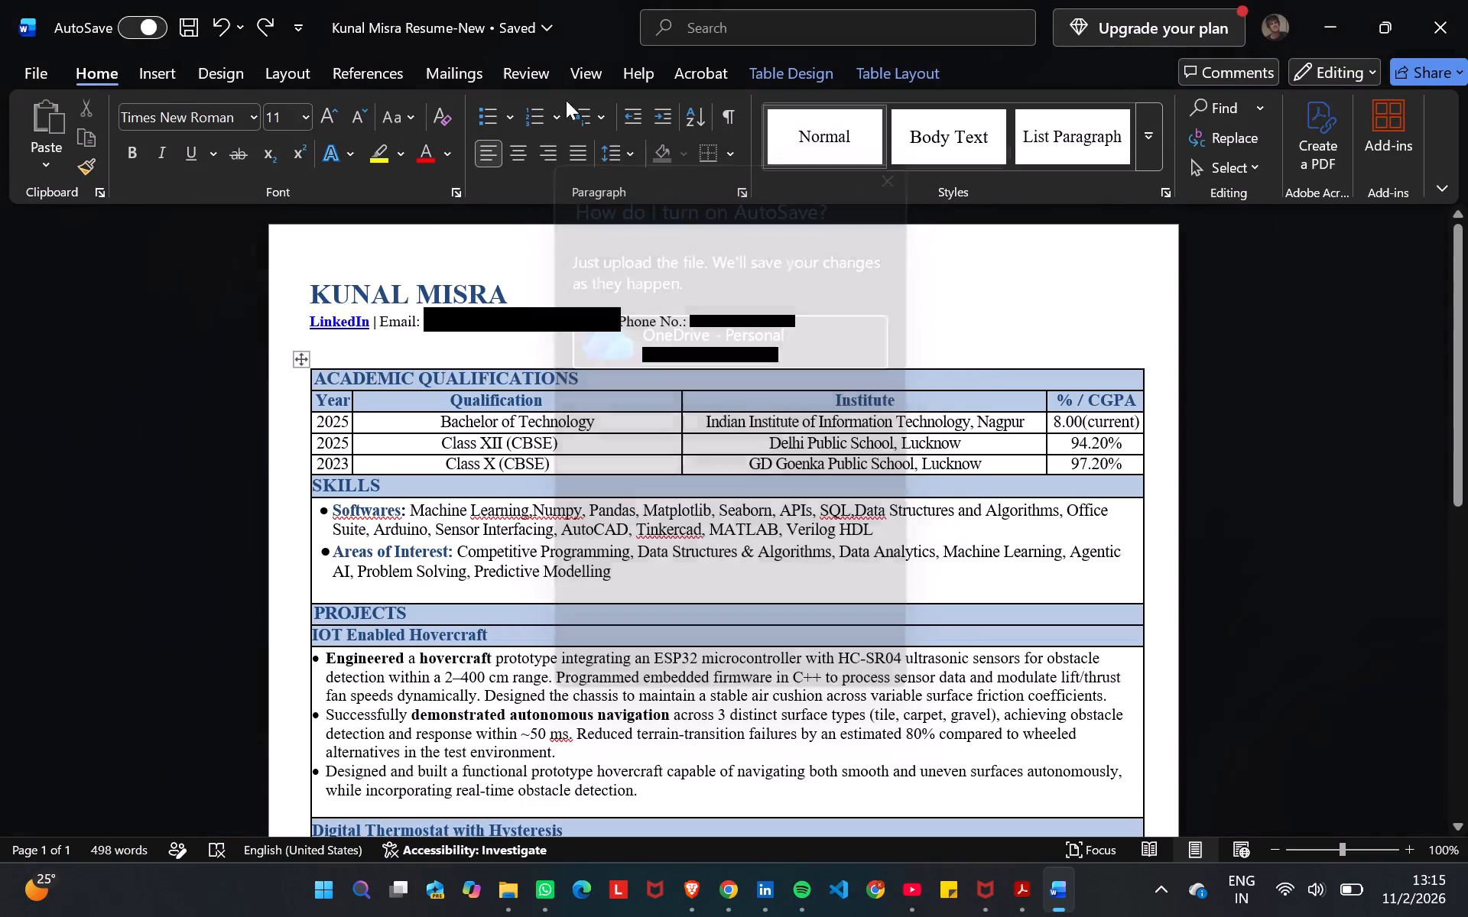
Start a Save As copy in the Imp college info folder, changing the file name to the owner's name followed by " - Resume(edited)".
click(20, 63)
double_click(121, 374)
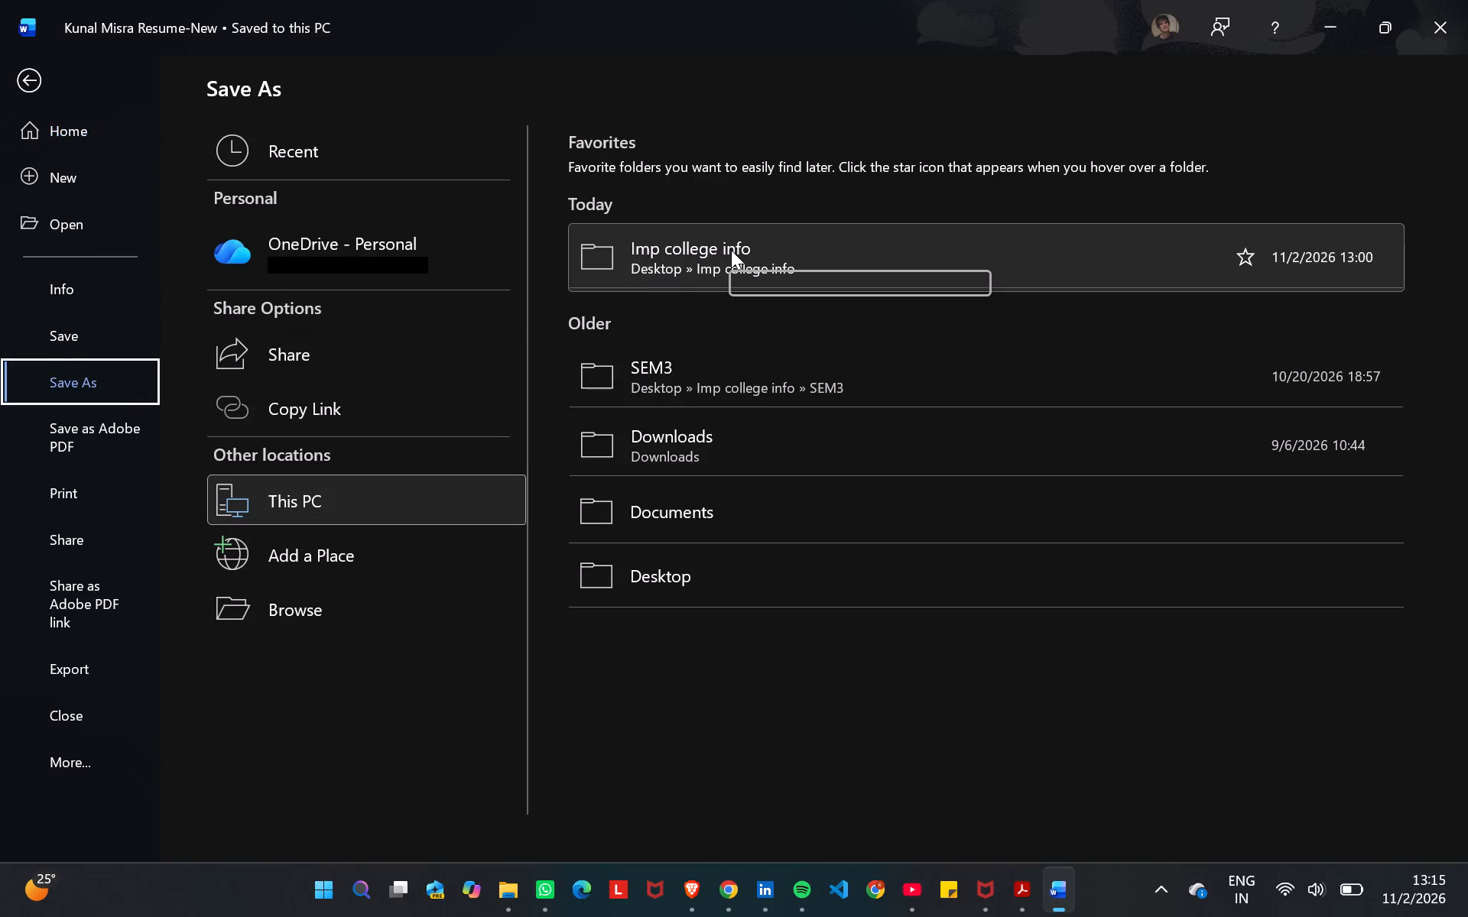
double_click(731, 250)
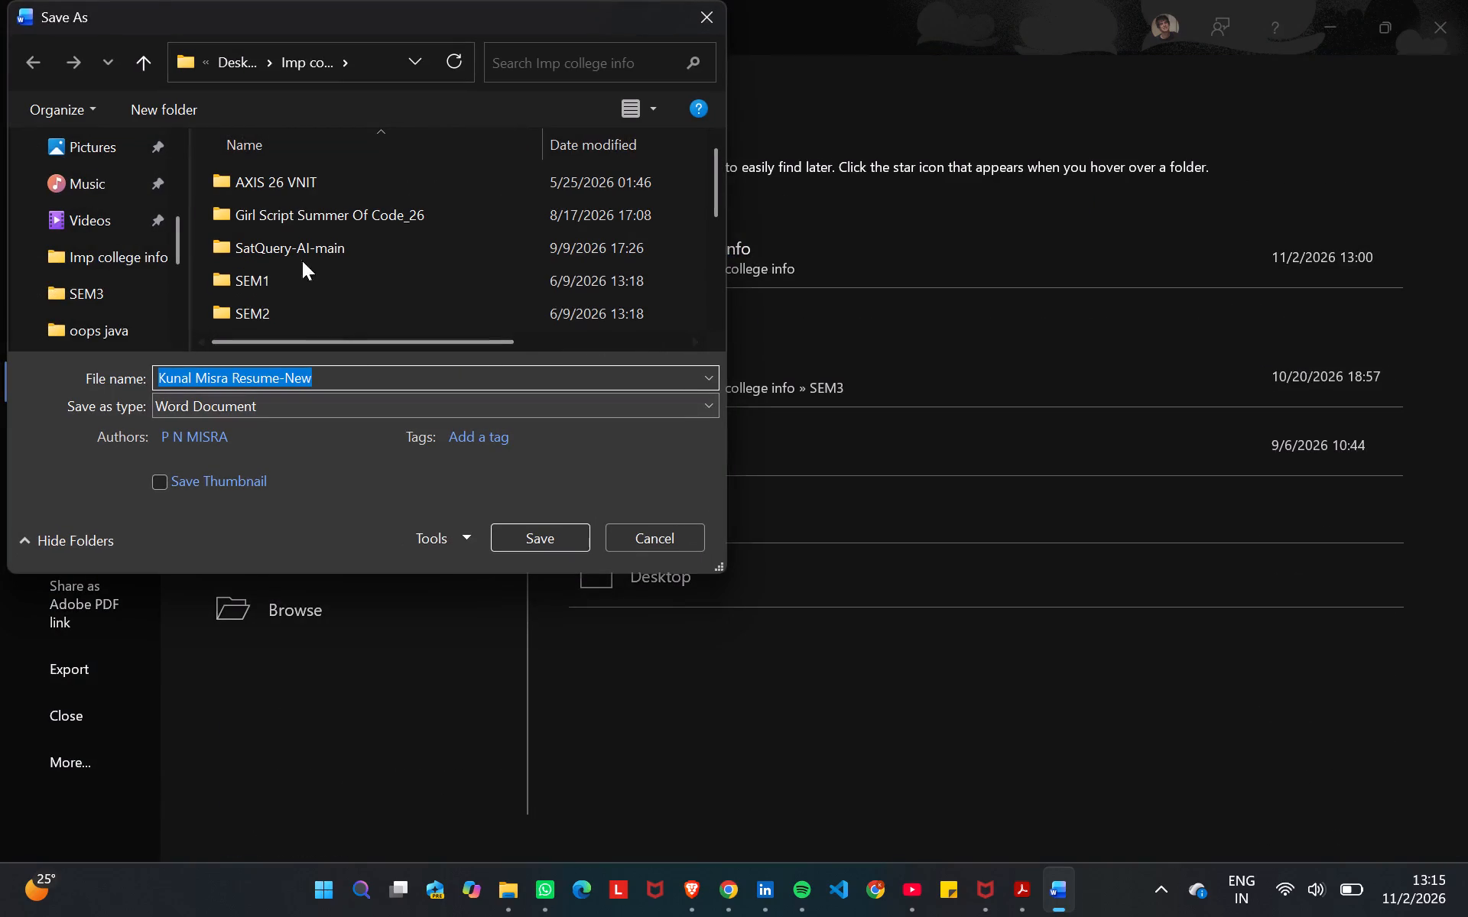
scroll(296, 280, down, 2)
scroll(311, 218, up, 2)
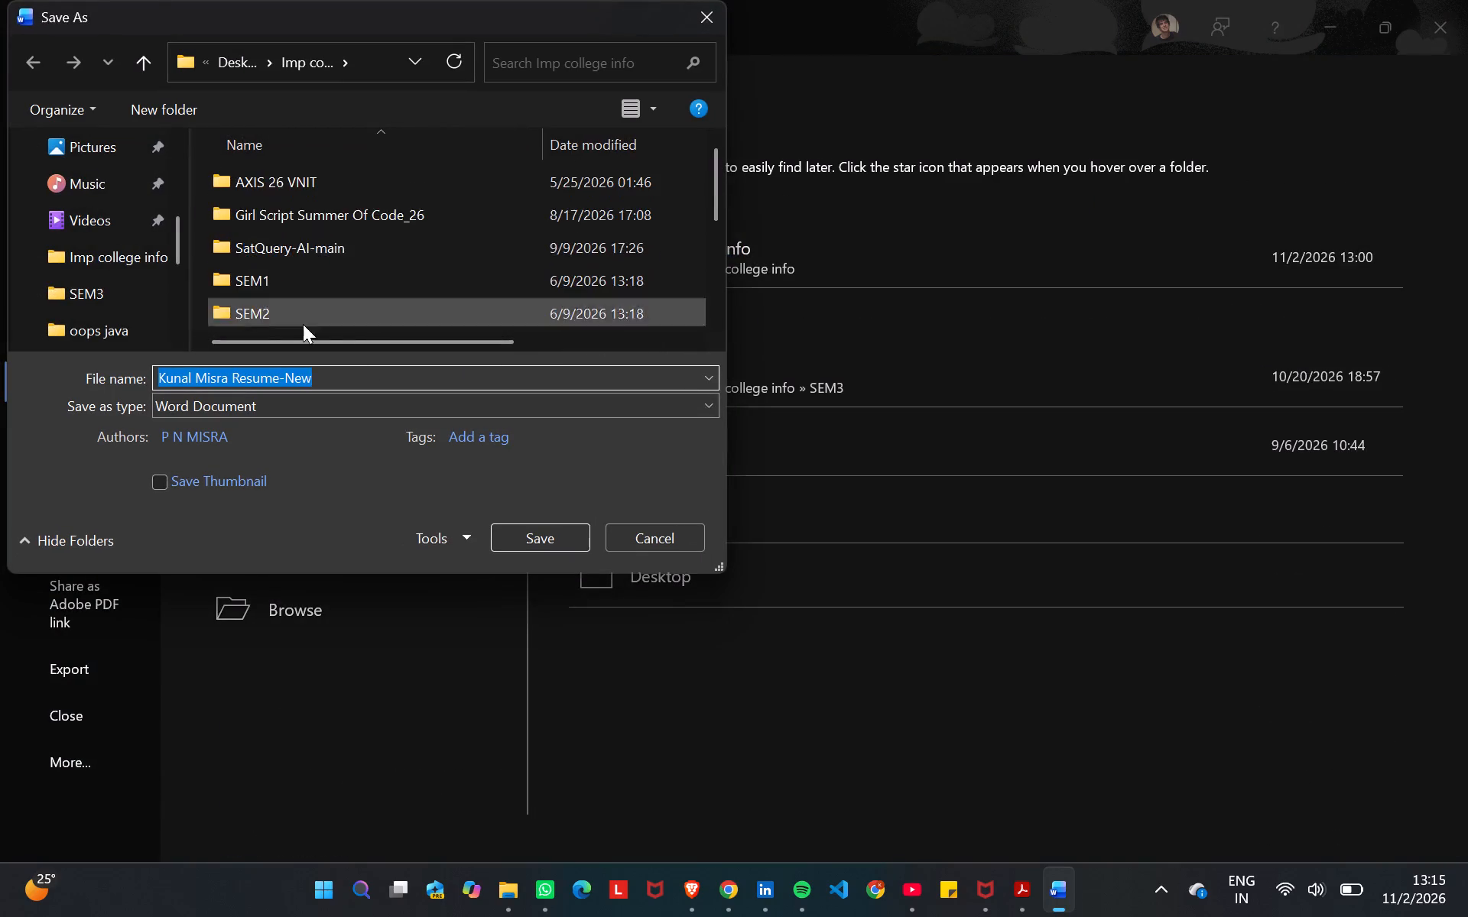
click(317, 377)
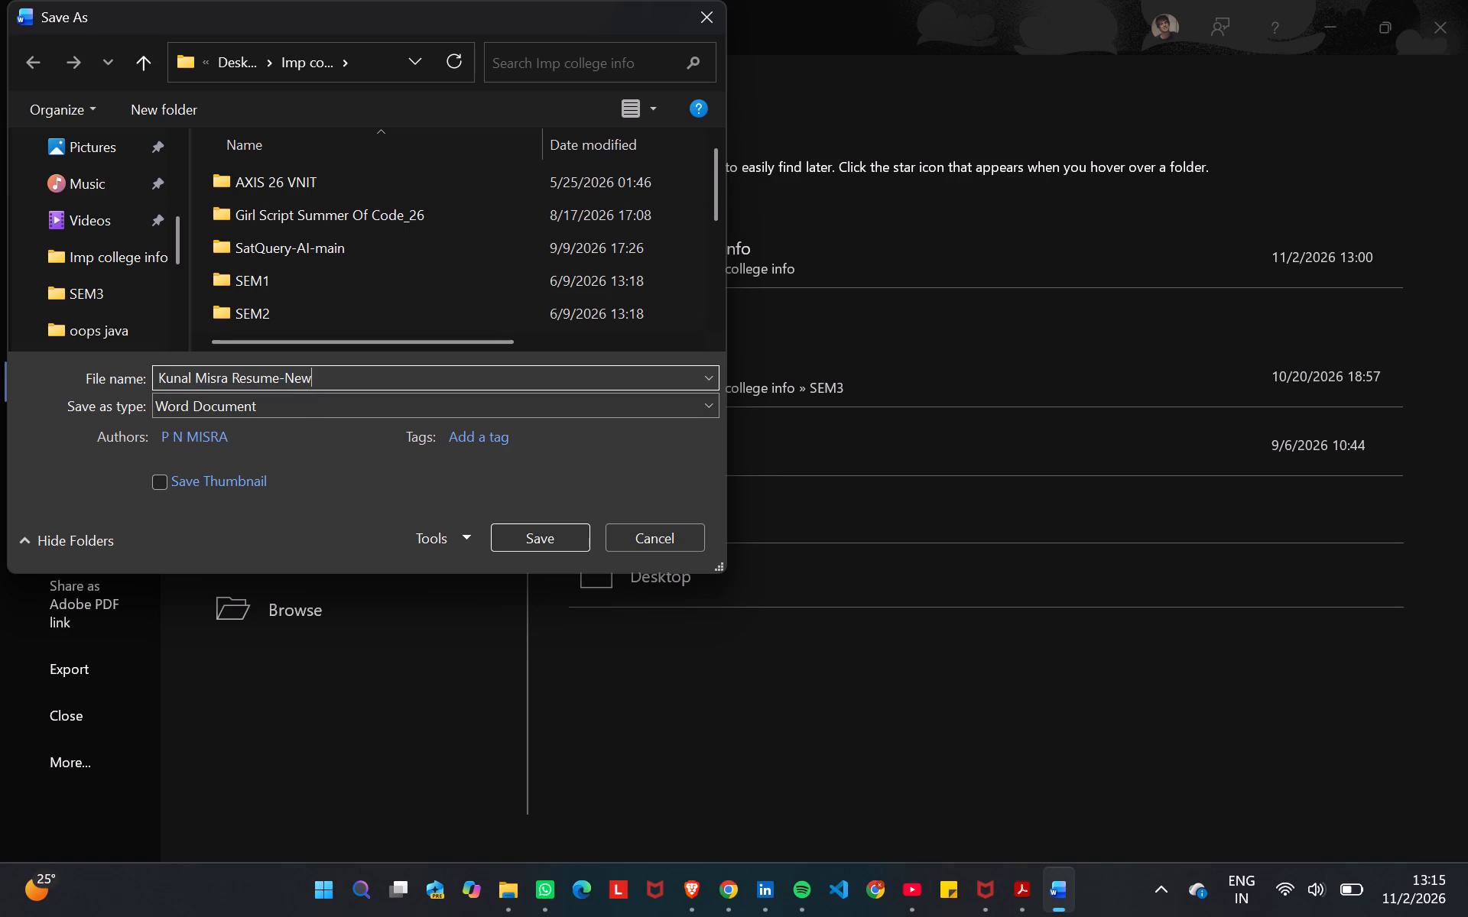
key(space)
key(BackSpace)
key(BackSpace)
key(BackSpace)
key(BackSpace)
key(BackSpace)
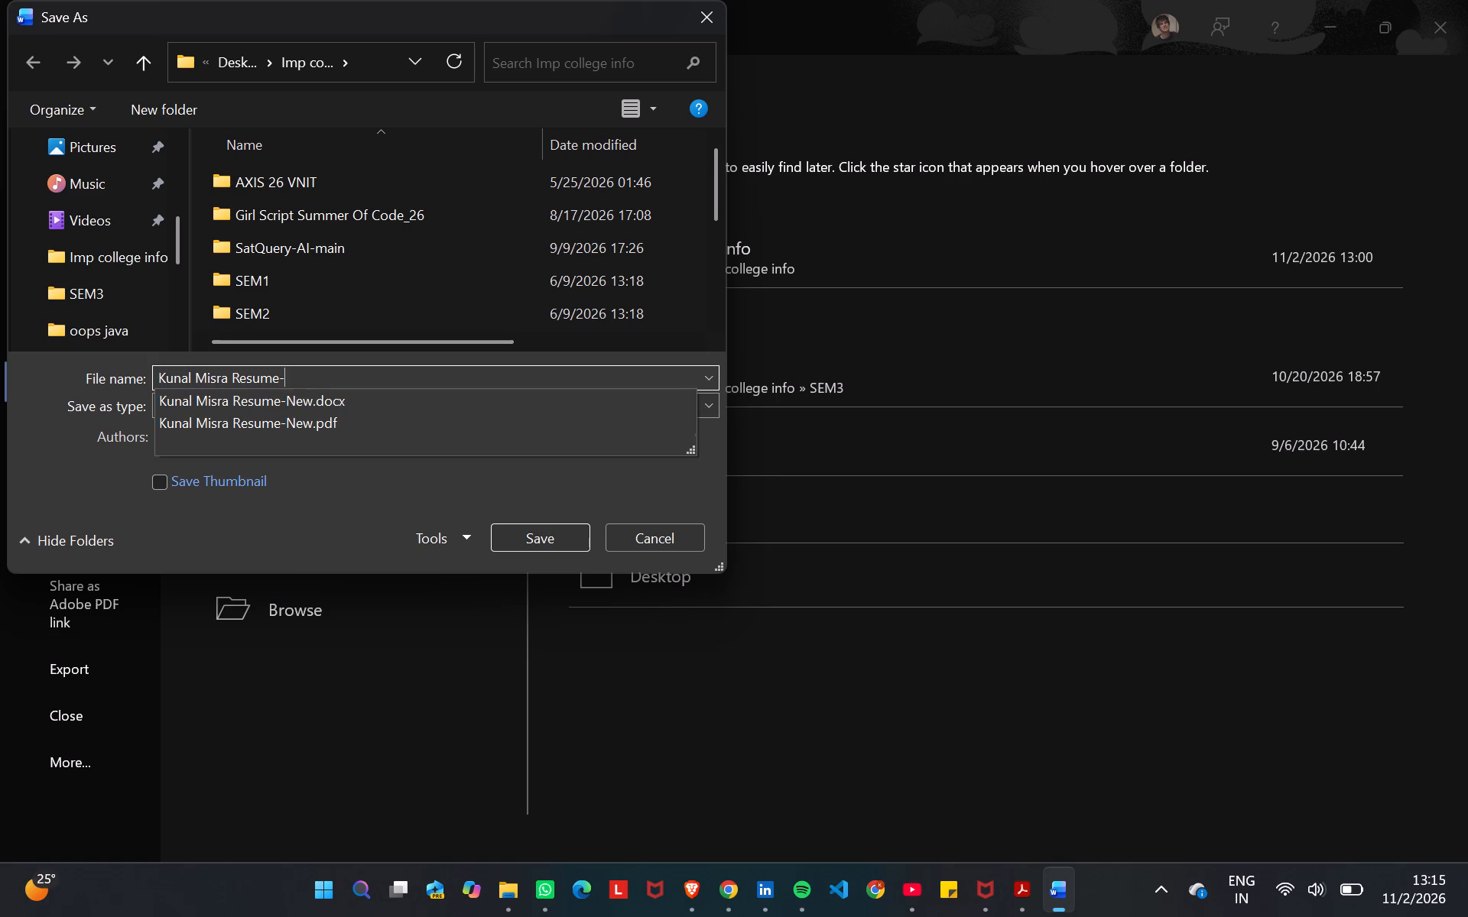
click(235, 381)
key(Left)
key(BackSpace)
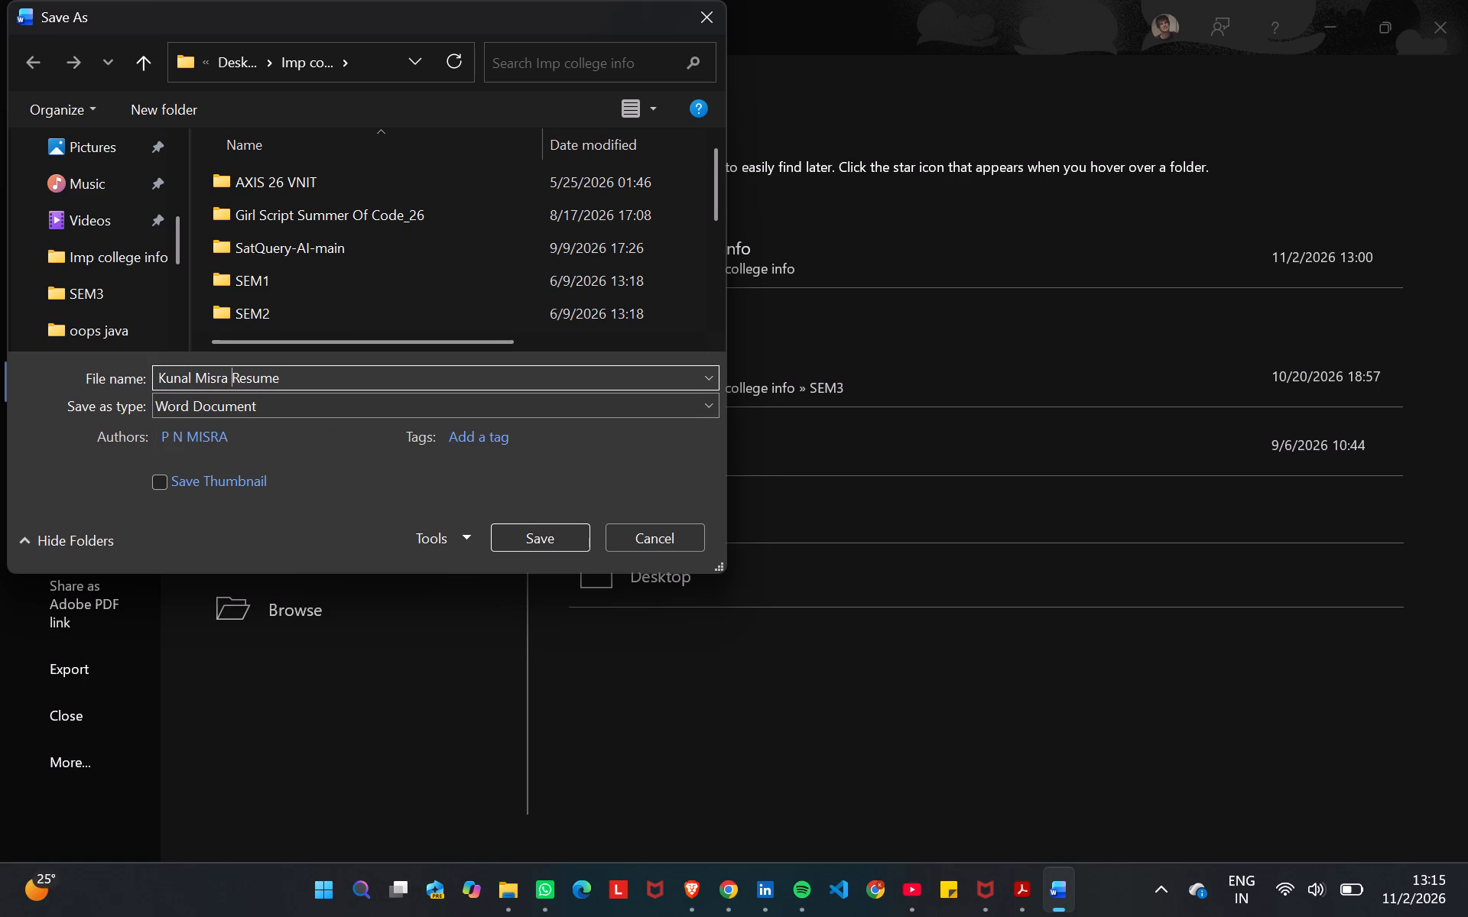
key(space)
text(-)
key(space)
key(Right)
key(Right)
key(Right)
key(Right)
key(Right)
key(Right)
key(Right)
key(Right)
text((edit)
text(ed))
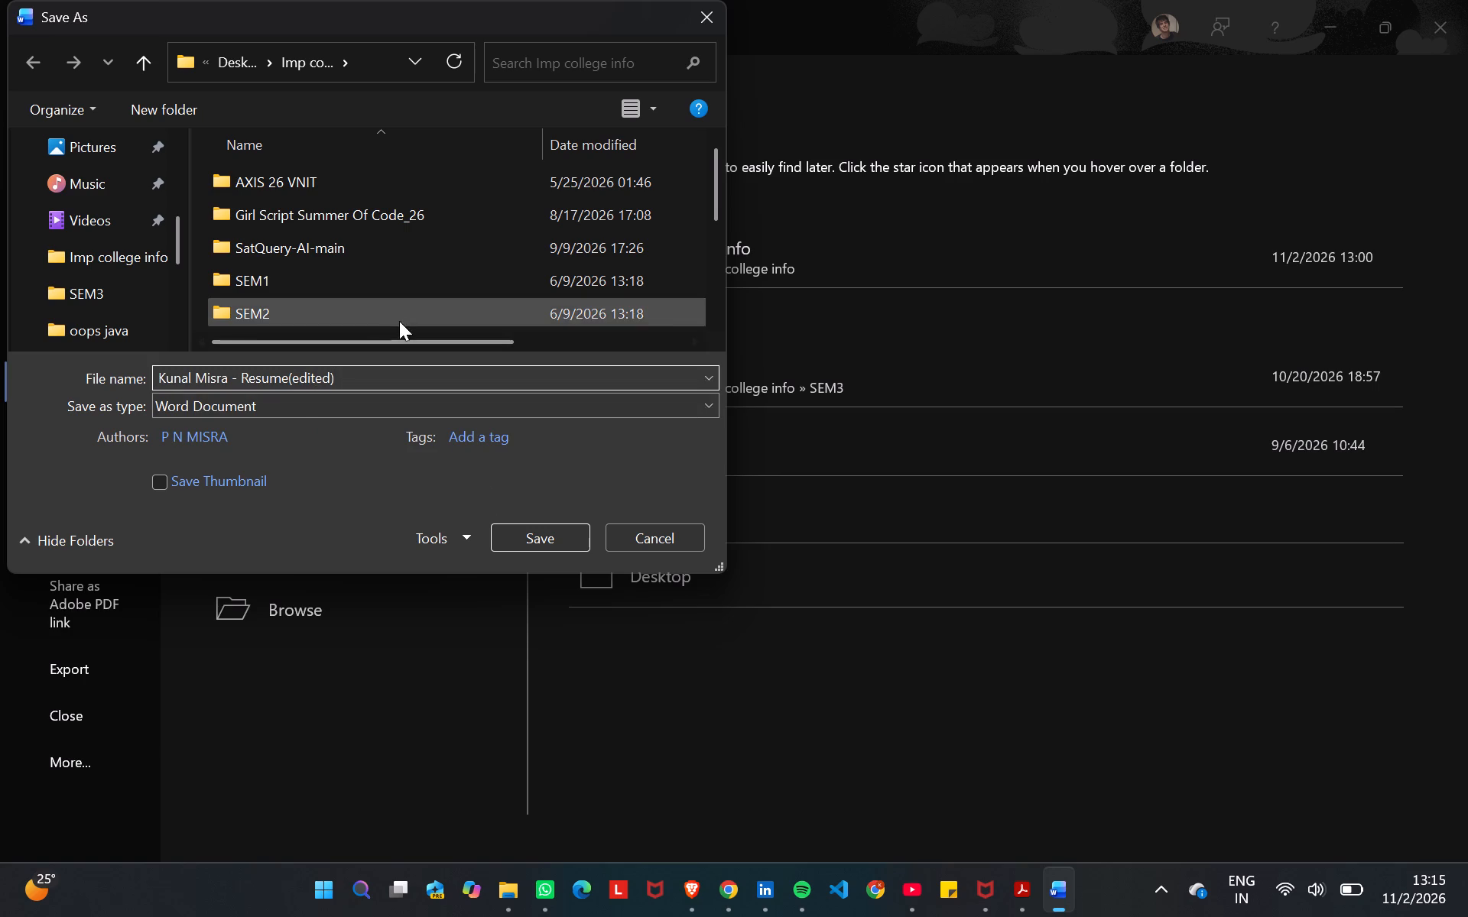
Set the file type to PDF and save the resume copy.
click(278, 405)
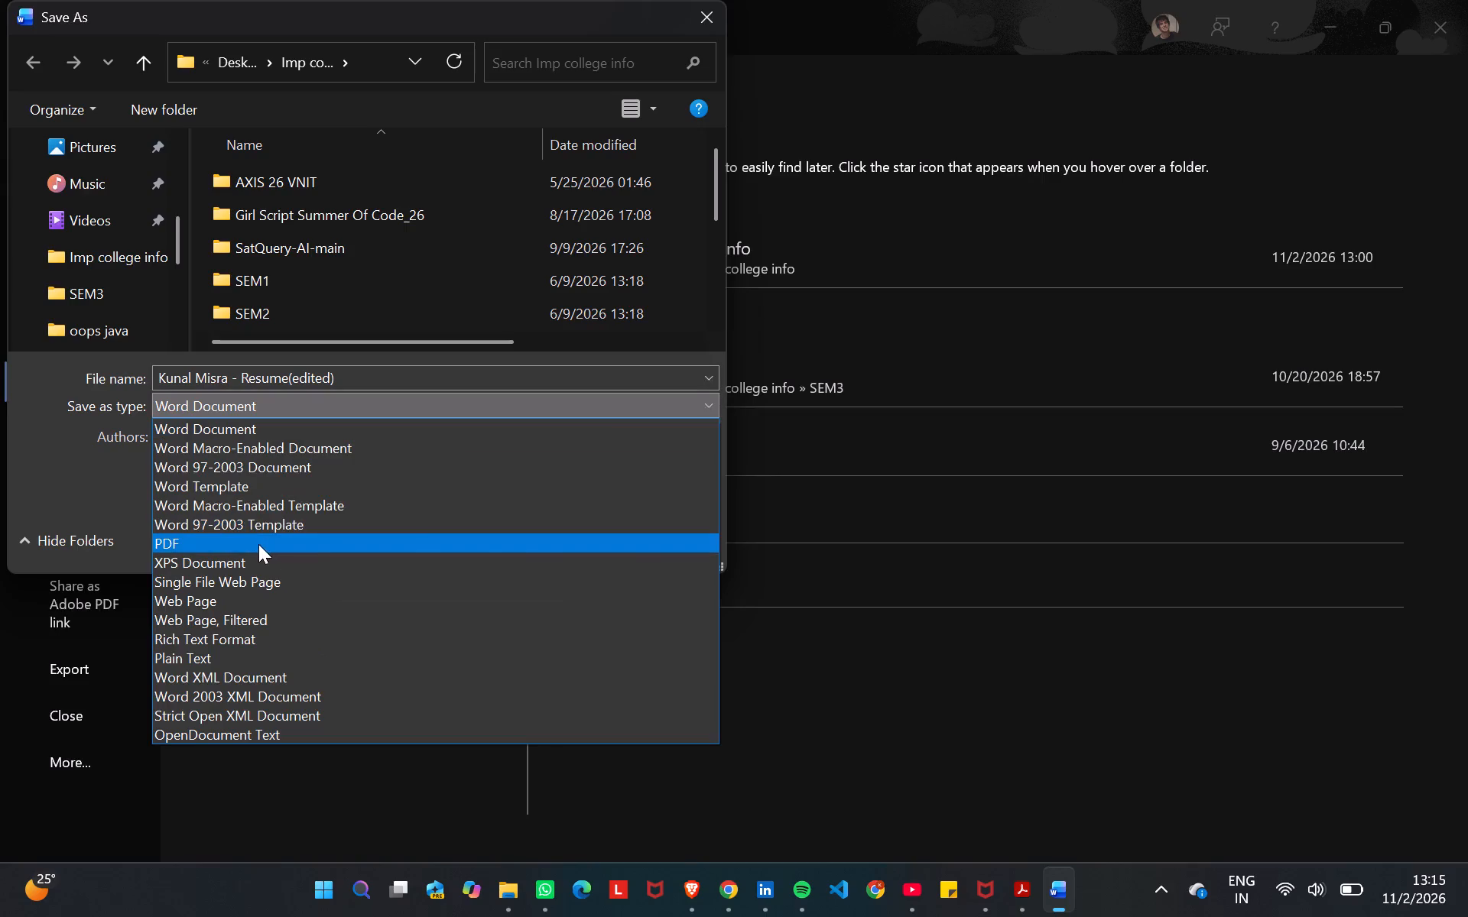
click(258, 544)
click(516, 595)
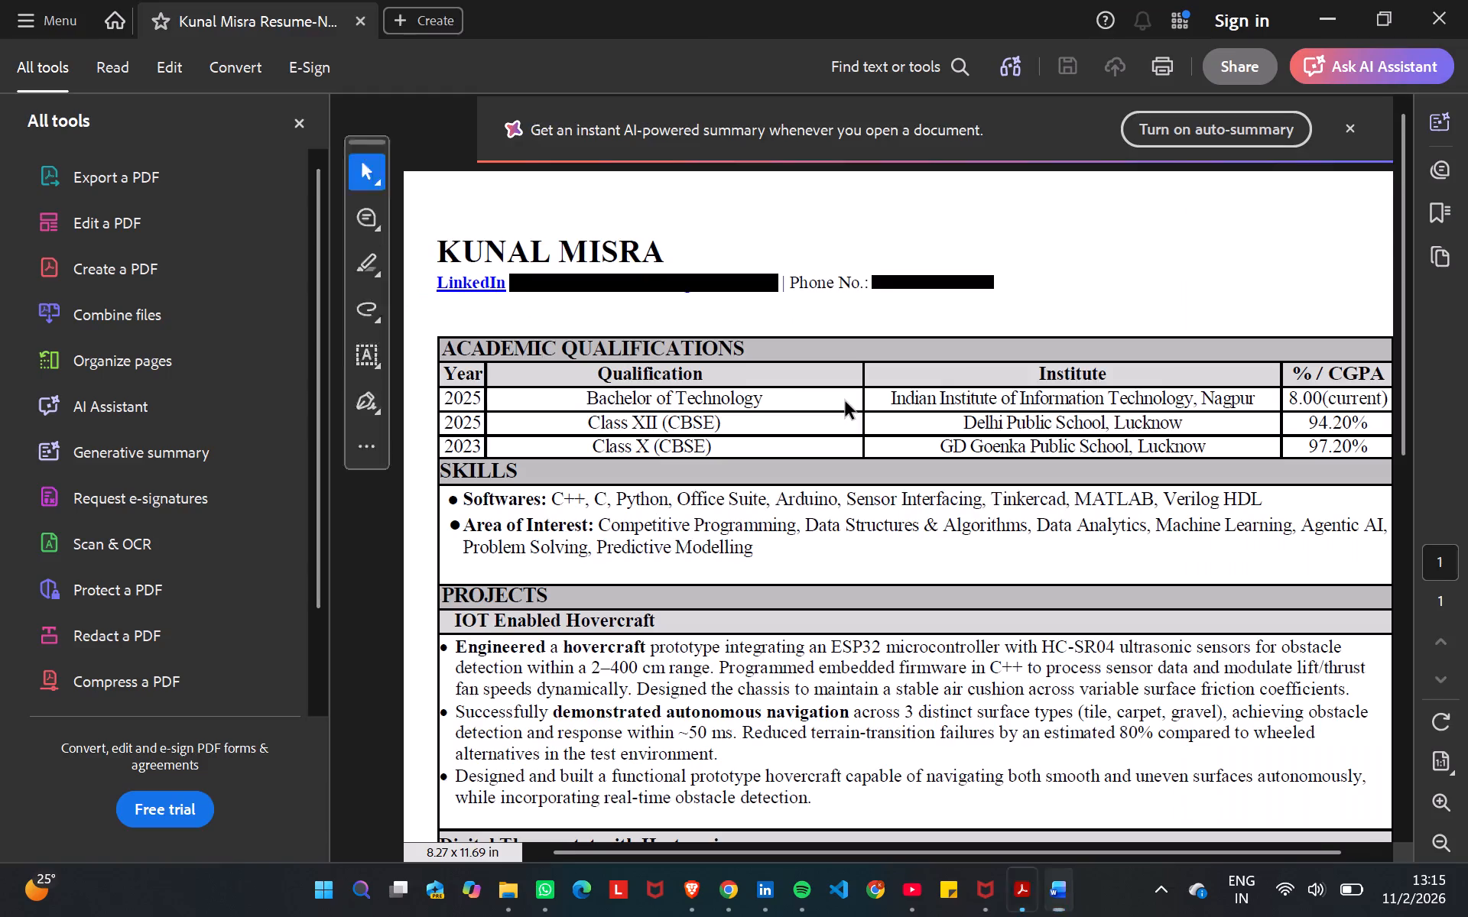
Examine the exported resume PDF from top to bottom, checking its blue shading, headings and table layout.
scroll(812, 448, down, 1)
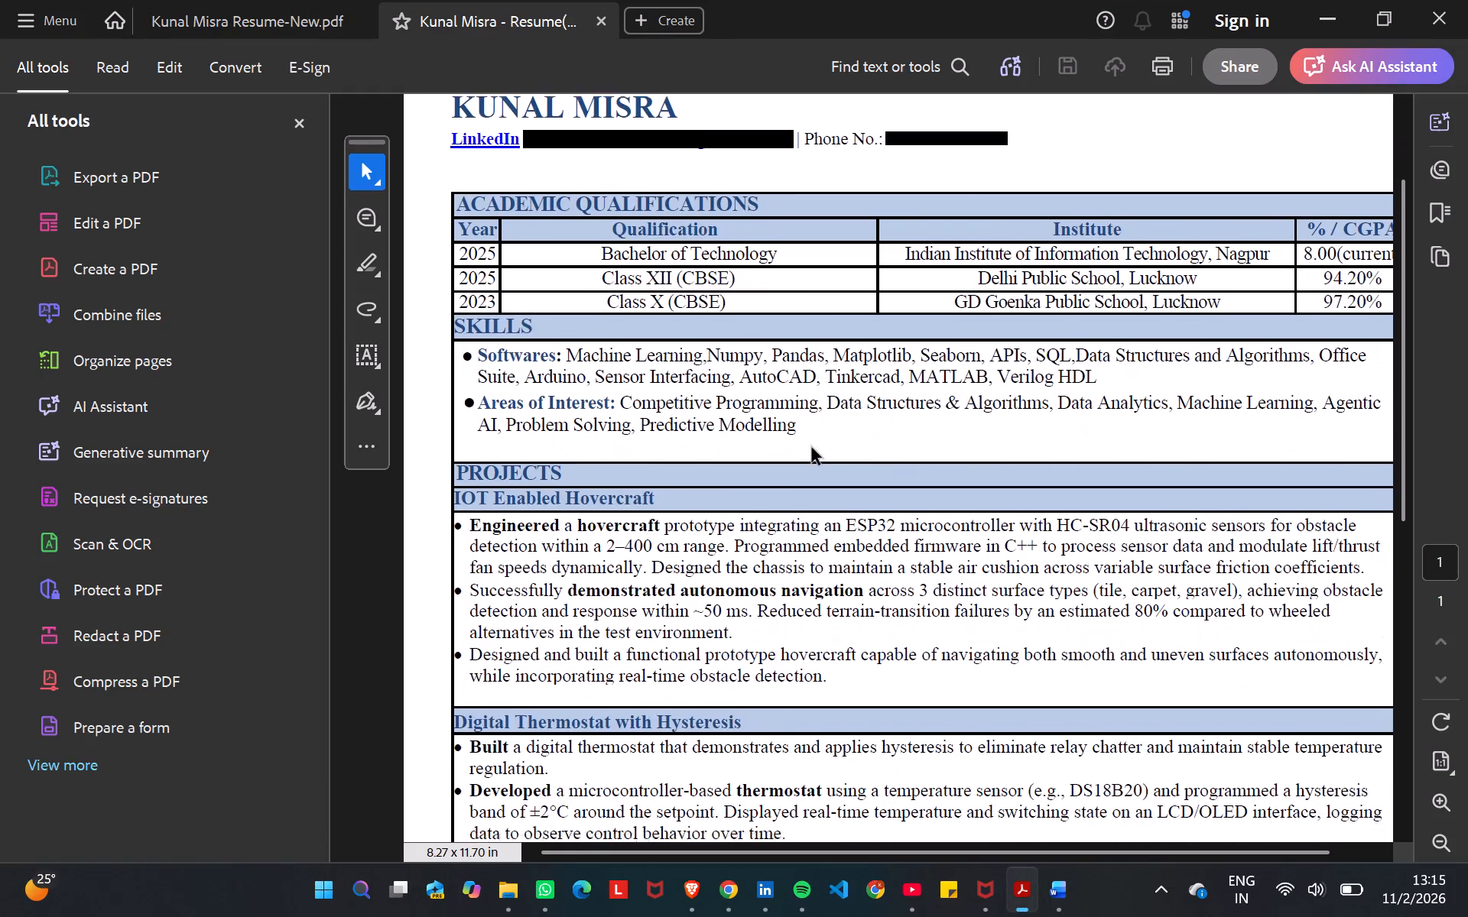
scroll(812, 448, down, 1)
scroll(812, 448, left, 1)
scroll(812, 448, right, 1)
scroll(812, 448, left, 3)
scroll(812, 448, right, 2)
scroll(812, 448, up, 1)
scroll(812, 448, down, 1)
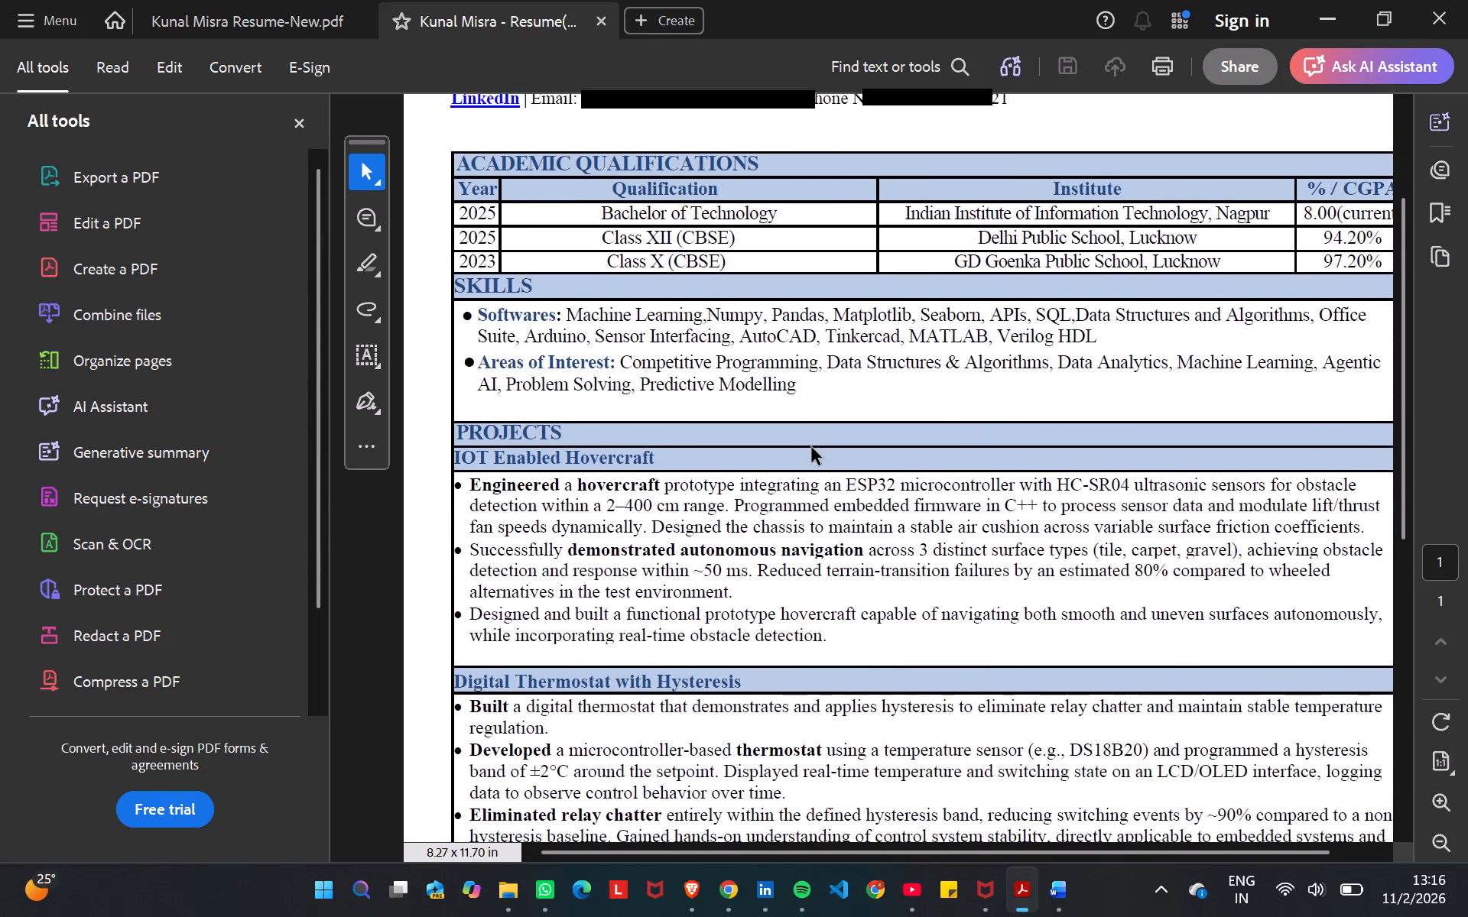
scroll(812, 448, down, 2)
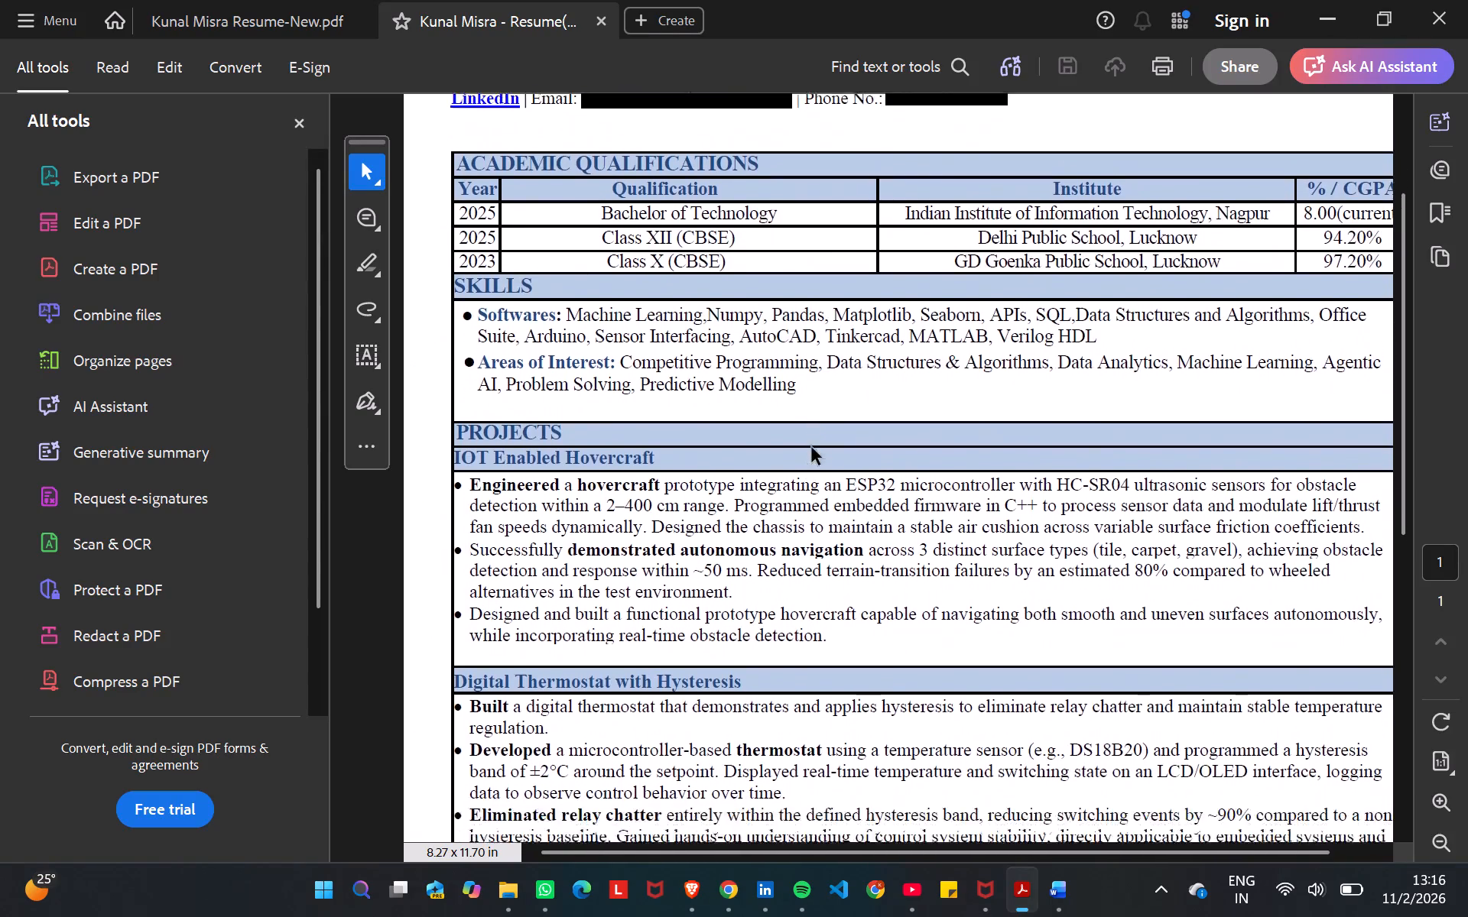
scroll(812, 448, down, 2)
scroll(1012, 523, left, 1)
scroll(1012, 523, right, 1)
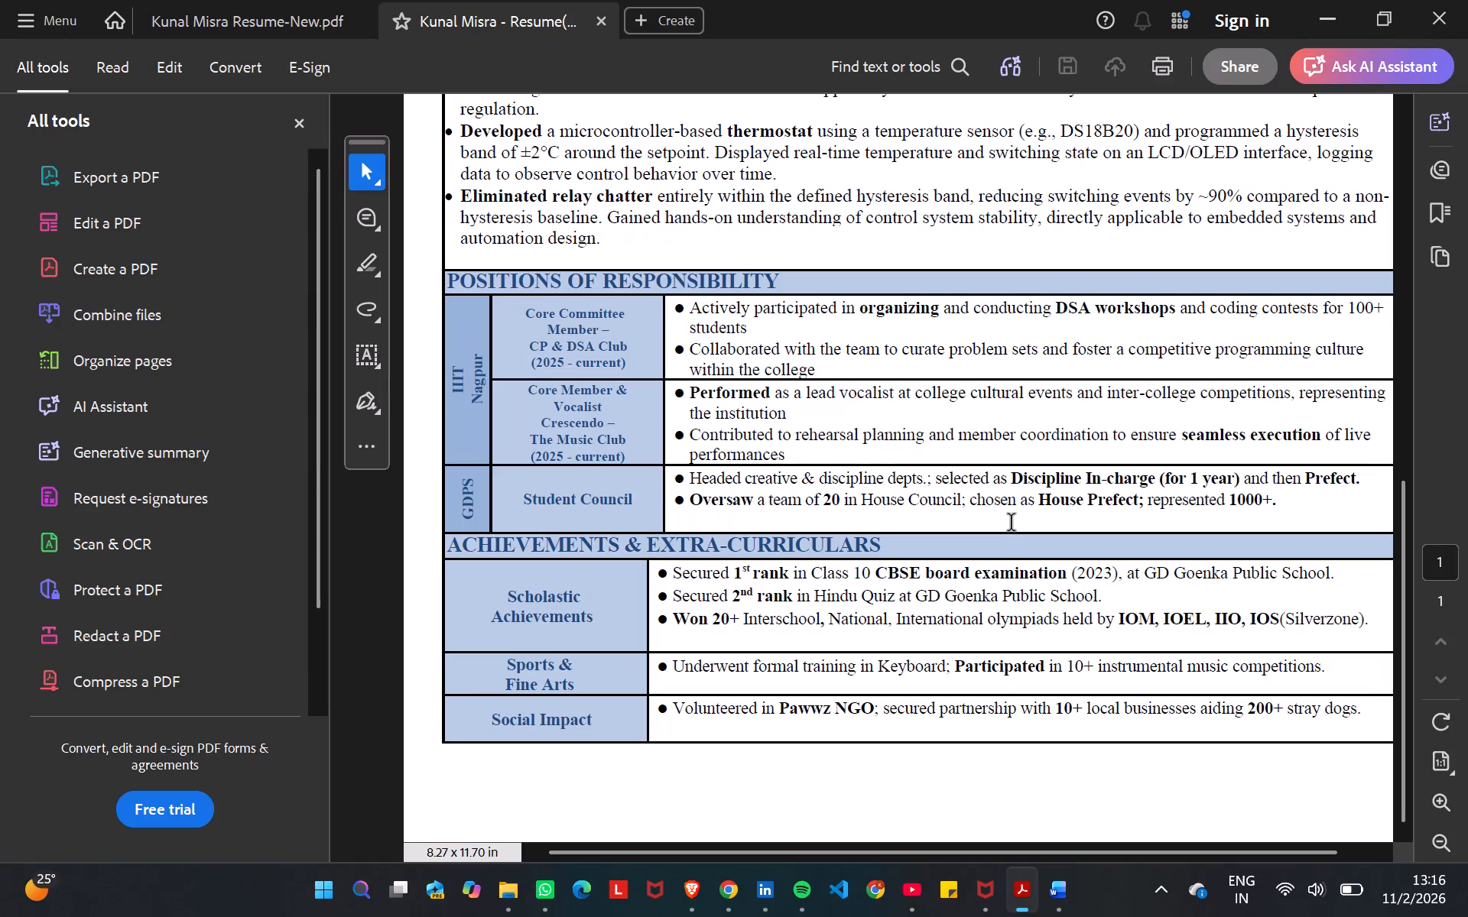
scroll(1012, 523, up, 5)
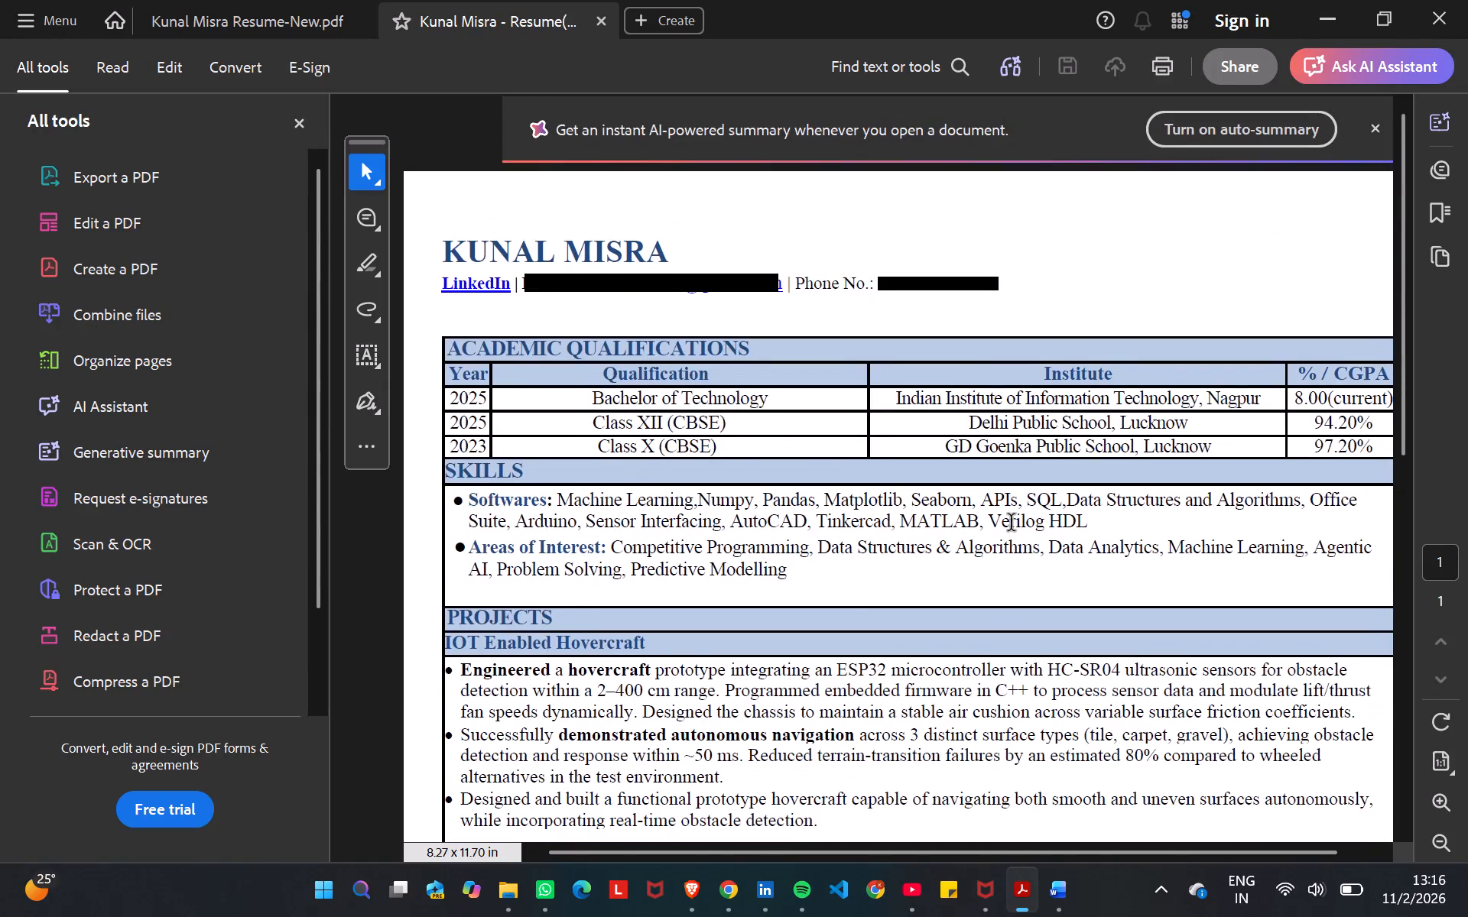
scroll(1012, 523, down, 1)
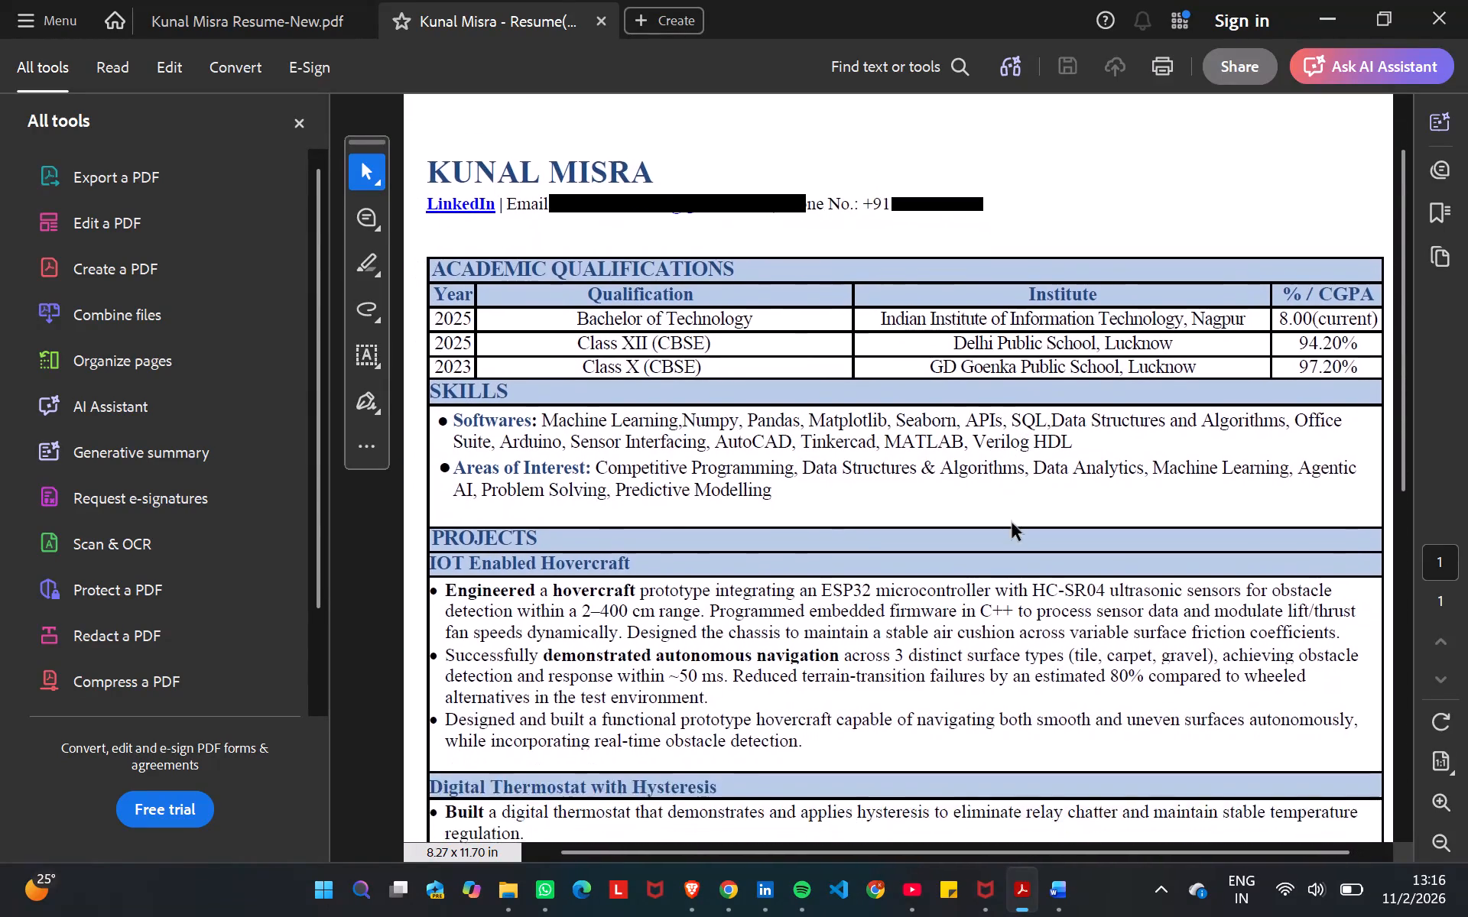
scroll(1012, 523, down, 3)
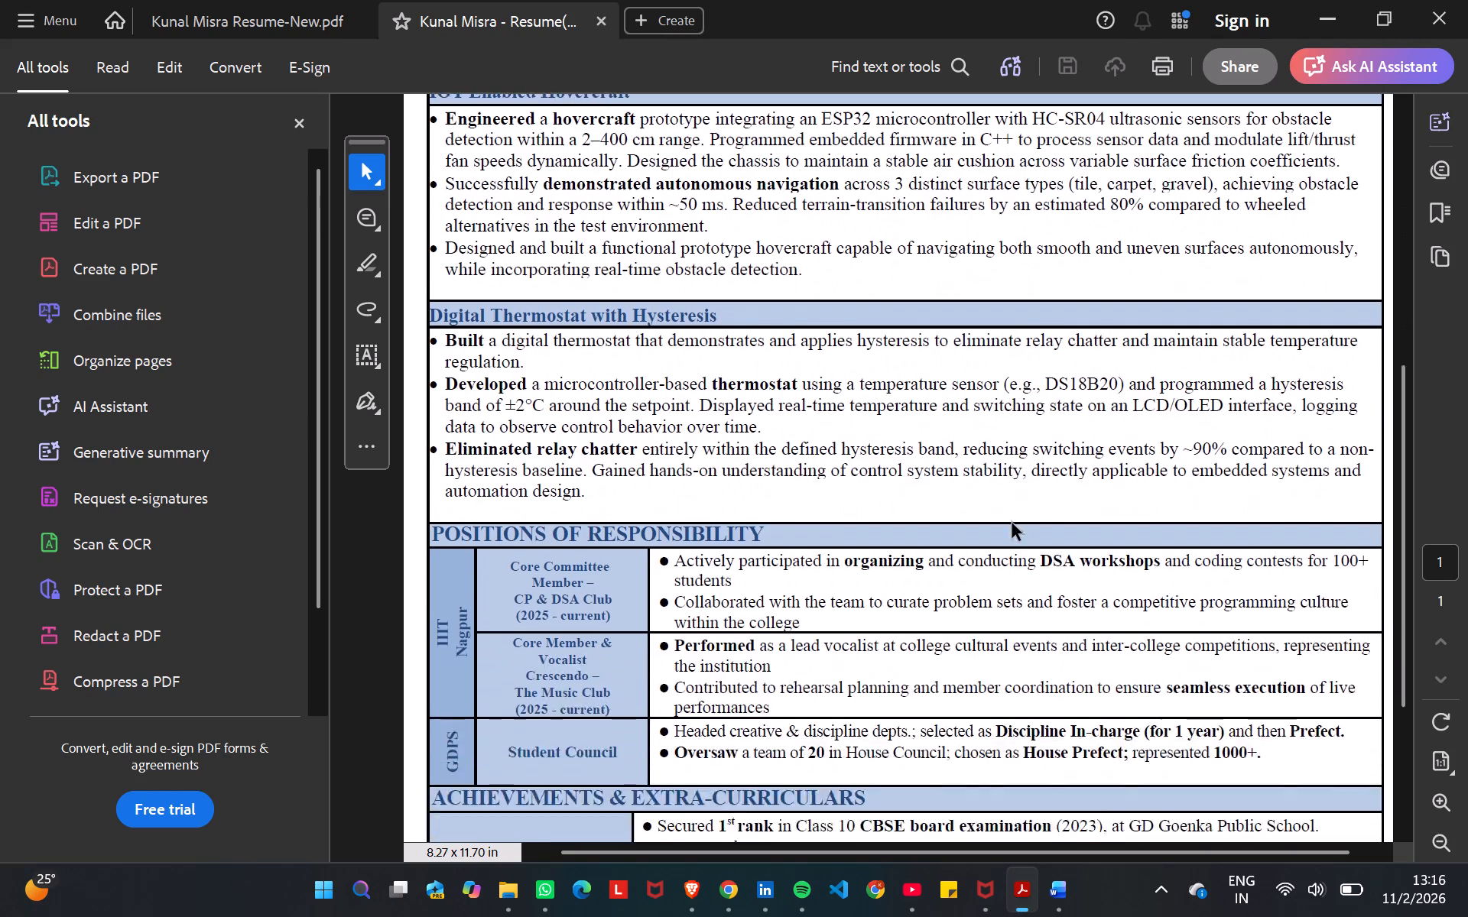
scroll(1012, 523, down, 2)
Close Acrobat with all of its open PDF tabs.
click(1467, 0)
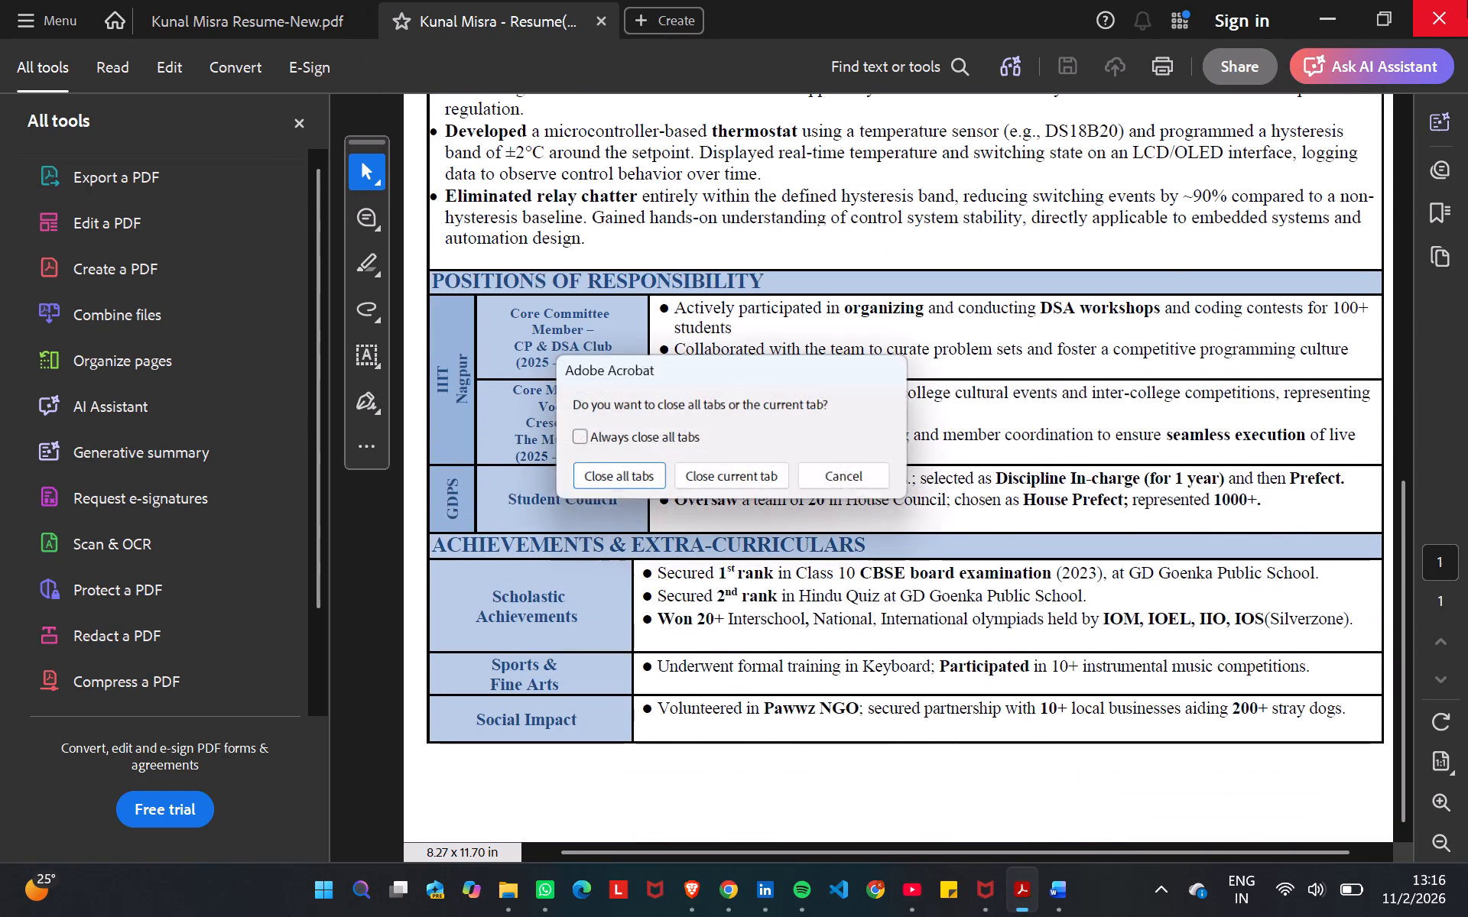
click(629, 484)
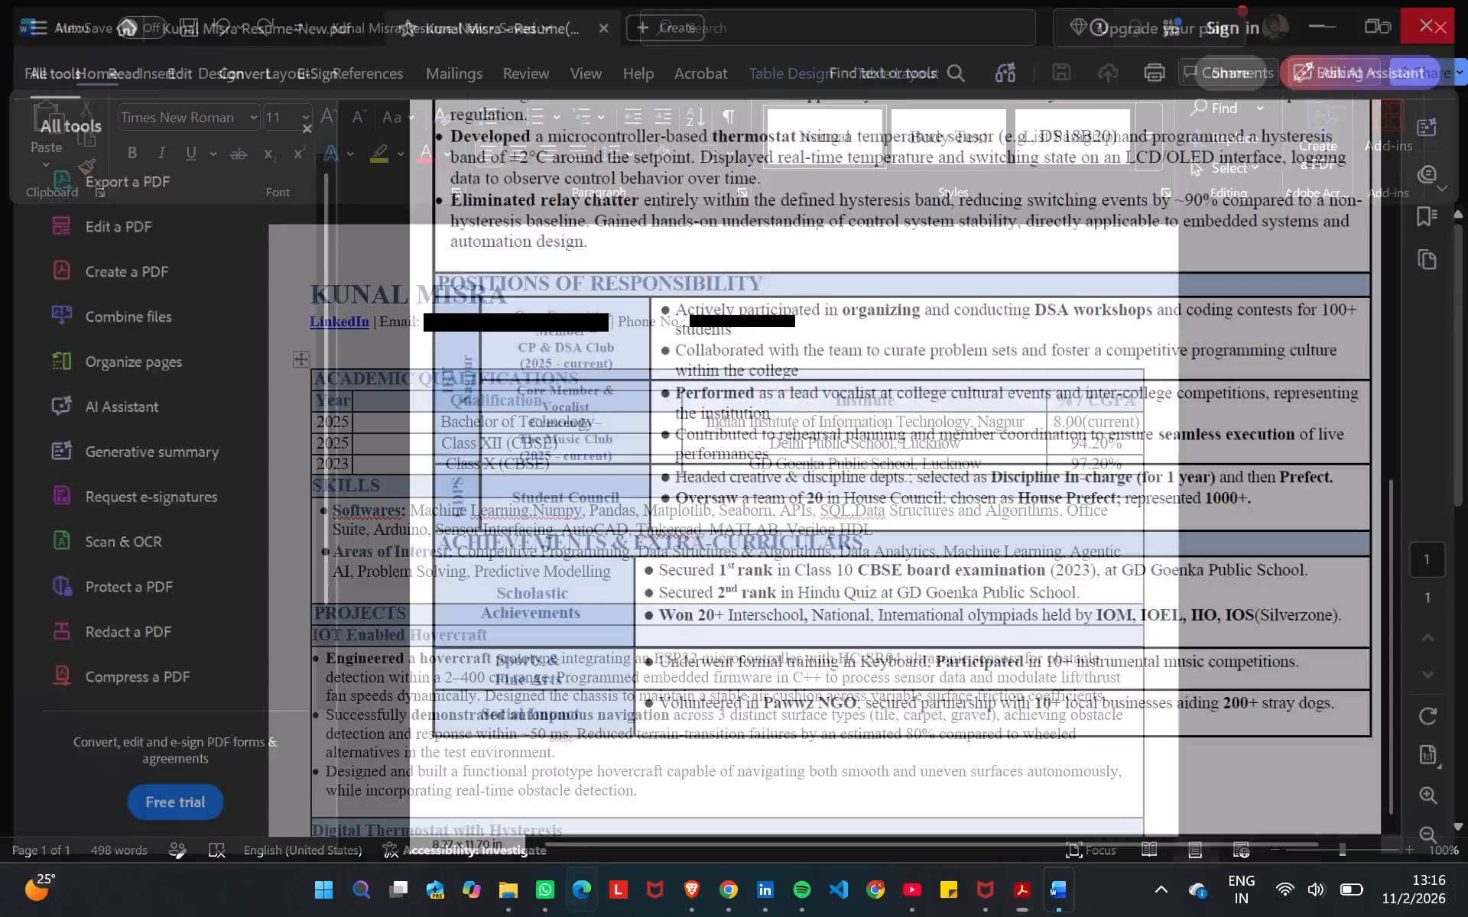
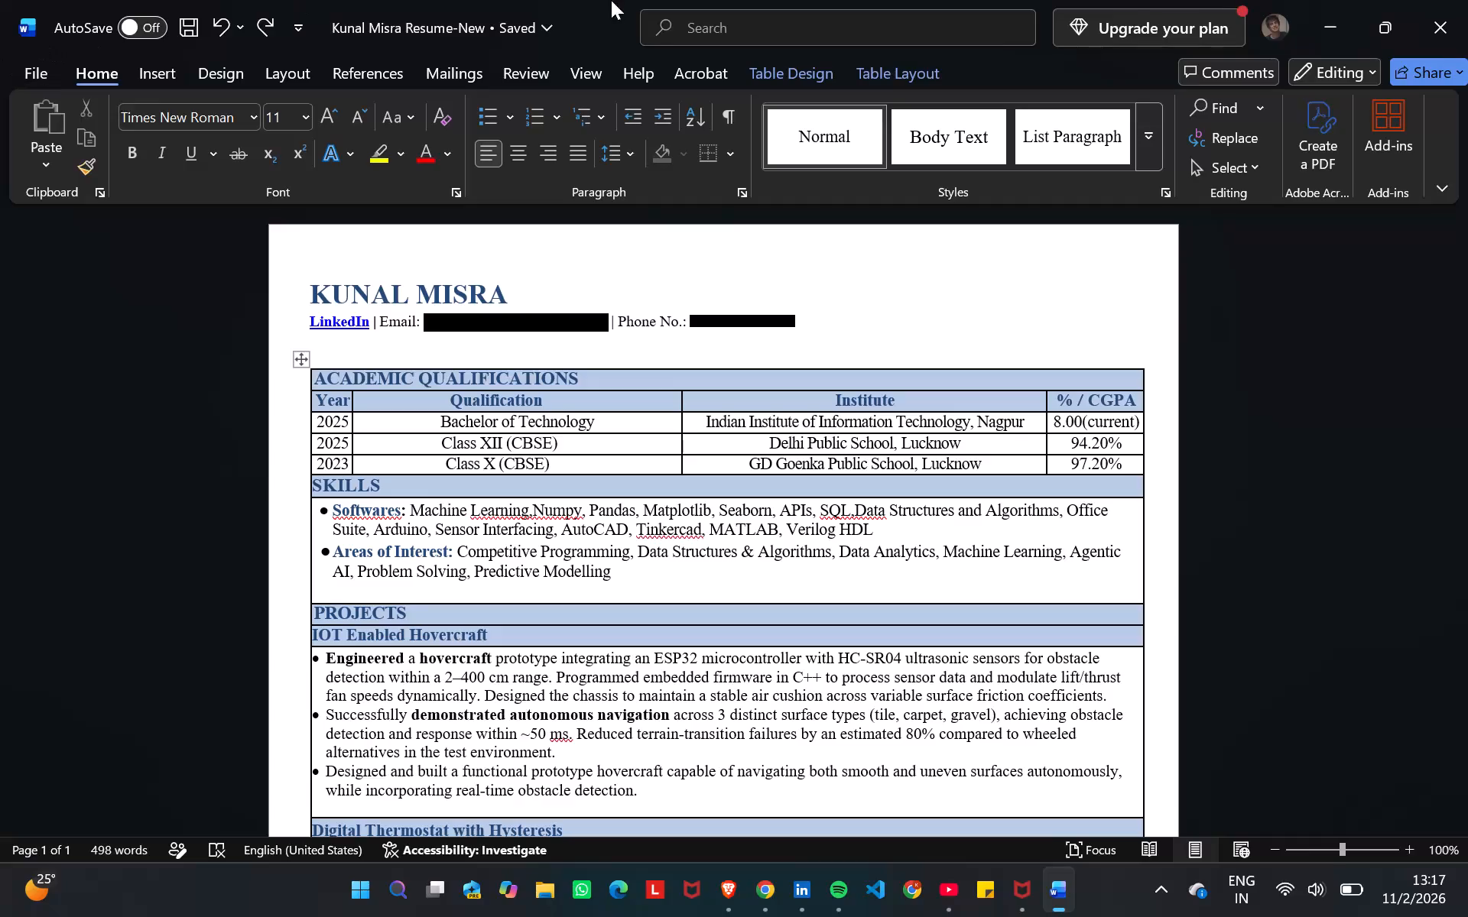
Close the saved resume document and Word.
click(1467, 0)
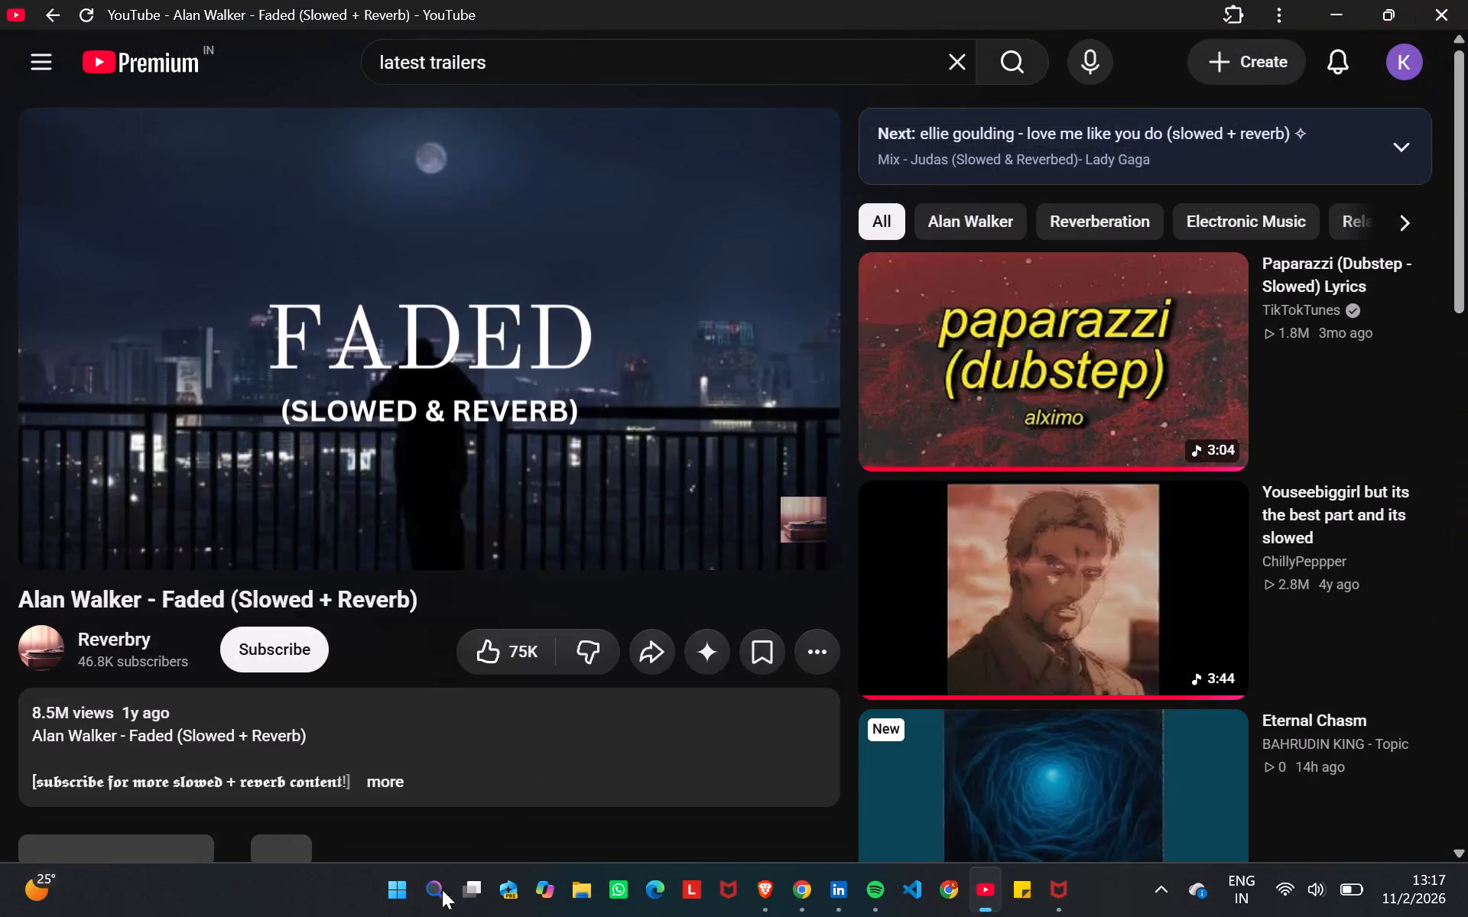
Open the Windows power options.
click(395, 908)
click(885, 812)
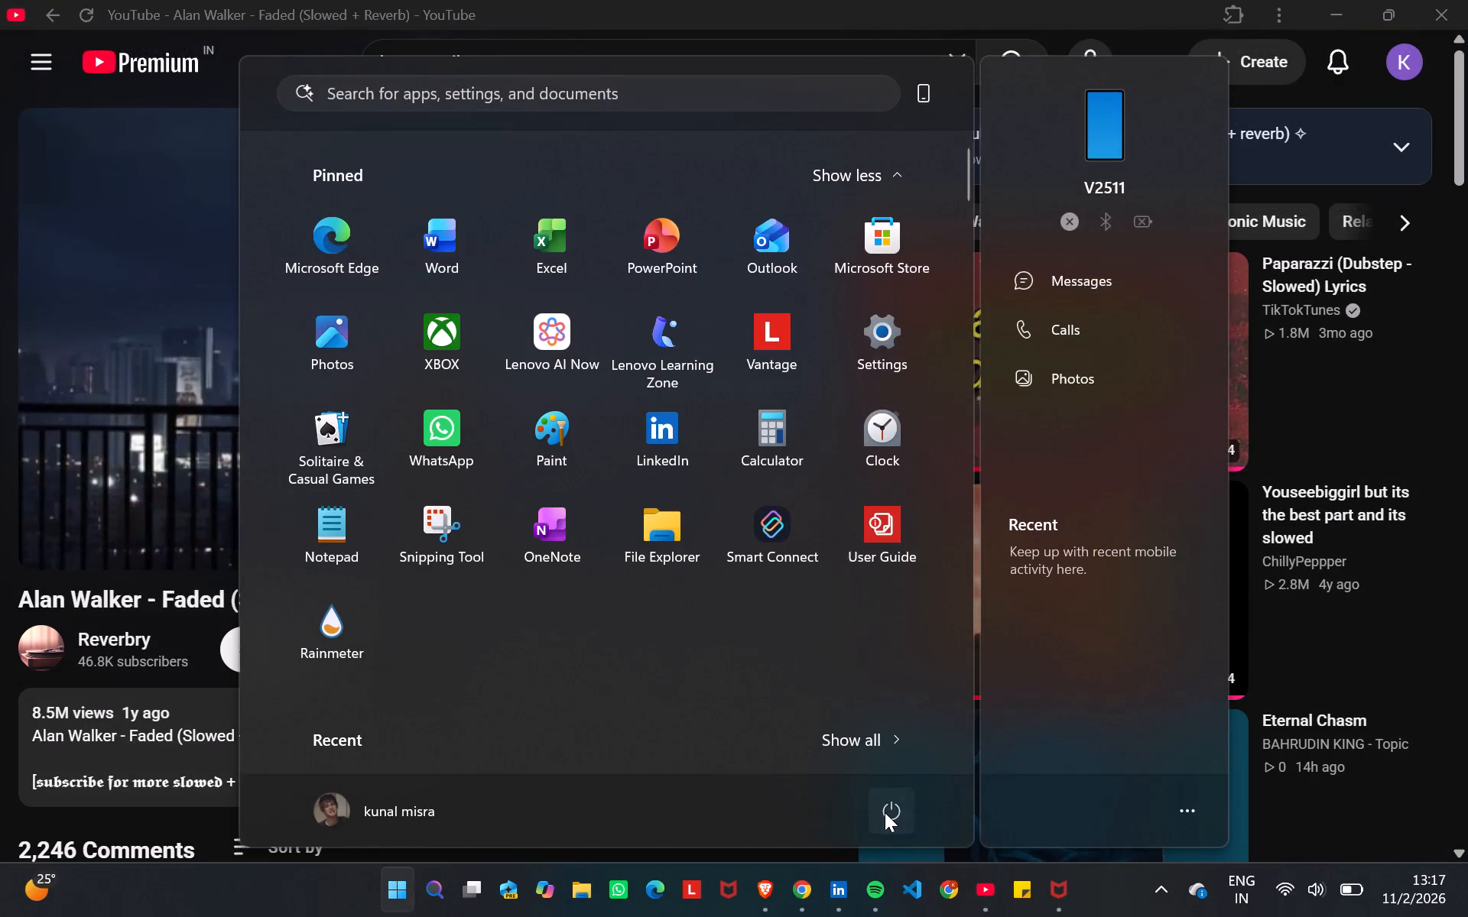